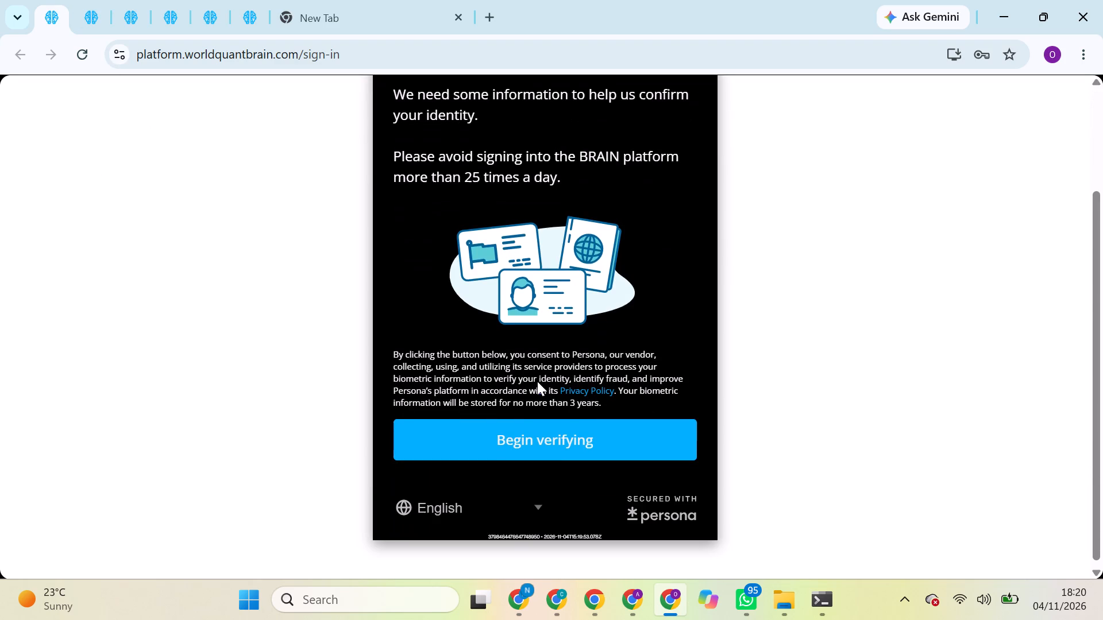
Begin the Persona identity verification and choose to continue the face check on another device.
{"action": "left_click", "coordinate": [532, 437]}
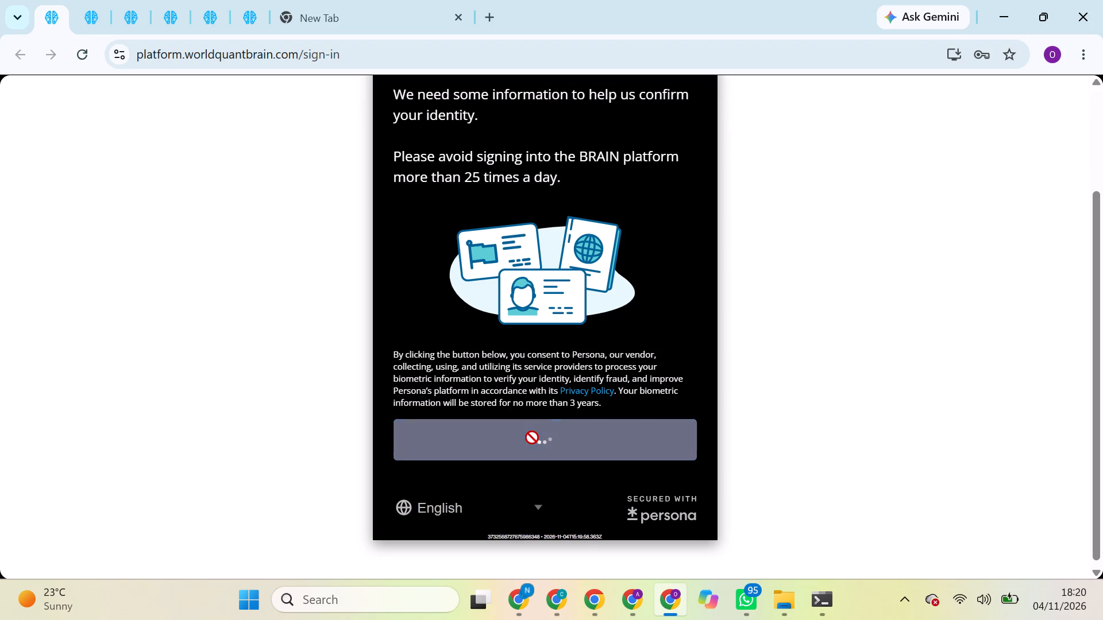
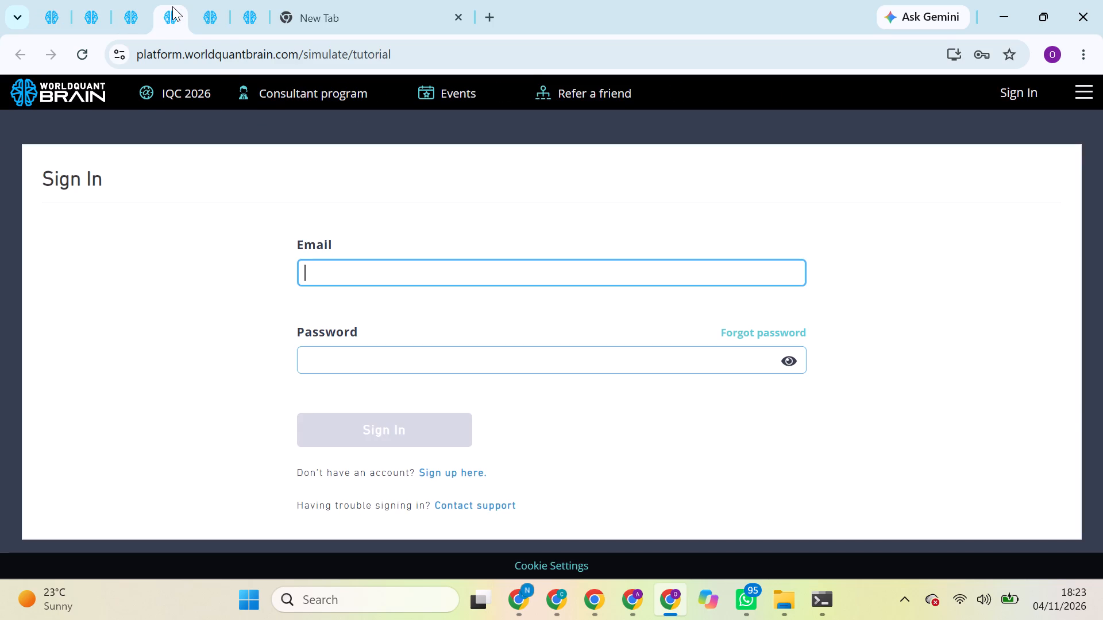
{"action": "left_click", "coordinate": [202, 4]}
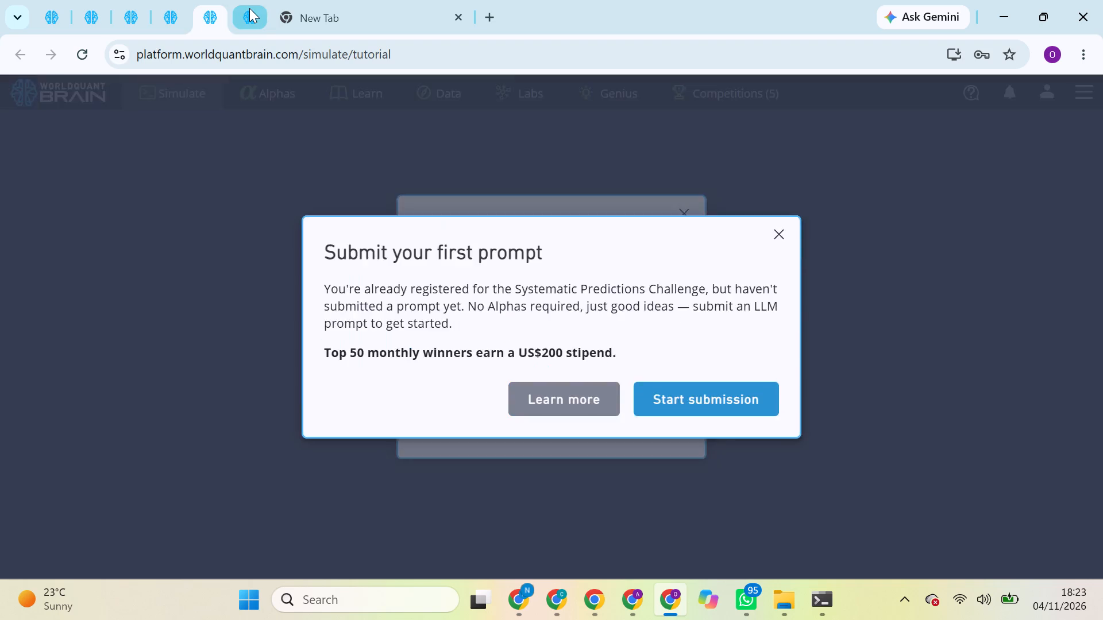
{"action": "left_click", "coordinate": [249, 8]}
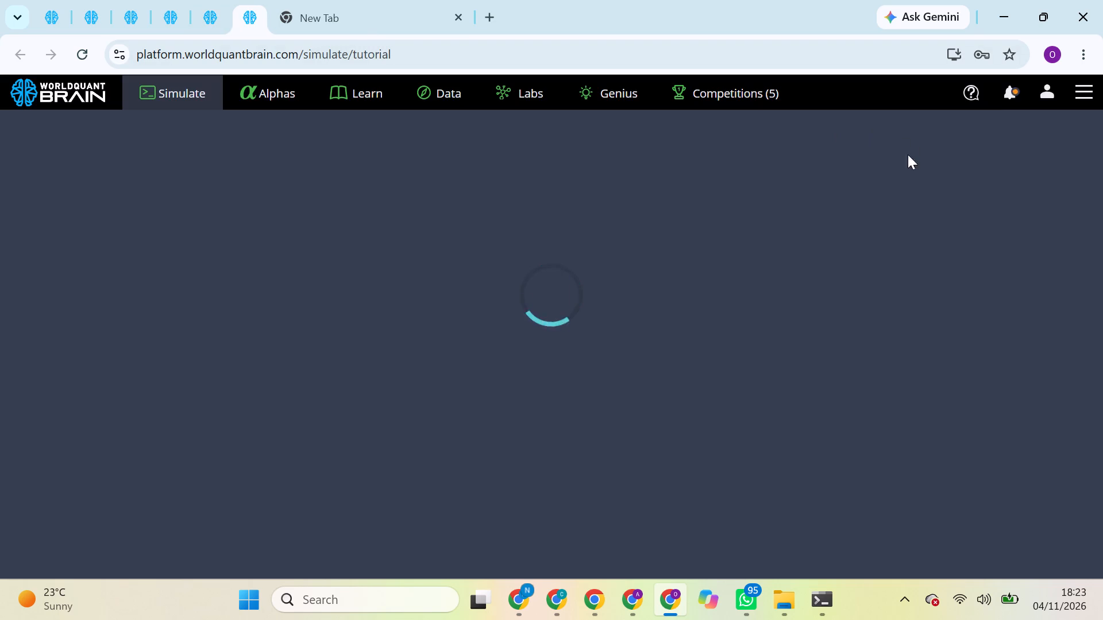
Skip the introductory tour of the Simulate screen.
{"action": "left_click", "coordinate": [1004, 94]}
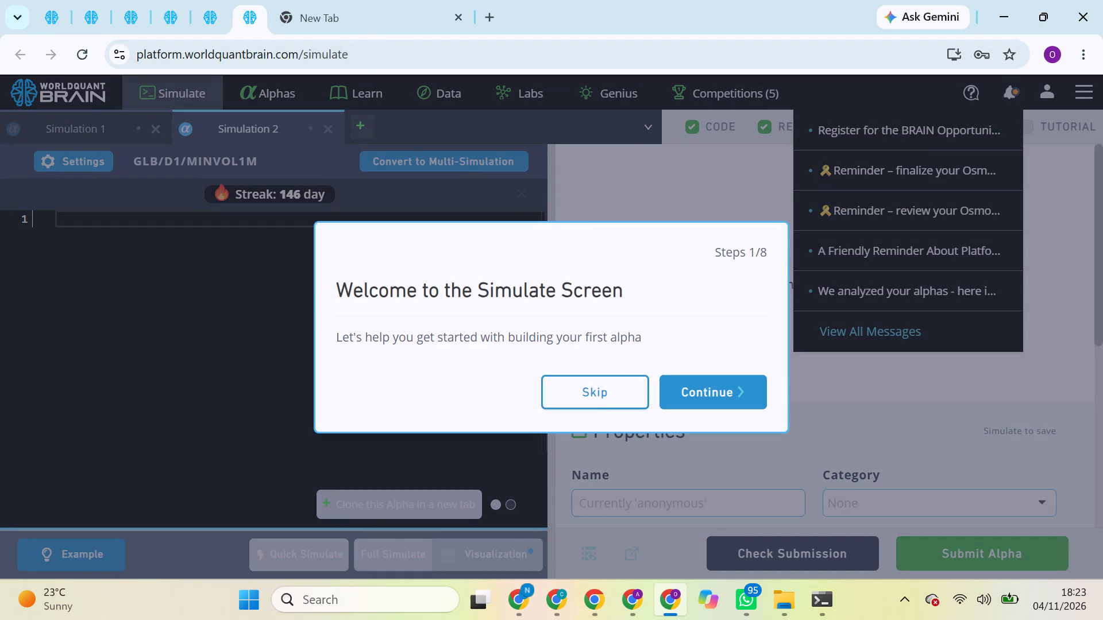
{"action": "left_click", "coordinate": [602, 385]}
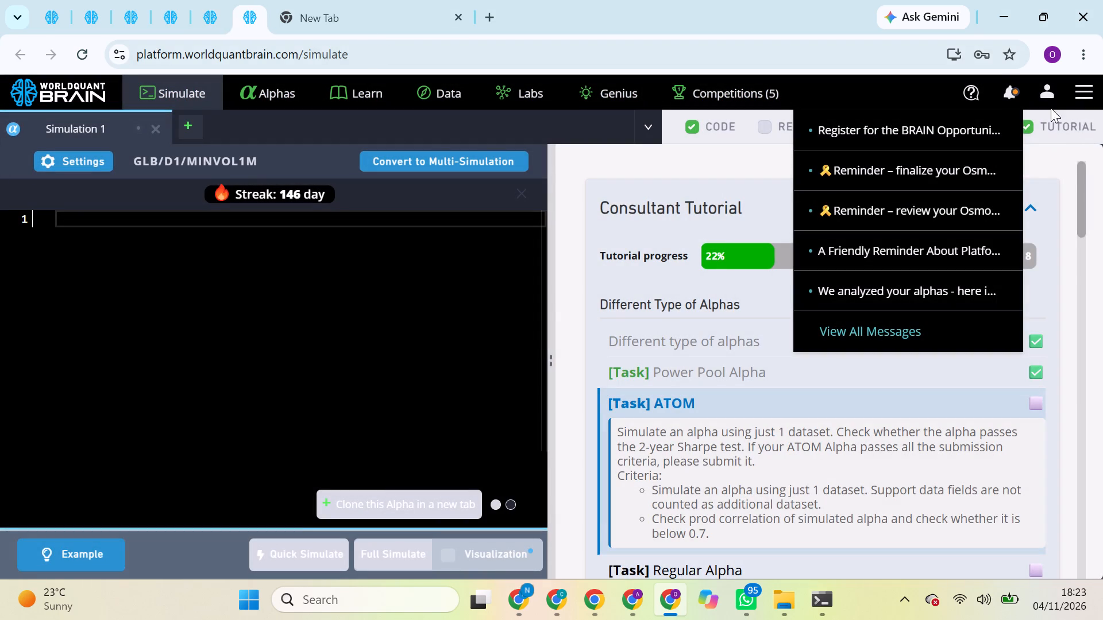
{"action": "left_click", "coordinate": [1017, 94]}
Open the Performance page of the signed-in user's profile.
{"action": "left_click", "coordinate": [1042, 93]}
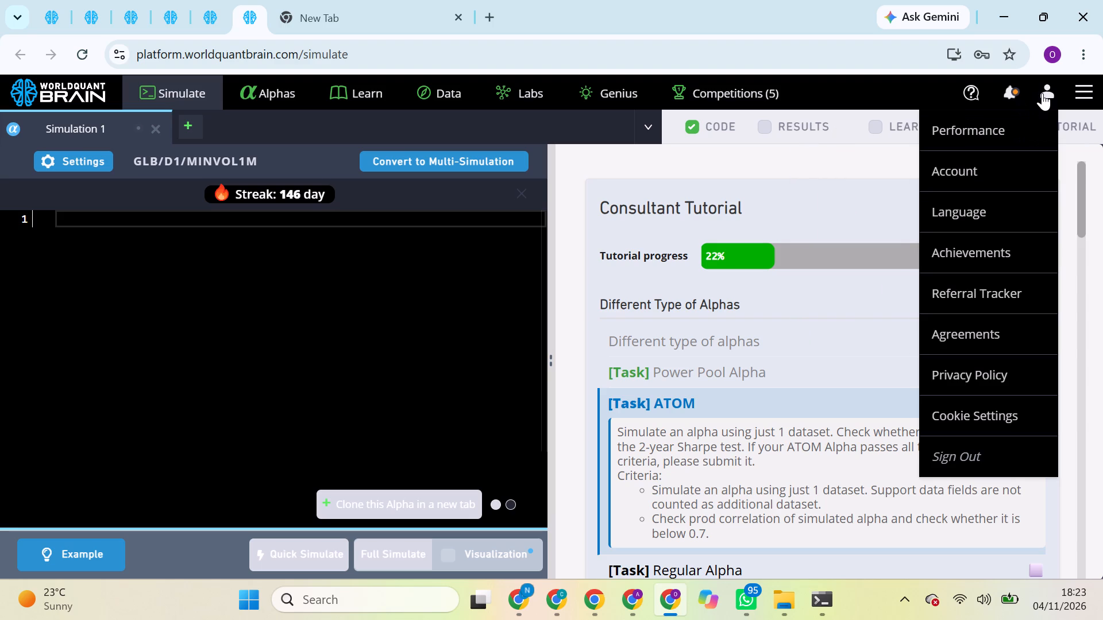
{"action": "left_click", "coordinate": [1009, 137]}
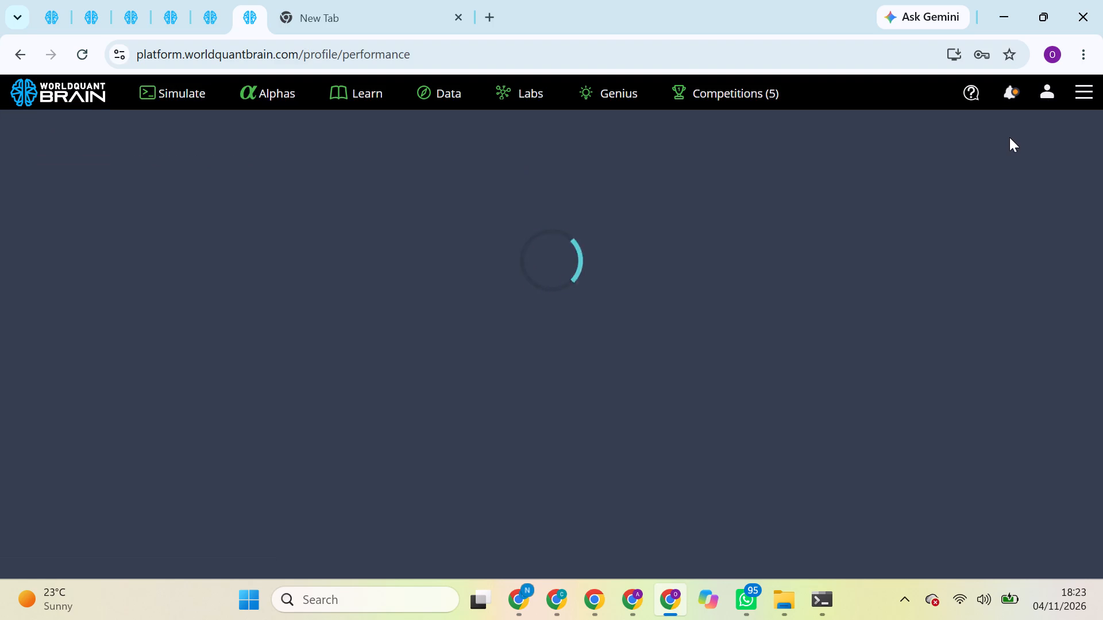
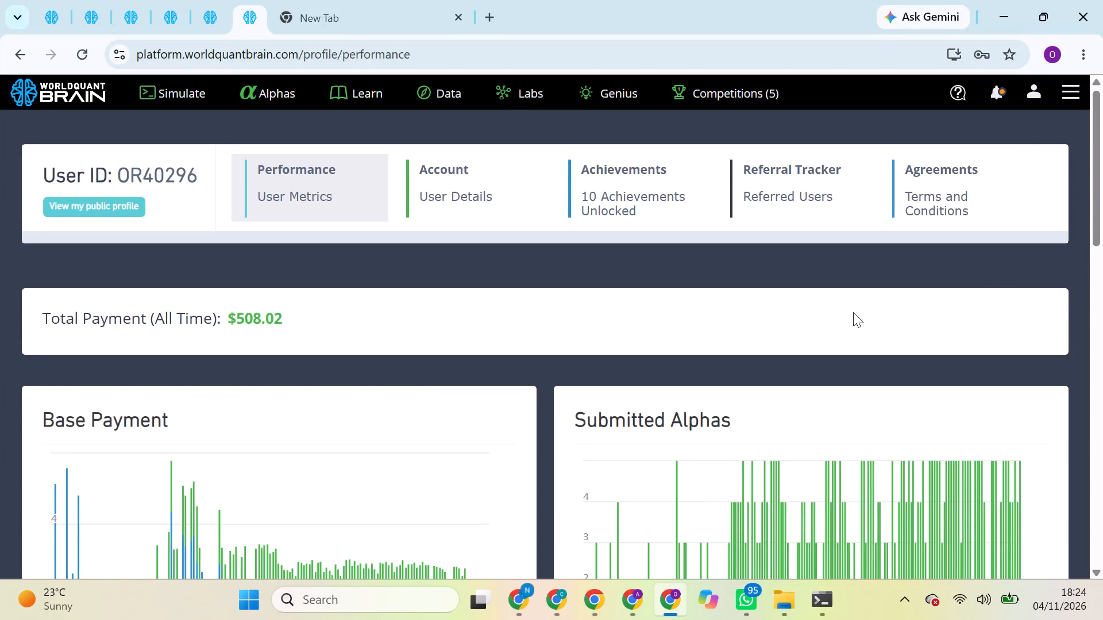
Review the Base Payment and Submitted Alphas charts and period tables on the Performance page.
{"action": "scroll", "coordinate": [823, 321], "scroll_direction": "down", "scroll_amount": 2}
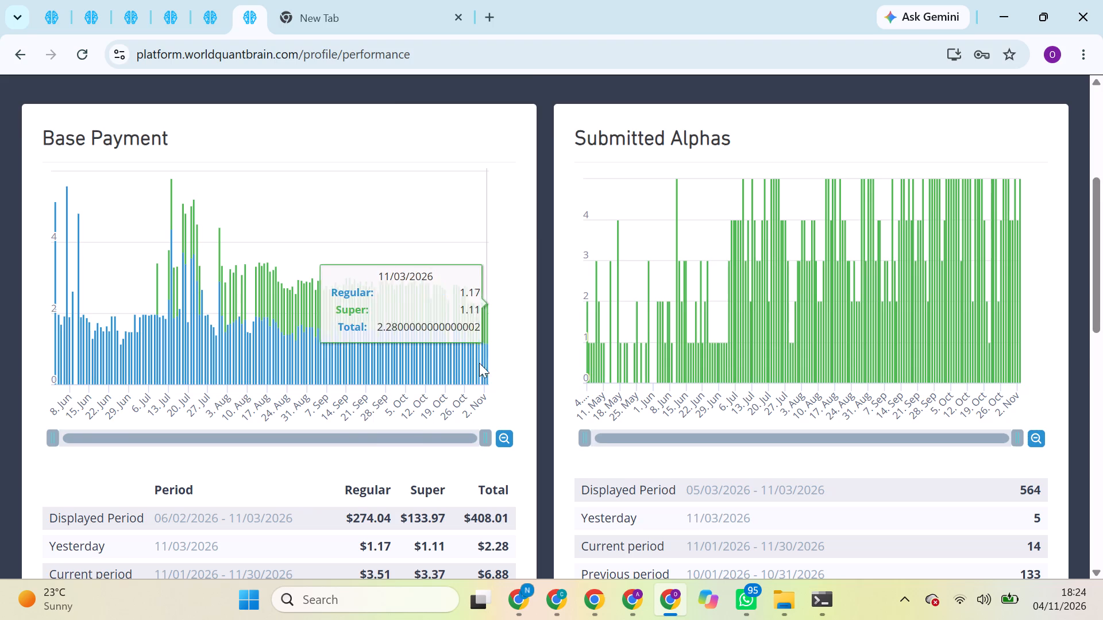
{"action": "scroll", "coordinate": [462, 353], "scroll_direction": "down", "scroll_amount": 1}
{"action": "scroll", "coordinate": [406, 389], "scroll_direction": "down", "scroll_amount": 3}
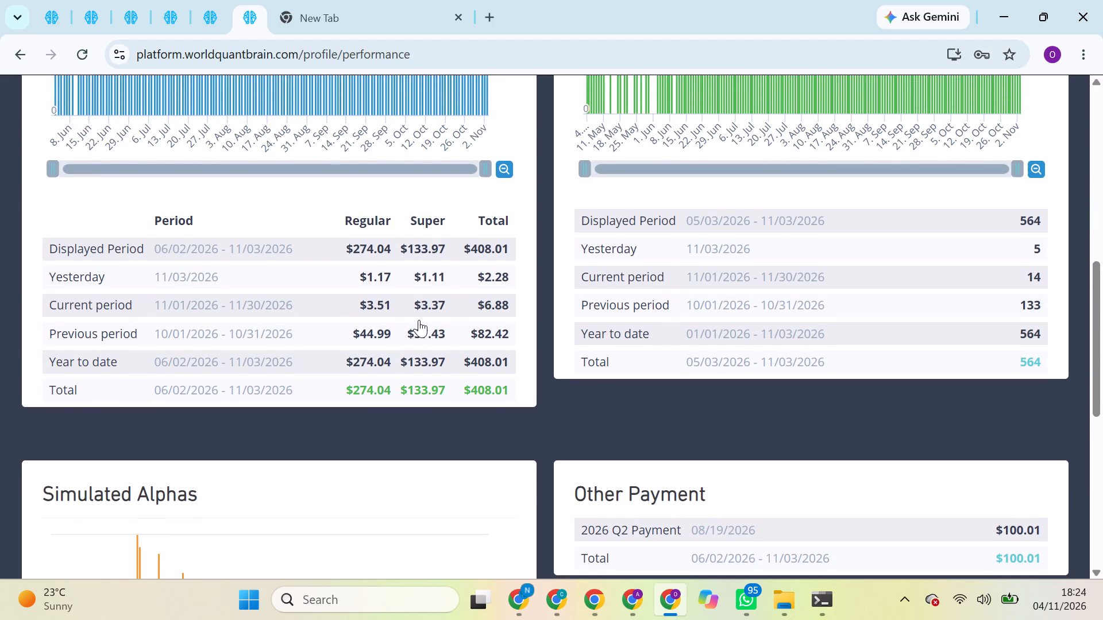
{"action": "scroll", "coordinate": [419, 320], "scroll_direction": "up", "scroll_amount": 7}
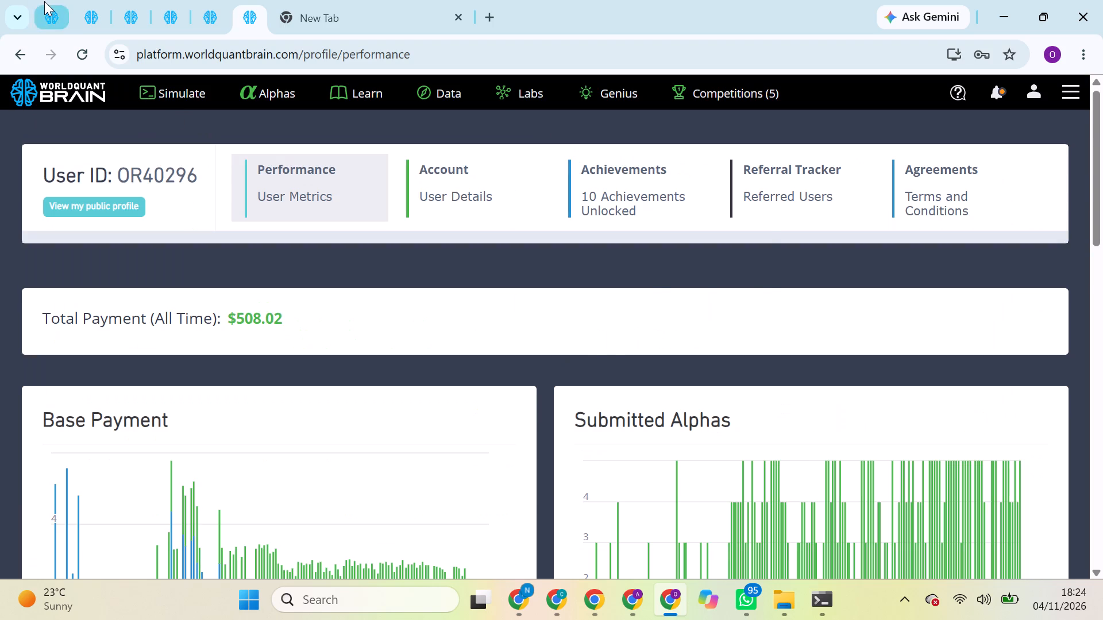
Dismiss the Systematic Predictions Challenge prompt and skip the introductory tour in the first WorldQuant BRAIN tab.
{"action": "left_click", "coordinate": [44, 1]}
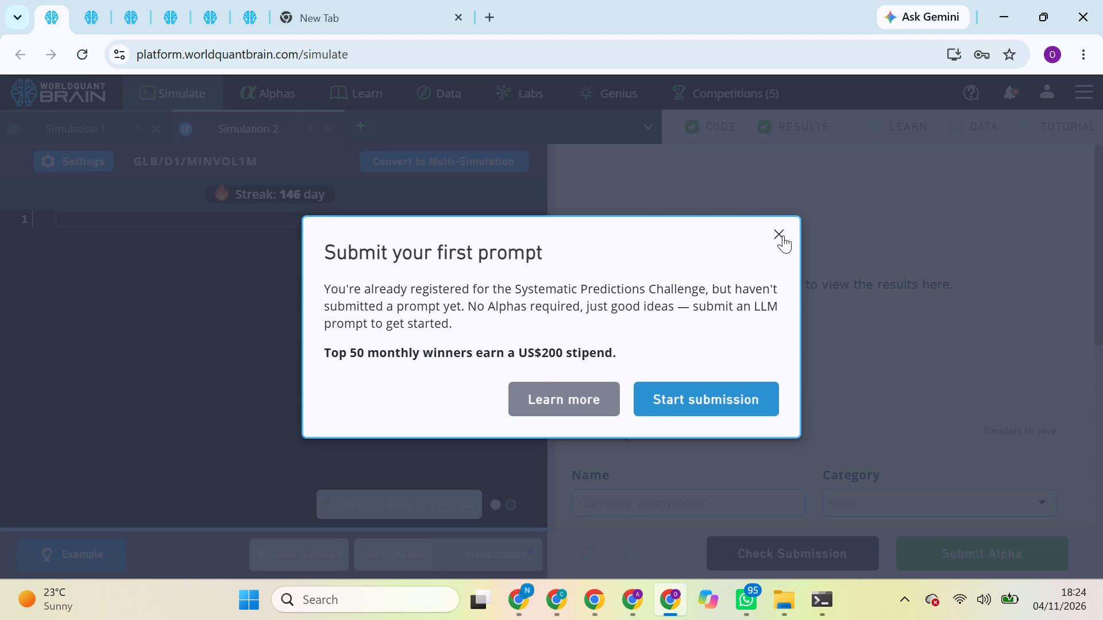
{"action": "left_click", "coordinate": [783, 235]}
{"action": "left_click", "coordinate": [622, 393]}
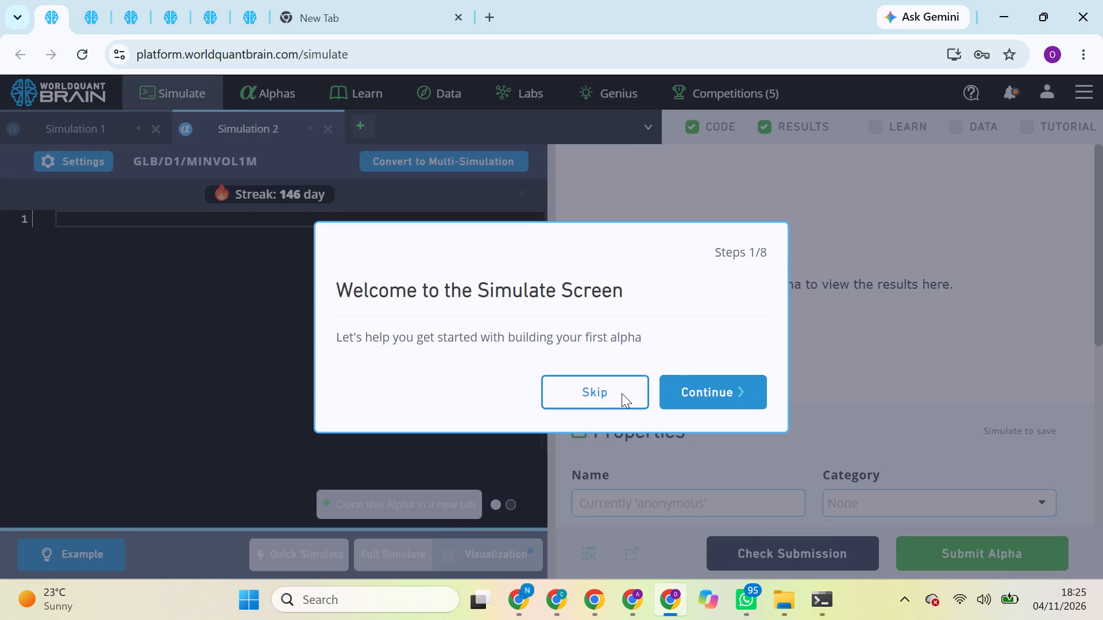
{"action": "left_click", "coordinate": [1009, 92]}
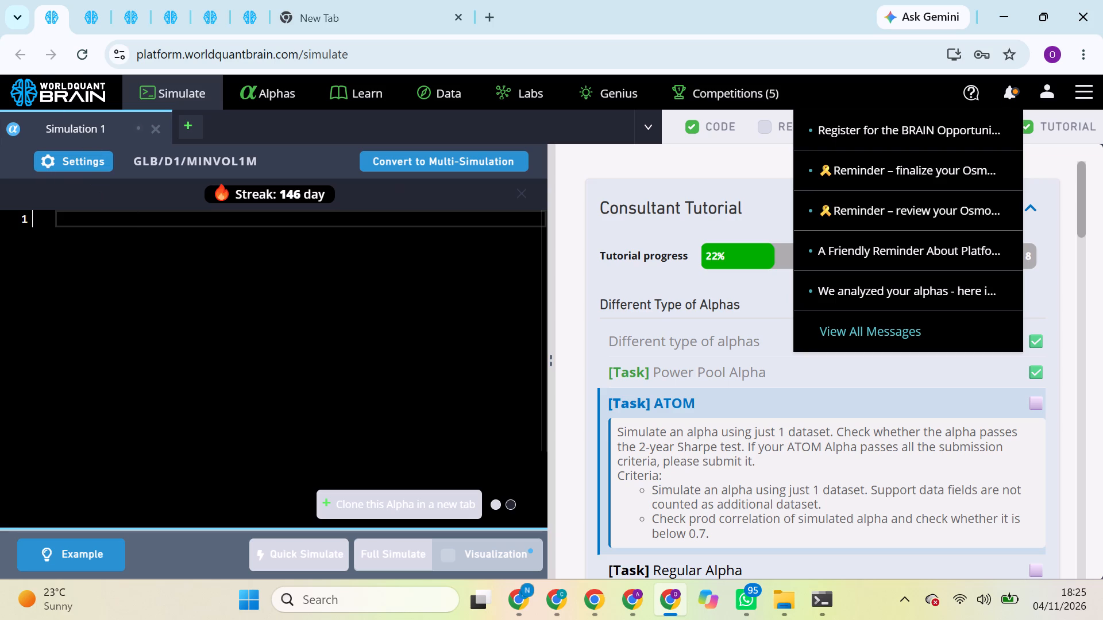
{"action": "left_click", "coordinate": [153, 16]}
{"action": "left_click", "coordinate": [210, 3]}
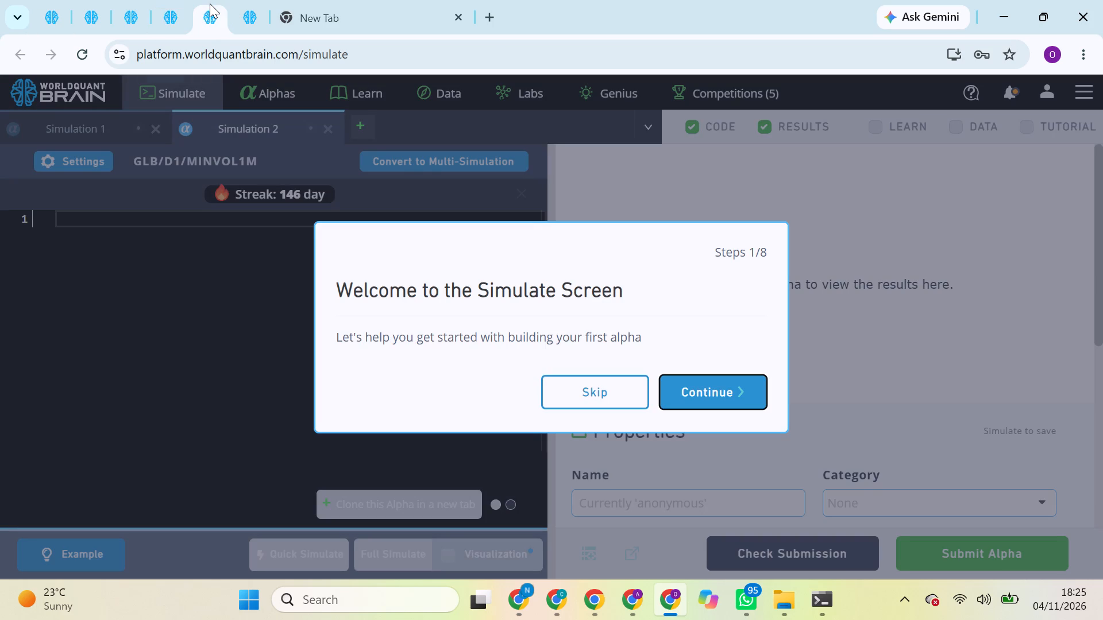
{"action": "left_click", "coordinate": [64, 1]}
Look through the unsubmitted alphas list and inspect the details of regular alpha 9qxVzvbx in the first WorldQuant BRAIN tab.
{"action": "left_click", "coordinate": [286, 93]}
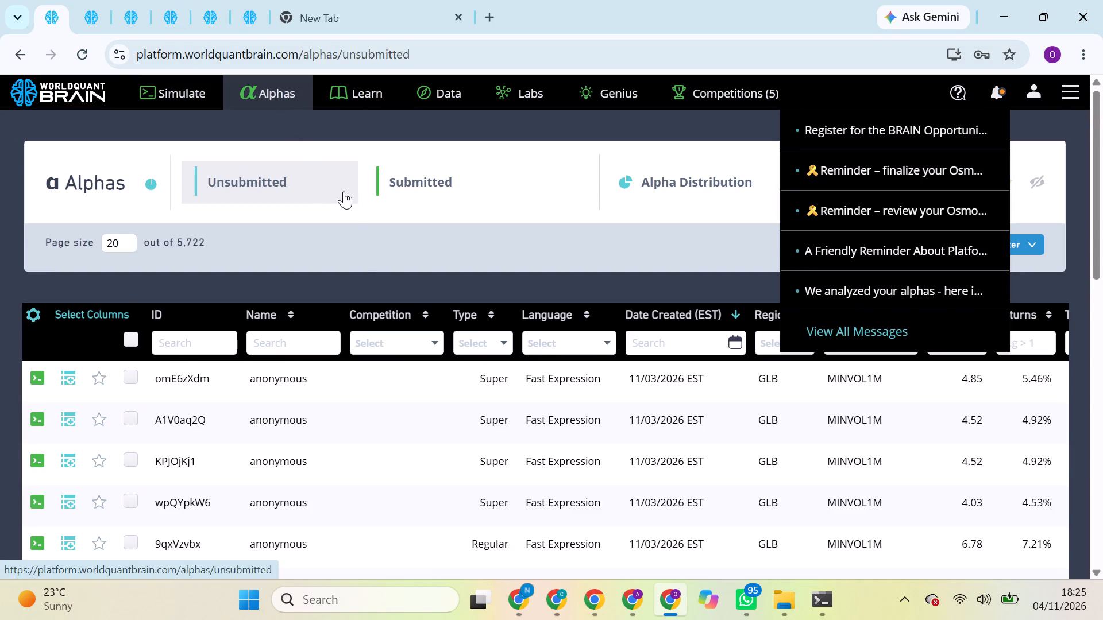
{"action": "scroll", "coordinate": [384, 334], "scroll_direction": "down", "scroll_amount": 2}
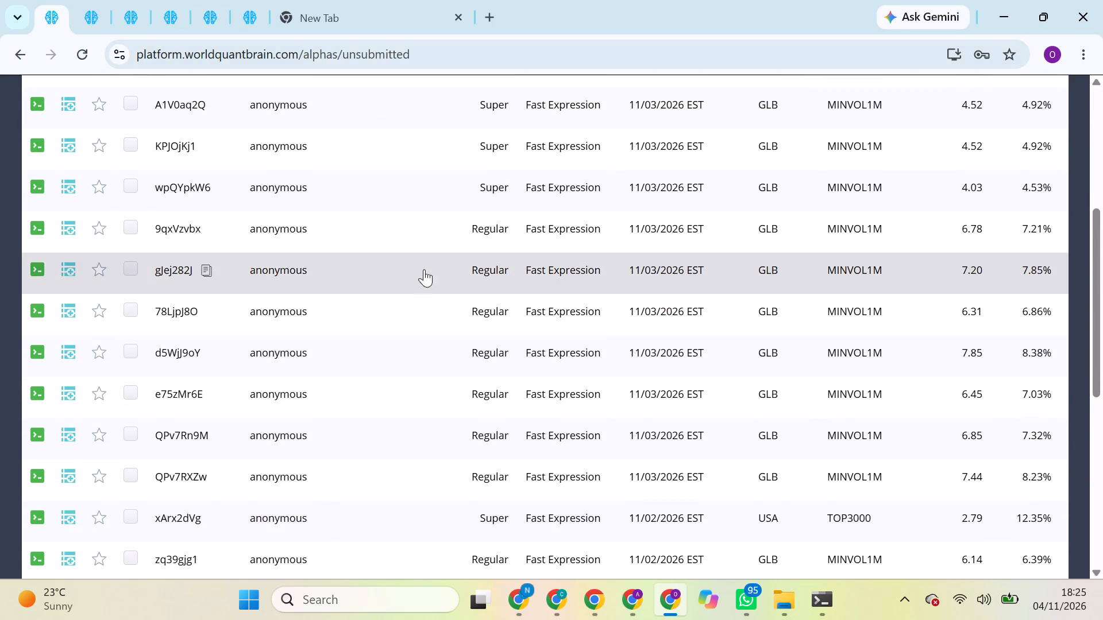
{"action": "left_click", "coordinate": [464, 231]}
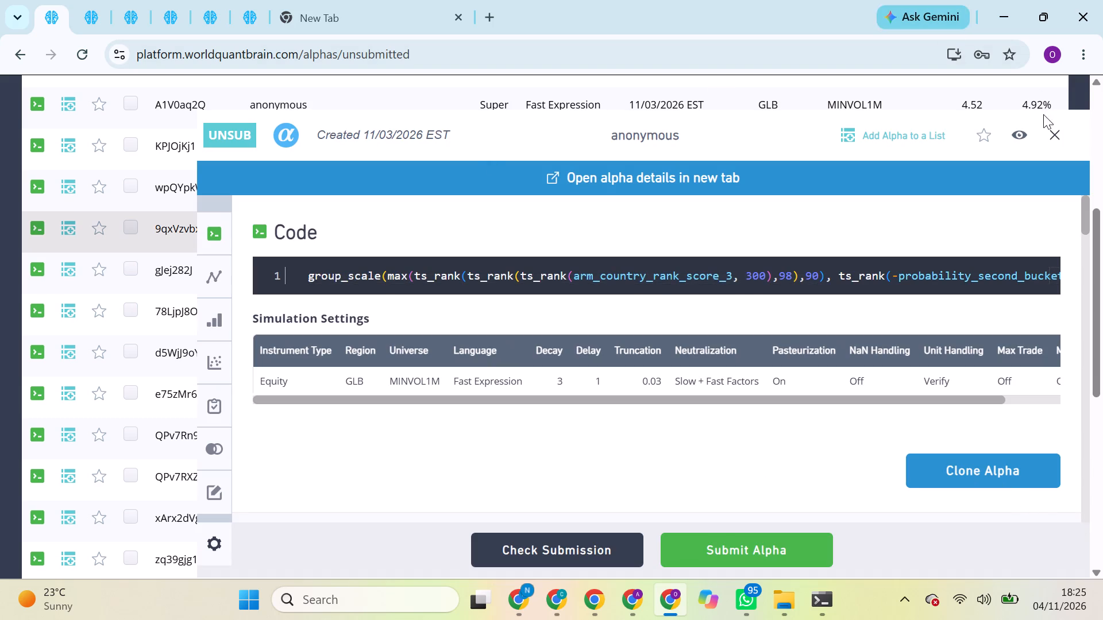
{"action": "left_click", "coordinate": [1058, 131]}
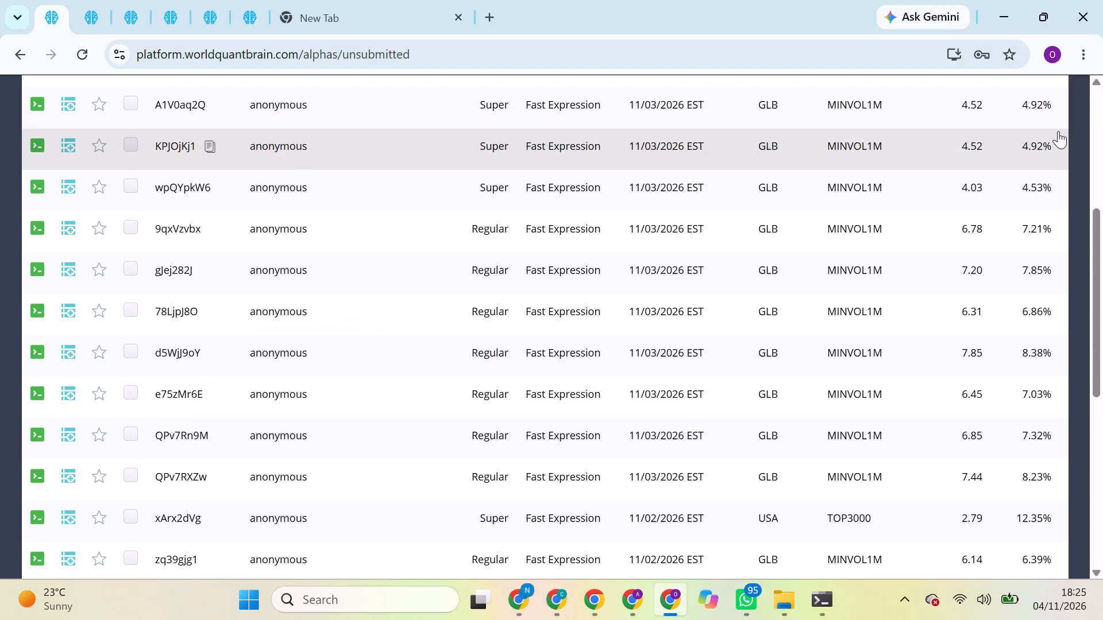
{"action": "scroll", "coordinate": [671, 255], "scroll_direction": "up", "scroll_amount": 4}
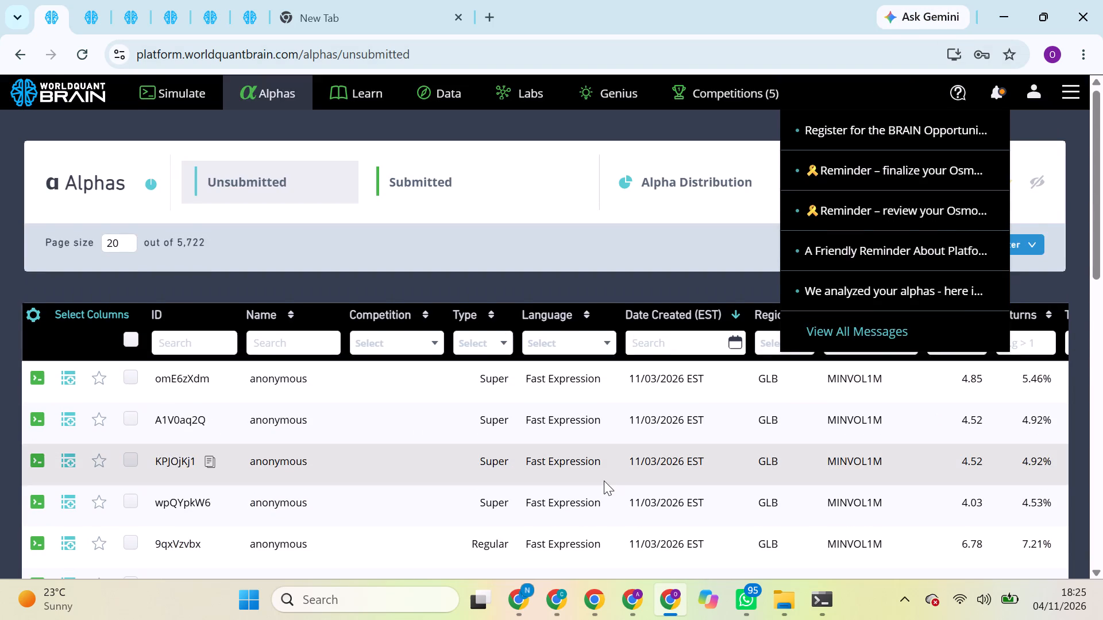
{"action": "scroll", "coordinate": [604, 480], "scroll_direction": "down", "scroll_amount": 1}
{"action": "scroll", "coordinate": [604, 480], "scroll_direction": "up", "scroll_amount": 4}
Clone the submitted regular alpha 1YNxkzEK into a new simulation.
{"action": "left_click", "coordinate": [435, 195]}
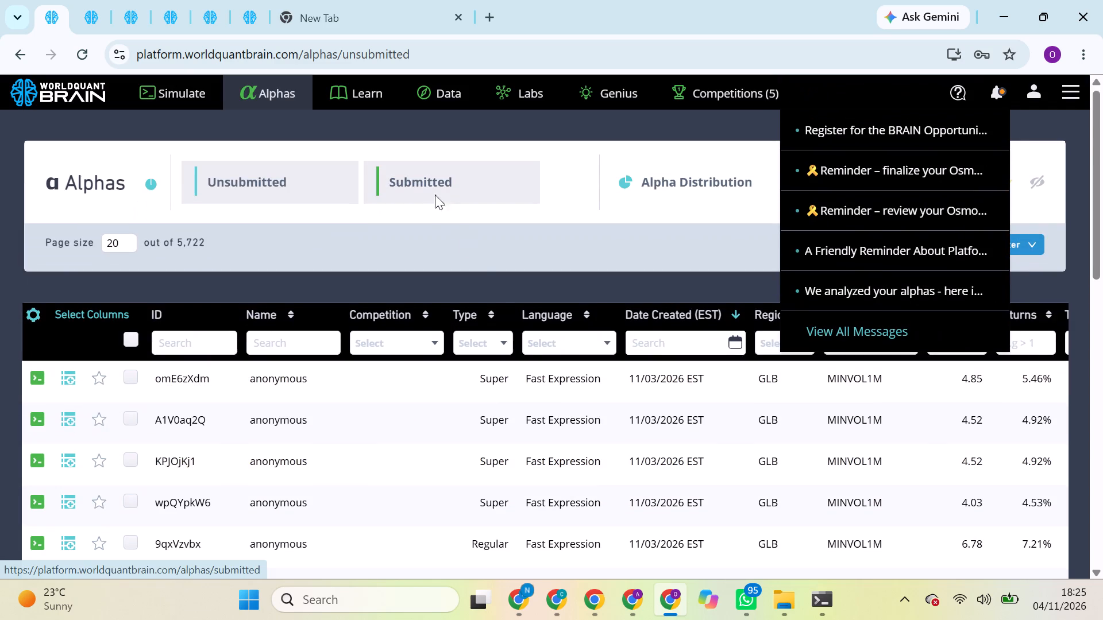
{"action": "left_click", "coordinate": [435, 195]}
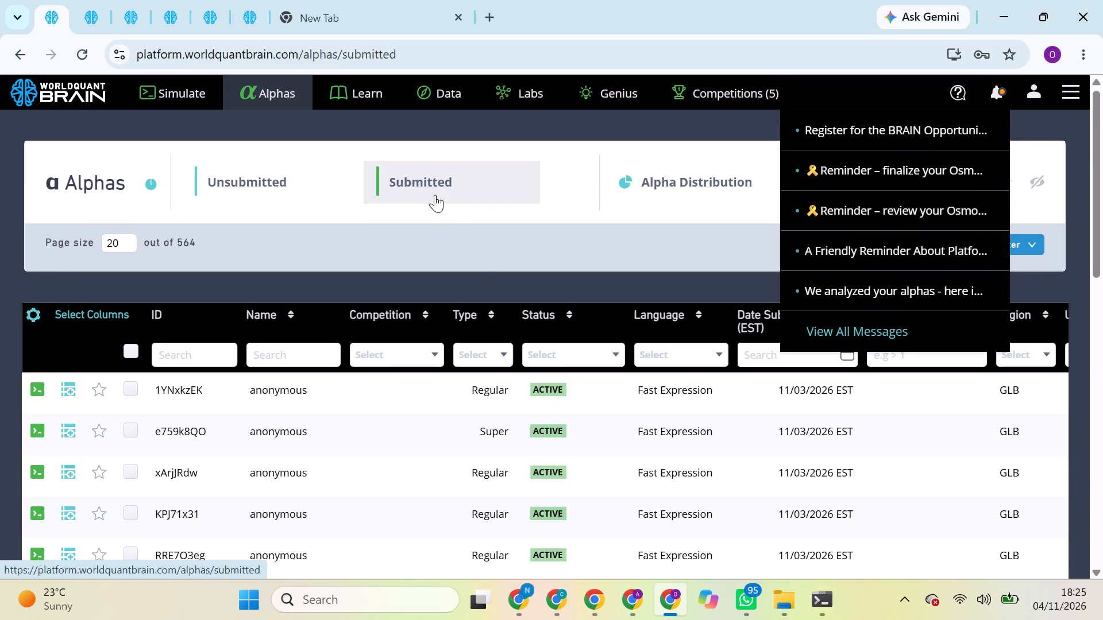
{"action": "left_click", "coordinate": [591, 385]}
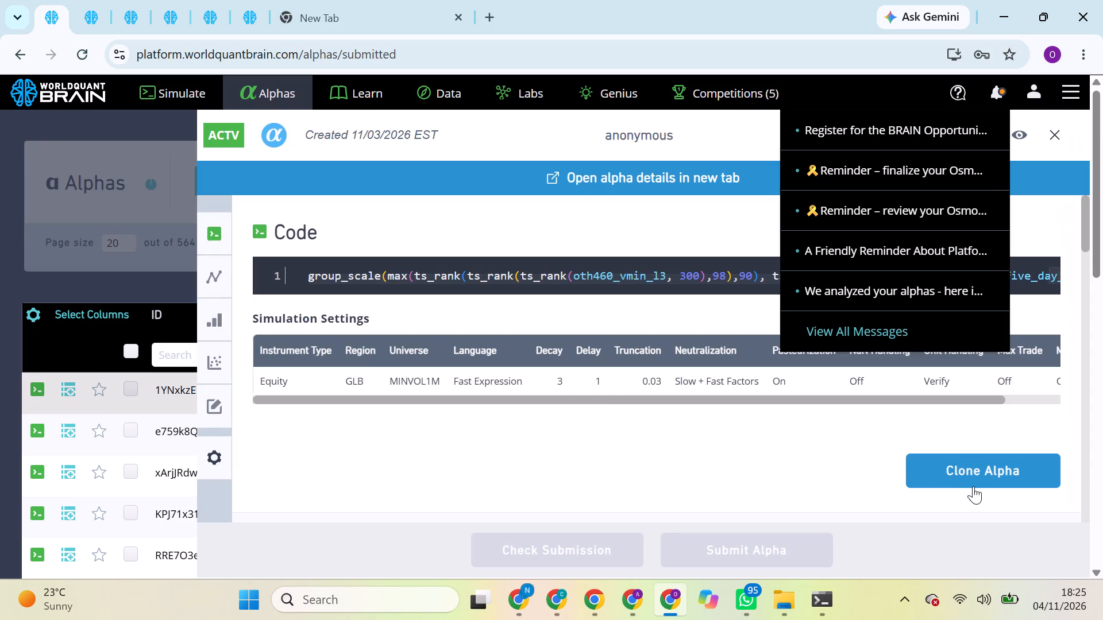
{"action": "left_click", "coordinate": [974, 486]}
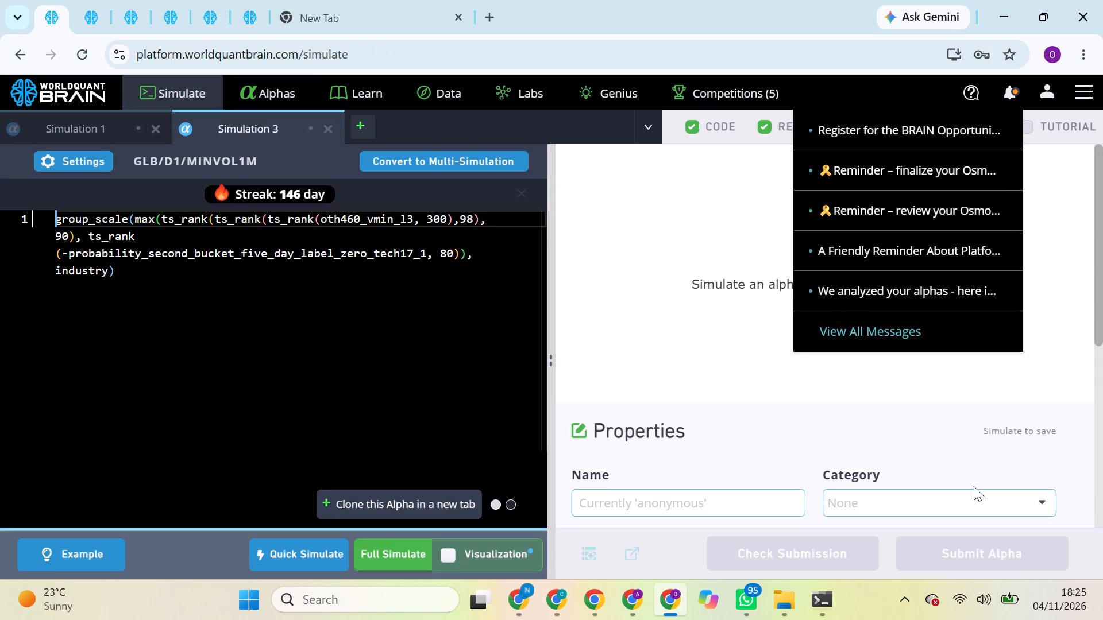
Skip the introductory tour of the Simulate screen in the third WorldQuant BRAIN tab.
{"action": "left_click", "coordinate": [95, 9]}
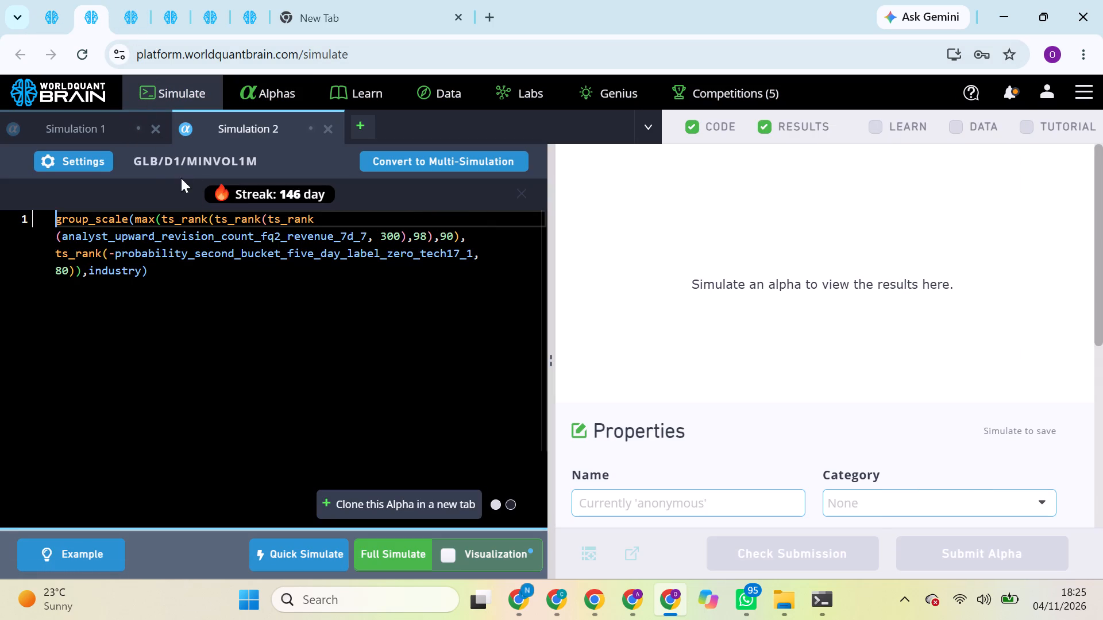
{"action": "left_click", "coordinate": [134, 0]}
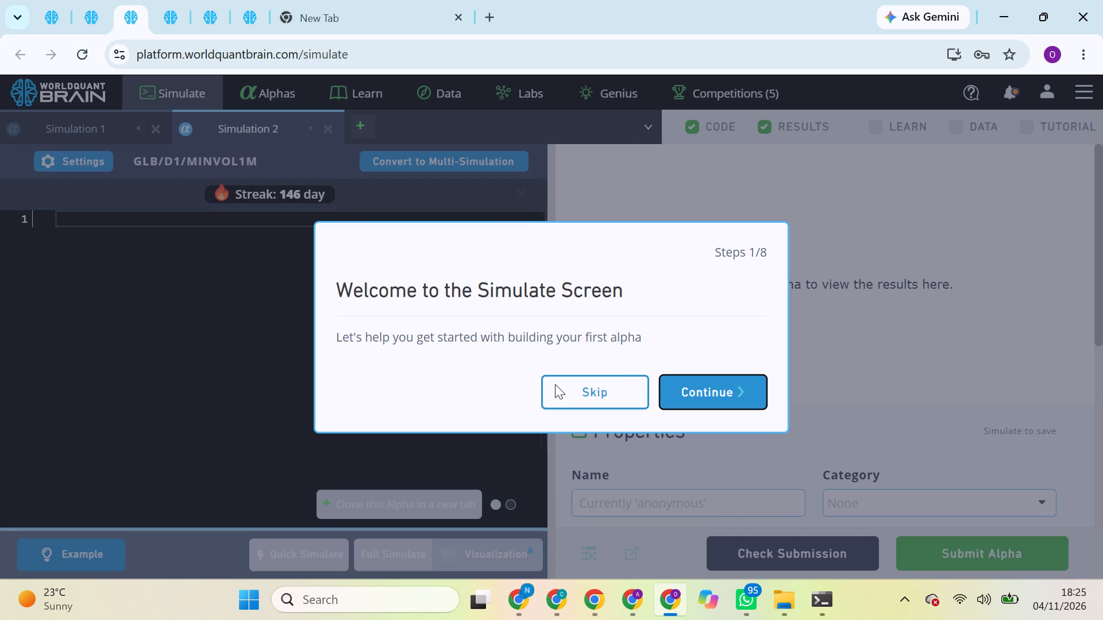
{"action": "left_click", "coordinate": [560, 386]}
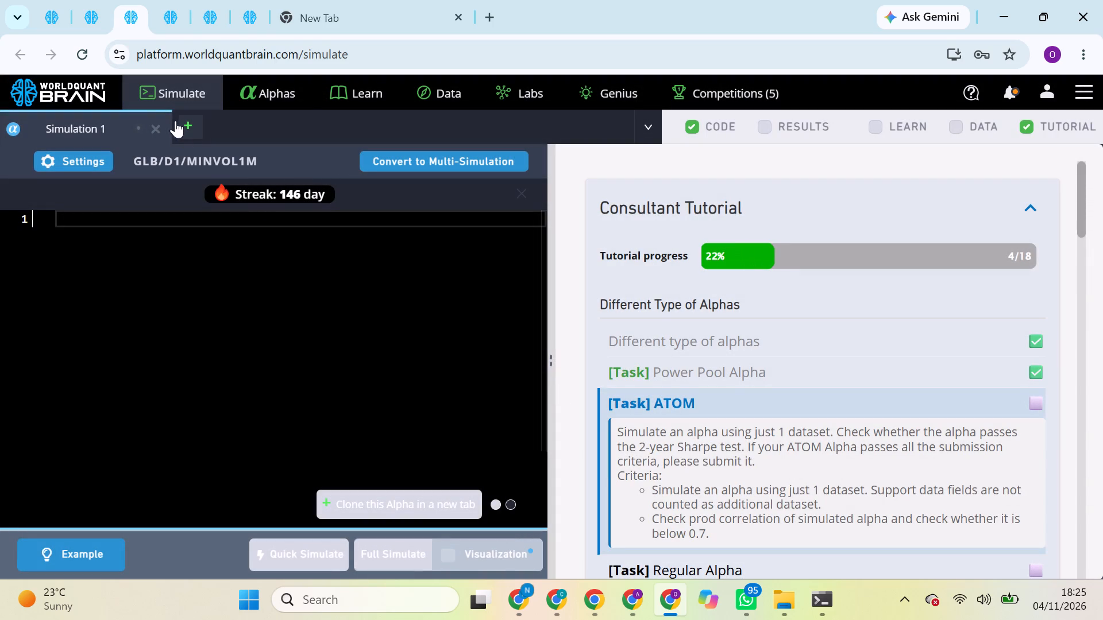
Clone the submitted regular alpha xArjJRdw into a new simulation in the third WorldQuant BRAIN tab.
{"action": "left_click", "coordinate": [297, 91]}
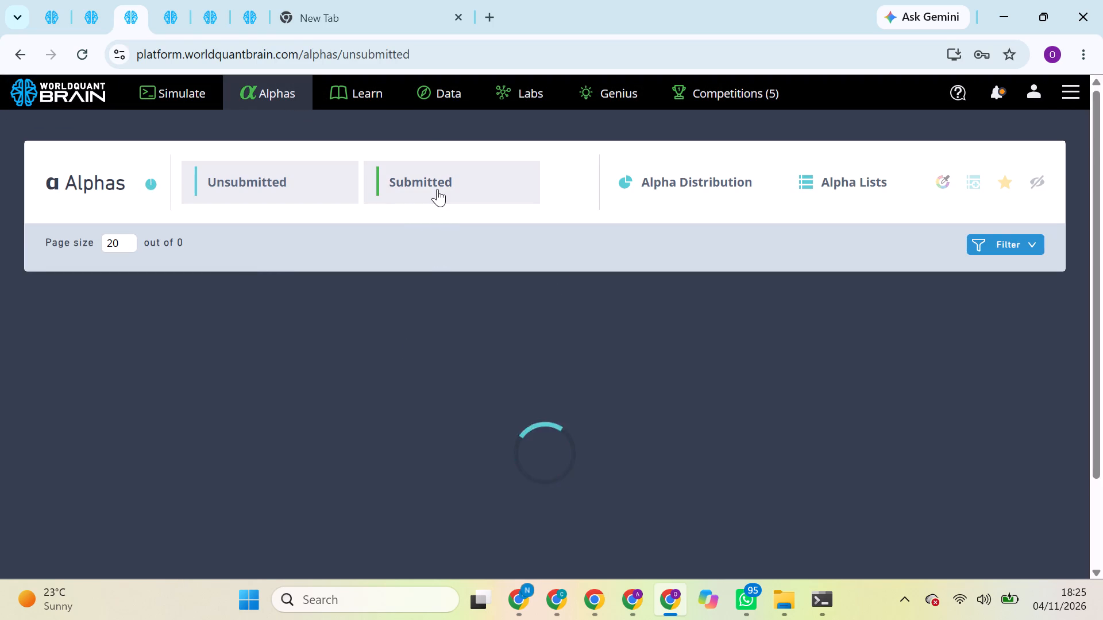
{"action": "left_click", "coordinate": [437, 189]}
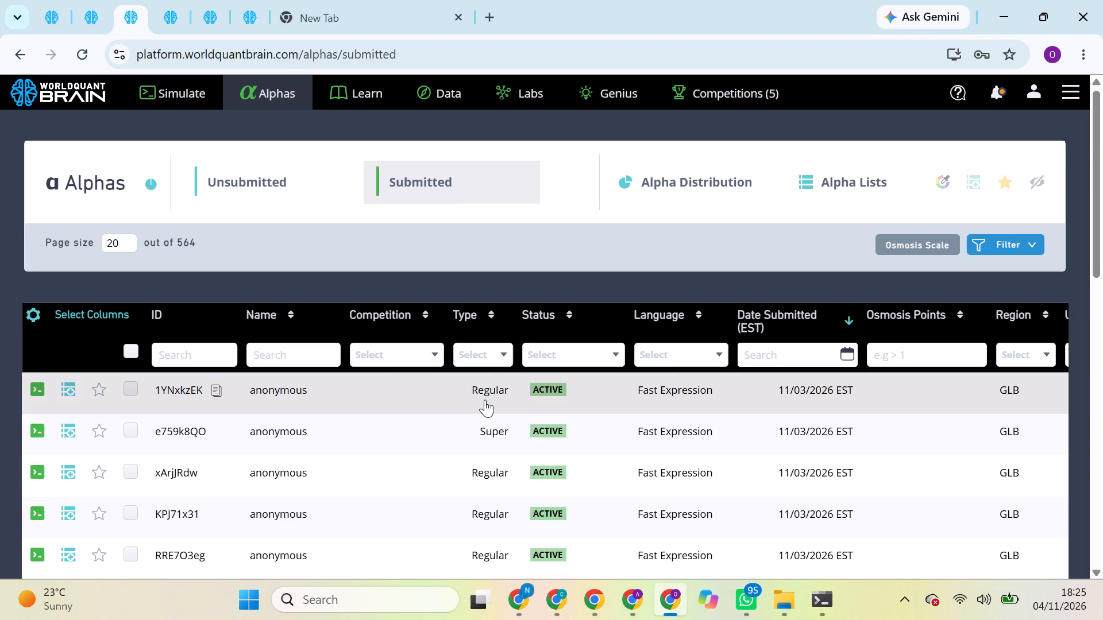
{"action": "left_click", "coordinate": [599, 474]}
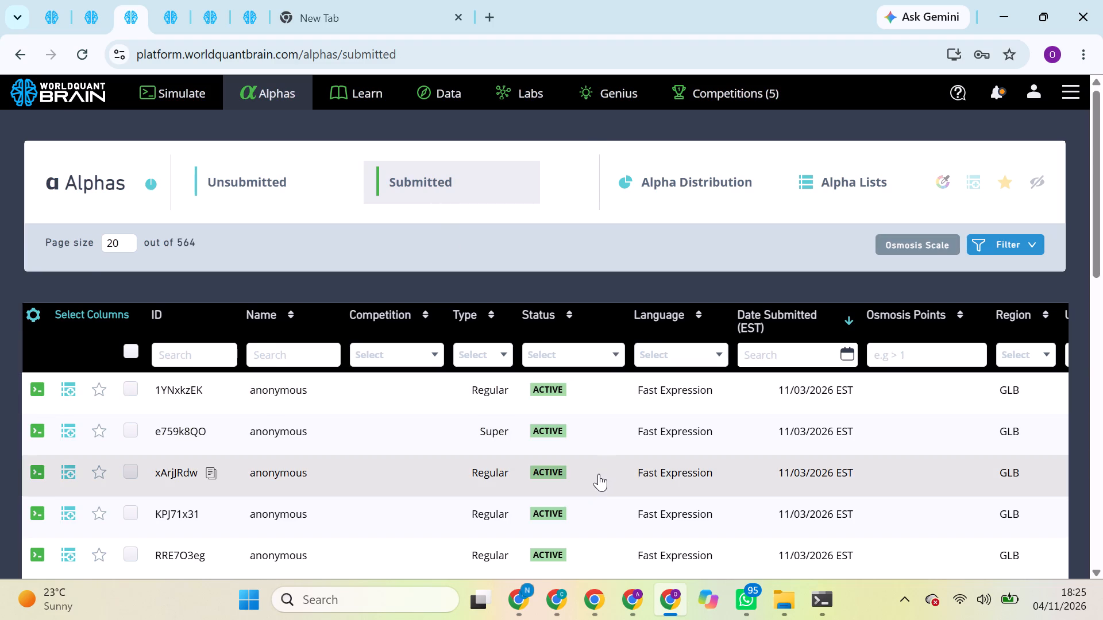
{"action": "left_click", "coordinate": [599, 474]}
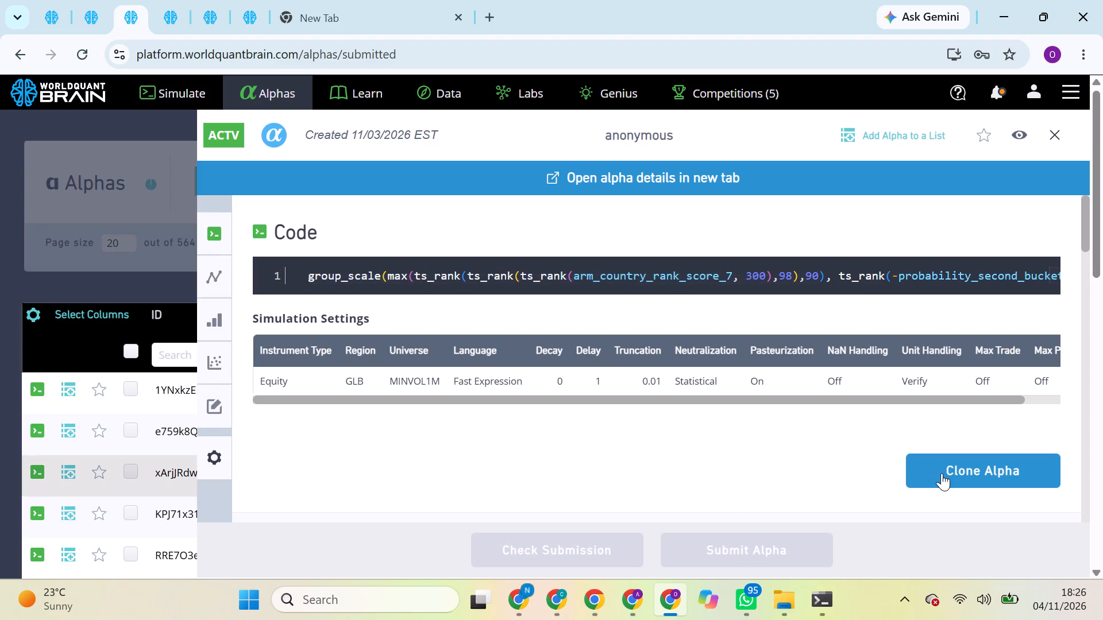
{"action": "left_click", "coordinate": [942, 473]}
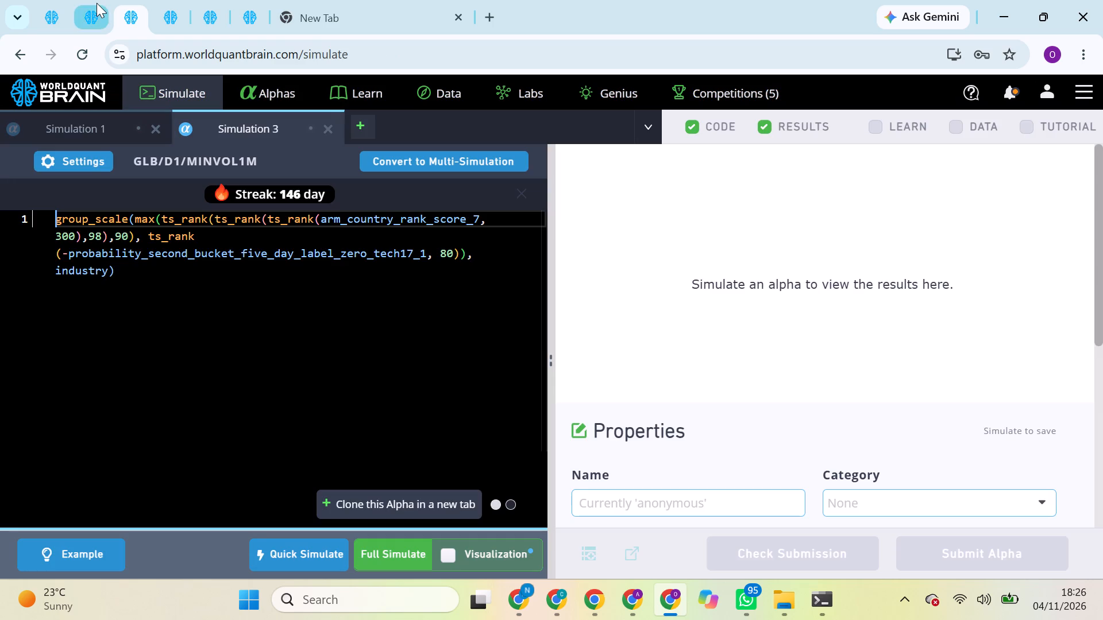
Check the alpha code in the first three WorldQuant BRAIN tabs and skip the introductory tour in the fourth.
{"action": "left_click", "coordinate": [97, 3]}
{"action": "left_click", "coordinate": [49, 7]}
{"action": "left_click", "coordinate": [108, 5]}
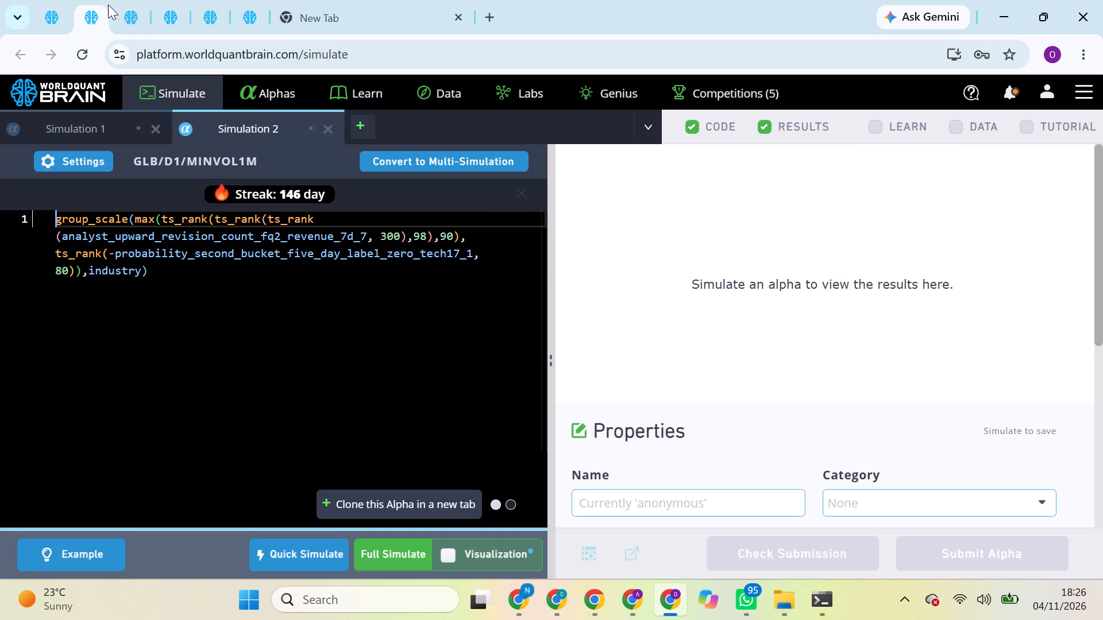
{"action": "left_click", "coordinate": [126, 4]}
{"action": "left_click", "coordinate": [178, 7]}
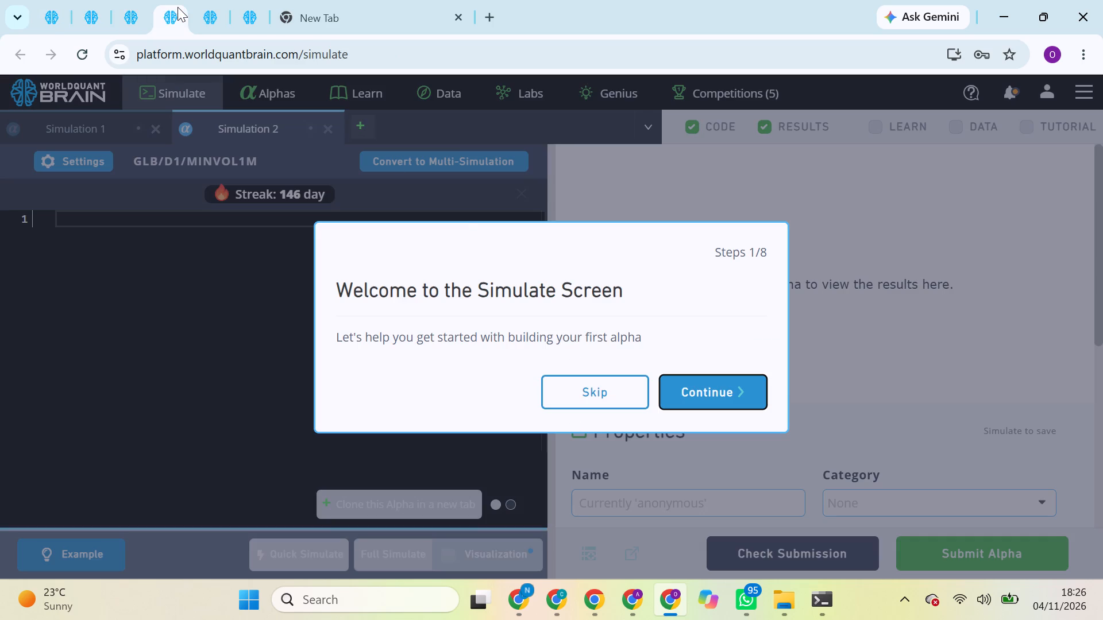
{"action": "left_click", "coordinate": [569, 377]}
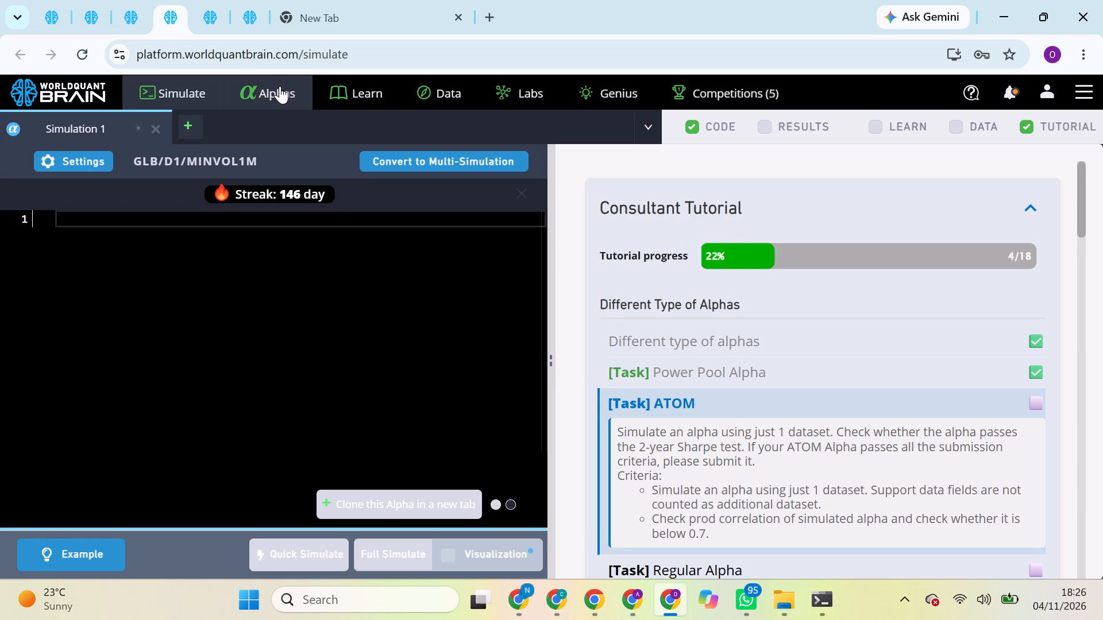
Clone the submitted regular alpha xArjJRdw into a new simulation in the fourth WorldQuant BRAIN tab.
{"action": "left_click", "coordinate": [280, 88]}
{"action": "right_click", "coordinate": [335, 263]}
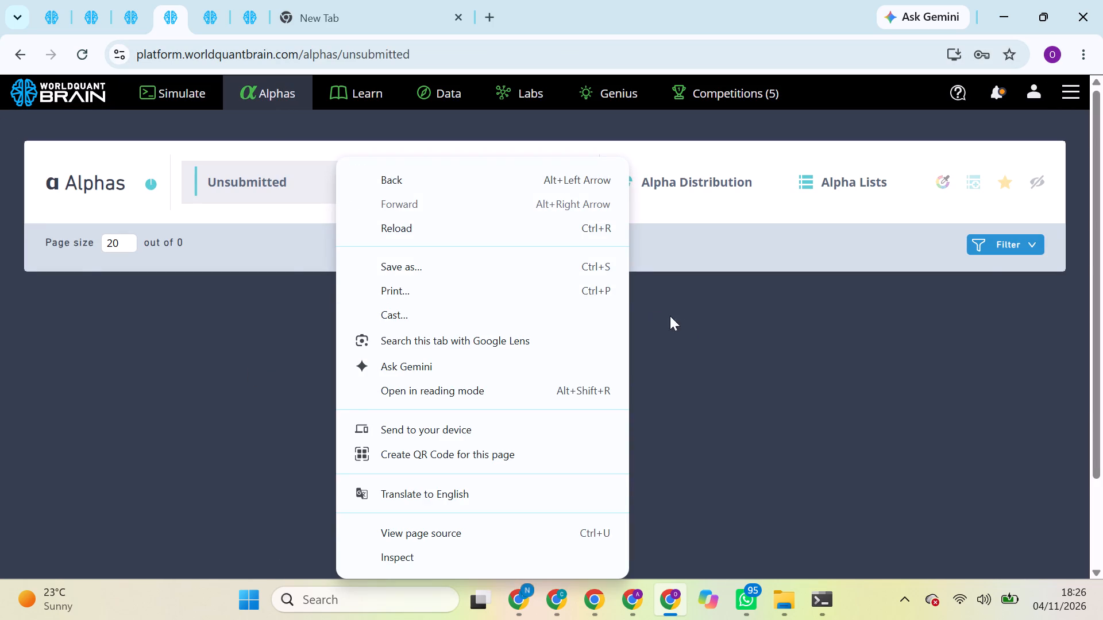
{"action": "left_click", "coordinate": [689, 328]}
{"action": "left_click", "coordinate": [451, 180]}
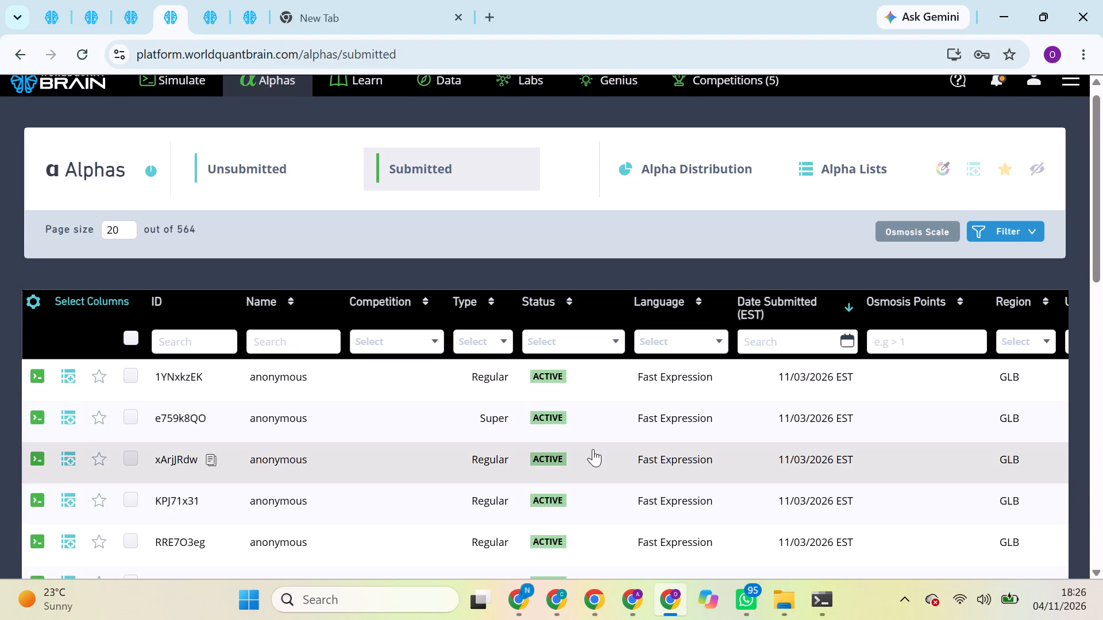
{"action": "left_click", "coordinate": [596, 452]}
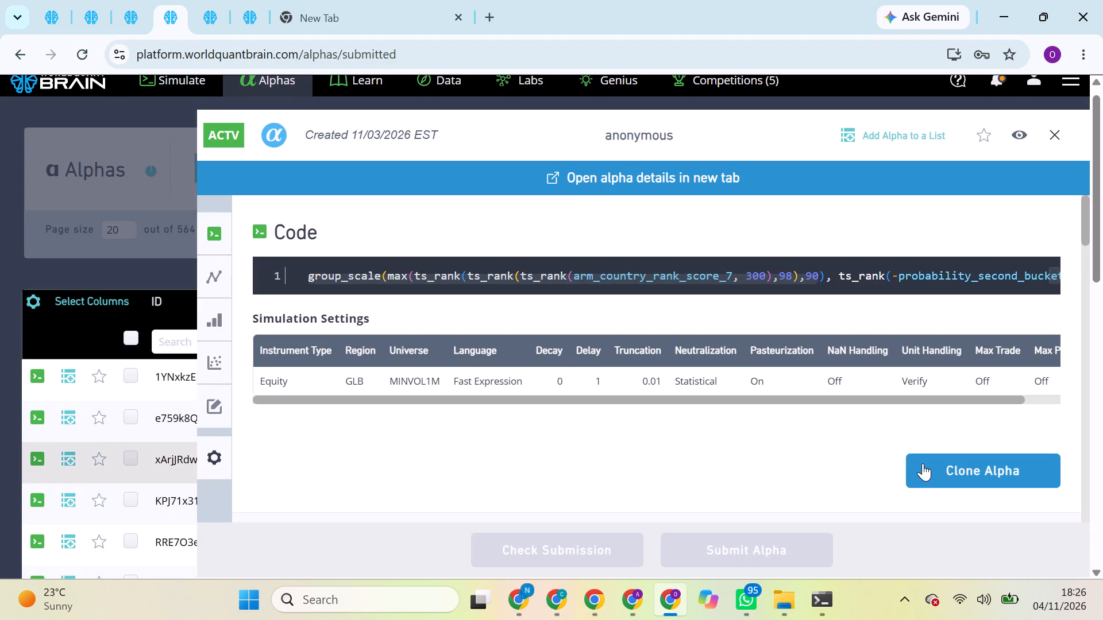
{"action": "left_click", "coordinate": [923, 463]}
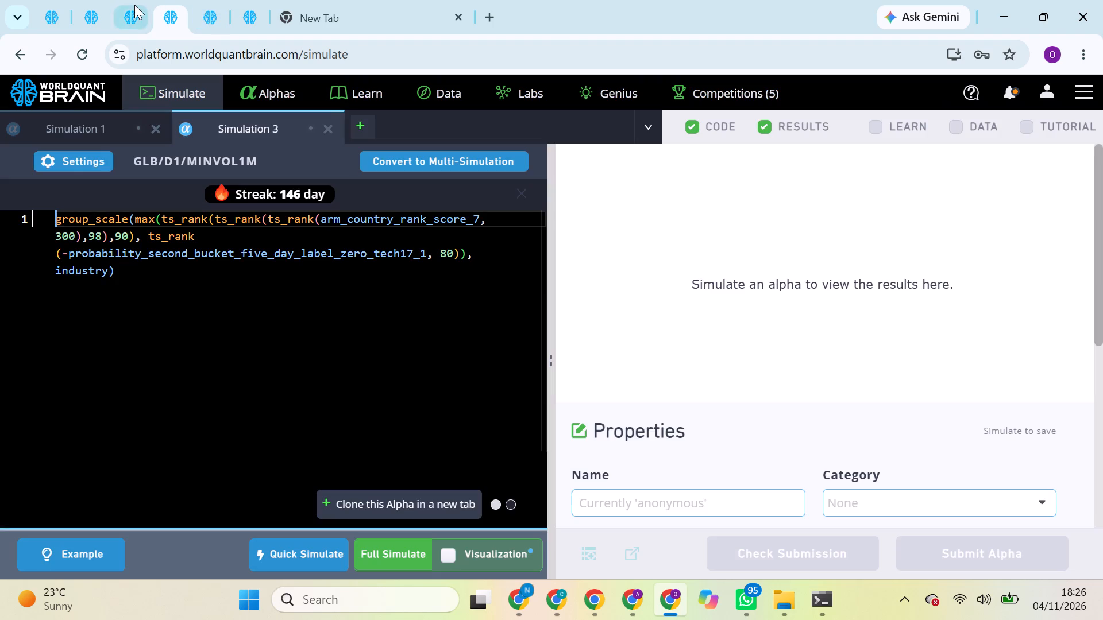
Recheck the alpha code in the first four WorldQuant BRAIN tabs and skip the introductory tour in the fifth.
{"action": "left_click", "coordinate": [134, 5]}
{"action": "left_click", "coordinate": [96, 7]}
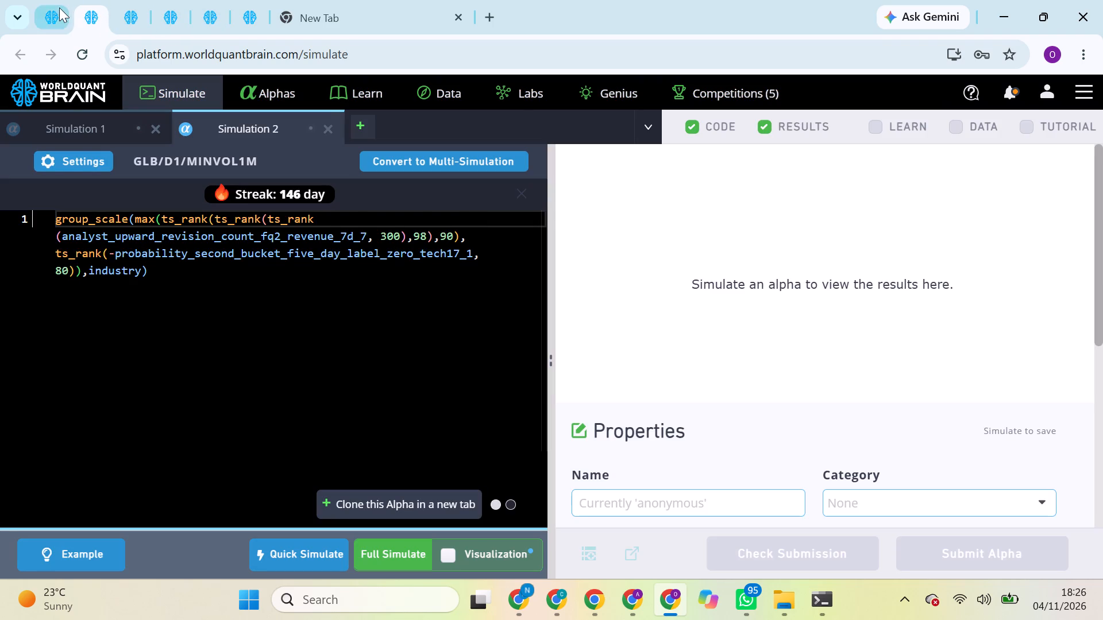
{"action": "left_click", "coordinate": [59, 7]}
{"action": "left_click", "coordinate": [80, 5]}
{"action": "left_click", "coordinate": [131, 0]}
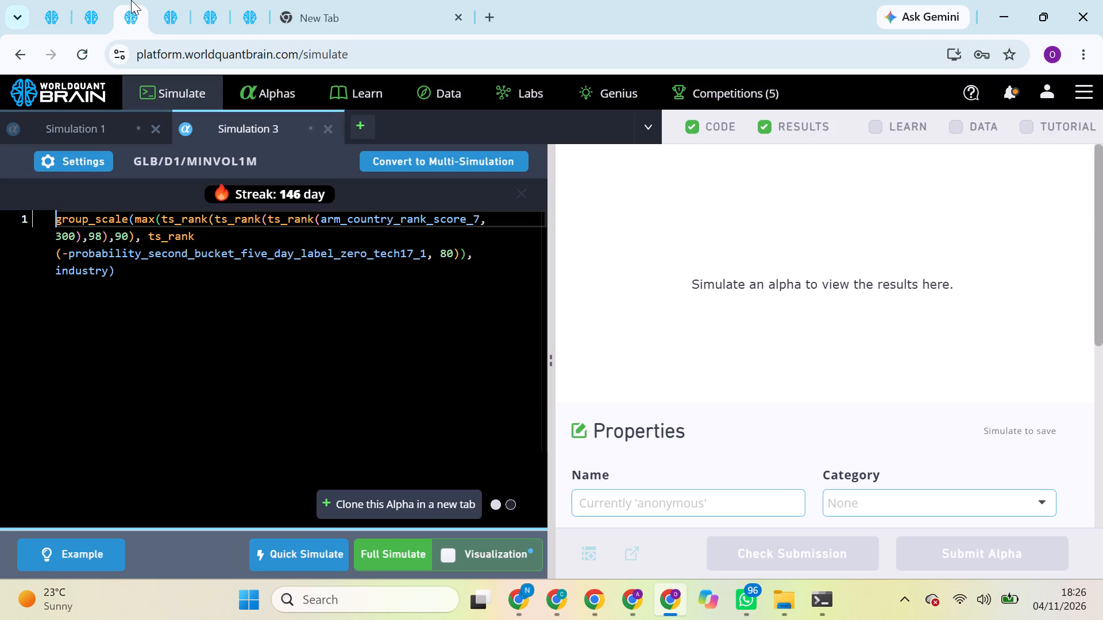
{"action": "left_click", "coordinate": [188, 0]}
{"action": "left_click", "coordinate": [223, 7]}
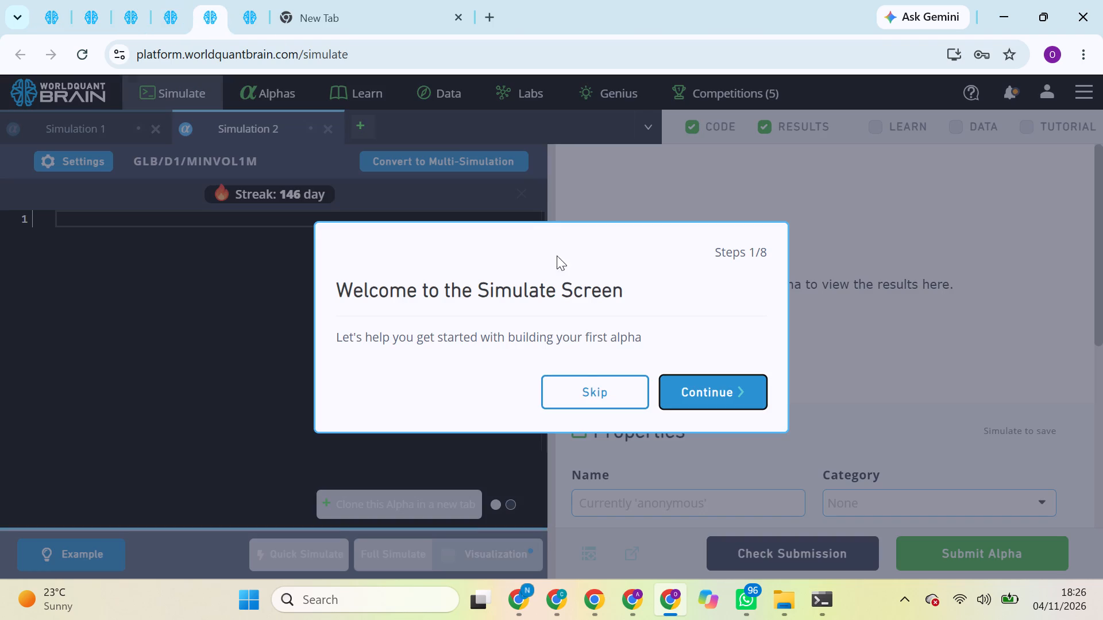
{"action": "left_click", "coordinate": [585, 392]}
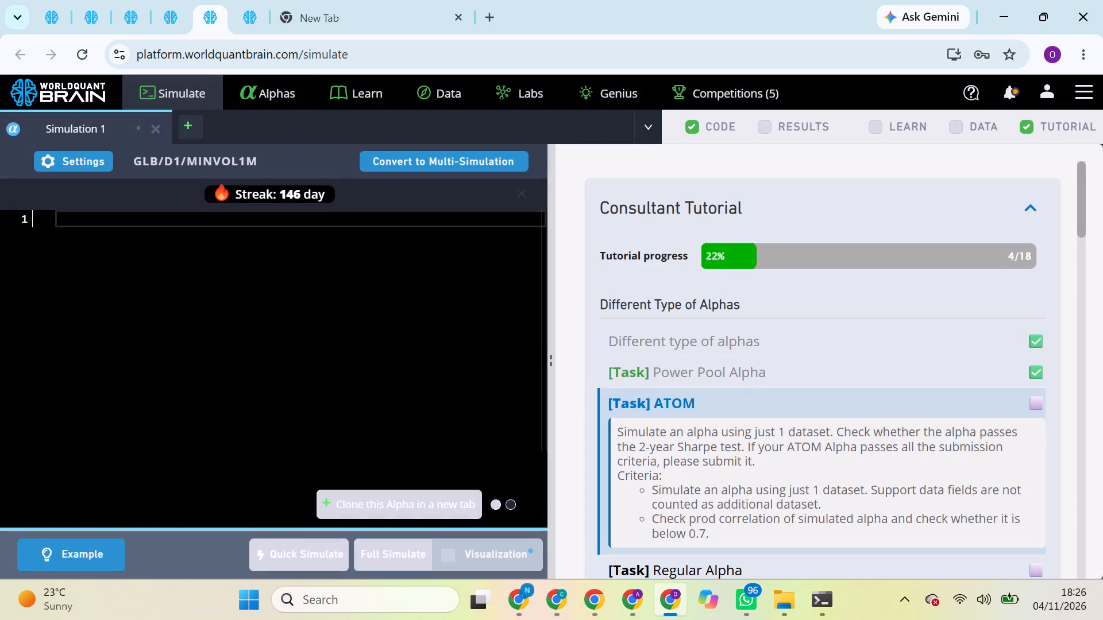
In the fifth WorldQuant BRAIN tab, open the Predictive Analyst-Company Signal Set from the Model category's GLB datasets.
{"action": "left_click", "coordinate": [276, 98]}
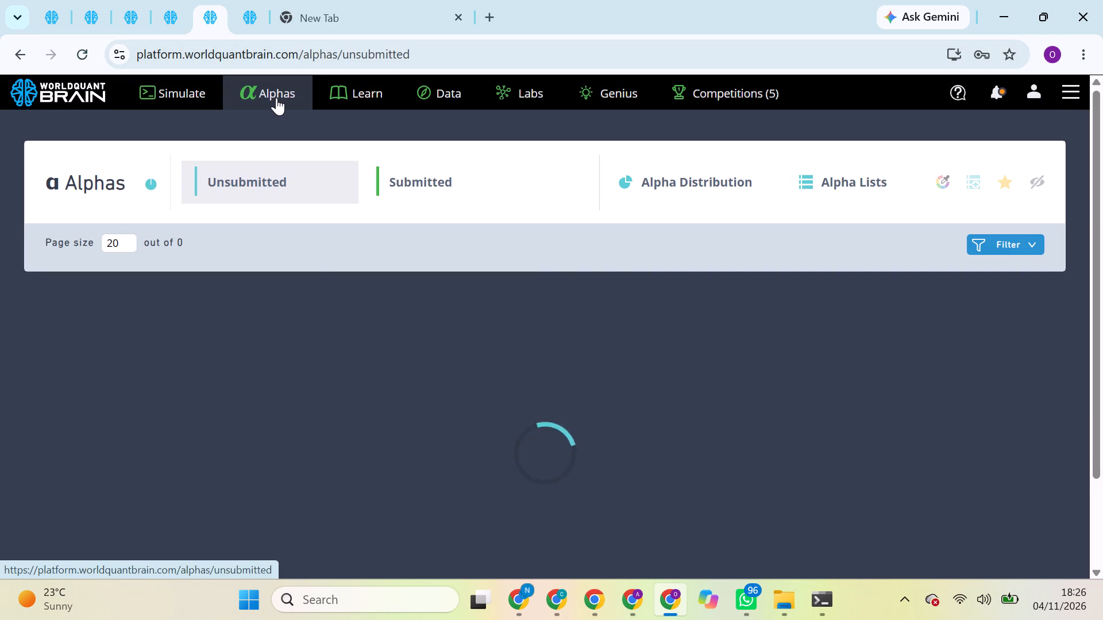
{"action": "left_click", "coordinate": [464, 328]}
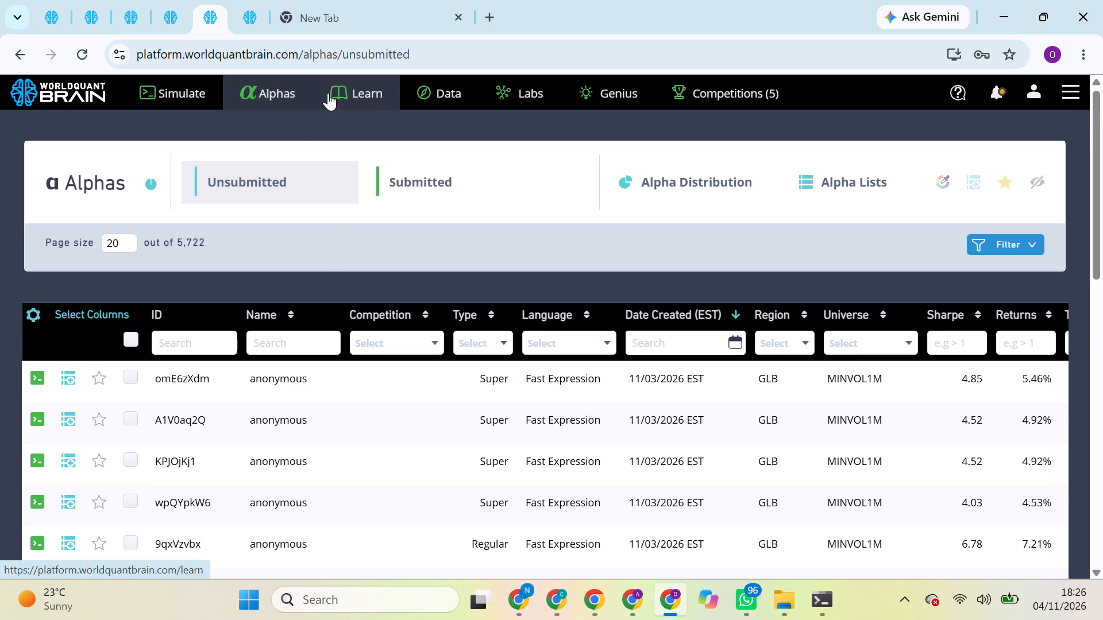
{"action": "left_click", "coordinate": [450, 90]}
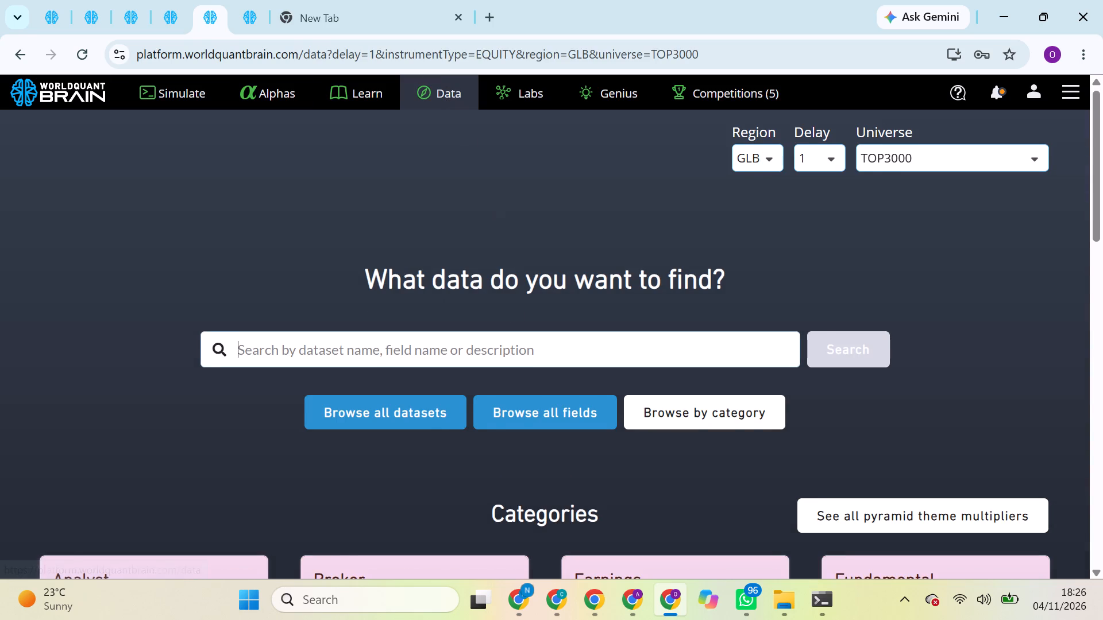
{"action": "scroll", "coordinate": [530, 353], "scroll_direction": "down", "scroll_amount": 5}
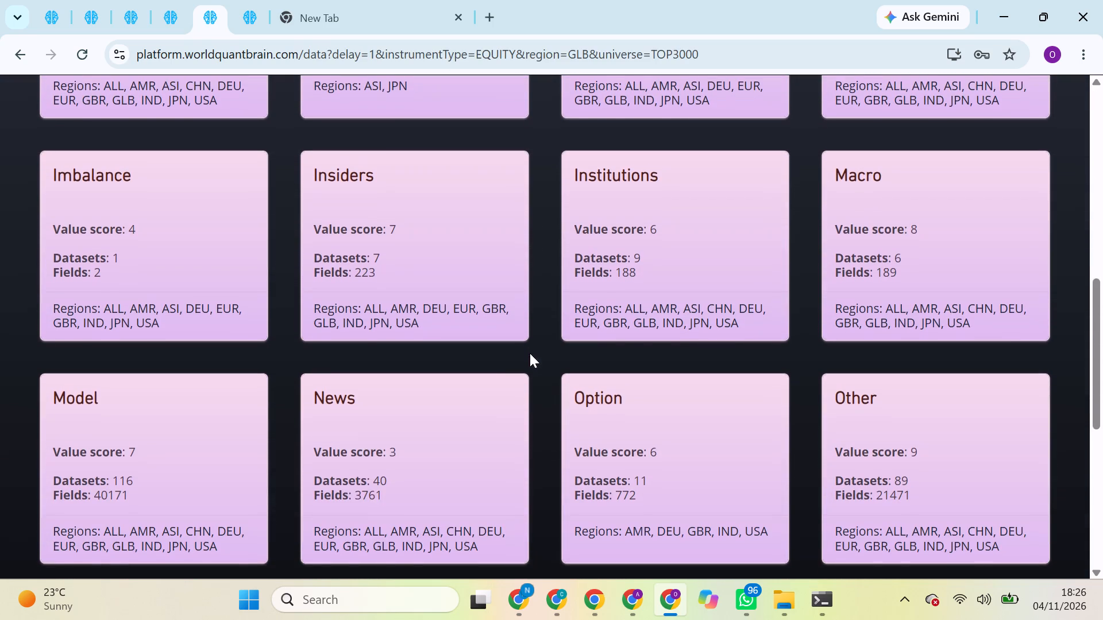
{"action": "left_click", "coordinate": [246, 428]}
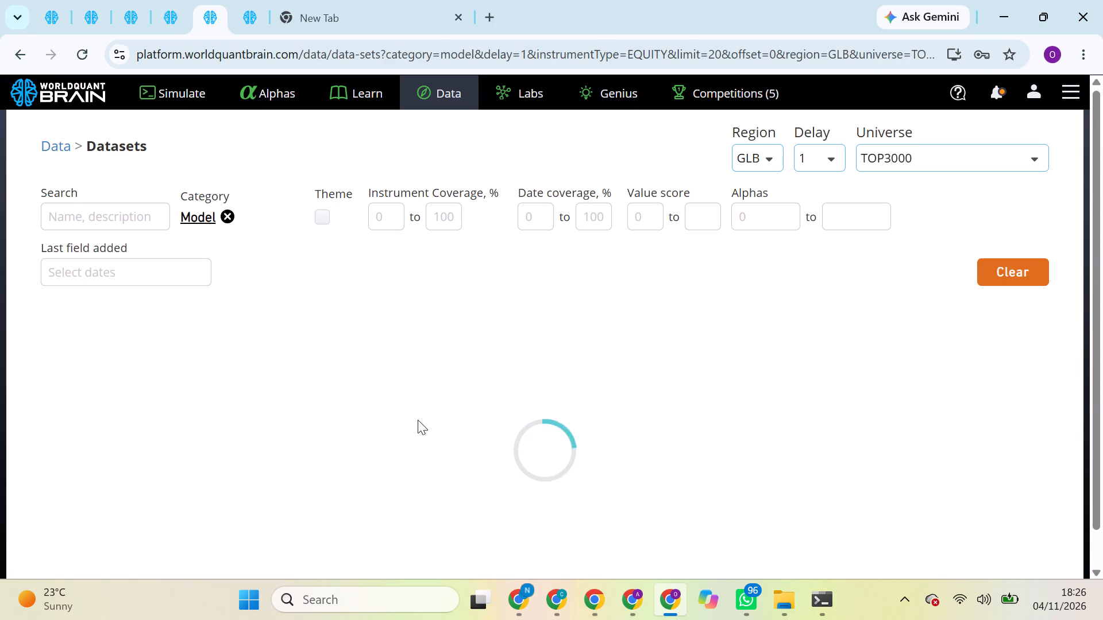
{"action": "scroll", "coordinate": [426, 424], "scroll_direction": "down", "scroll_amount": 5}
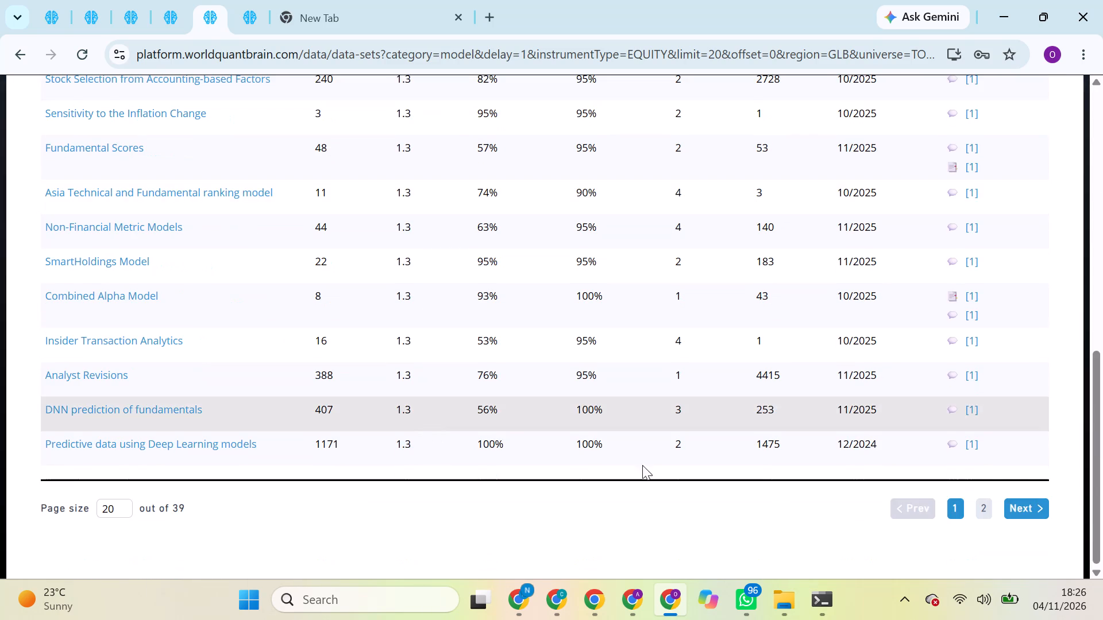
{"action": "left_click", "coordinate": [984, 508]}
{"action": "scroll", "coordinate": [591, 472], "scroll_direction": "down", "scroll_amount": 2}
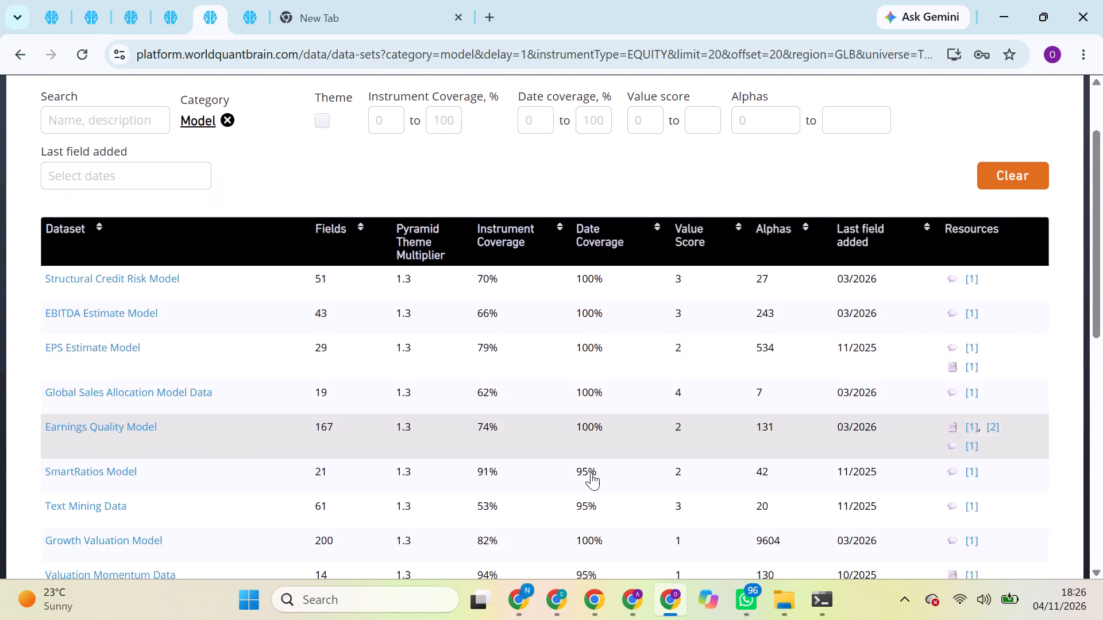
{"action": "scroll", "coordinate": [591, 472], "scroll_direction": "down", "scroll_amount": 3}
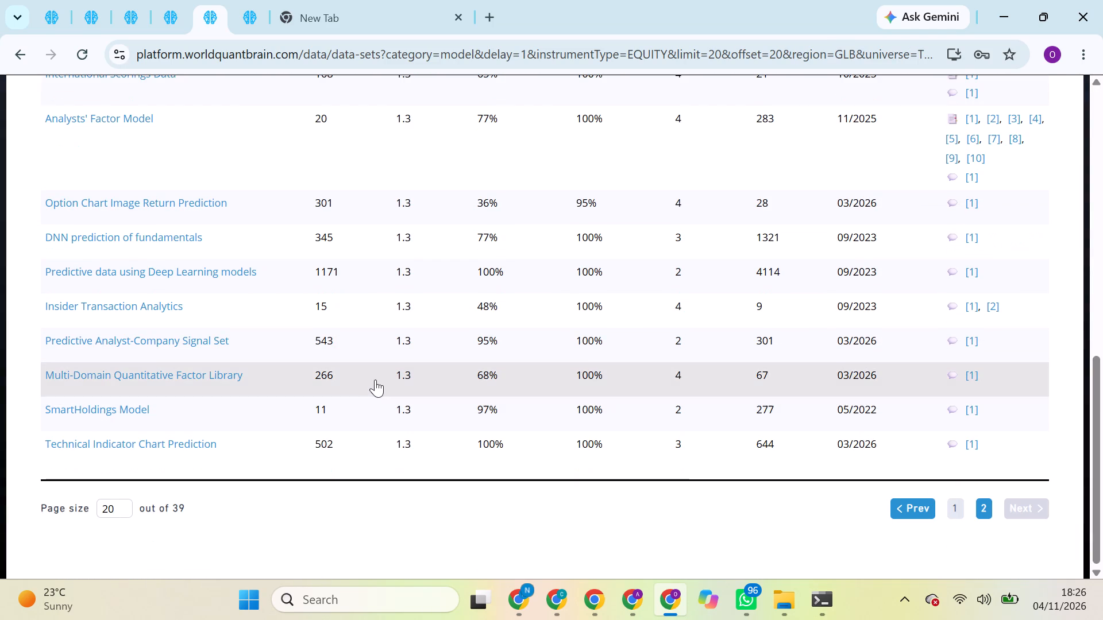
{"action": "left_click", "coordinate": [469, 348]}
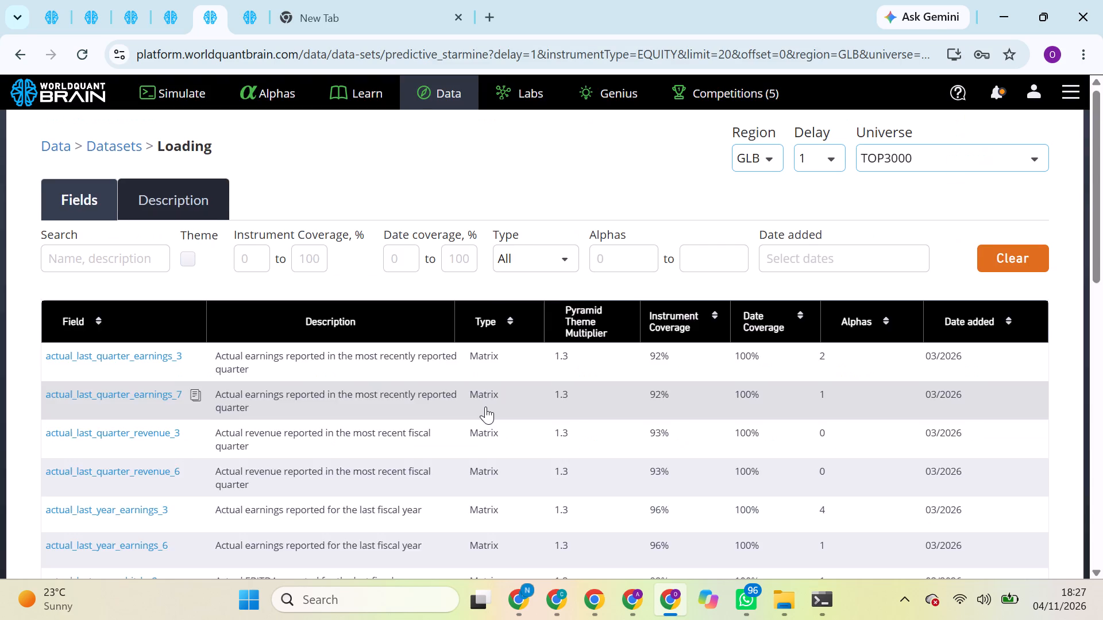
Browse the first seven pages of the Predictive Analyst-Company Signal Set's fields, examining descriptions, coverage and alpha usage.
{"action": "scroll", "coordinate": [485, 406], "scroll_direction": "down", "scroll_amount": 5}
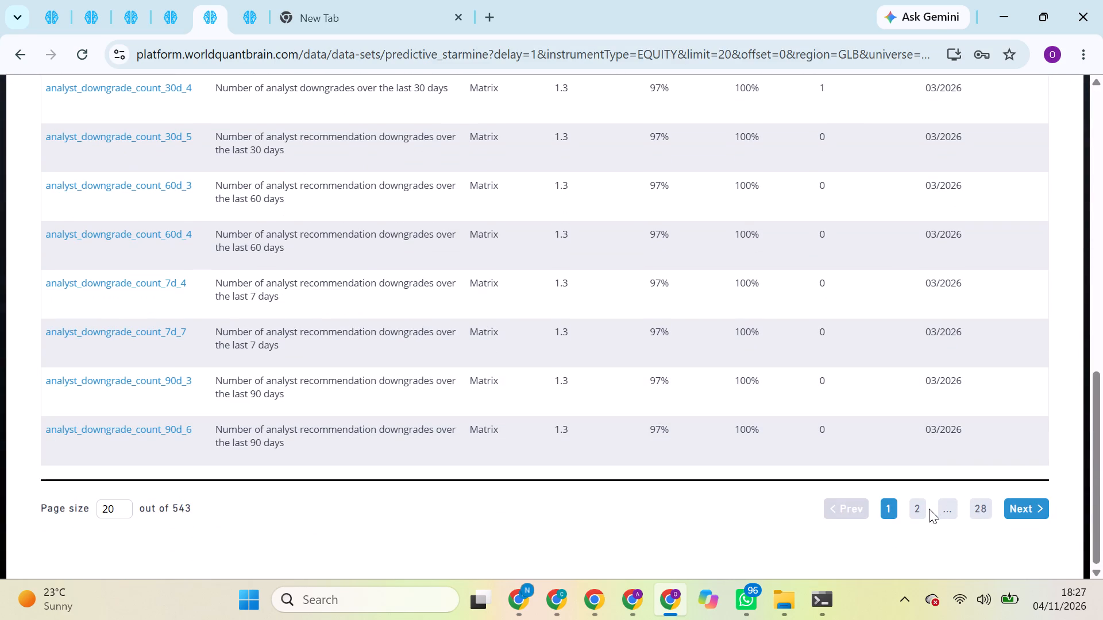
{"action": "left_click", "coordinate": [915, 514]}
{"action": "scroll", "coordinate": [915, 514], "scroll_direction": "down", "scroll_amount": 4}
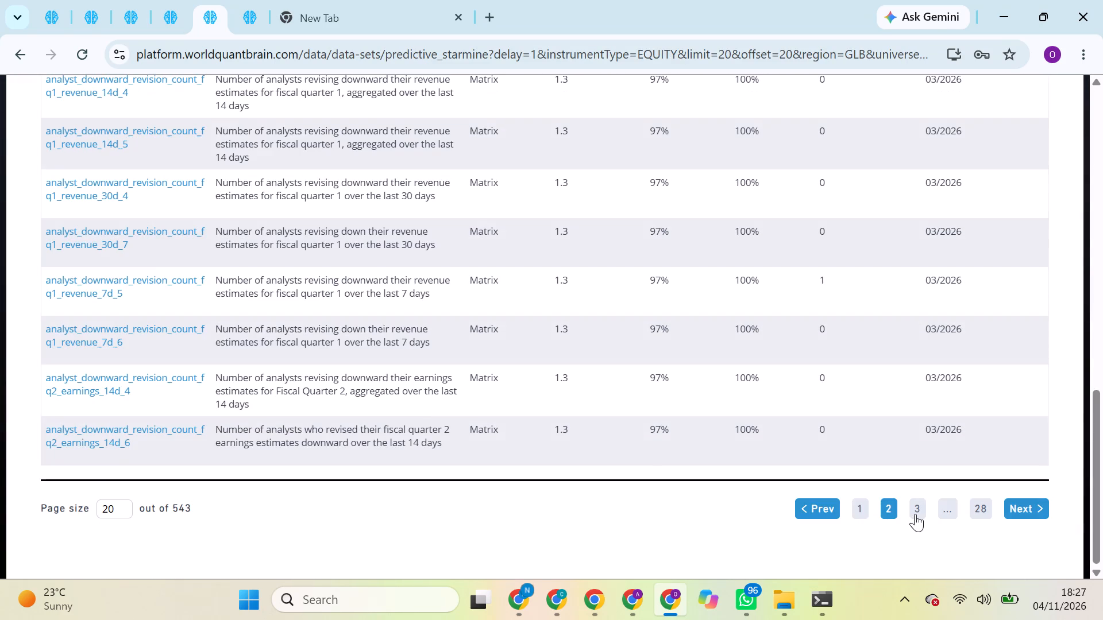
{"action": "left_click", "coordinate": [919, 512]}
{"action": "scroll", "coordinate": [919, 512], "scroll_direction": "down", "scroll_amount": 4}
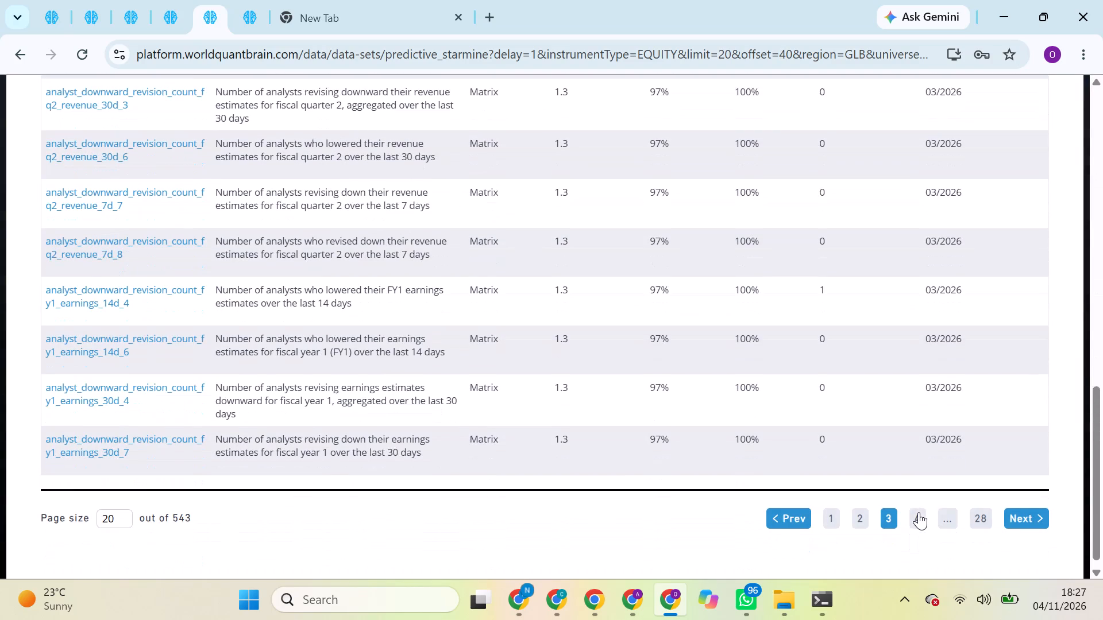
{"action": "left_click", "coordinate": [922, 512]}
{"action": "scroll", "coordinate": [922, 512], "scroll_direction": "down", "scroll_amount": 4}
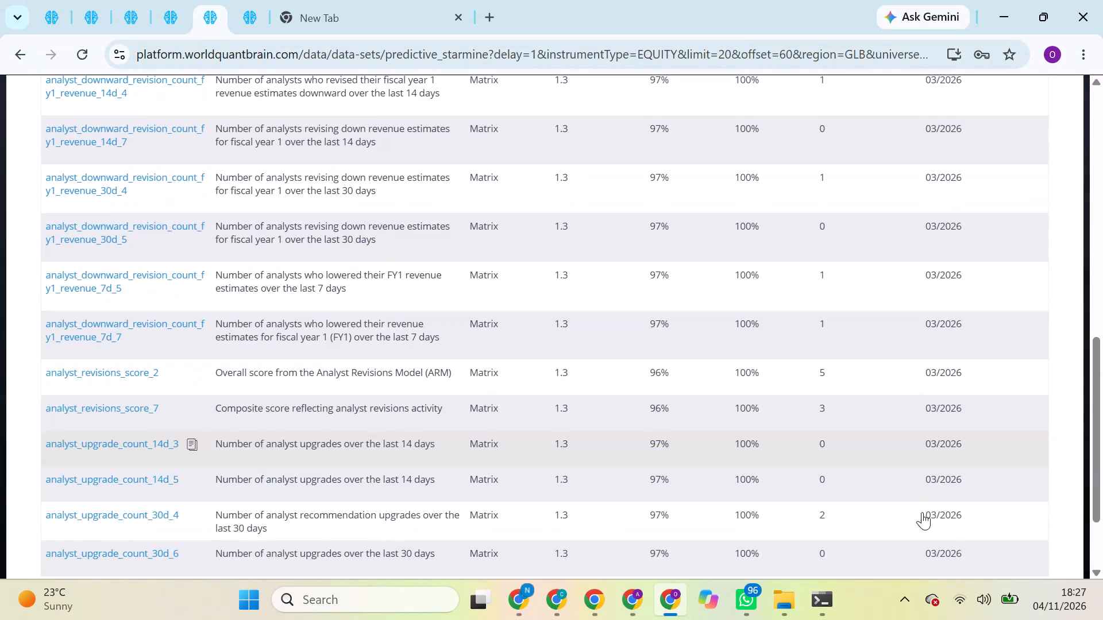
{"action": "scroll", "coordinate": [895, 464], "scroll_direction": "down", "scroll_amount": 2}
{"action": "left_click", "coordinate": [918, 509]}
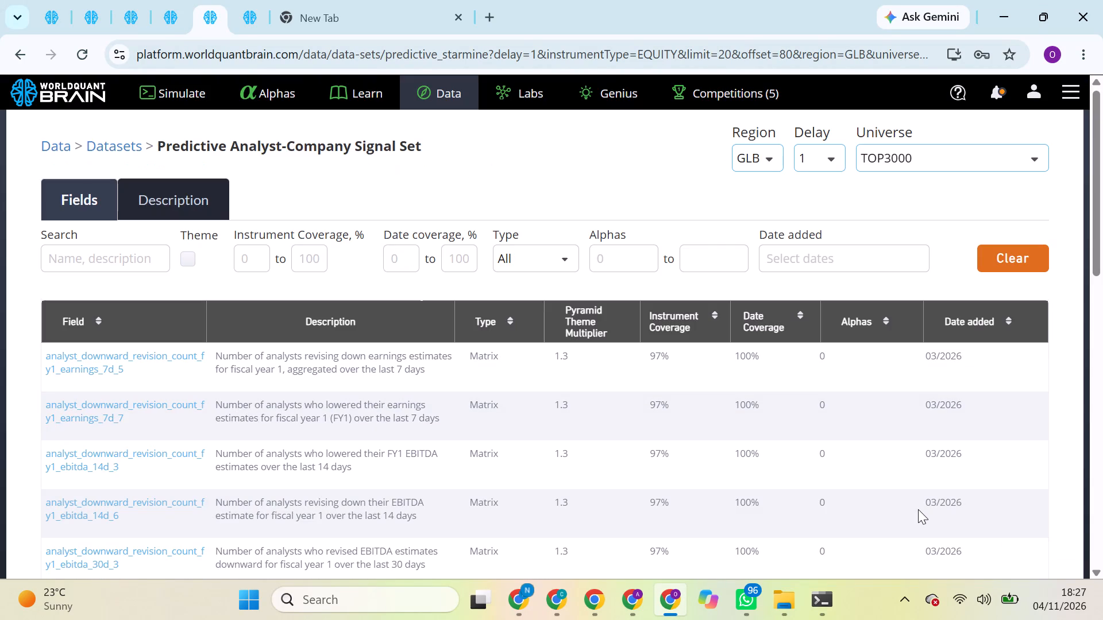
{"action": "scroll", "coordinate": [728, 455], "scroll_direction": "down", "scroll_amount": 1}
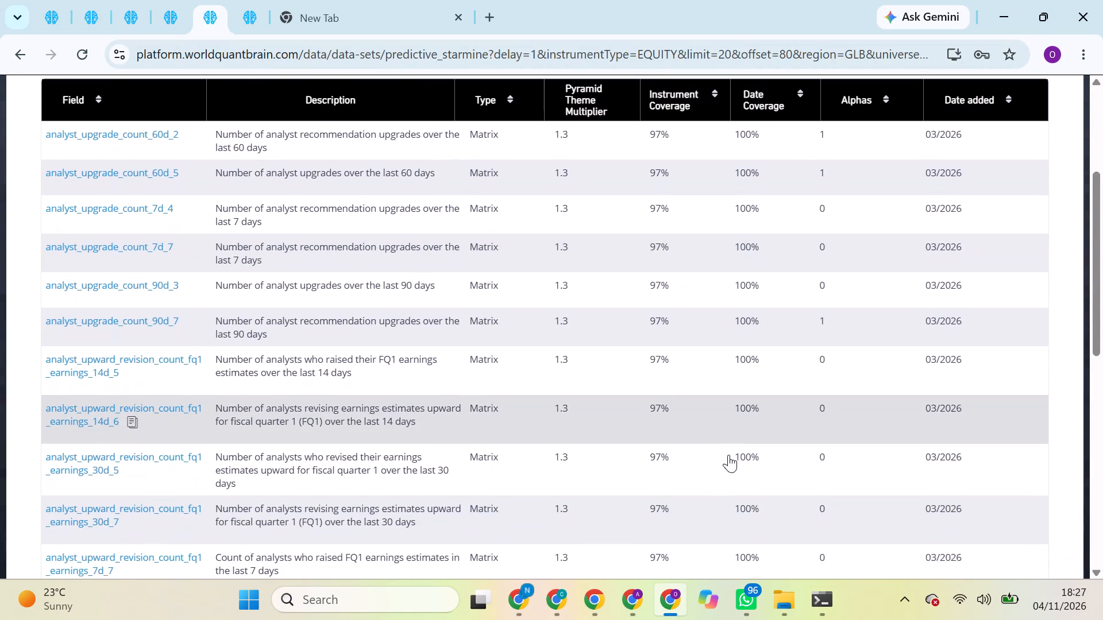
{"action": "scroll", "coordinate": [728, 455], "scroll_direction": "down", "scroll_amount": 3}
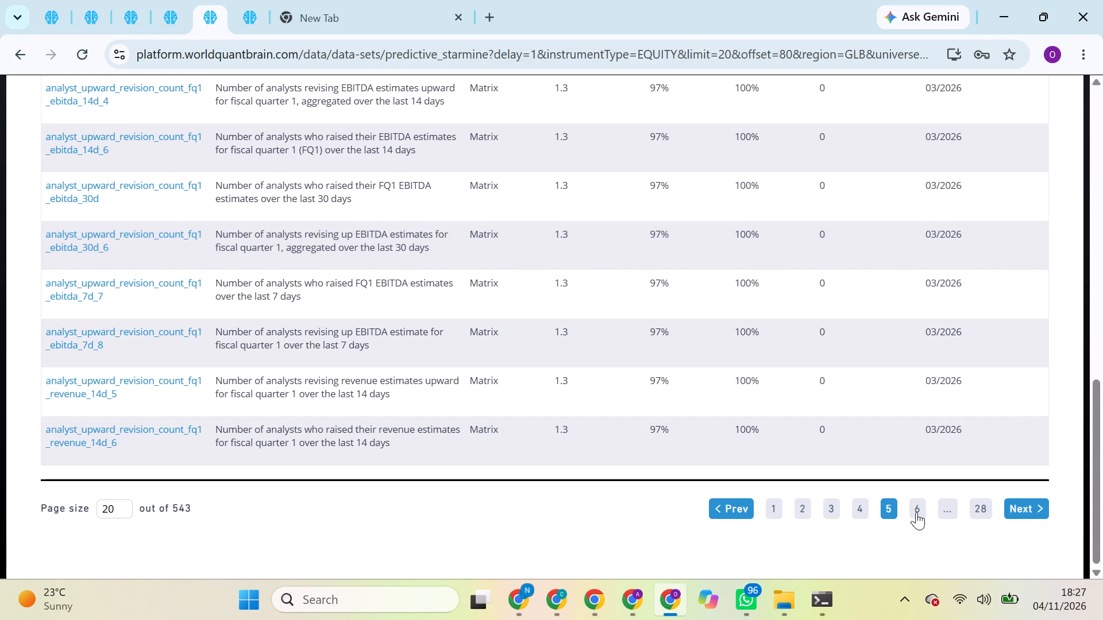
{"action": "left_click", "coordinate": [916, 512]}
{"action": "scroll", "coordinate": [796, 489], "scroll_direction": "down", "scroll_amount": 4}
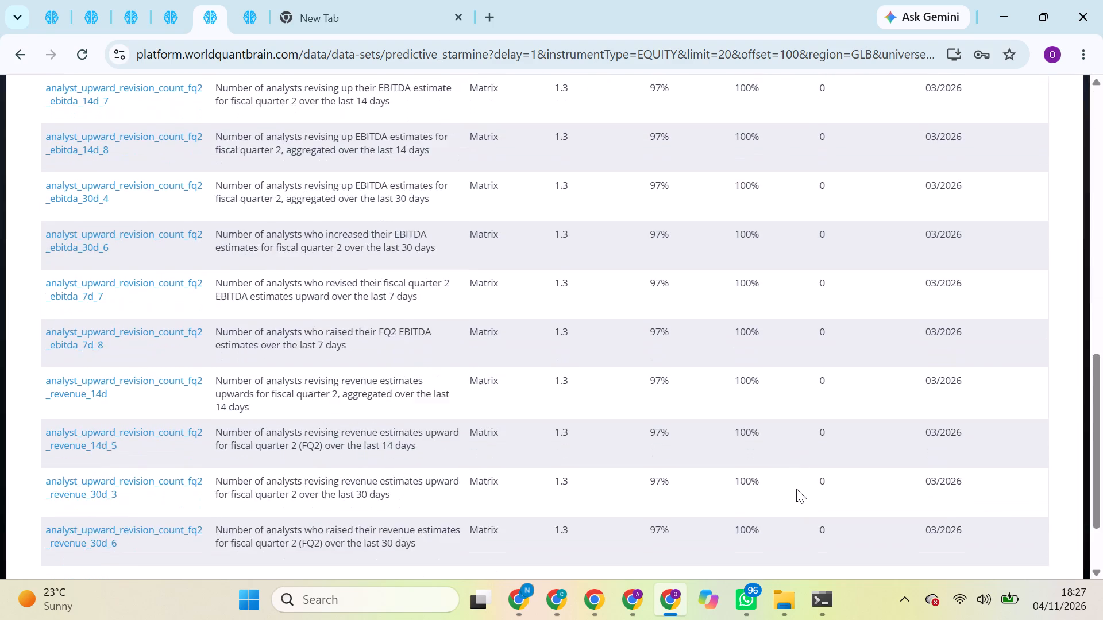
{"action": "scroll", "coordinate": [796, 489], "scroll_direction": "down", "scroll_amount": 1}
{"action": "left_click", "coordinate": [913, 506]}
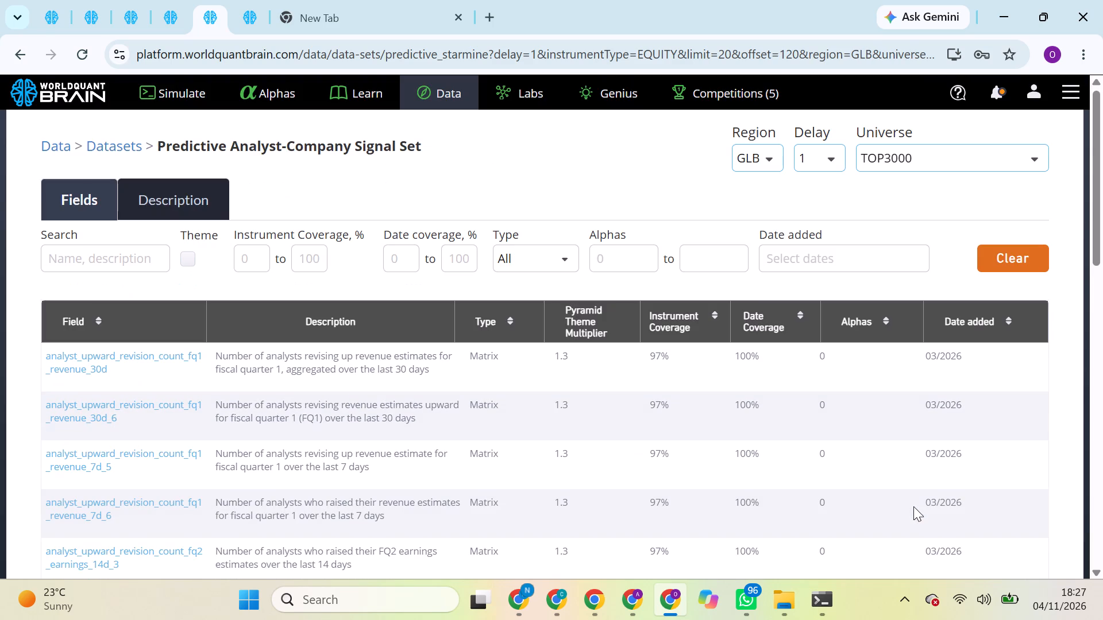
{"action": "scroll", "coordinate": [585, 466], "scroll_direction": "down", "scroll_amount": 1}
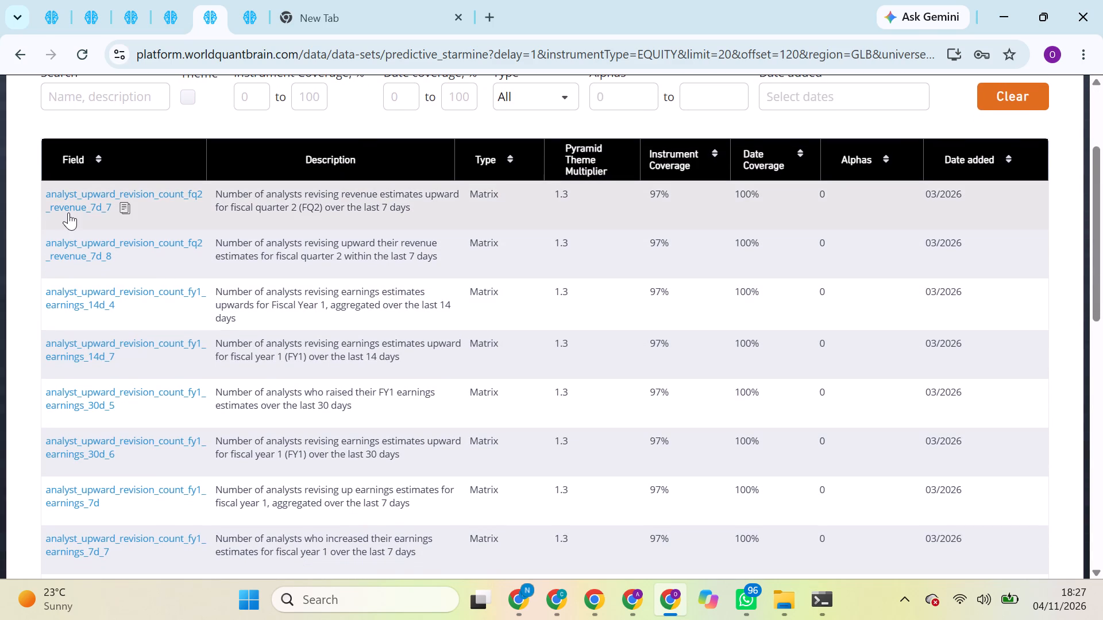
Replace oth460_vmin_l3 in the first tab's alpha with the copied field analyst_upward_revision_count_fq2_revenue_7d_7, run a full simulation and dismiss the notifications list.
{"action": "left_click", "coordinate": [129, 211]}
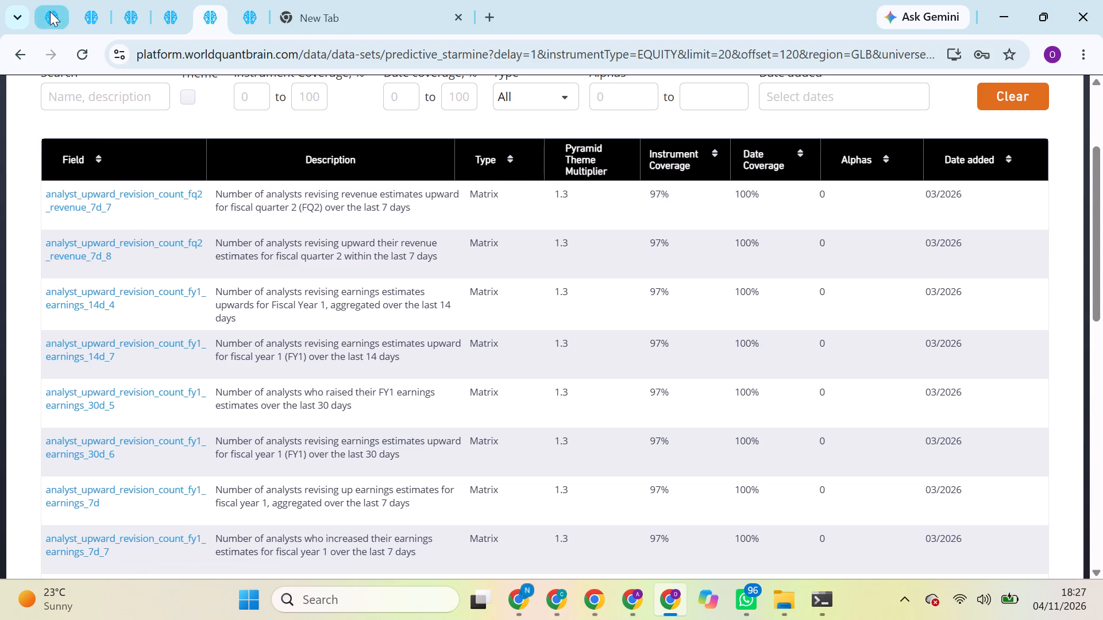
{"action": "left_click", "coordinate": [50, 11]}
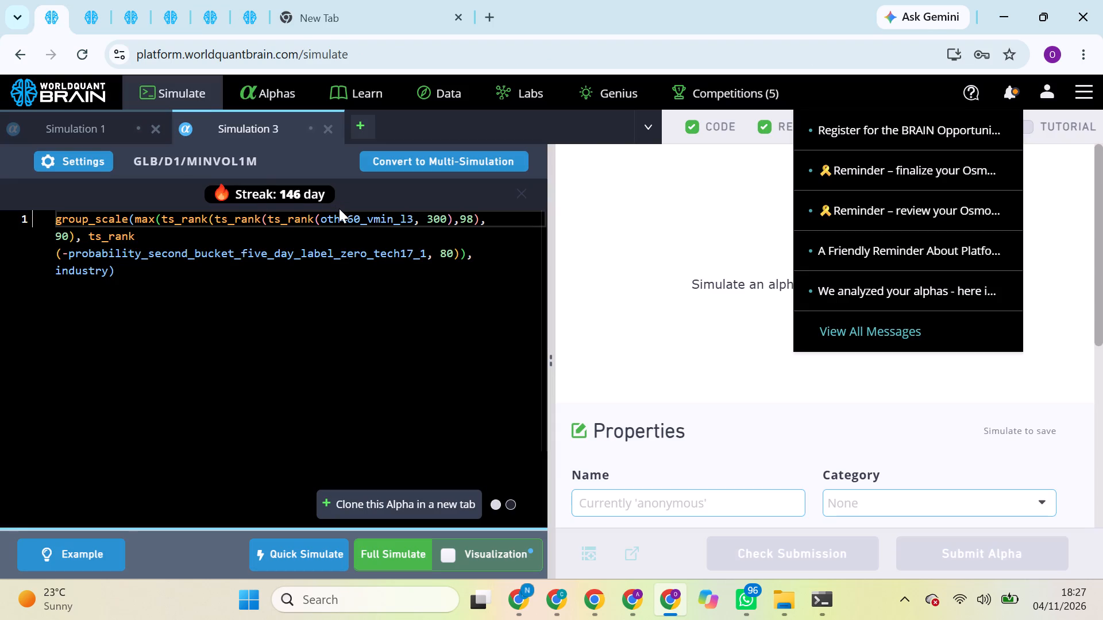
{"action": "double_click", "coordinate": [331, 216]}
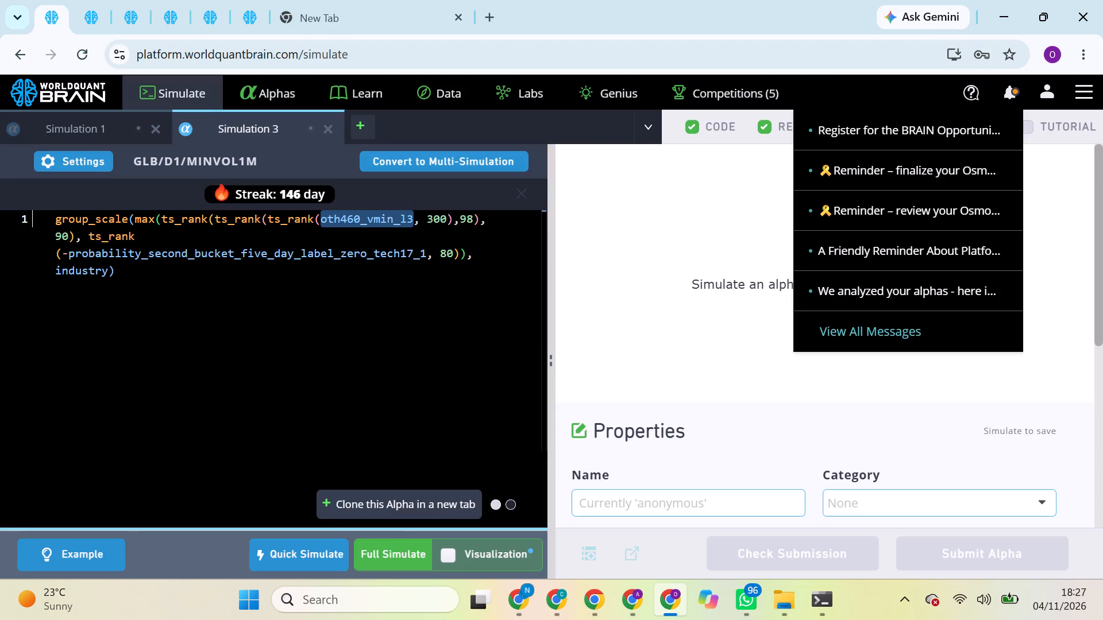
{"action": "key", "text": "ctrl+v"}
{"action": "left_click", "coordinate": [417, 544]}
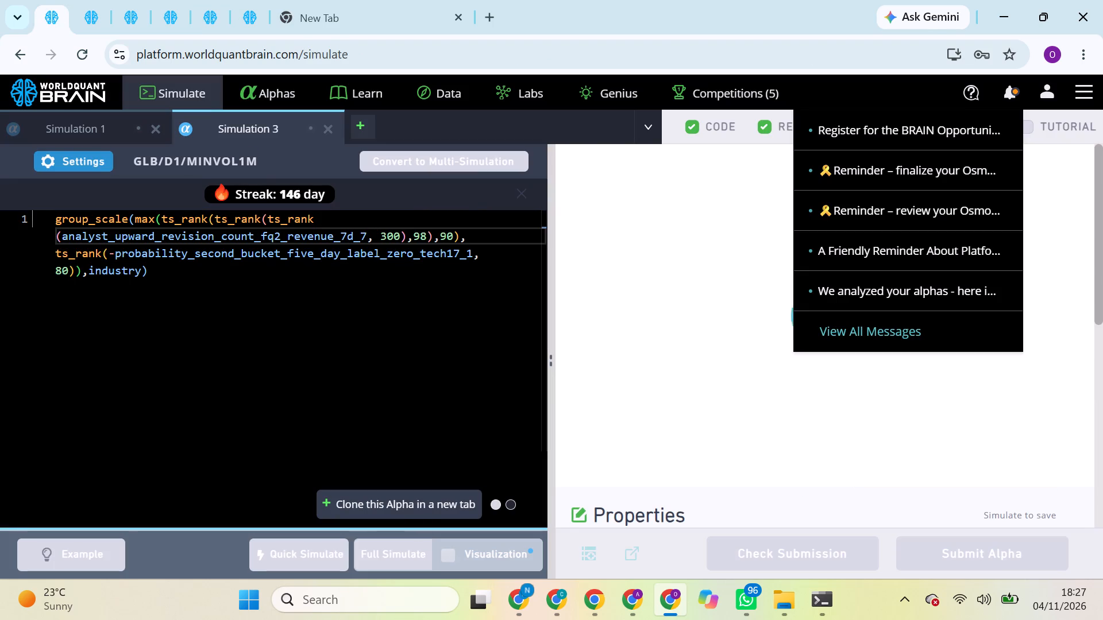
{"action": "left_click", "coordinate": [1010, 96]}
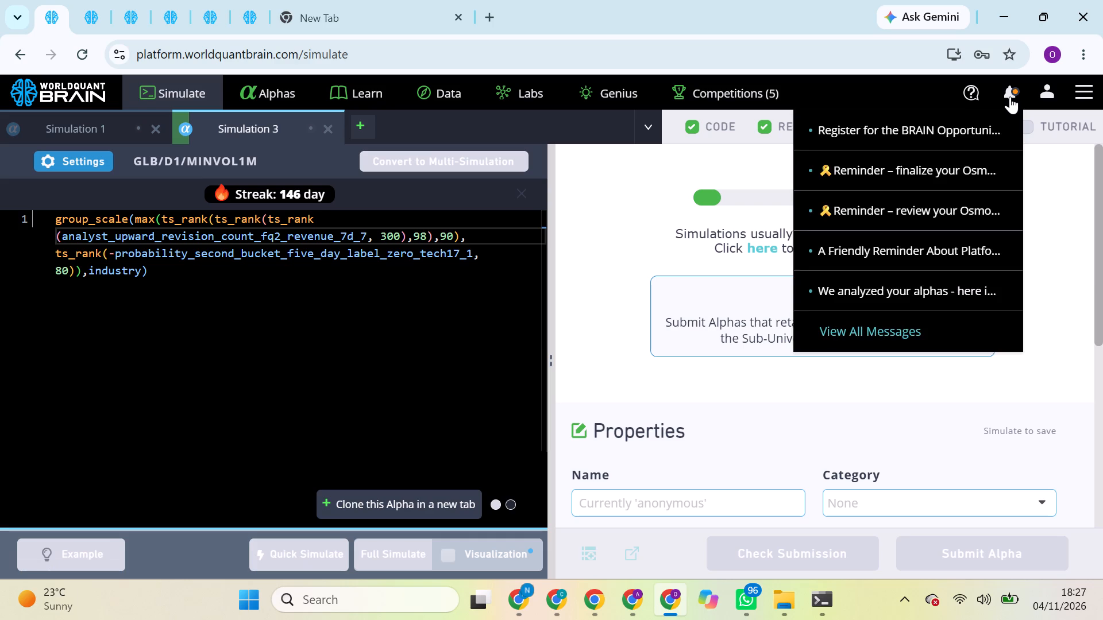
Replace the innermost ts_rank field in the second tab's alpha with the copied field analyst_upward_revision_count_fq2_revenue_7d_8 and run a full simulation.
{"action": "left_click", "coordinate": [259, 25]}
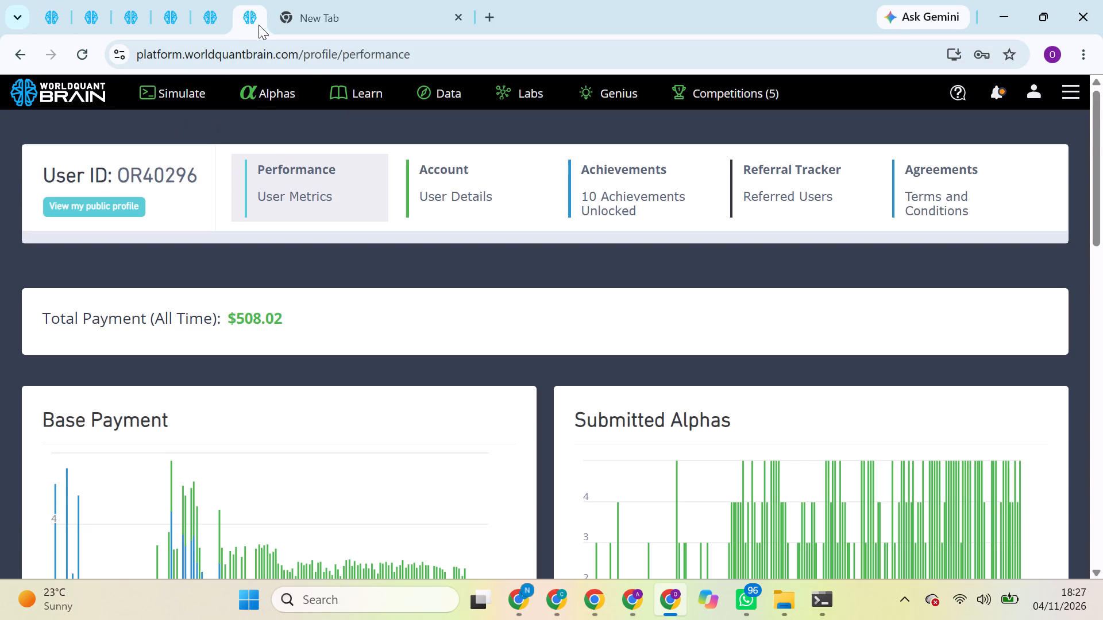
{"action": "left_click", "coordinate": [205, 26]}
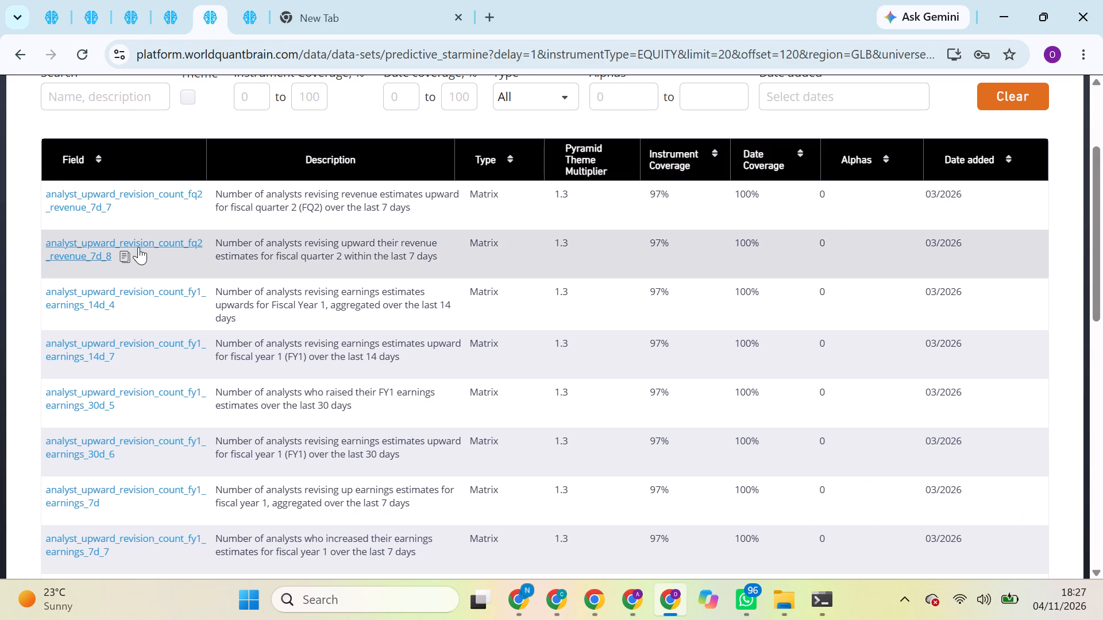
{"action": "left_click", "coordinate": [129, 257]}
{"action": "left_click", "coordinate": [61, 0]}
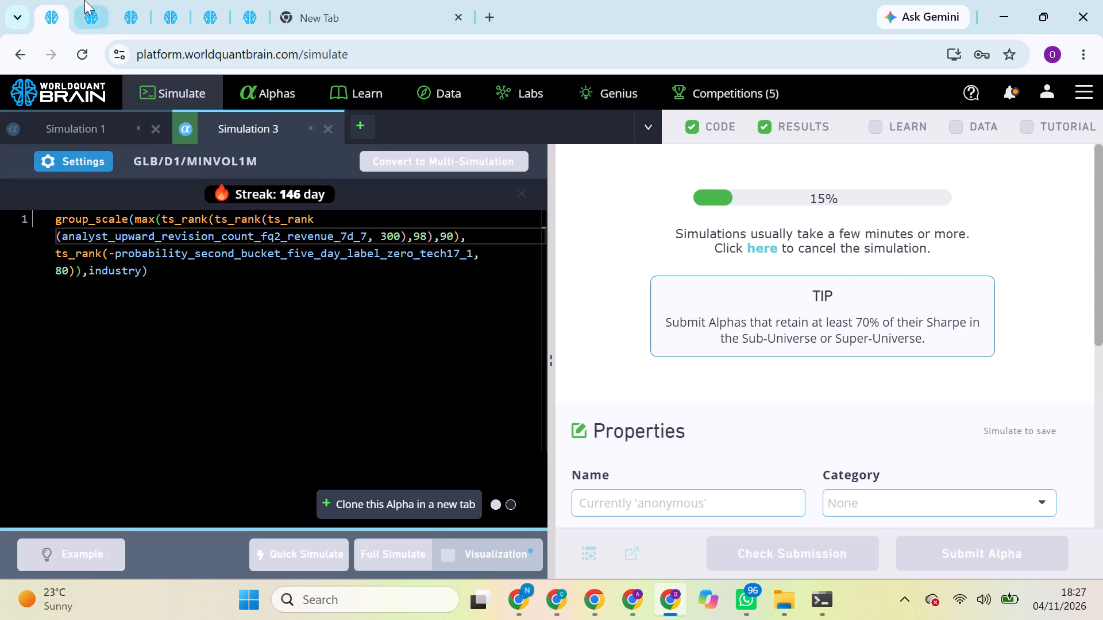
{"action": "left_click", "coordinate": [84, 0]}
{"action": "double_click", "coordinate": [230, 235]}
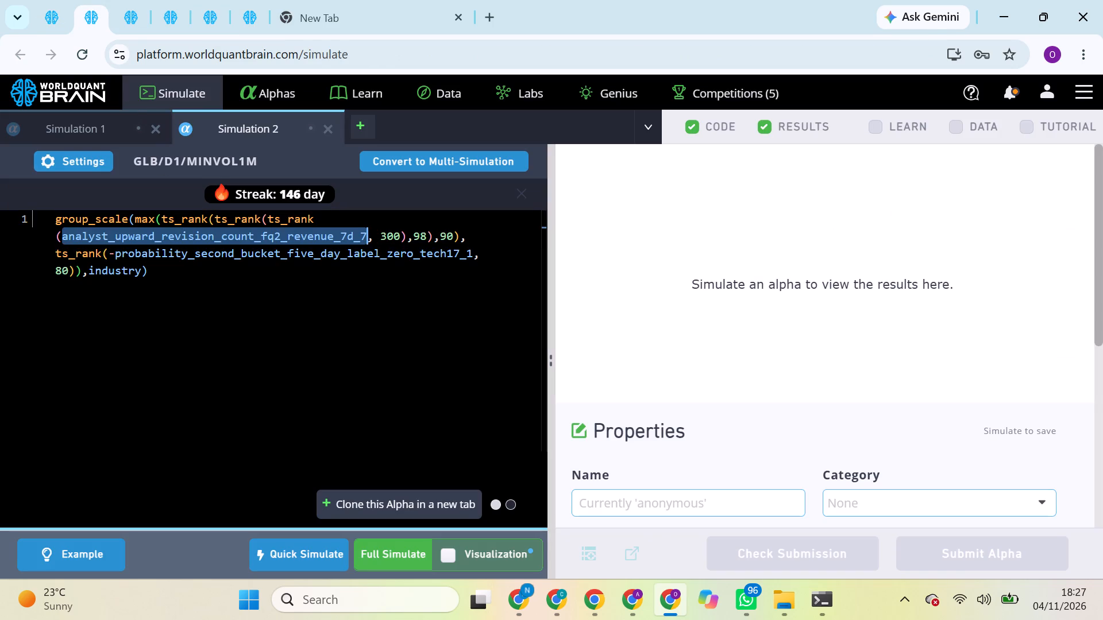
{"action": "key", "text": "ctrl+v"}
{"action": "left_click", "coordinate": [409, 548]}
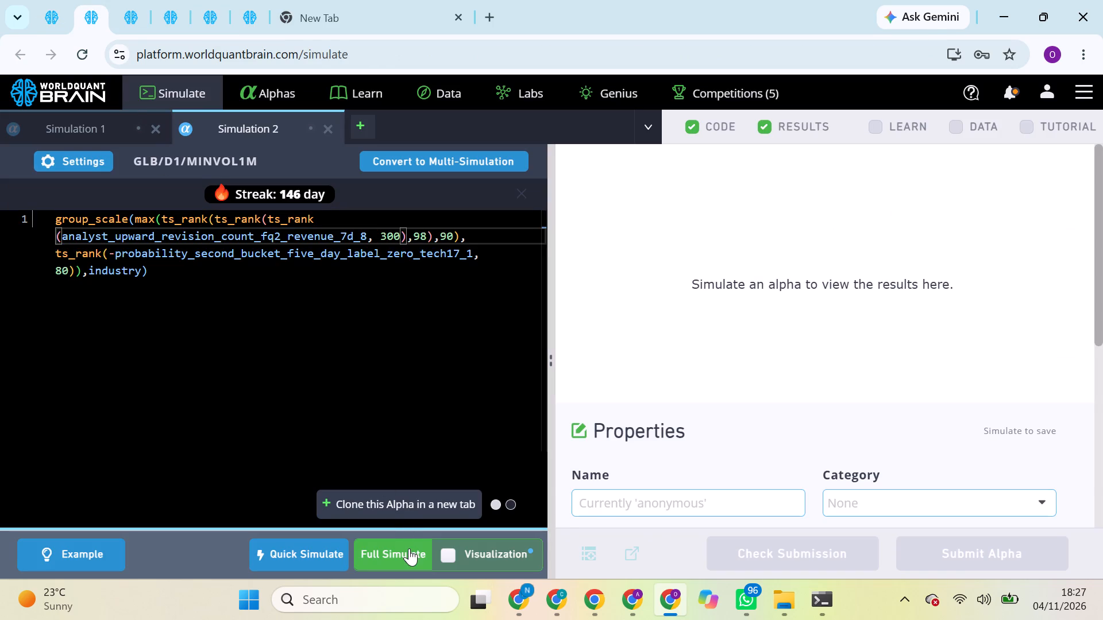
Replace arm_country_rank_score_7 in the third tab's alpha with the copied field analyst_upward_revision_count_fy1_earnings_14d_4 and run a full simulation.
{"action": "left_click", "coordinate": [138, 12]}
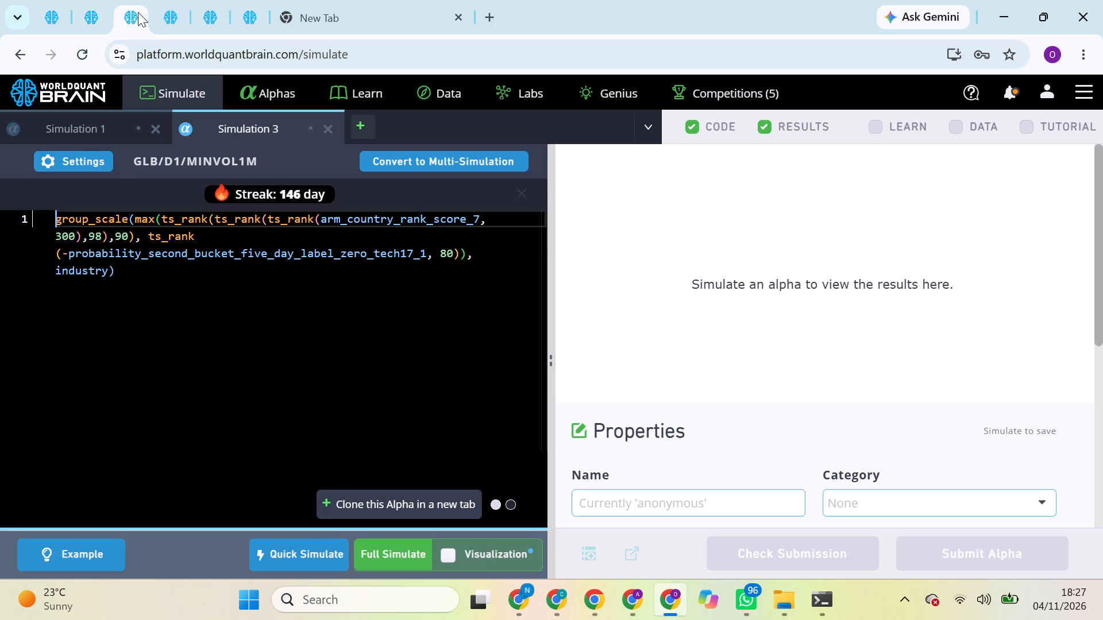
{"action": "left_click", "coordinate": [184, 7]}
{"action": "left_click", "coordinate": [214, 2]}
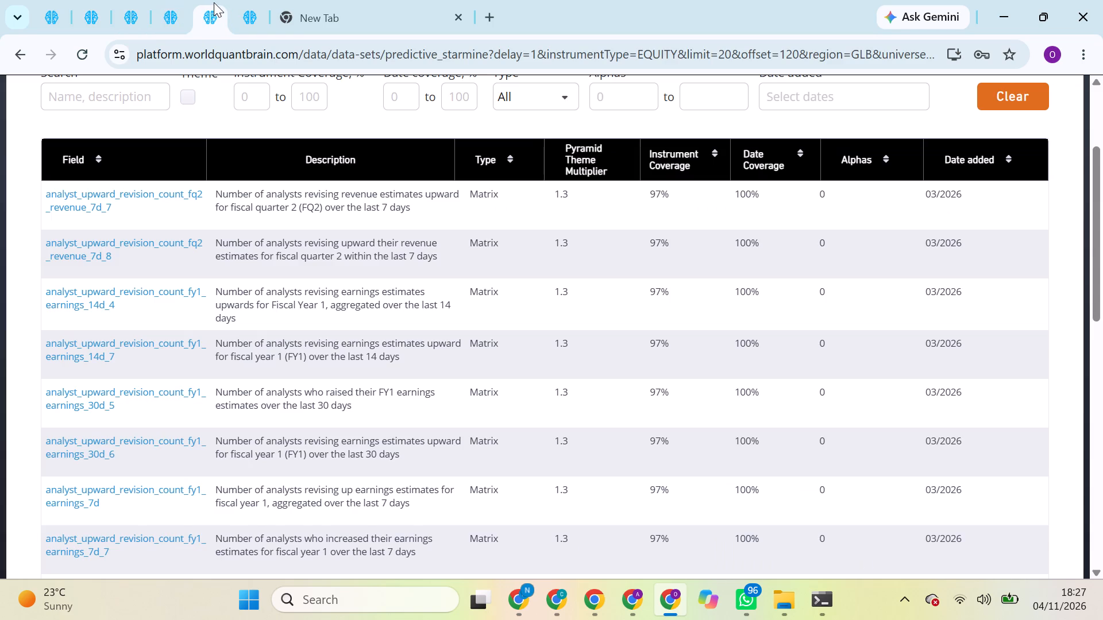
{"action": "left_click", "coordinate": [128, 307]}
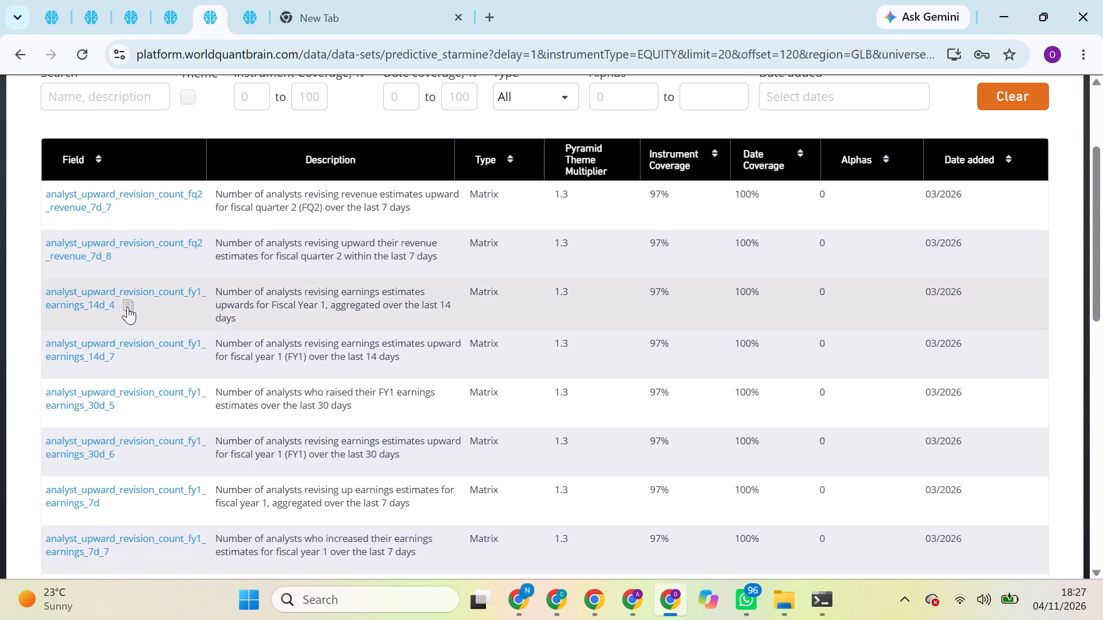
{"action": "left_click", "coordinate": [57, 5]}
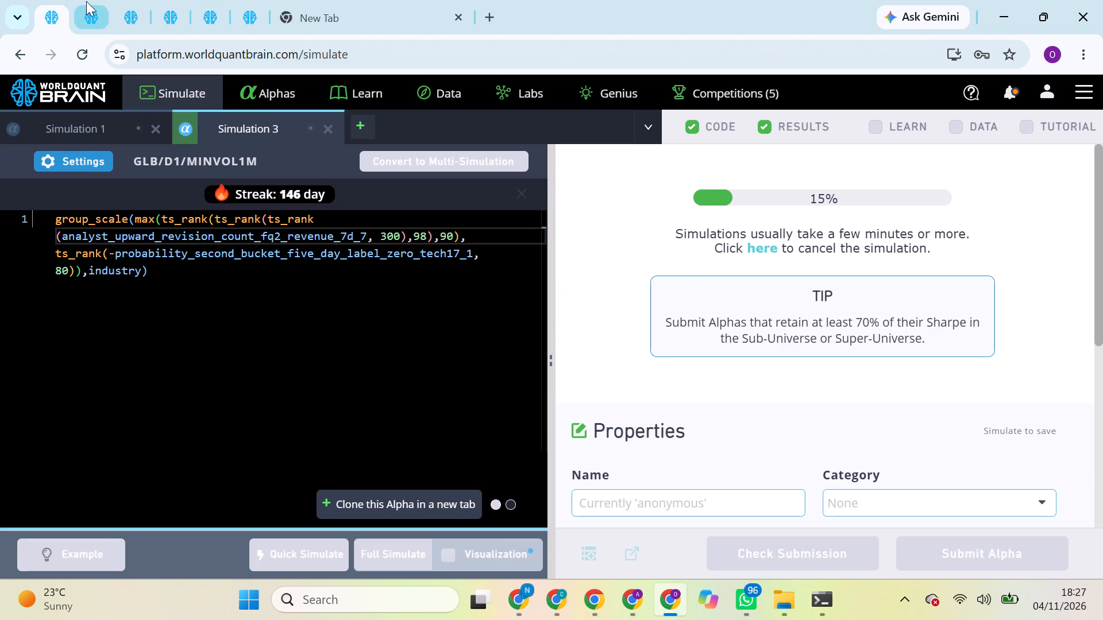
{"action": "left_click", "coordinate": [88, 1]}
{"action": "left_click", "coordinate": [120, 2]}
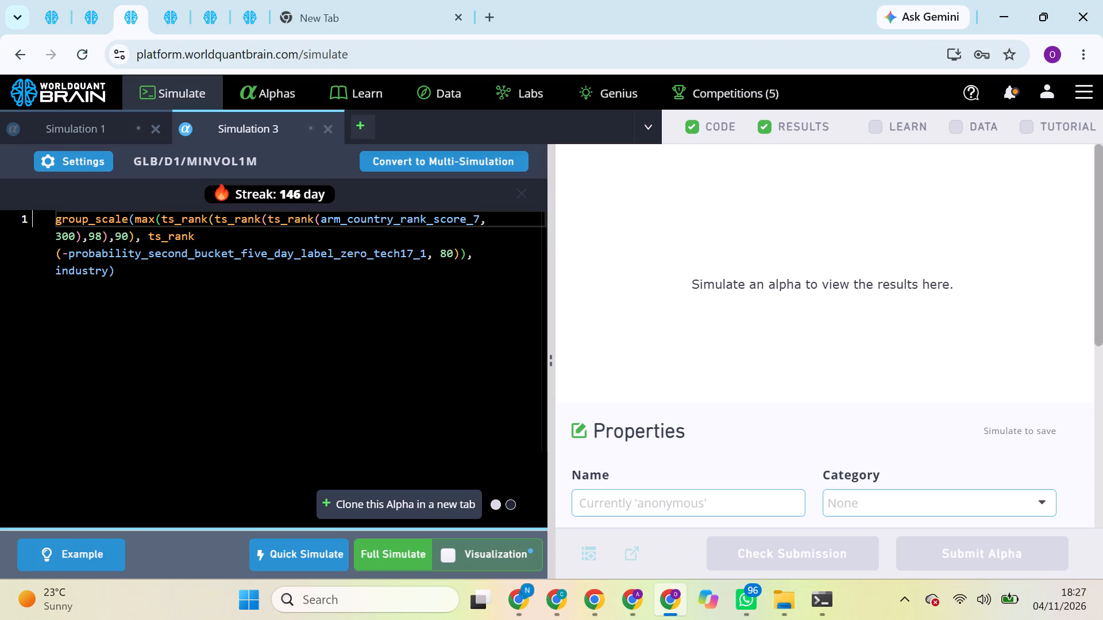
{"action": "double_click", "coordinate": [354, 226]}
{"action": "key", "text": "ctrl+v"}
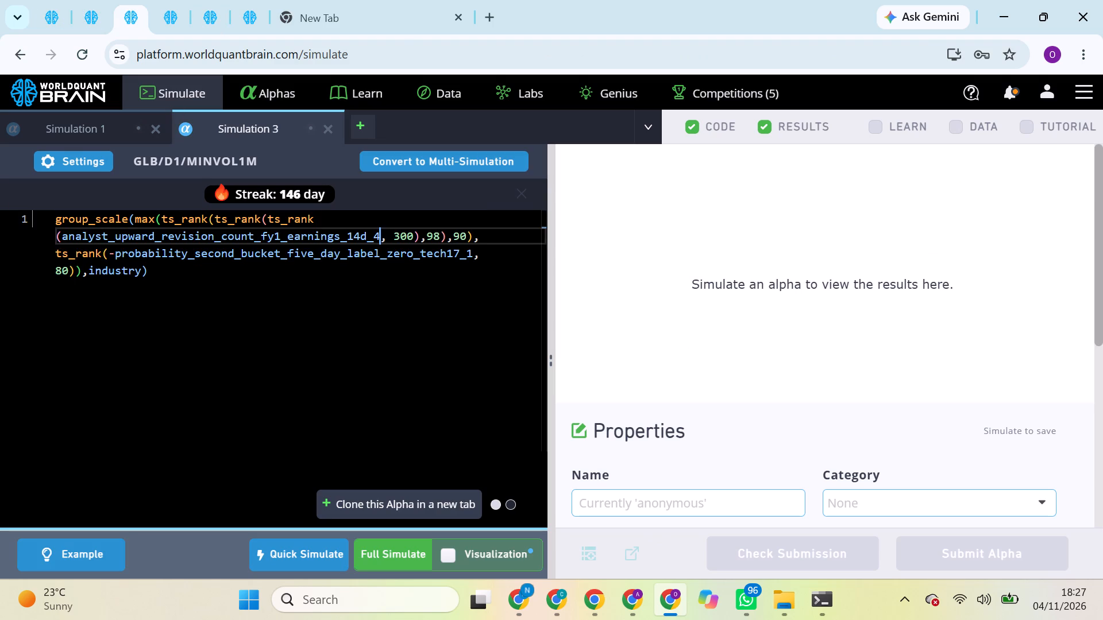
{"action": "left_click", "coordinate": [427, 560]}
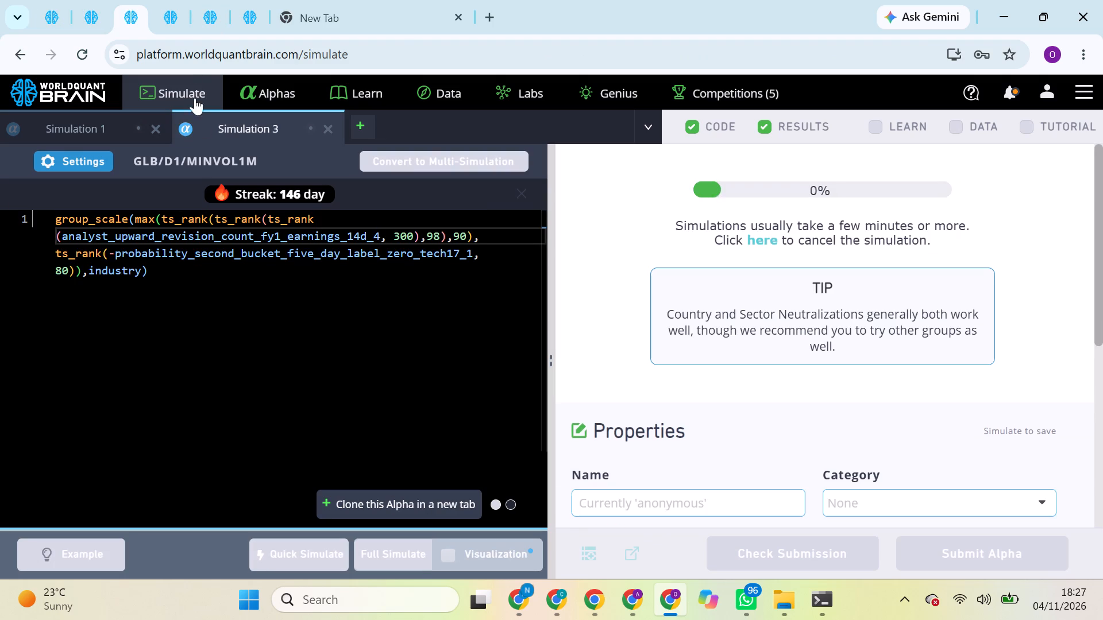
Replace arm_country_rank_score_7 in the fourth tab's alpha with the copied field analyst_upward_revision_count_fy1_earnings_14d_4 and run a full simulation.
{"action": "left_click", "coordinate": [175, 0]}
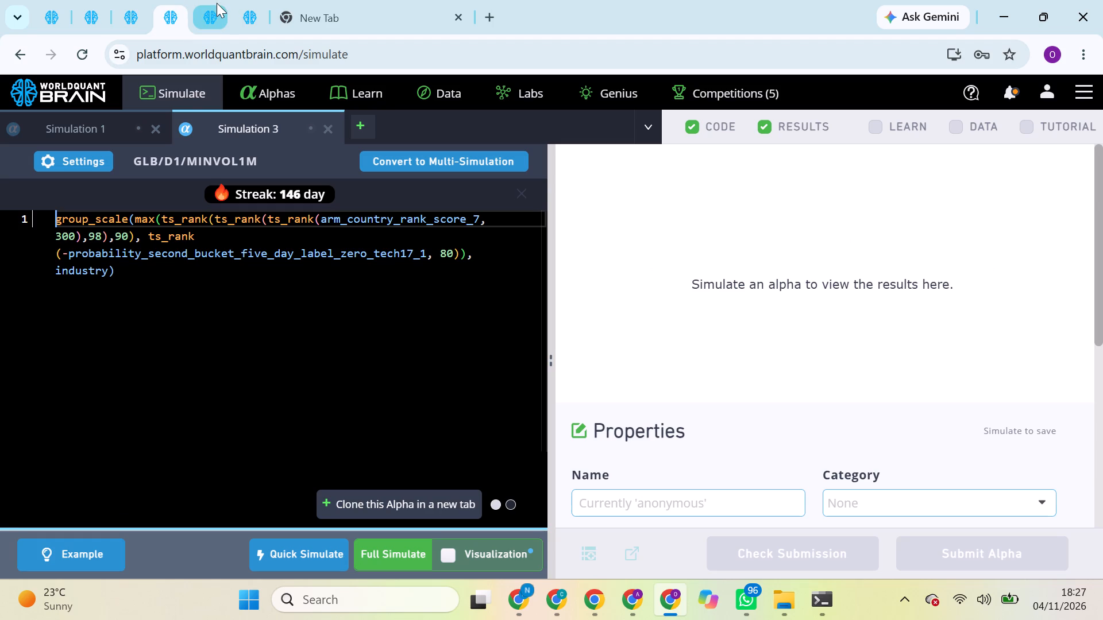
{"action": "left_click", "coordinate": [217, 3]}
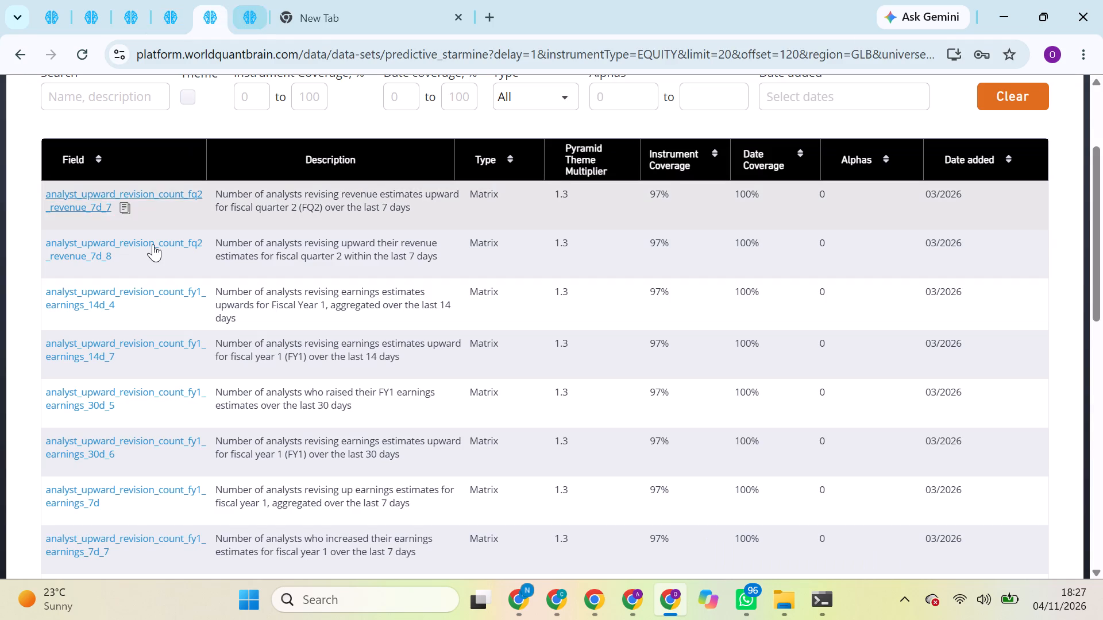
{"action": "left_click", "coordinate": [134, 301]}
{"action": "left_click", "coordinate": [60, 0]}
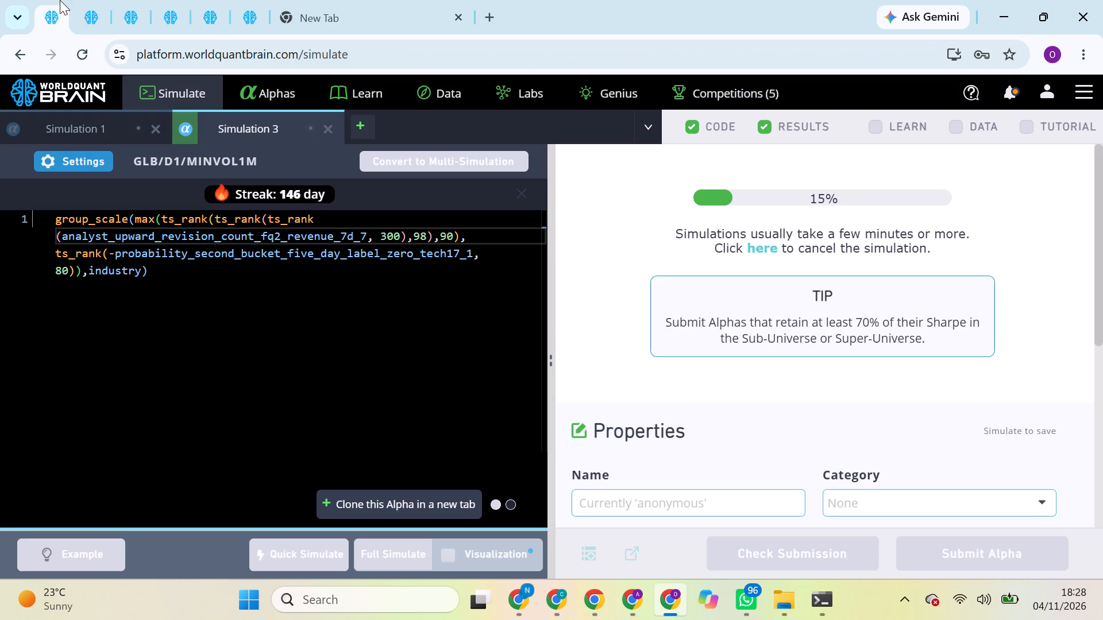
{"action": "left_click", "coordinate": [84, 1]}
{"action": "left_click", "coordinate": [125, 5]}
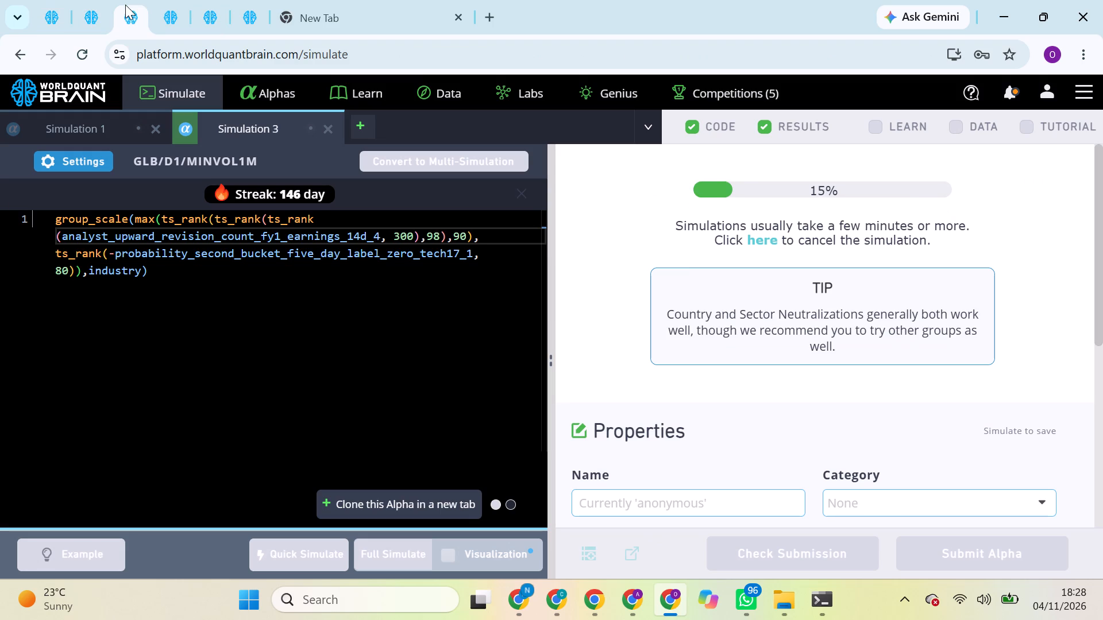
{"action": "left_click", "coordinate": [172, 4]}
{"action": "double_click", "coordinate": [344, 215]}
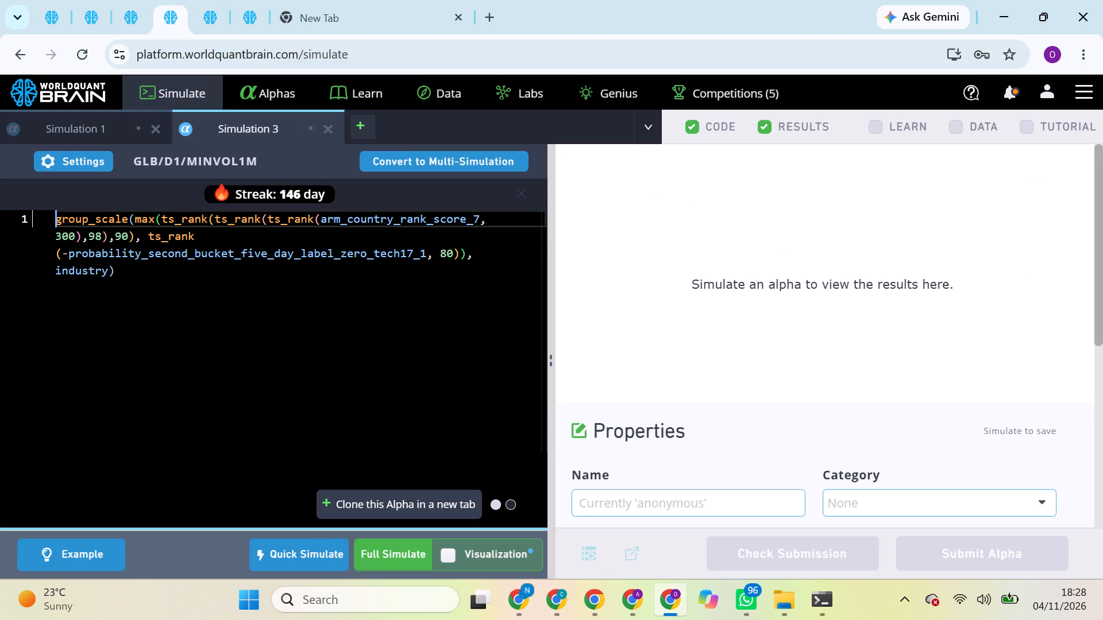
{"action": "key", "text": "ctrl+v"}
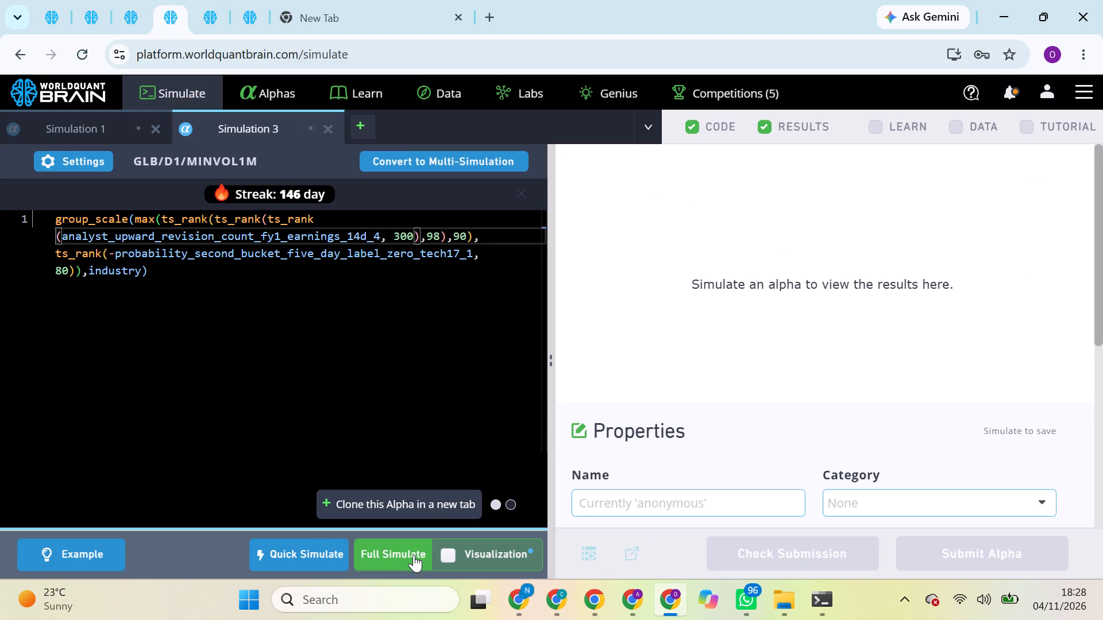
{"action": "left_click", "coordinate": [414, 555]}
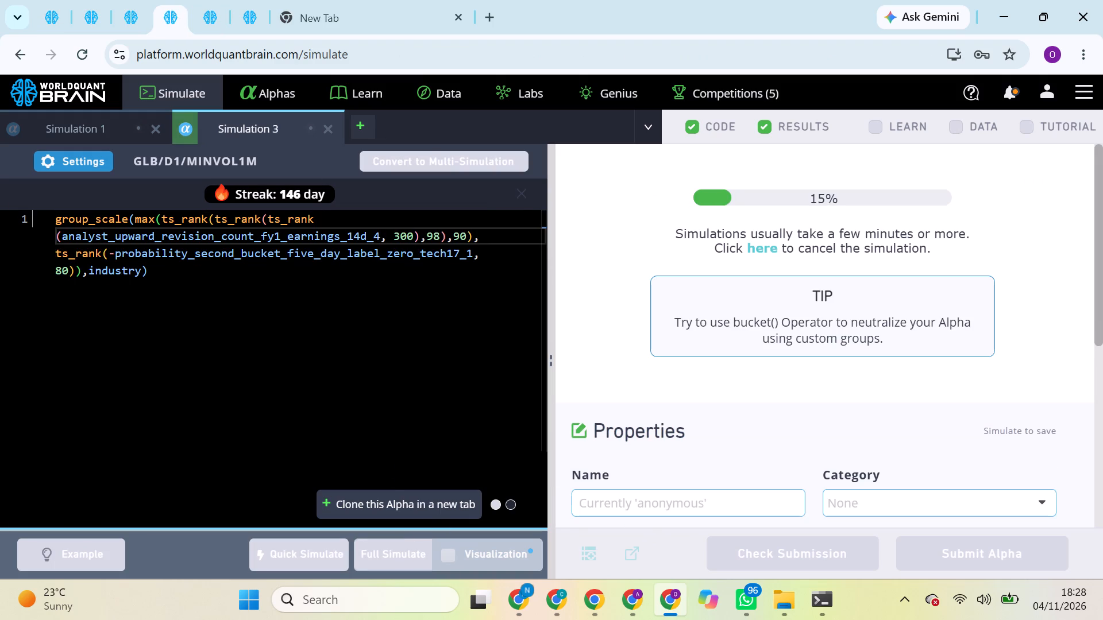
Check the progress of the running simulations across the four alpha tabs.
{"action": "left_click", "coordinate": [210, 7]}
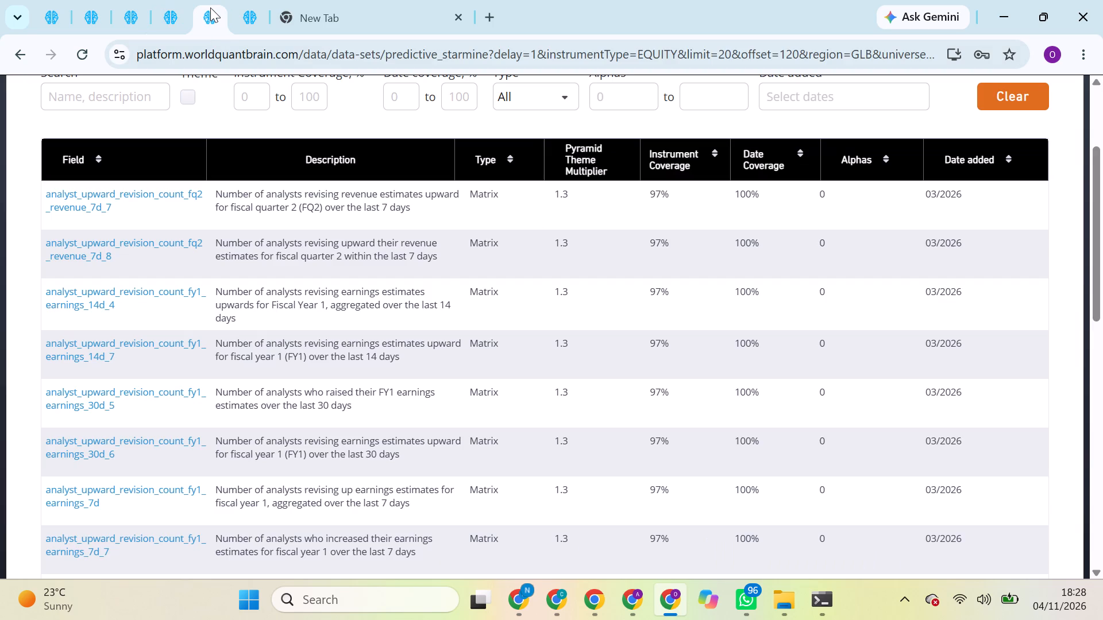
{"action": "left_click", "coordinate": [179, 10]}
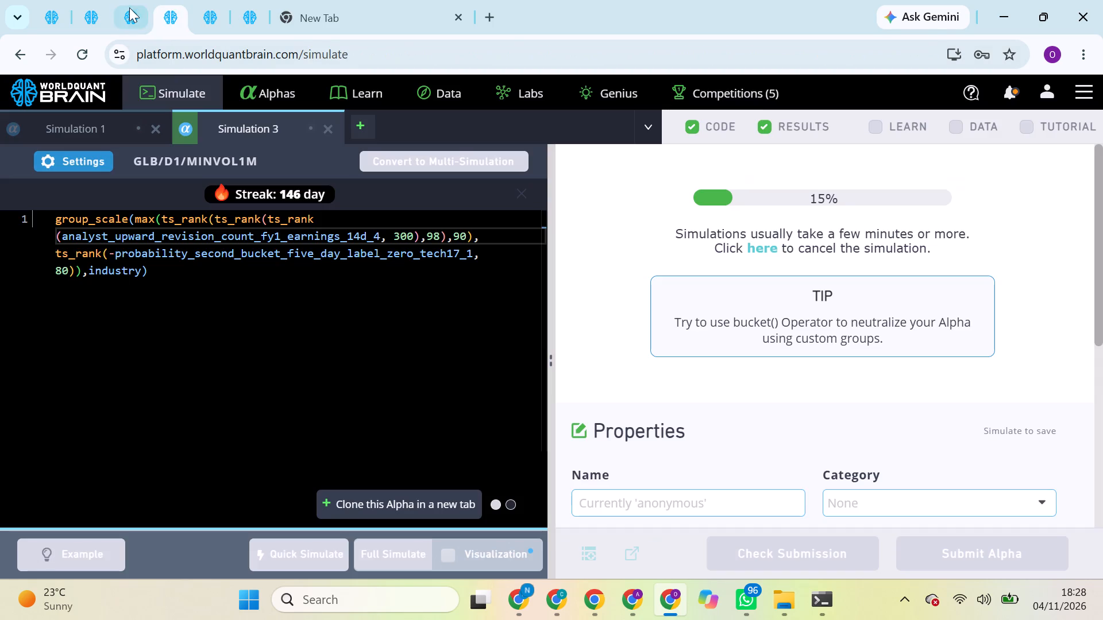
{"action": "left_click", "coordinate": [129, 7]}
{"action": "left_click_drag", "start_coordinate": [95, 6], "coordinate": [55, 2]}
{"action": "left_click", "coordinate": [55, 2]}
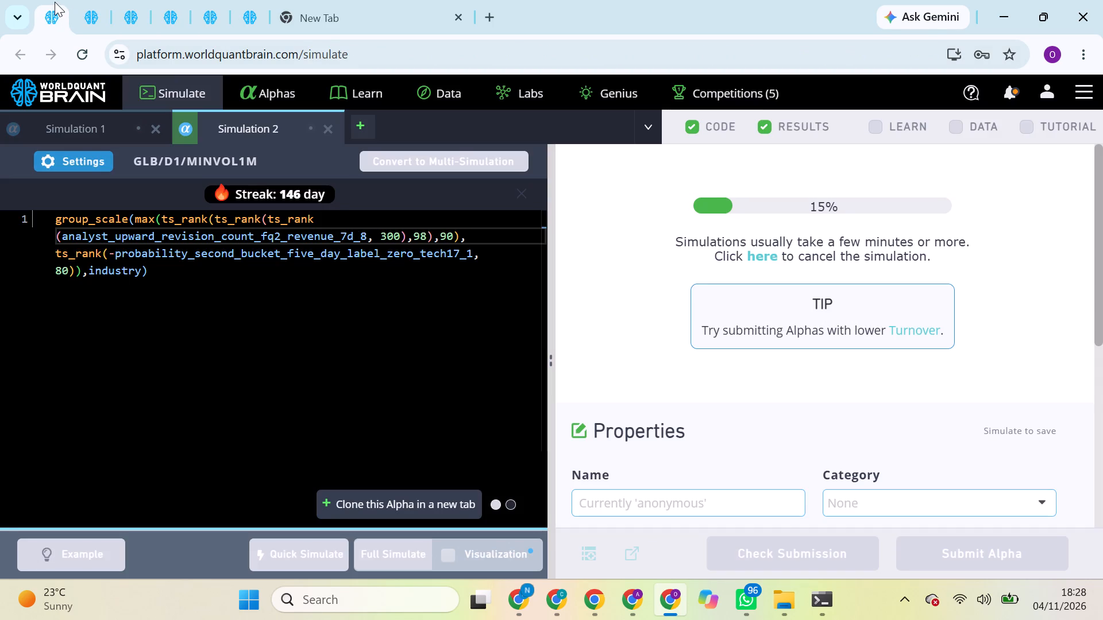
{"action": "left_click", "coordinate": [86, 0]}
{"action": "left_click", "coordinate": [125, 3]}
{"action": "left_click", "coordinate": [159, 2]}
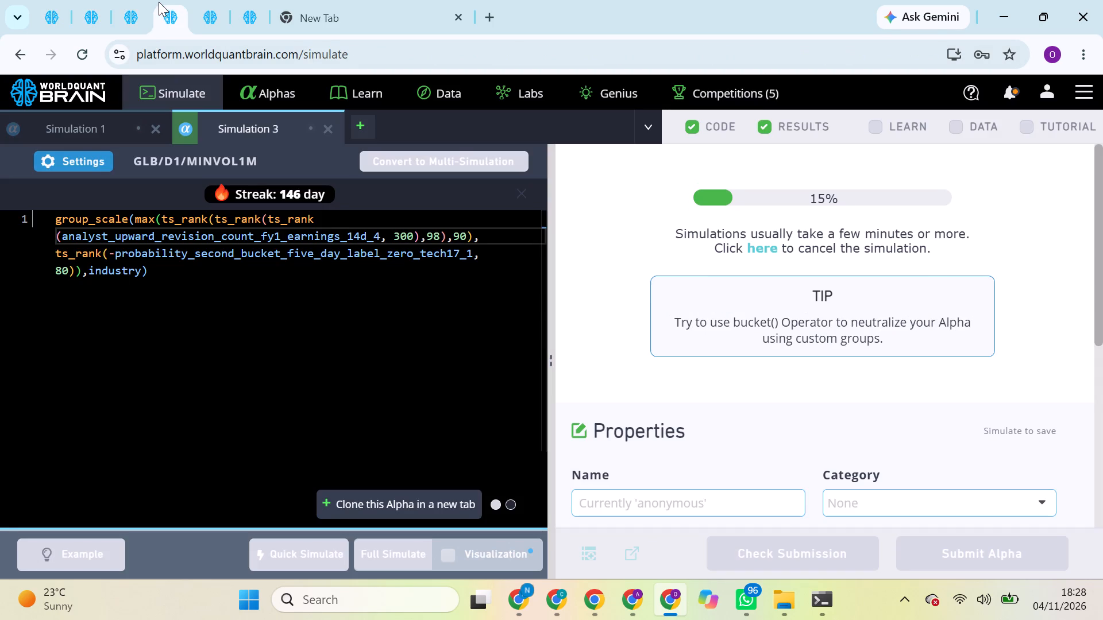
{"action": "left_click", "coordinate": [194, 12]}
{"action": "left_click", "coordinate": [161, 2]}
{"action": "left_click", "coordinate": [127, 3]}
{"action": "left_click", "coordinate": [83, 5]}
{"action": "left_click", "coordinate": [64, 4]}
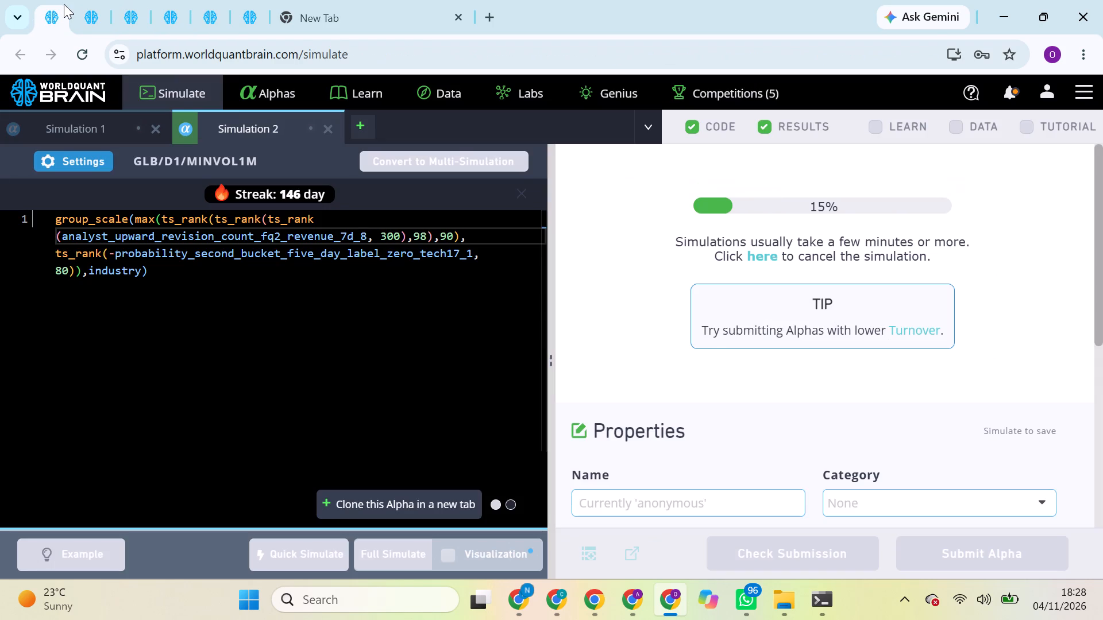
In the first Chrome profile's window, dismiss the USA super alpha's tutorial checks and run its Prod Correlation check.
{"action": "left_click", "coordinate": [529, 588]}
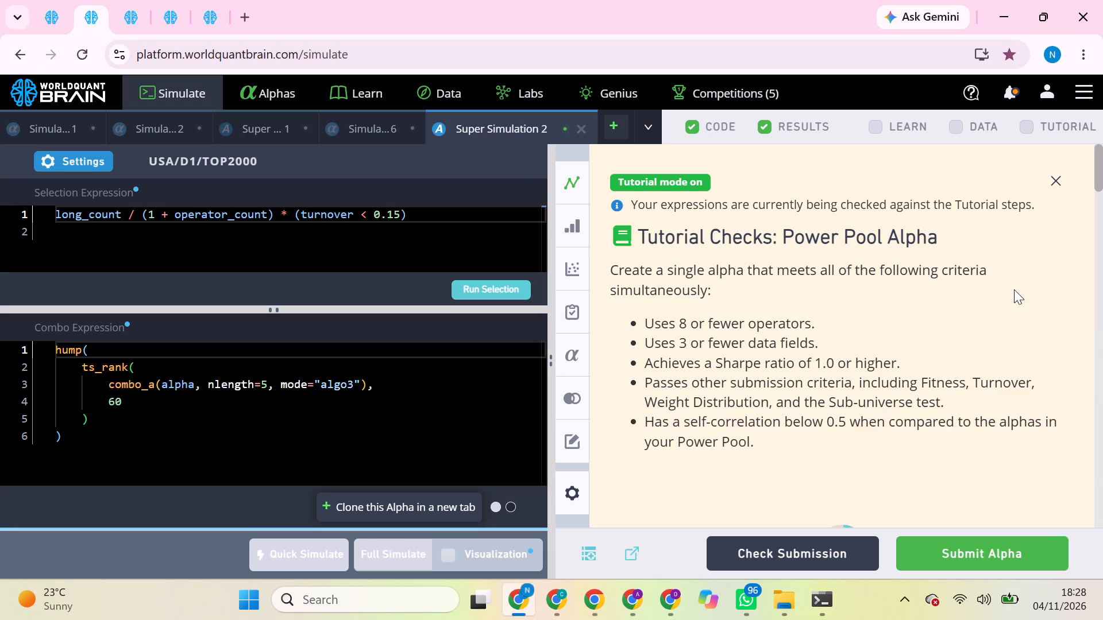
{"action": "left_click", "coordinate": [1053, 183]}
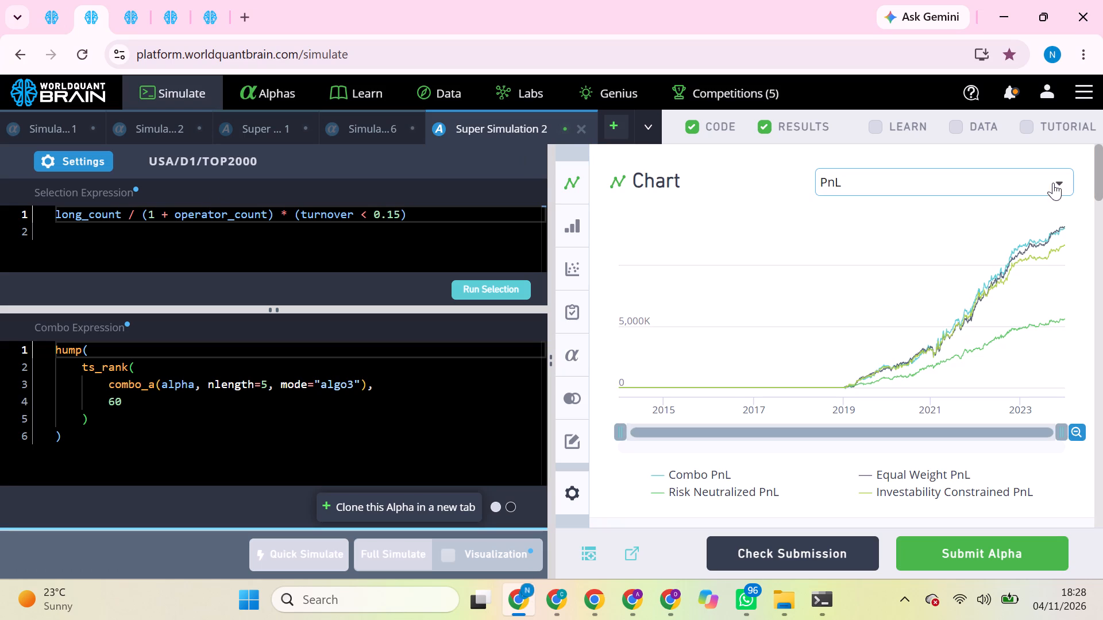
{"action": "scroll", "coordinate": [961, 323], "scroll_direction": "down", "scroll_amount": 5}
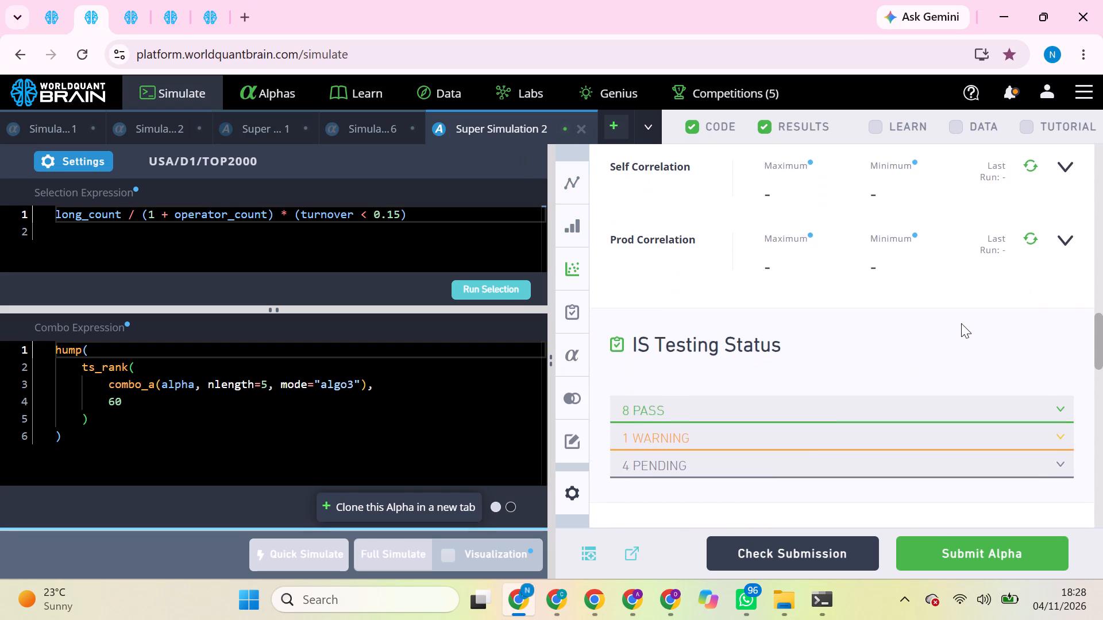
{"action": "scroll", "coordinate": [961, 323], "scroll_direction": "up", "scroll_amount": 2}
{"action": "left_click", "coordinate": [1034, 388]}
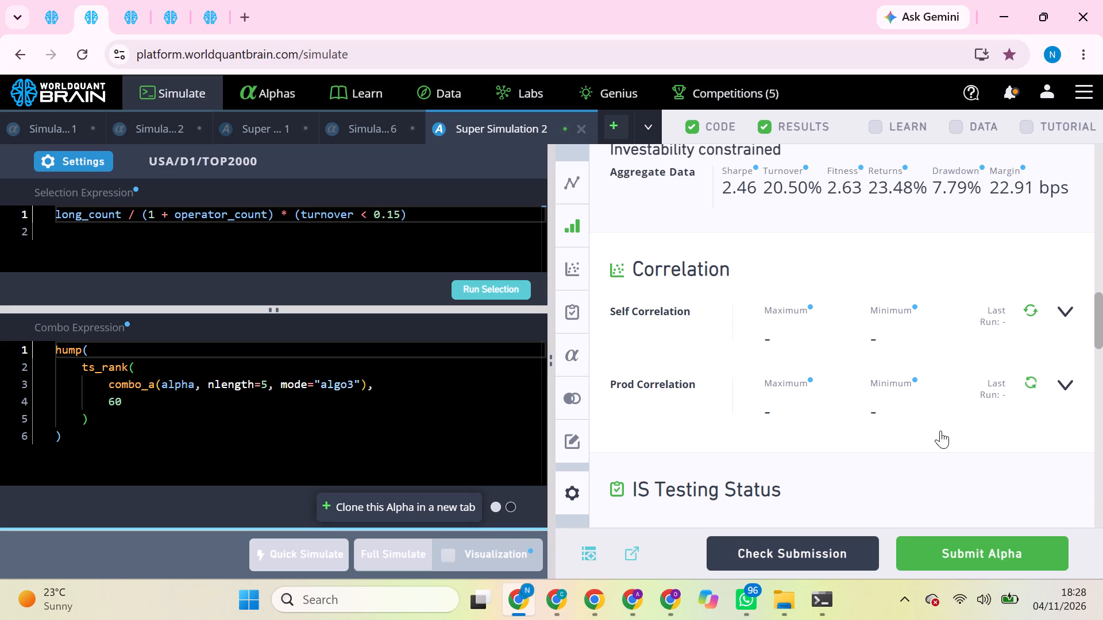
In the ChatGPT profile's Chrome window, set the first tab's USA/D1/TOP3000 super alpha neutralization to Fast Factors, apply it and run a full simulation.
{"action": "left_click", "coordinate": [624, 597]}
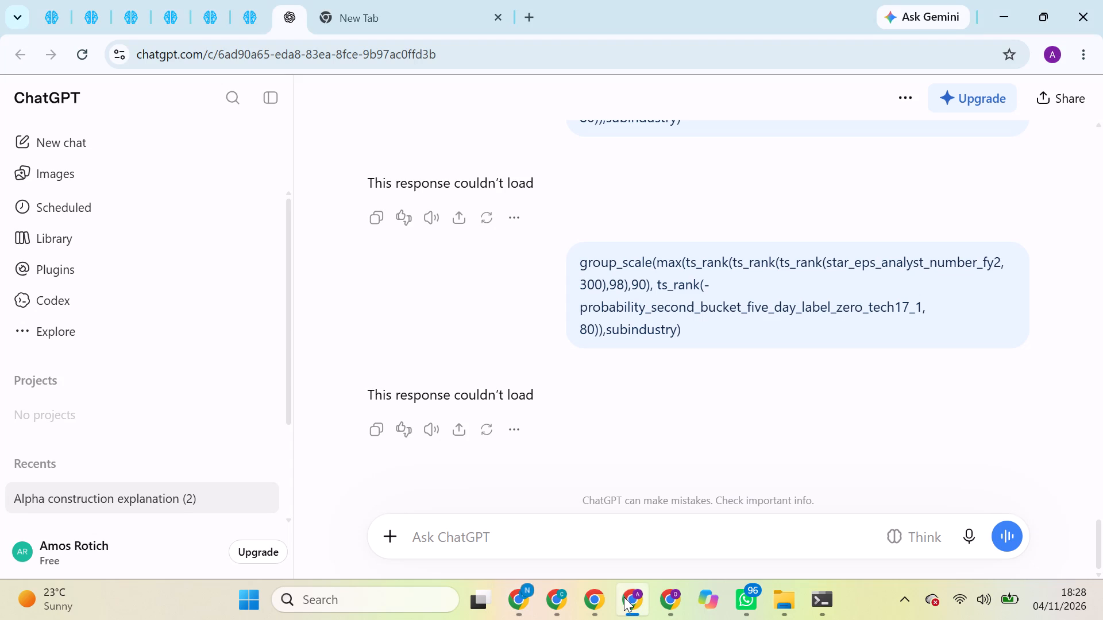
{"action": "left_click", "coordinate": [59, 15]}
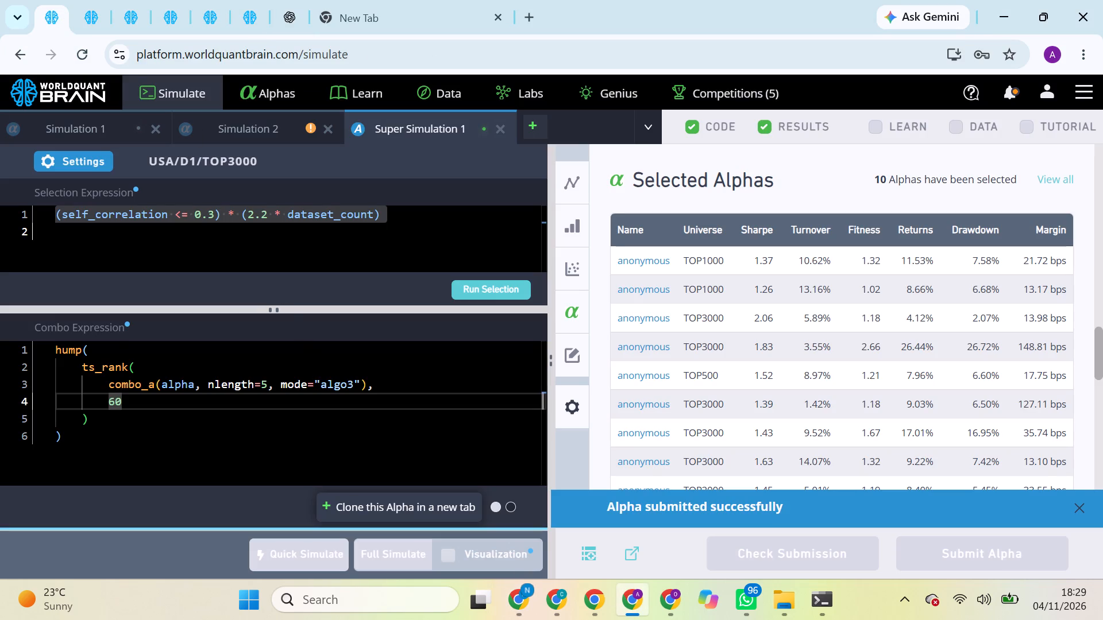
{"action": "left_click", "coordinate": [108, 164]}
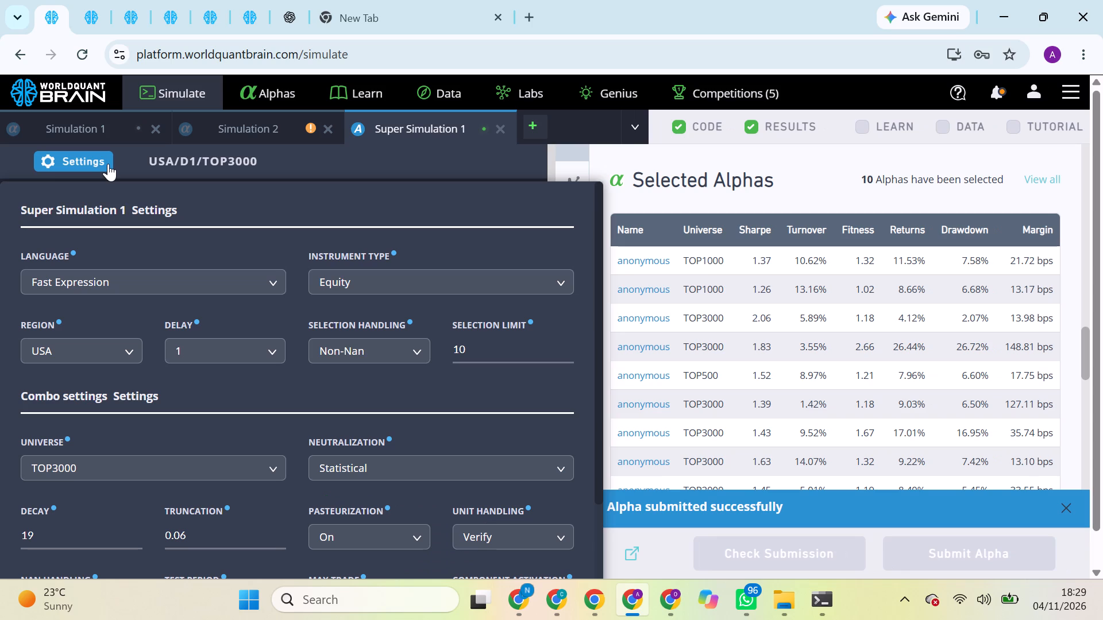
{"action": "scroll", "coordinate": [194, 417], "scroll_direction": "down", "scroll_amount": 1}
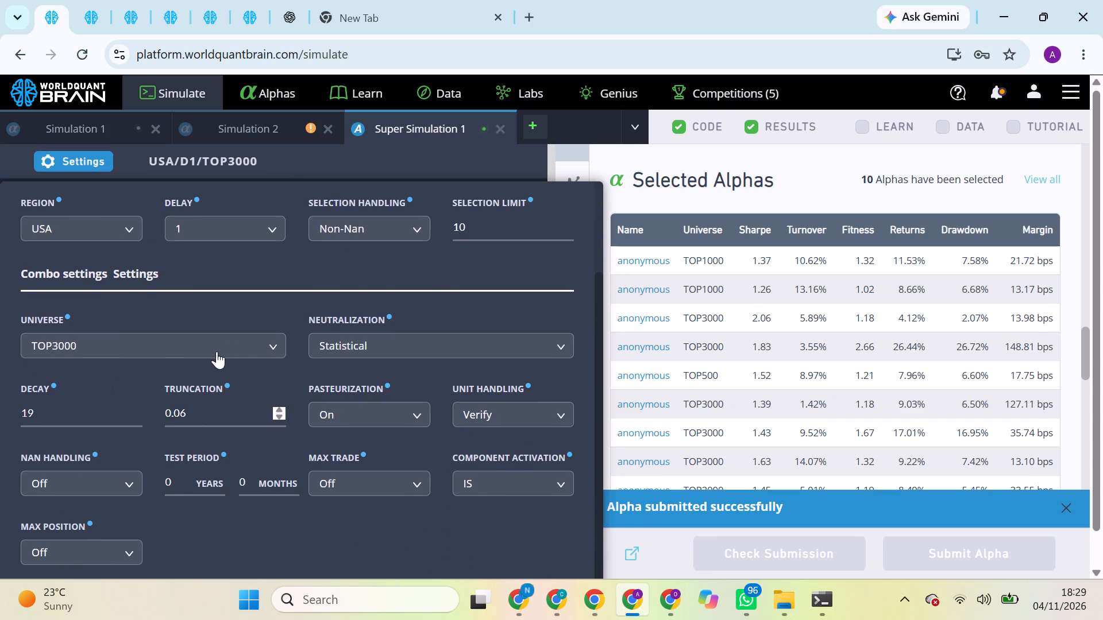
{"action": "left_click", "coordinate": [330, 350]}
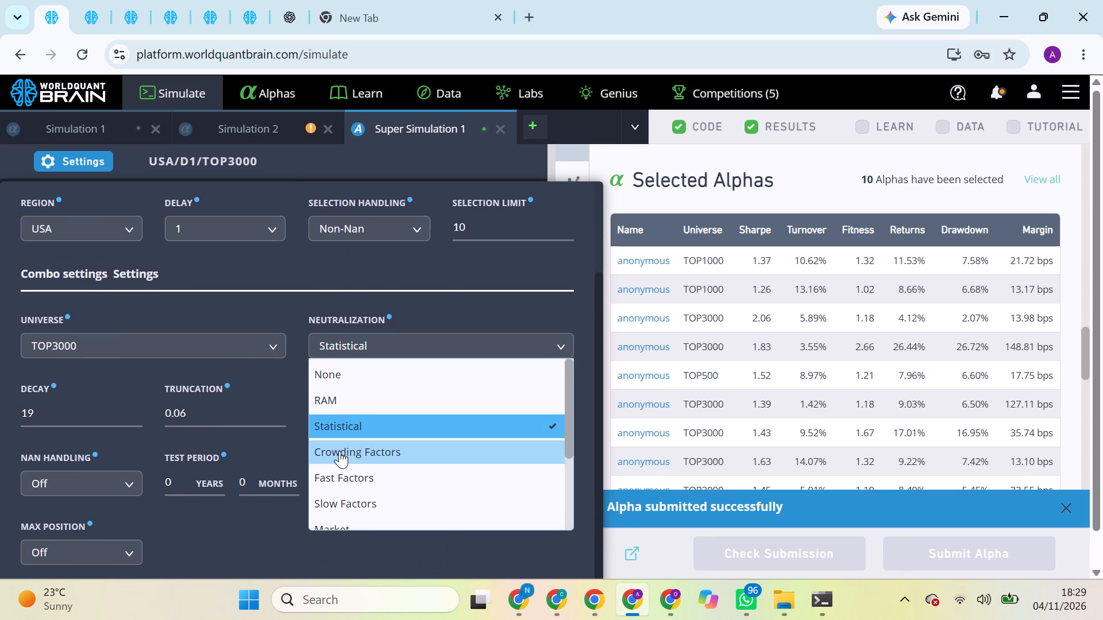
{"action": "left_click", "coordinate": [340, 474]}
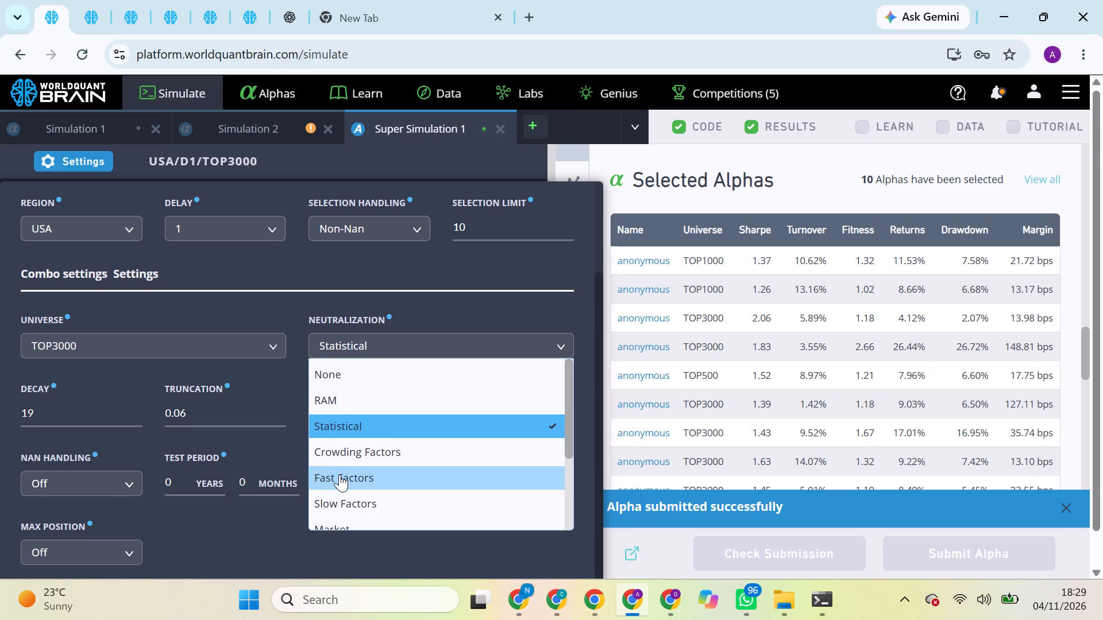
{"action": "scroll", "coordinate": [340, 474], "scroll_direction": "down", "scroll_amount": 3}
{"action": "left_click", "coordinate": [464, 537]}
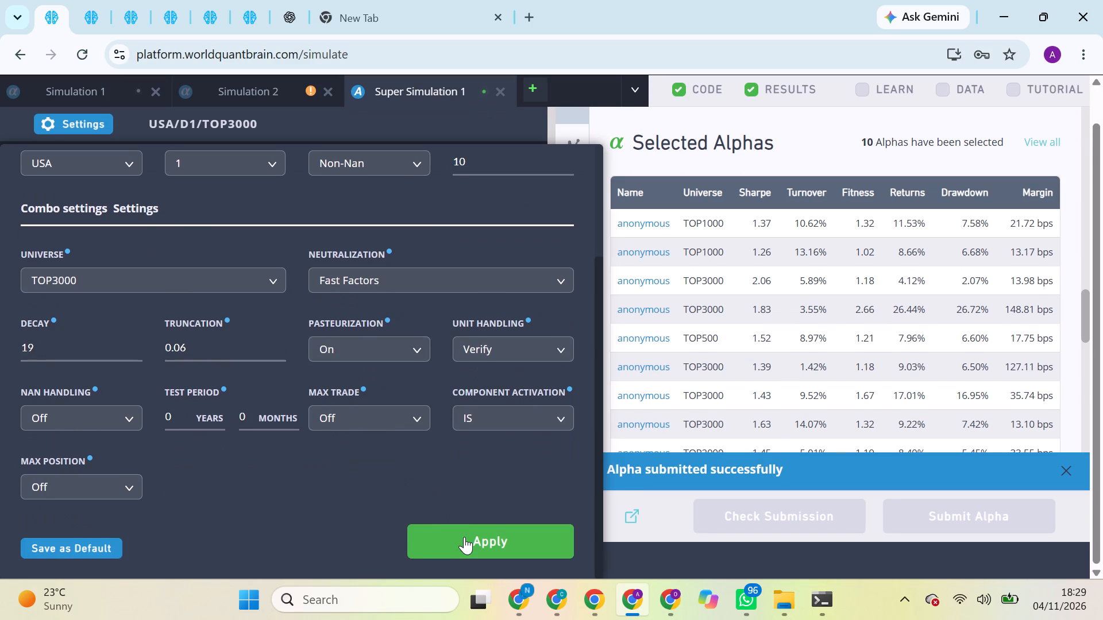
{"action": "left_click", "coordinate": [464, 537]}
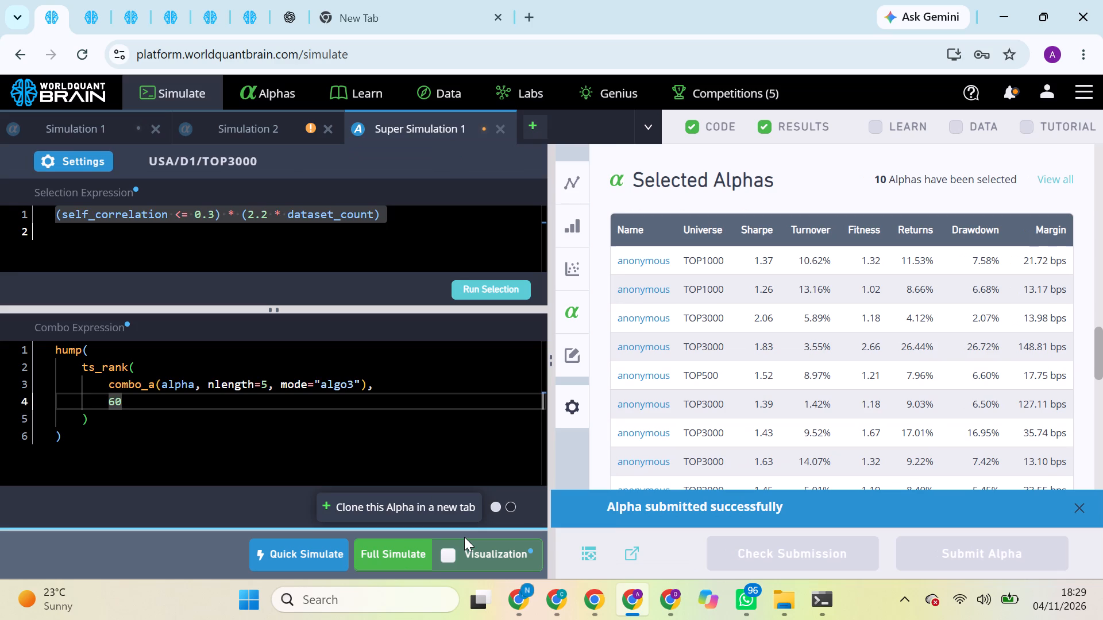
{"action": "left_click", "coordinate": [483, 298]}
{"action": "left_click", "coordinate": [399, 558]}
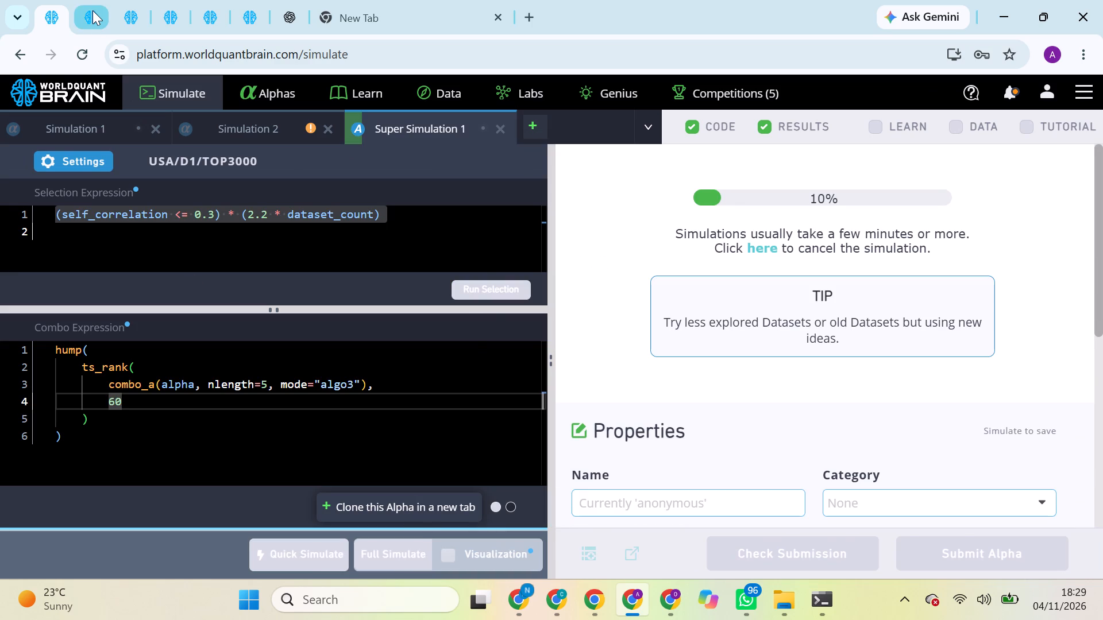
Check the progress of the USA/D1/TOP3000 super alpha simulation and review the GLB alpha in the neighbouring tab.
{"action": "left_click", "coordinate": [92, 10]}
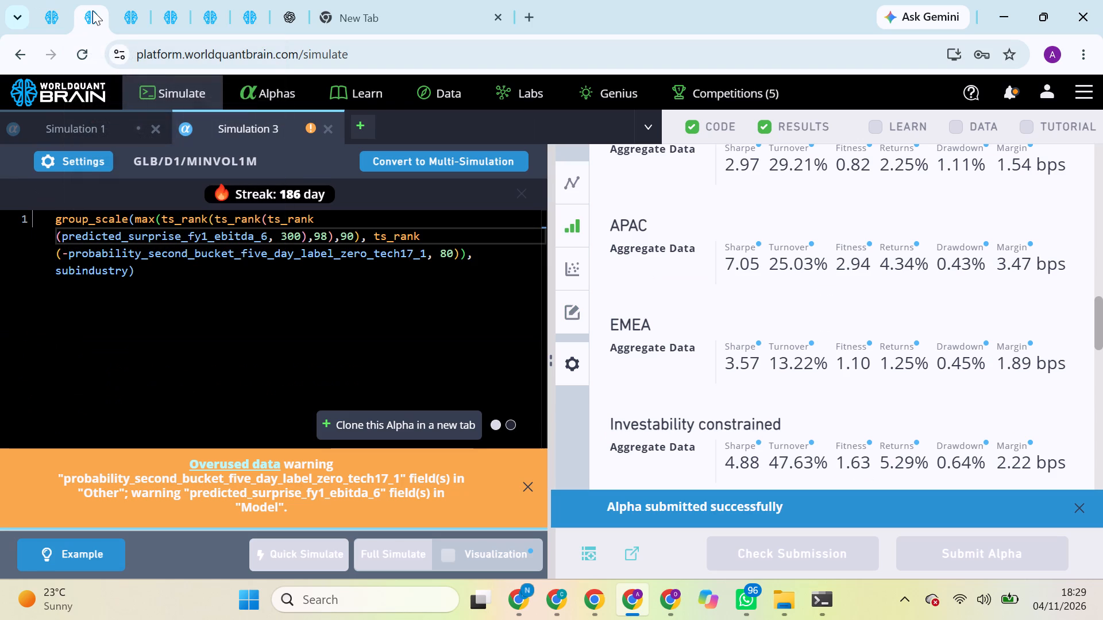
{"action": "left_click", "coordinate": [58, 1]}
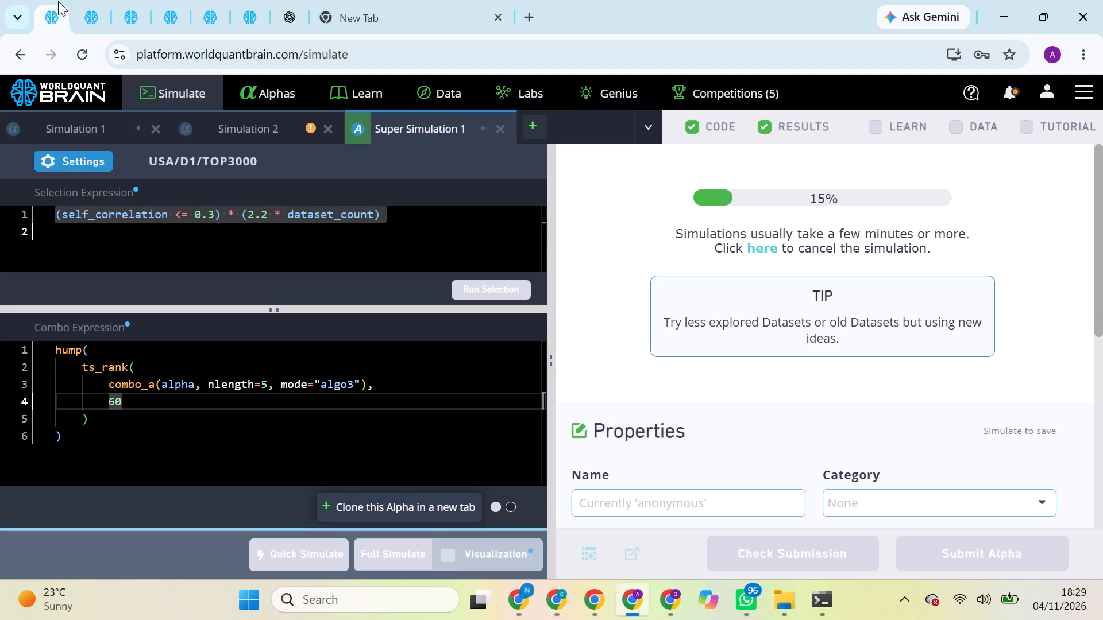
{"action": "left_click", "coordinate": [105, 0]}
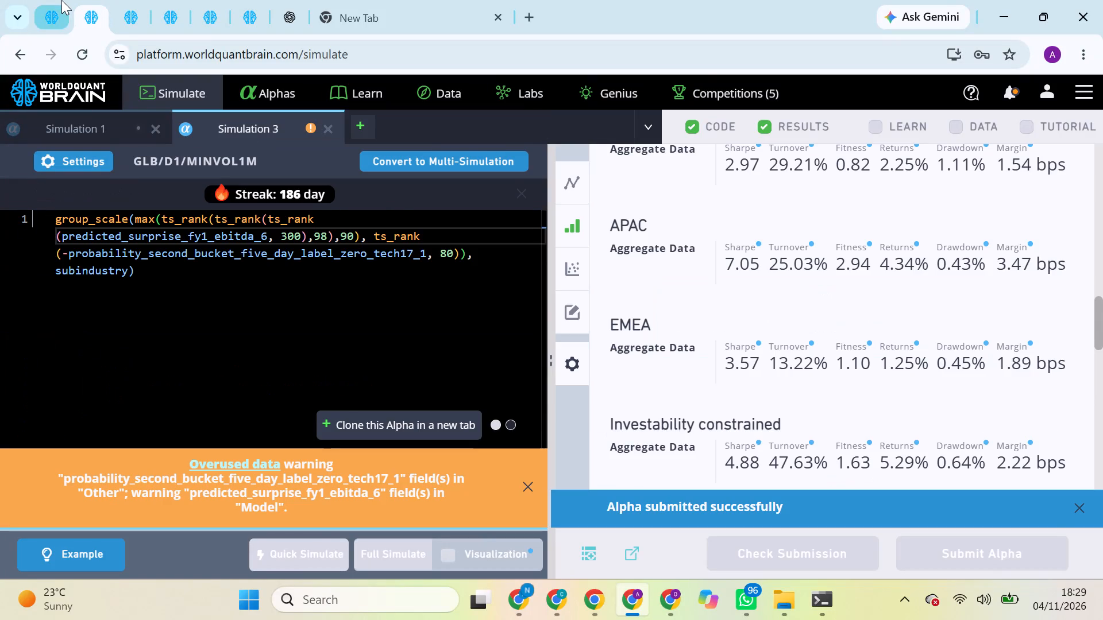
{"action": "left_click", "coordinate": [61, 0]}
{"action": "left_click", "coordinate": [91, 5]}
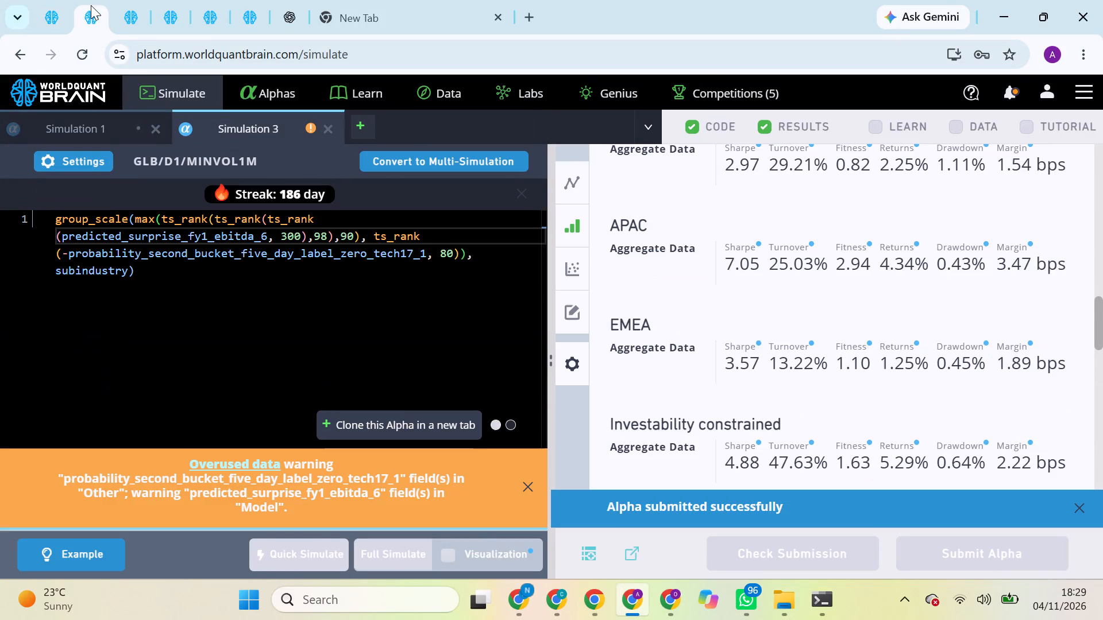
{"action": "left_click", "coordinate": [64, 6]}
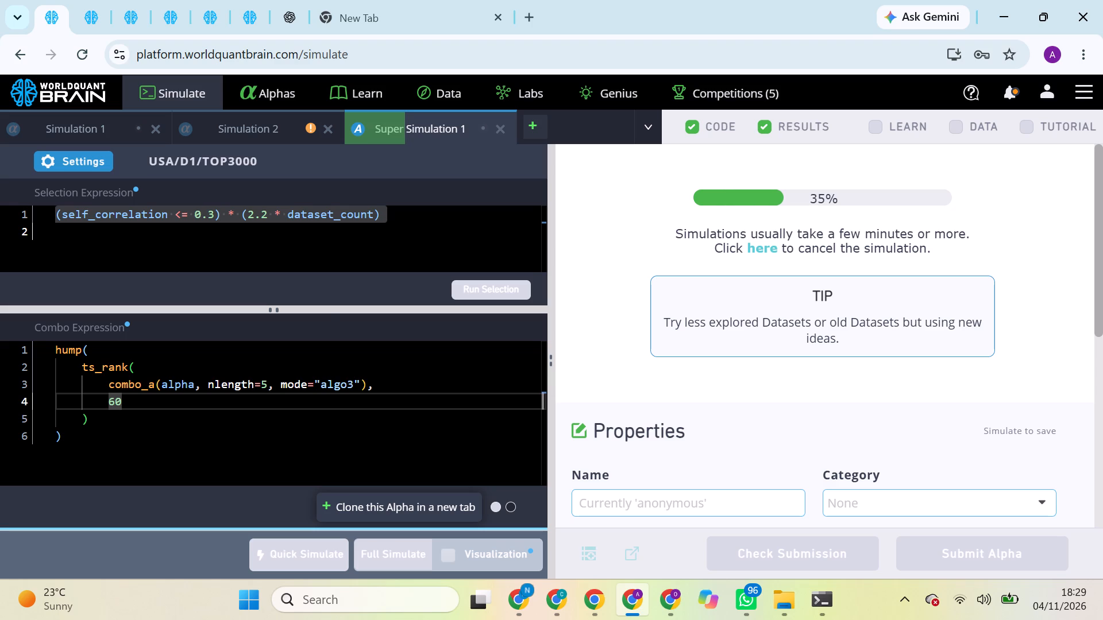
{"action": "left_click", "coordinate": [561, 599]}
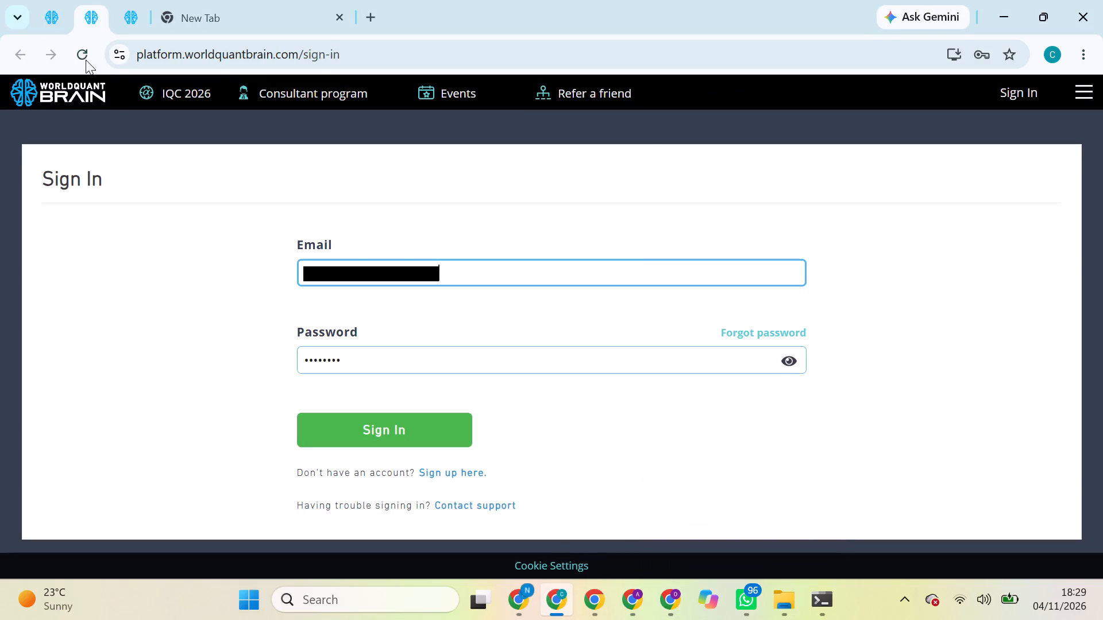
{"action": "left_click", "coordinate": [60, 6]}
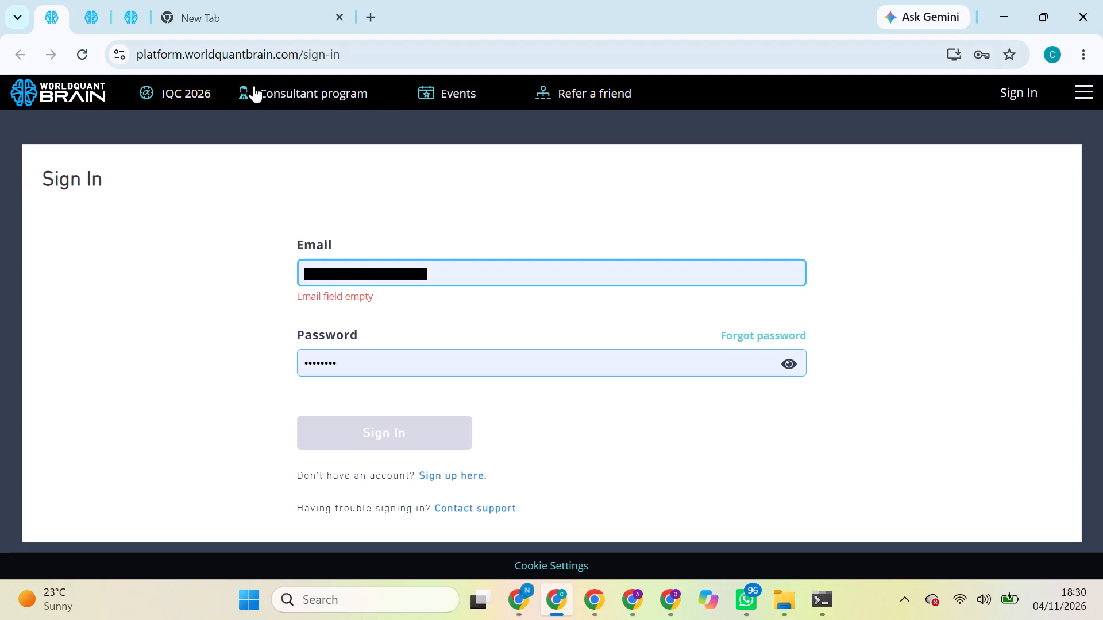
In the first Chrome profile's window, set the USA super alpha's universe to TOP3000 and decay to 0, and apply the settings.
{"action": "left_click", "coordinate": [512, 589]}
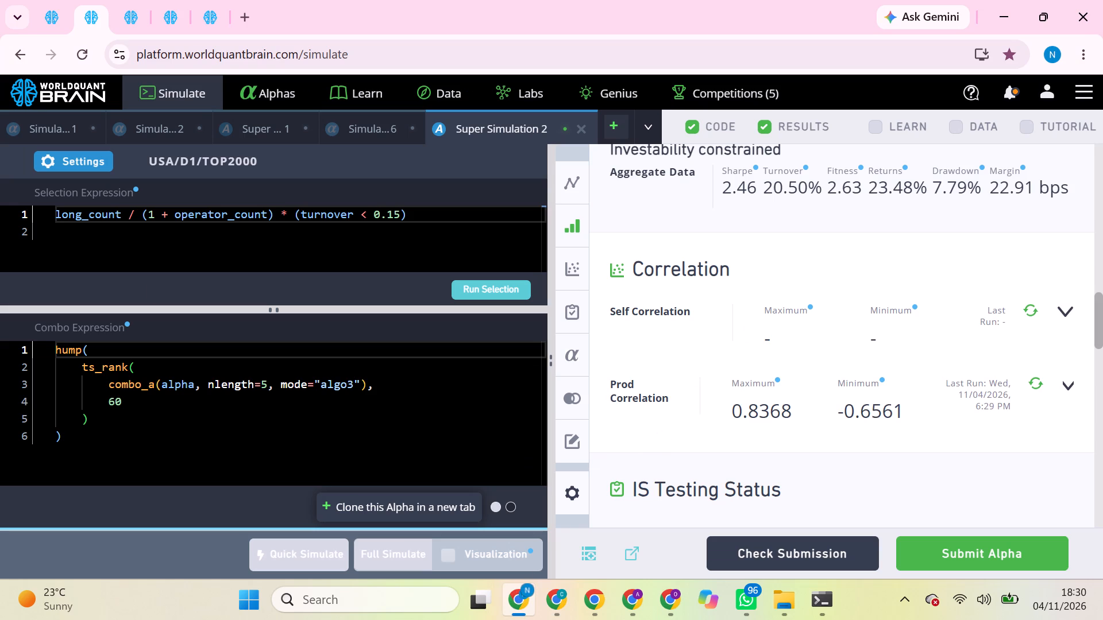
{"action": "left_click", "coordinate": [85, 168]}
{"action": "double_click", "coordinate": [159, 462]}
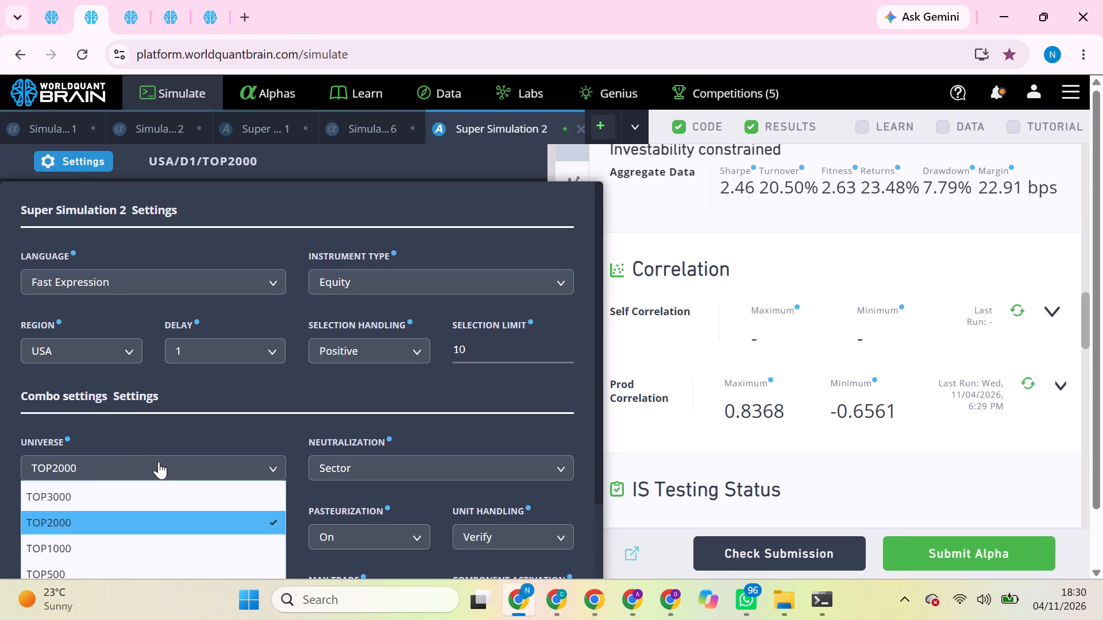
{"action": "left_click", "coordinate": [159, 462]}
{"action": "left_click", "coordinate": [114, 502]}
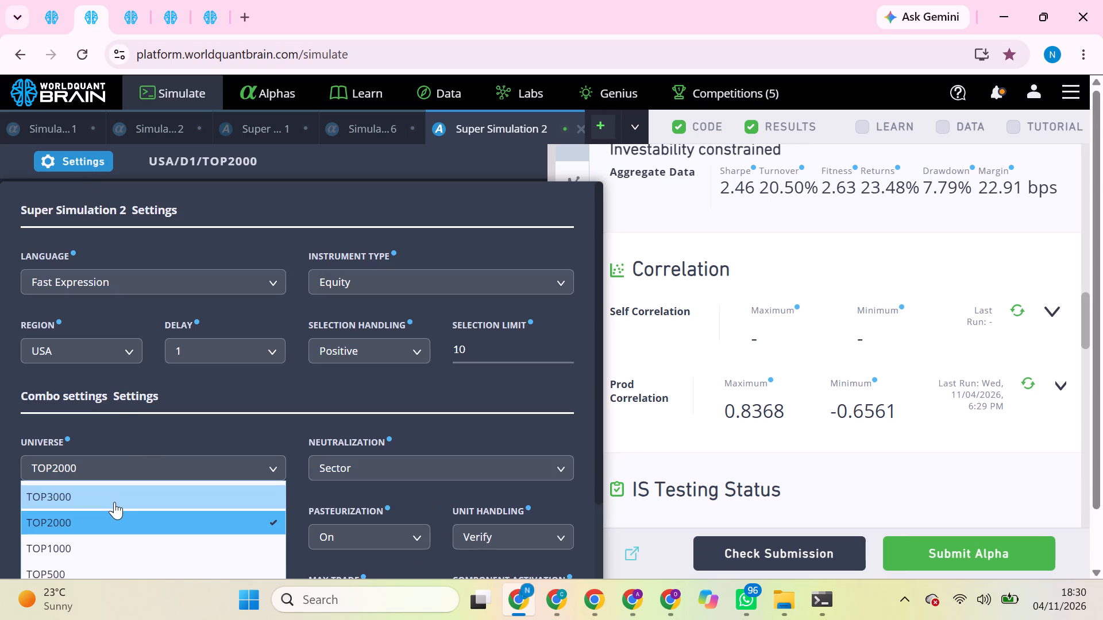
{"action": "scroll", "coordinate": [338, 513], "scroll_direction": "down", "scroll_amount": 1}
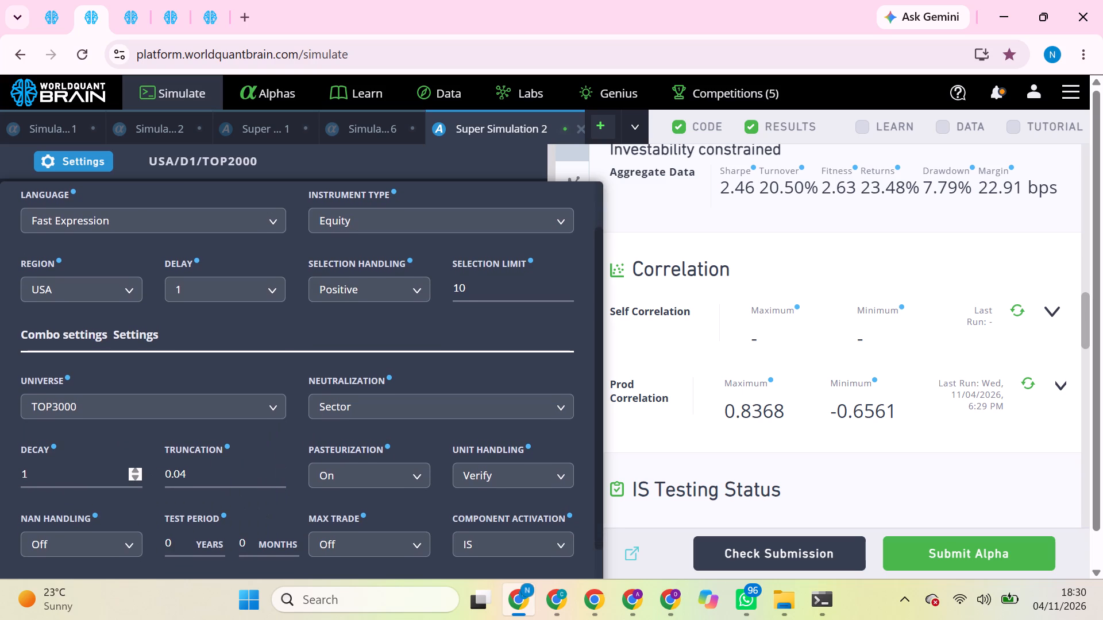
{"action": "scroll", "coordinate": [225, 518], "scroll_direction": "down", "scroll_amount": 1}
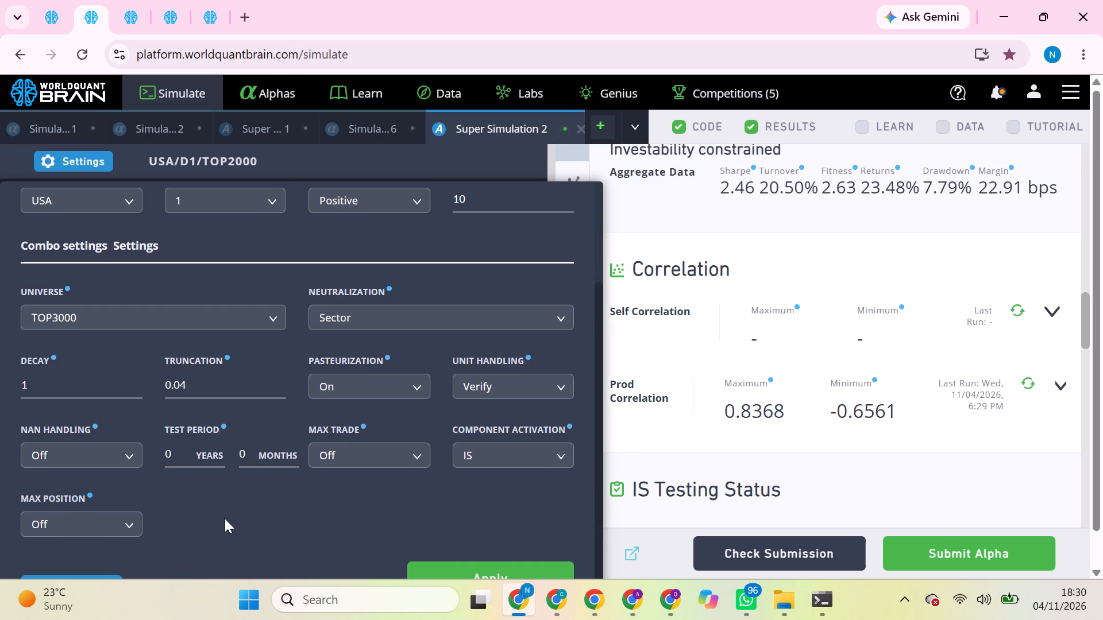
{"action": "left_click", "coordinate": [82, 381]}
{"action": "key", "text": "BackSpace"}
{"action": "key", "text": "0"}
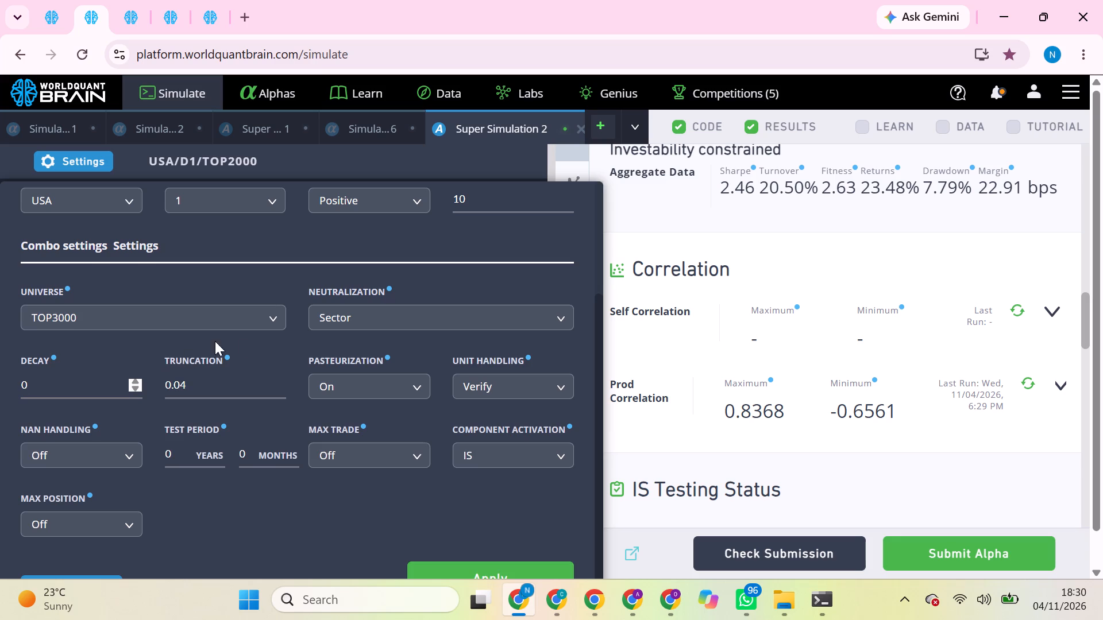
{"action": "scroll", "coordinate": [334, 483], "scroll_direction": "down", "scroll_amount": 2}
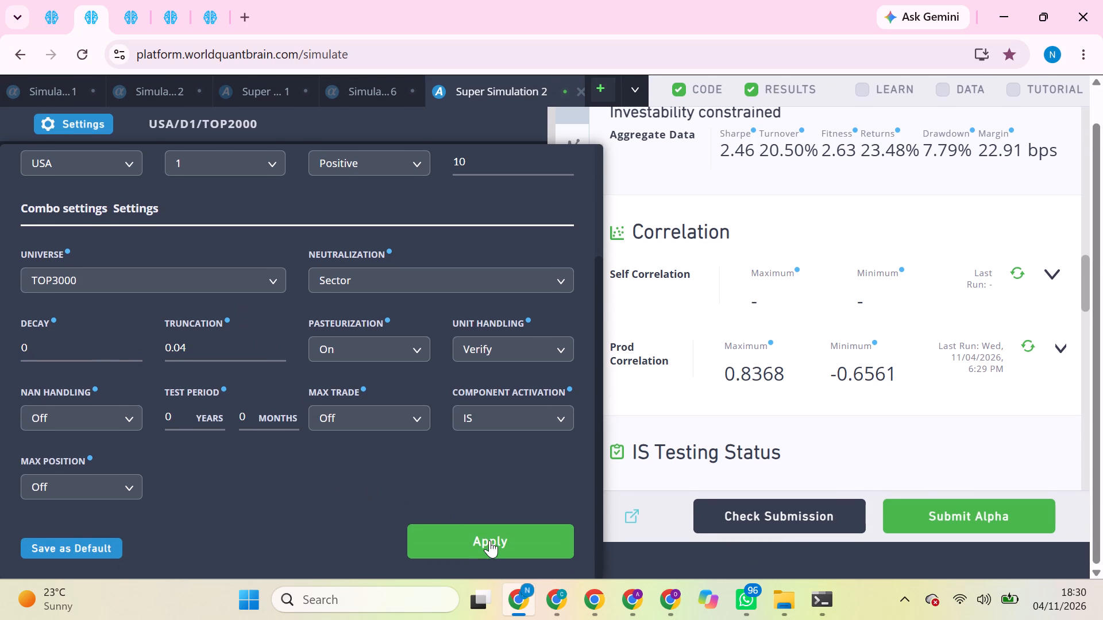
{"action": "left_click", "coordinate": [489, 540]}
Run the selection and a full simulation of the USA/D1/TOP3000 super alpha.
{"action": "left_click", "coordinate": [509, 295]}
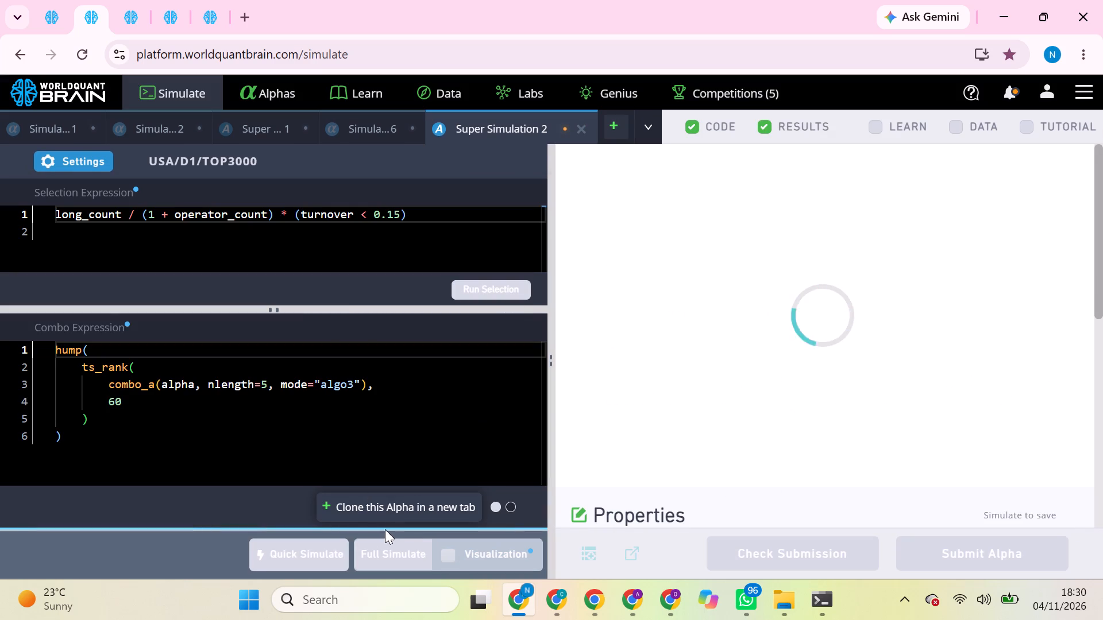
{"action": "left_click", "coordinate": [398, 550]}
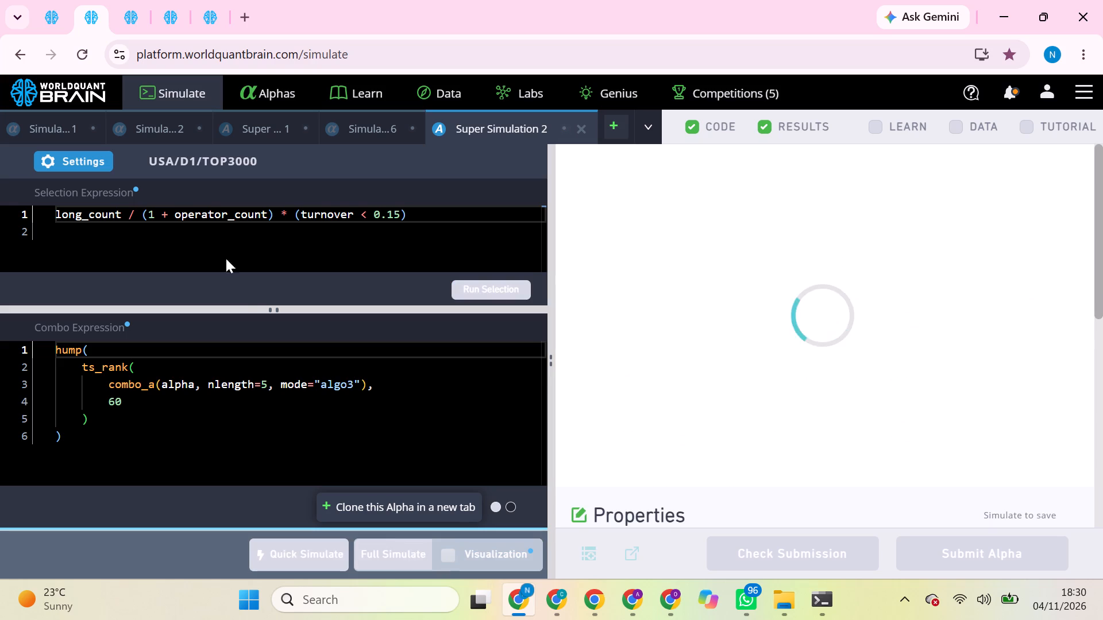
Check the simulation progress and the alphas in the other tabs of the first profile's window.
{"action": "left_click_drag", "start_coordinate": [88, 0], "coordinate": [110, 0]}
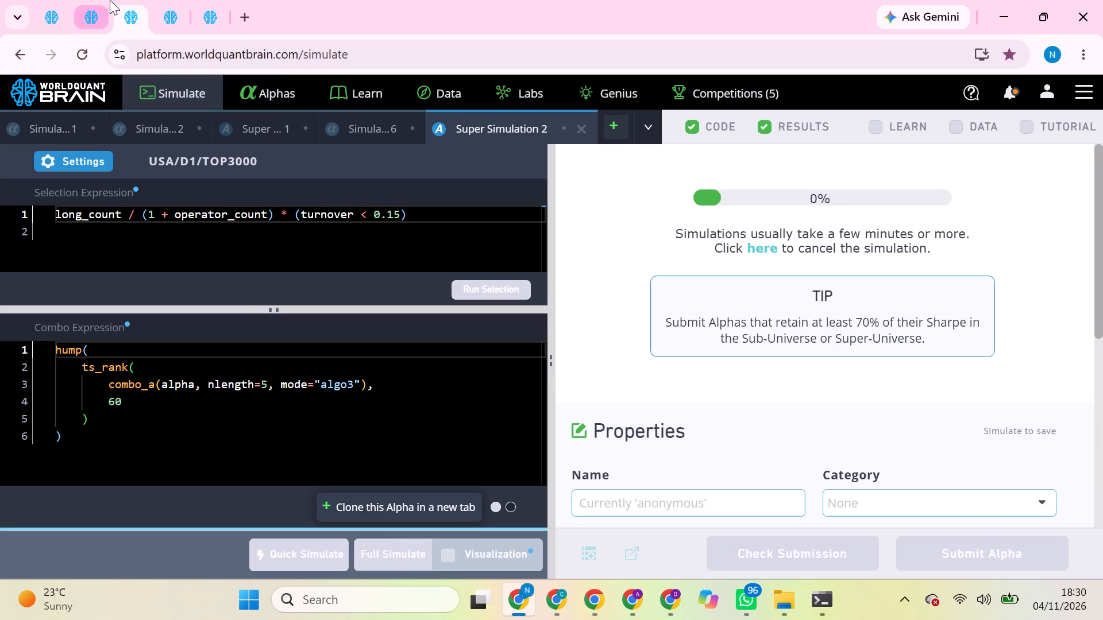
{"action": "left_click", "coordinate": [109, 1]}
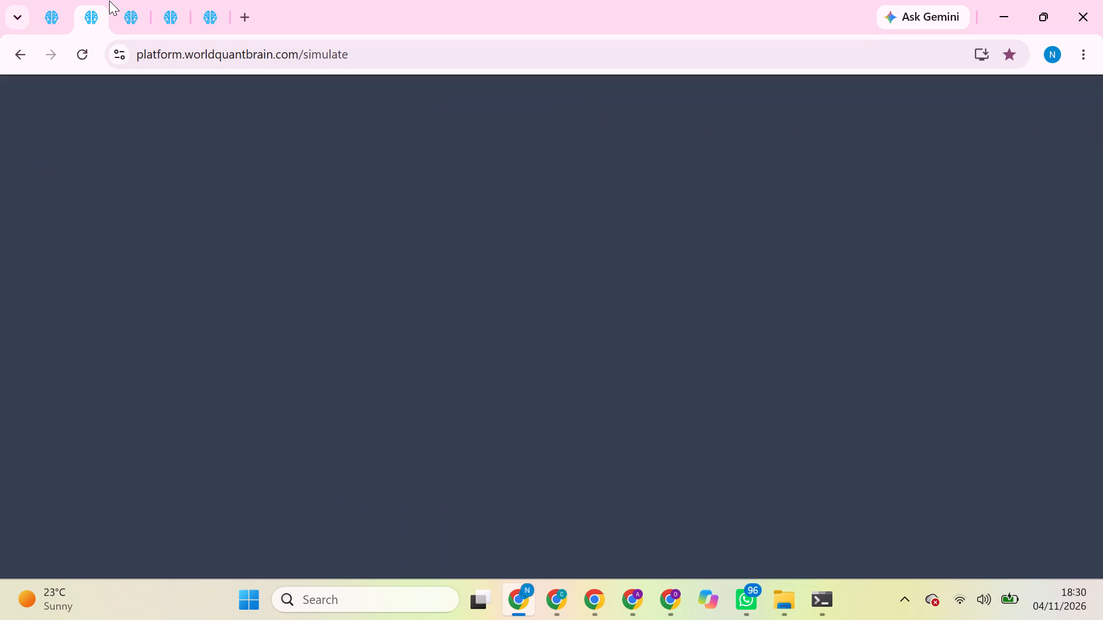
{"action": "left_click", "coordinate": [67, 0]}
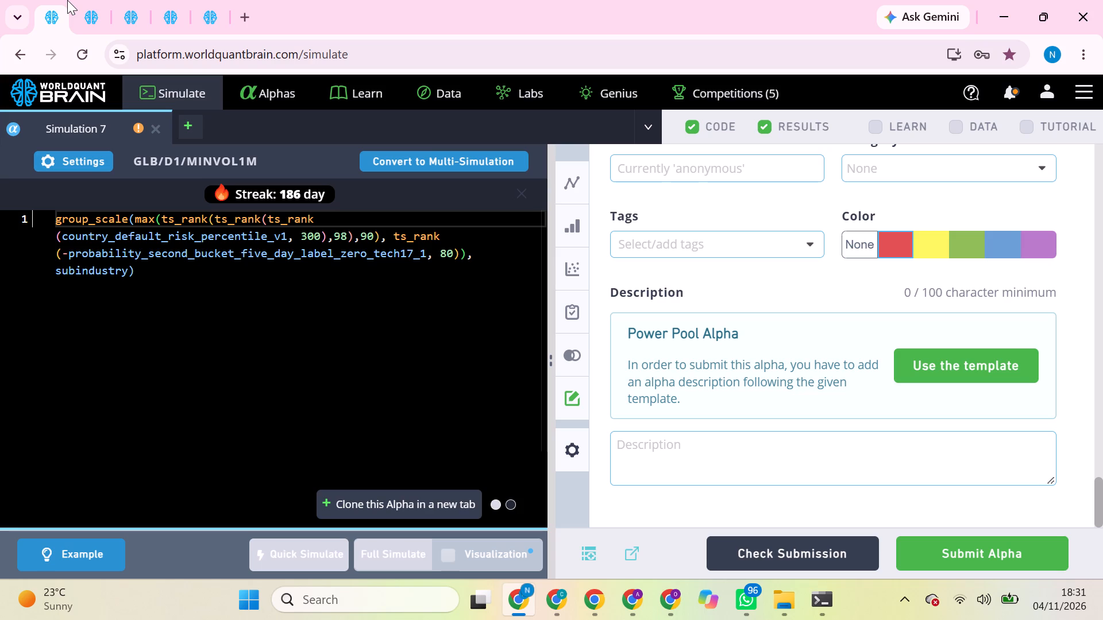
{"action": "left_click", "coordinate": [125, 0]}
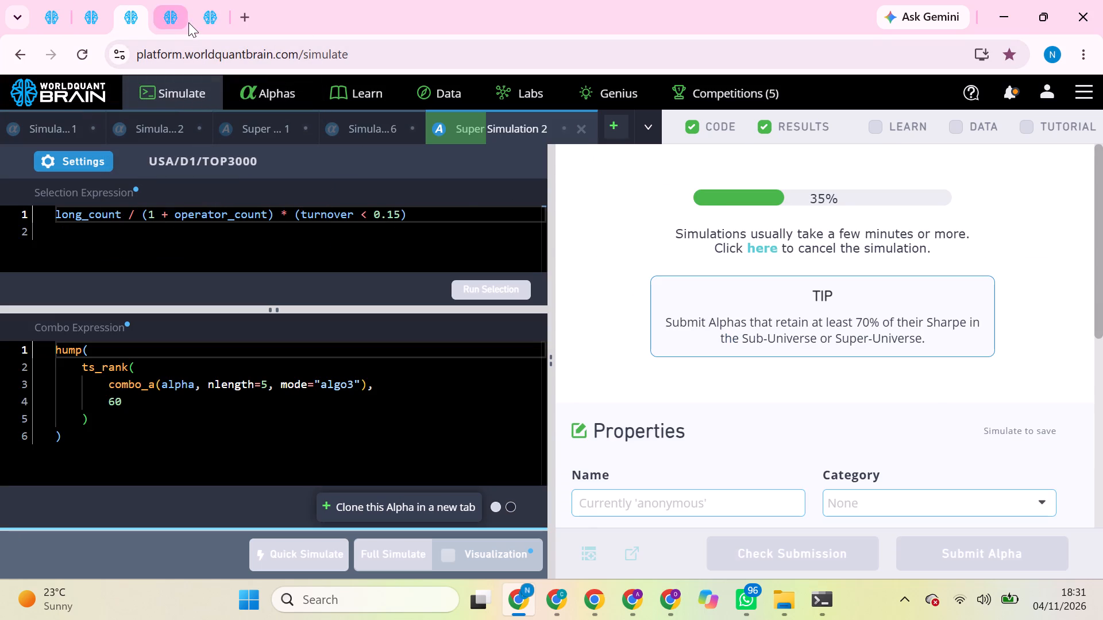
{"action": "left_click", "coordinate": [188, 22]}
{"action": "left_click", "coordinate": [213, 0]}
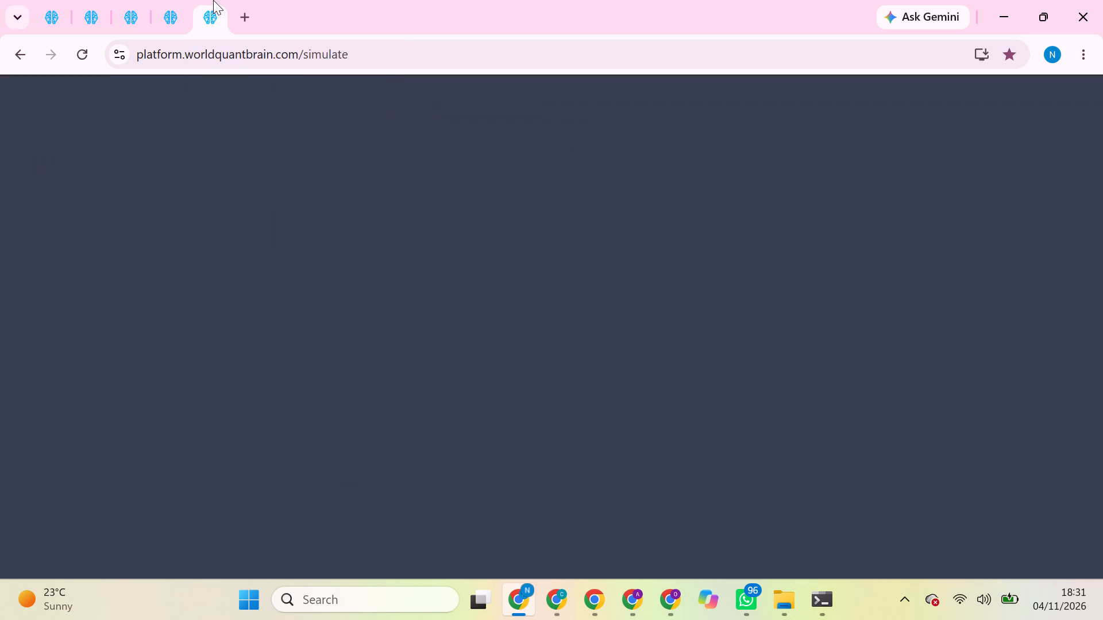
{"action": "left_click", "coordinate": [180, 6]}
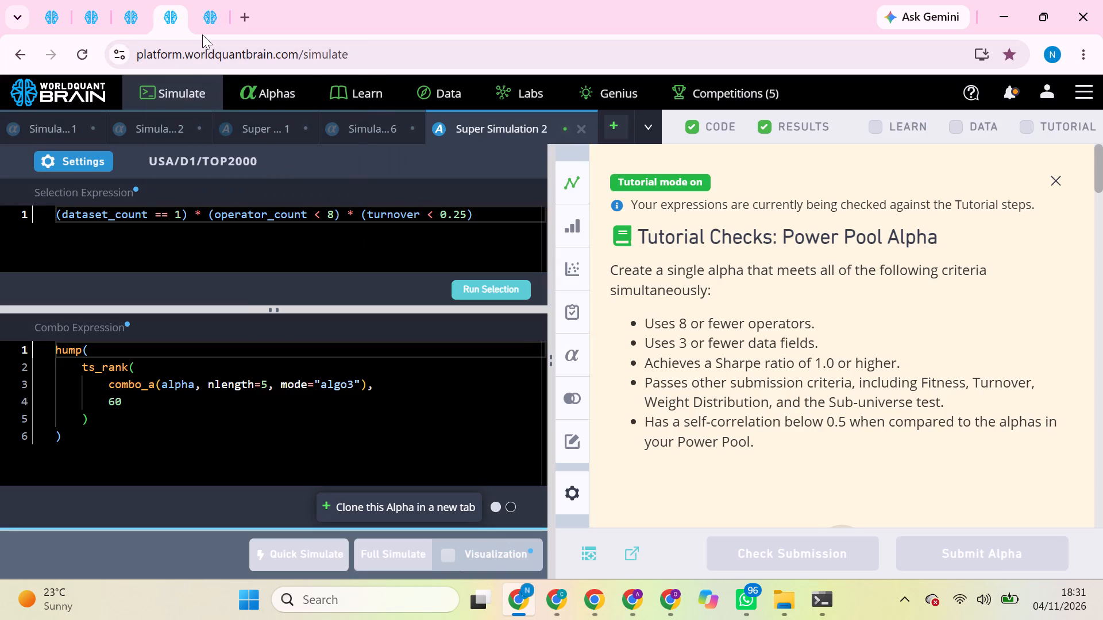
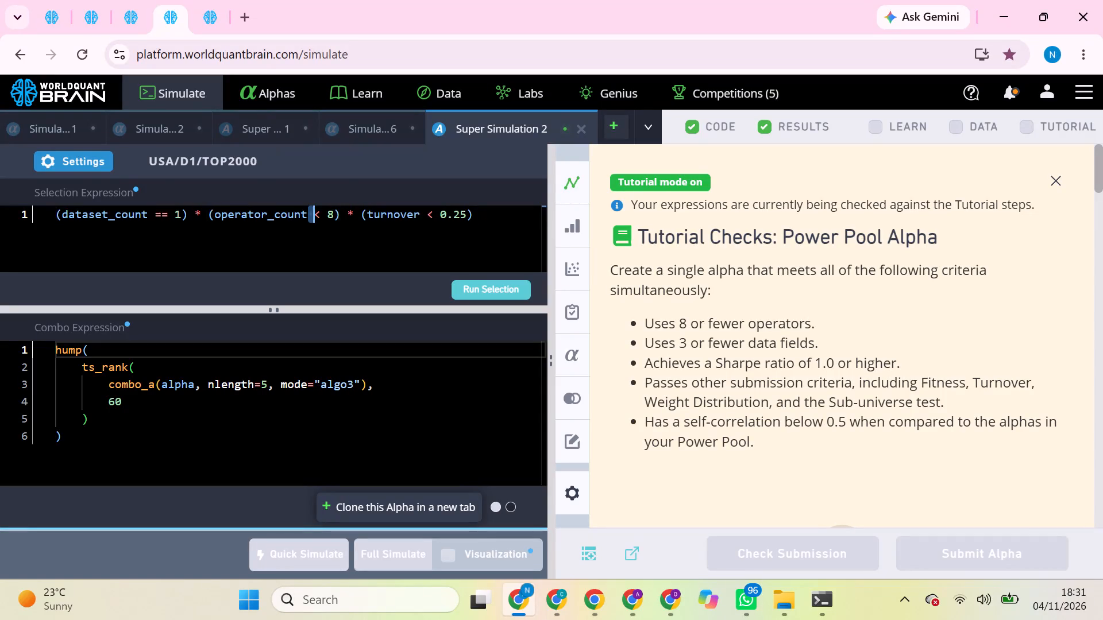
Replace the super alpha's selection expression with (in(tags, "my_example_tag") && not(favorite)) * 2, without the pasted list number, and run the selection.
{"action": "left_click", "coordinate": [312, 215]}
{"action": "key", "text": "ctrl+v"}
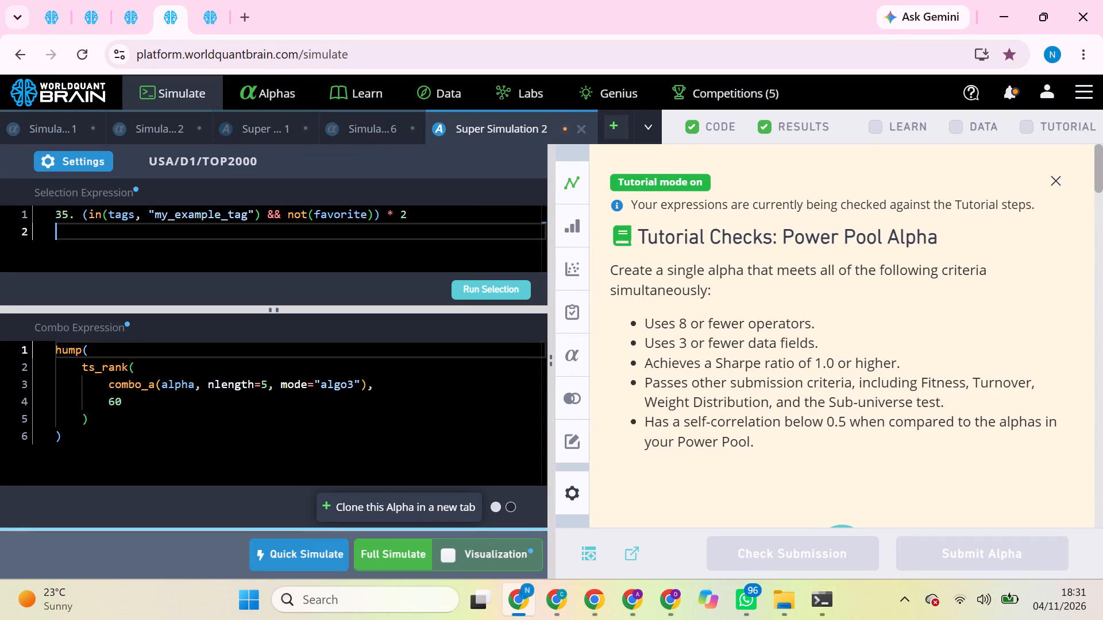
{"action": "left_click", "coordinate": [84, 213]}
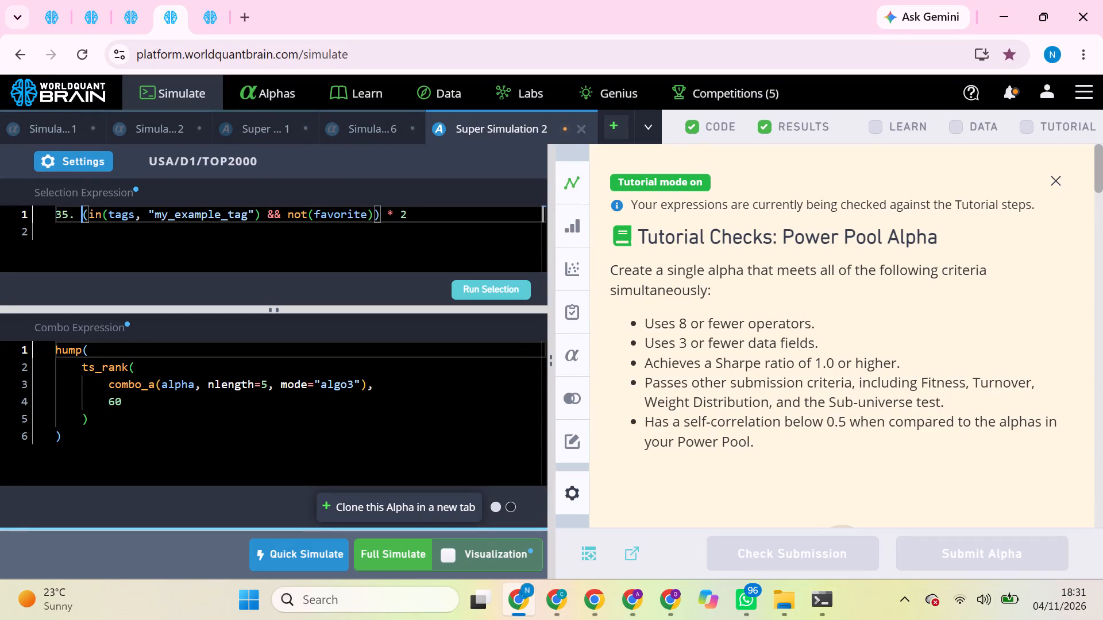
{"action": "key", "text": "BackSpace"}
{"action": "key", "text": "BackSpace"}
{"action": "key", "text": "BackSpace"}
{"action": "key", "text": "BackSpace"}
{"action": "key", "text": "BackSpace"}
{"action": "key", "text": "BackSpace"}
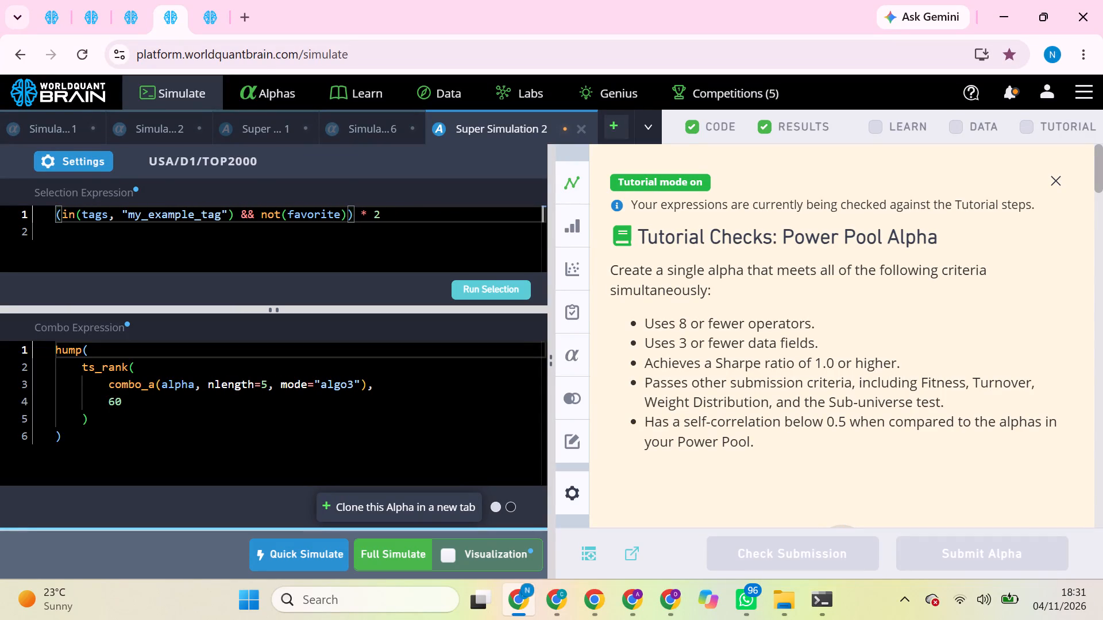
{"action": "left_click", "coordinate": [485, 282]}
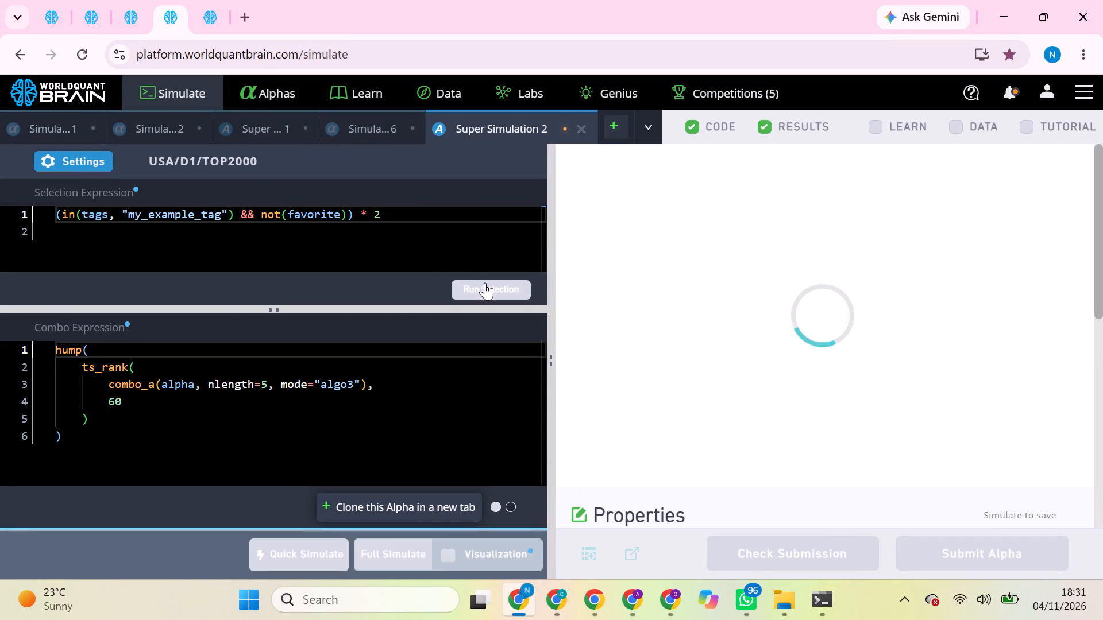
Set the USA/D1/TOP2000 super alpha's neutralization to Market, apply the settings, and rerun the selection.
{"action": "left_click", "coordinate": [84, 160]}
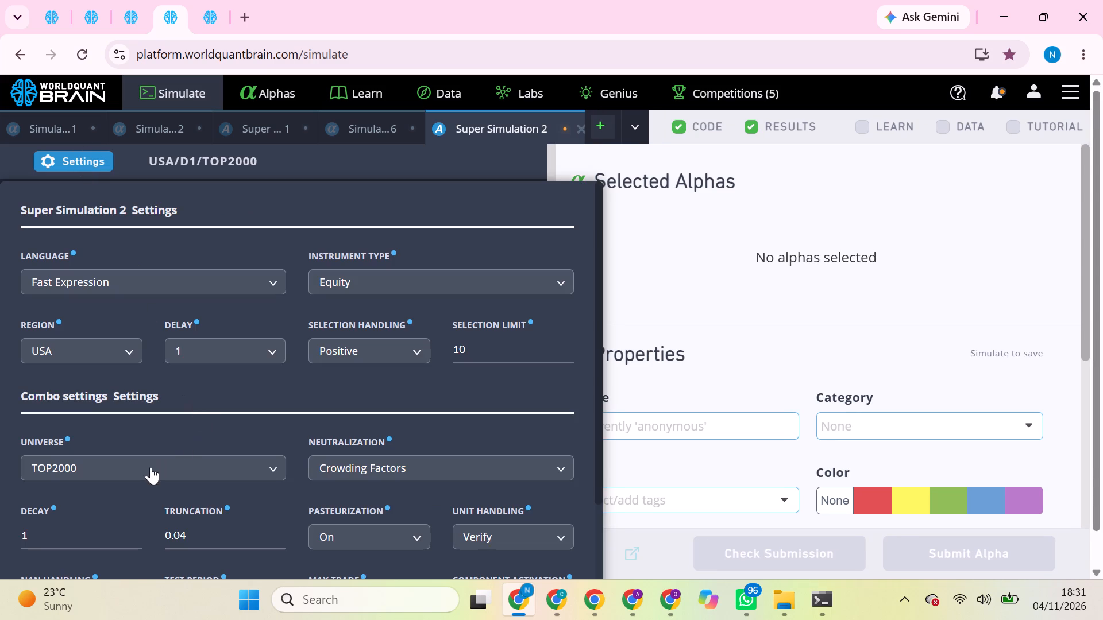
{"action": "left_click", "coordinate": [151, 467]}
{"action": "left_click", "coordinate": [389, 468]}
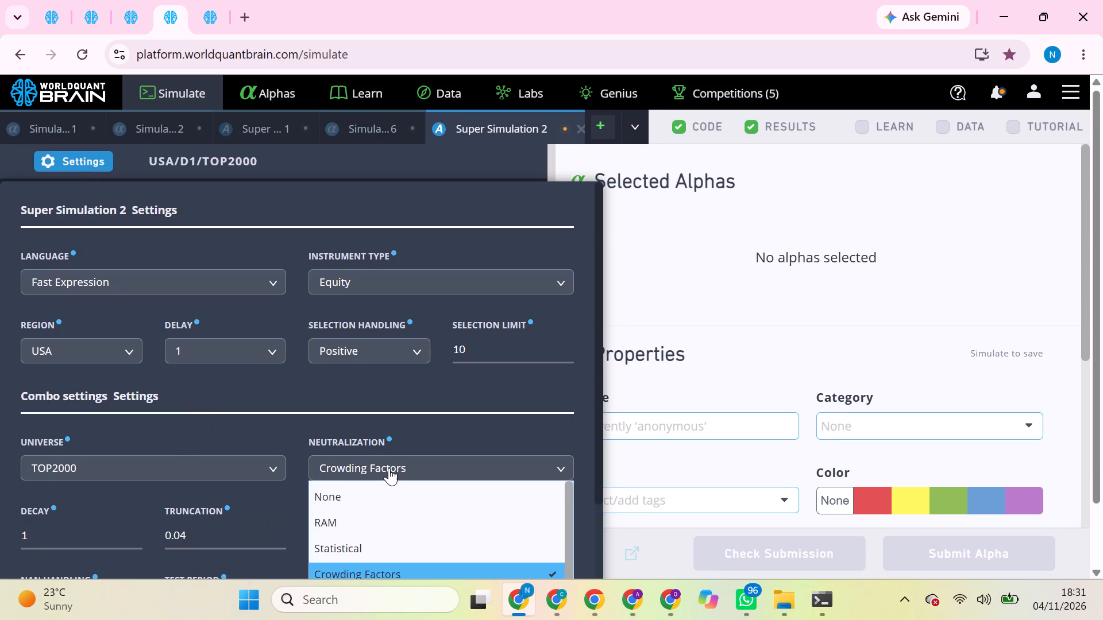
{"action": "scroll", "coordinate": [367, 522], "scroll_direction": "down", "scroll_amount": 1}
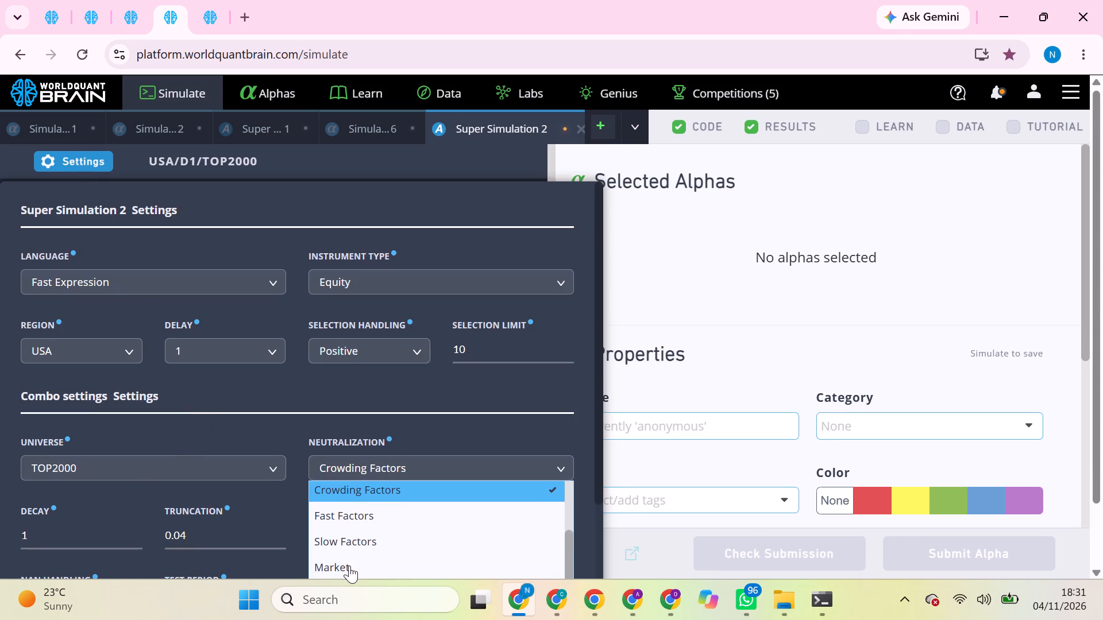
{"action": "left_click", "coordinate": [349, 565]}
{"action": "scroll", "coordinate": [349, 565], "scroll_direction": "down", "scroll_amount": 3}
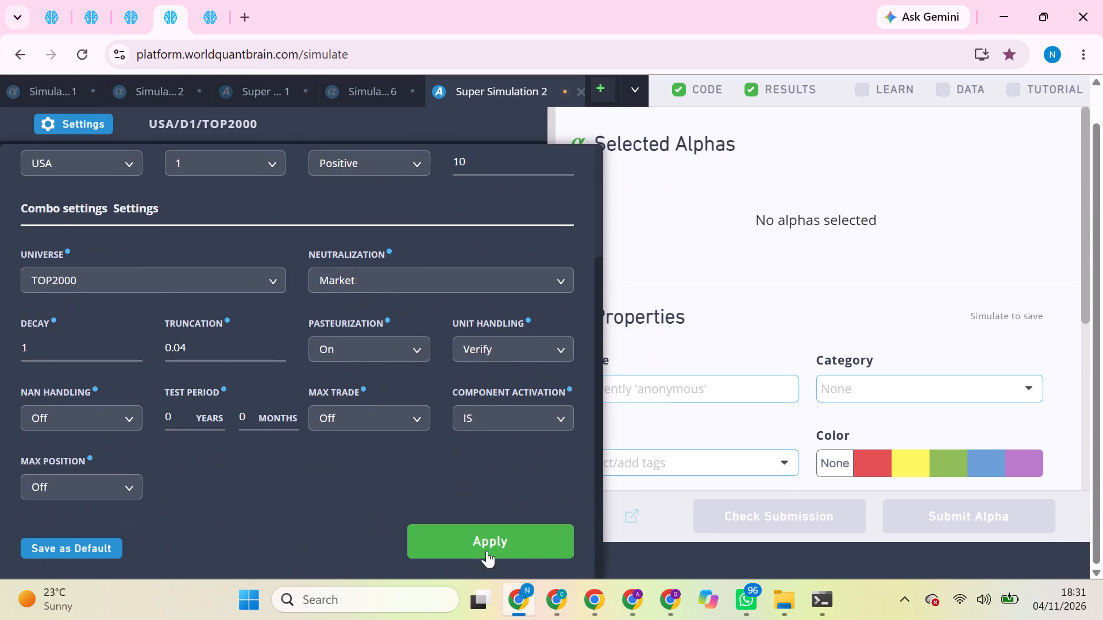
{"action": "left_click", "coordinate": [522, 553]}
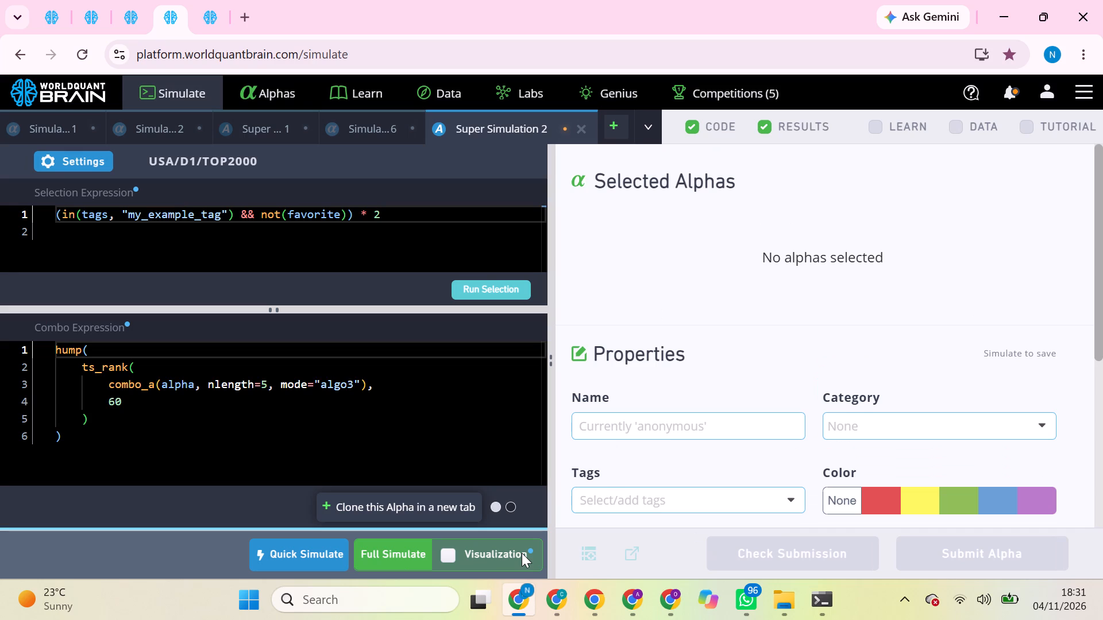
{"action": "left_click", "coordinate": [484, 284]}
Change the super alpha's region to GLB with universe TOP3000 and decay 0, apply the settings, and run the selection.
{"action": "left_click", "coordinate": [65, 166]}
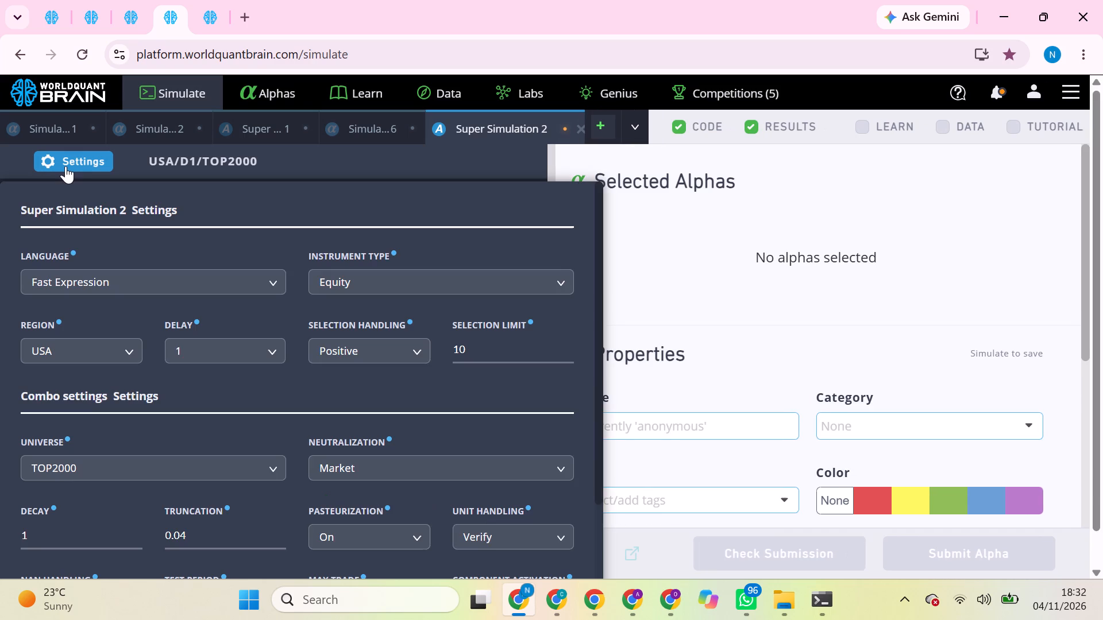
{"action": "left_click", "coordinate": [102, 340]}
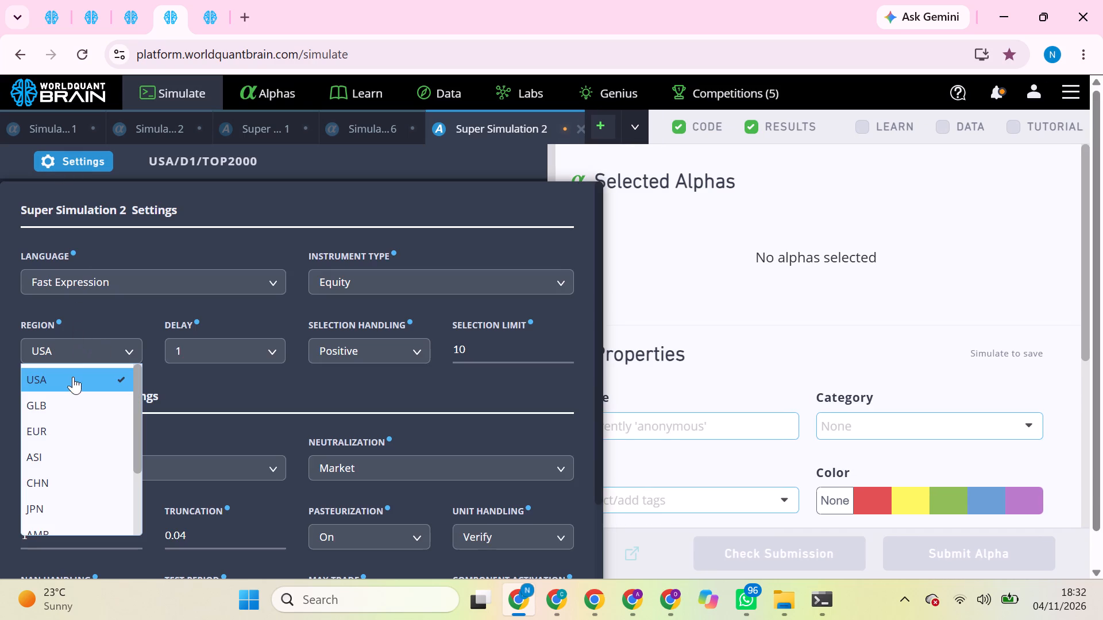
{"action": "left_click", "coordinate": [59, 398]}
{"action": "scroll", "coordinate": [198, 502], "scroll_direction": "down", "scroll_amount": 1}
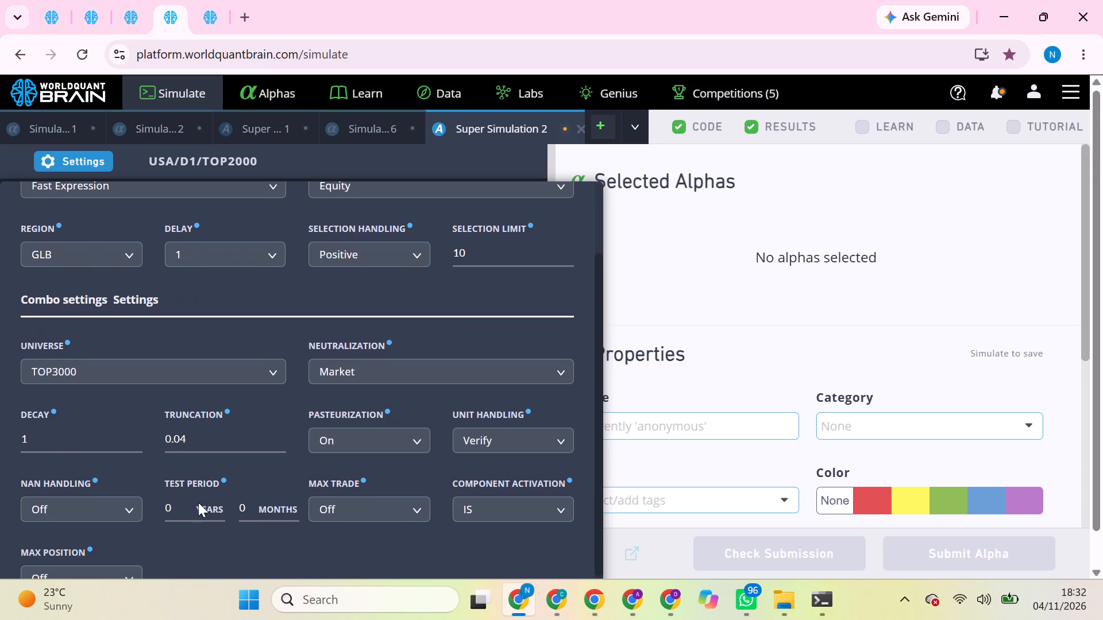
{"action": "left_click", "coordinate": [67, 435]}
{"action": "key", "text": "BackSpace"}
{"action": "key", "text": "0"}
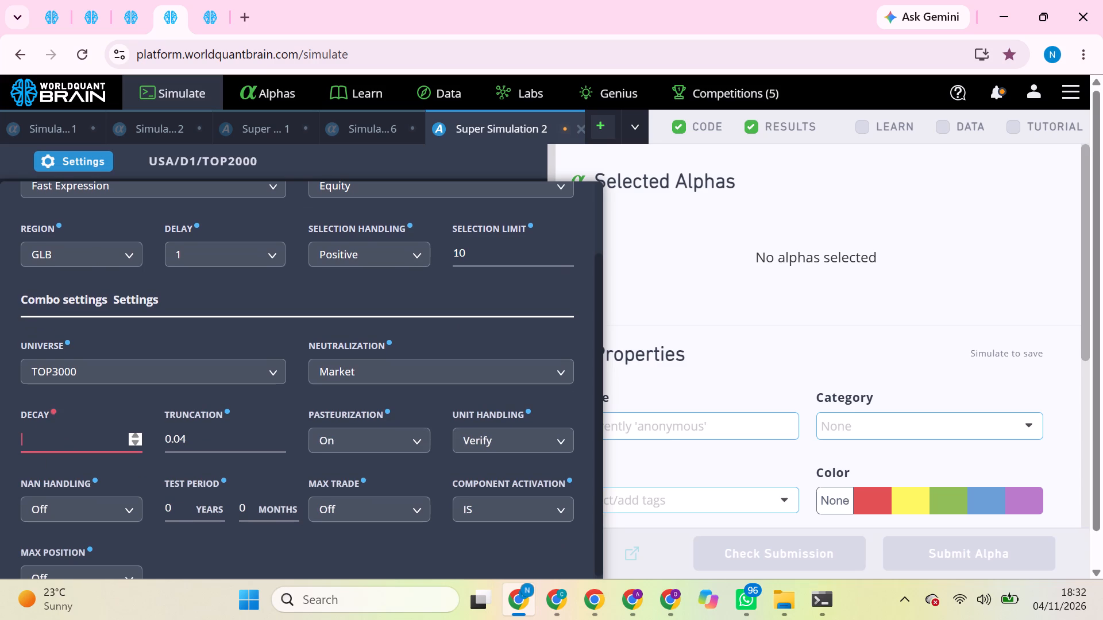
{"action": "scroll", "coordinate": [295, 477], "scroll_direction": "down", "scroll_amount": 3}
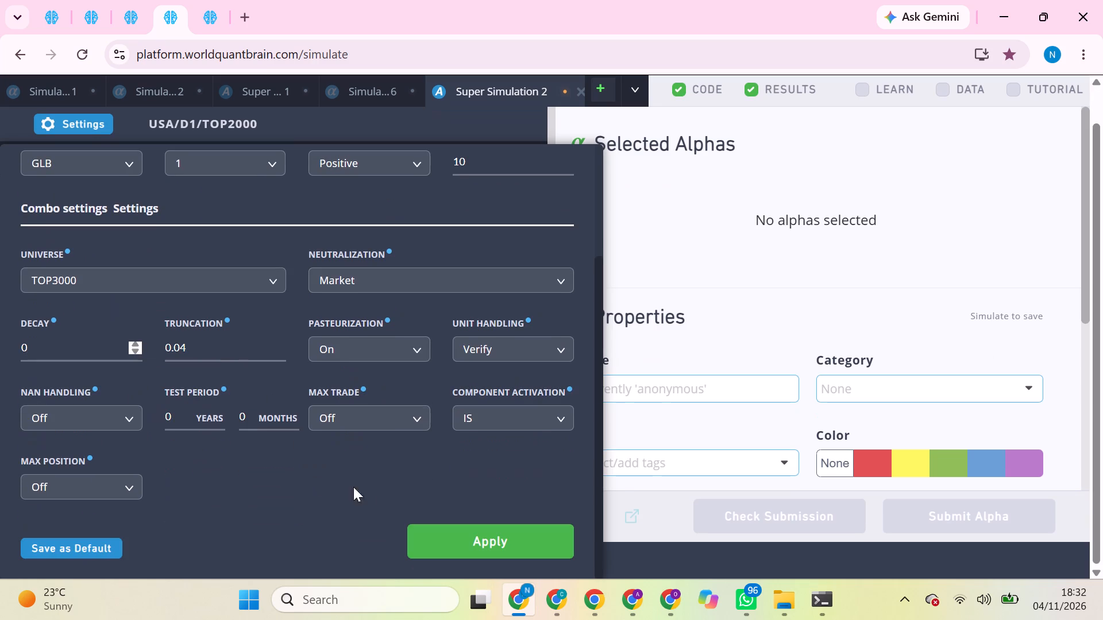
{"action": "left_click", "coordinate": [476, 548]}
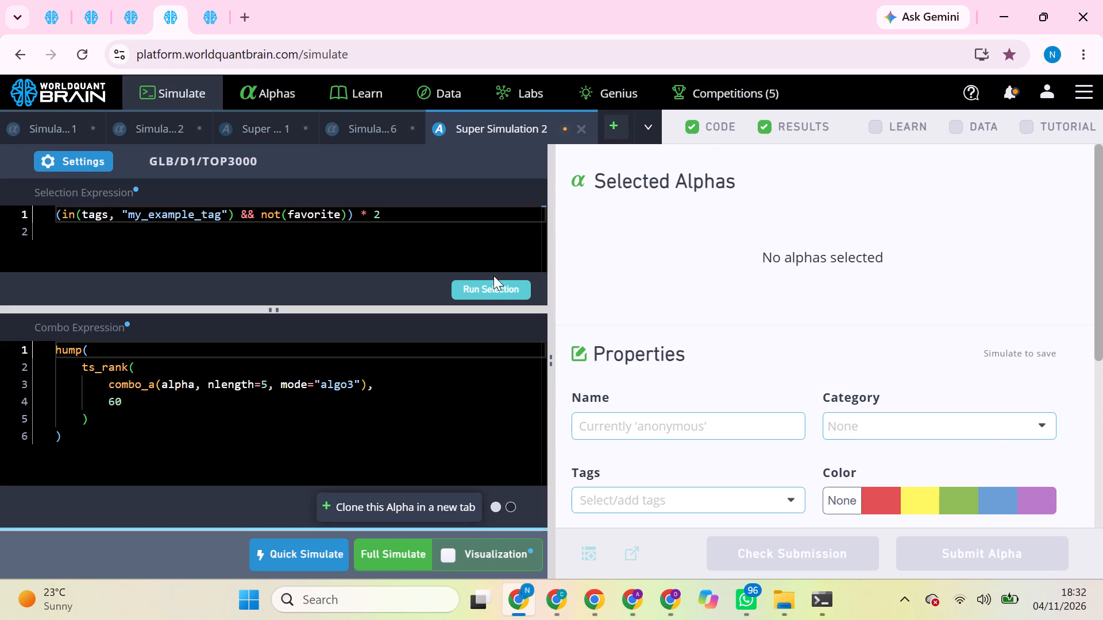
{"action": "left_click", "coordinate": [493, 290]}
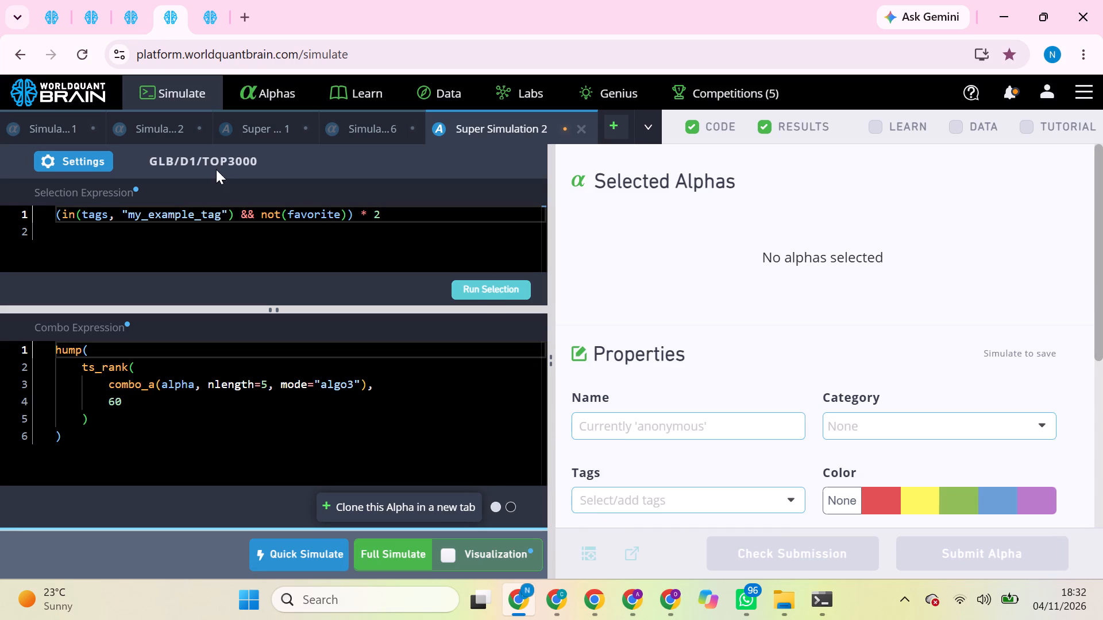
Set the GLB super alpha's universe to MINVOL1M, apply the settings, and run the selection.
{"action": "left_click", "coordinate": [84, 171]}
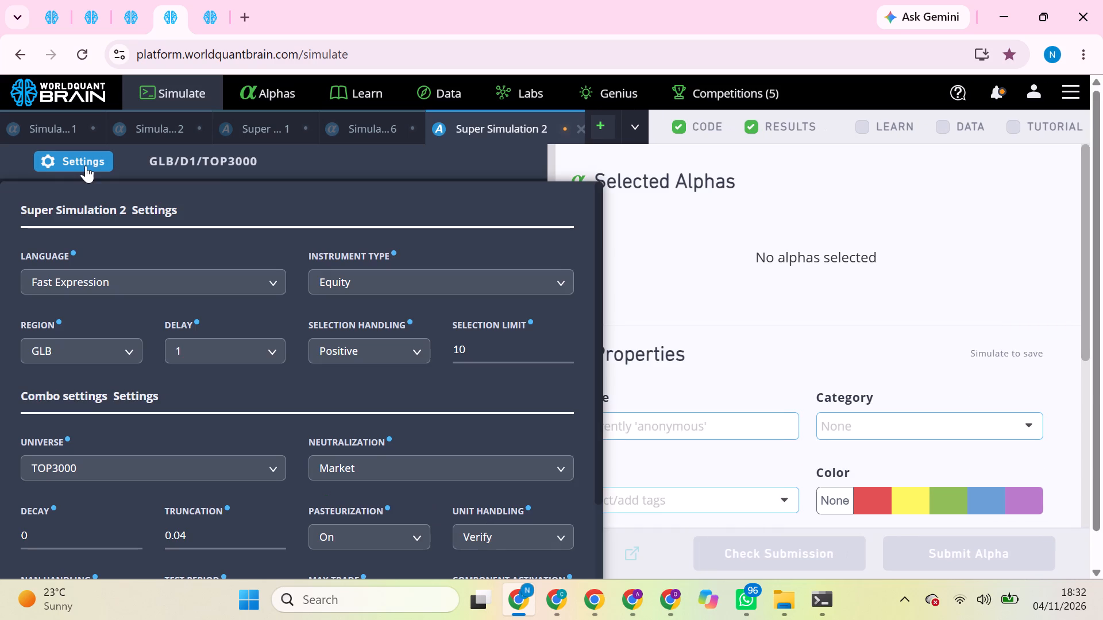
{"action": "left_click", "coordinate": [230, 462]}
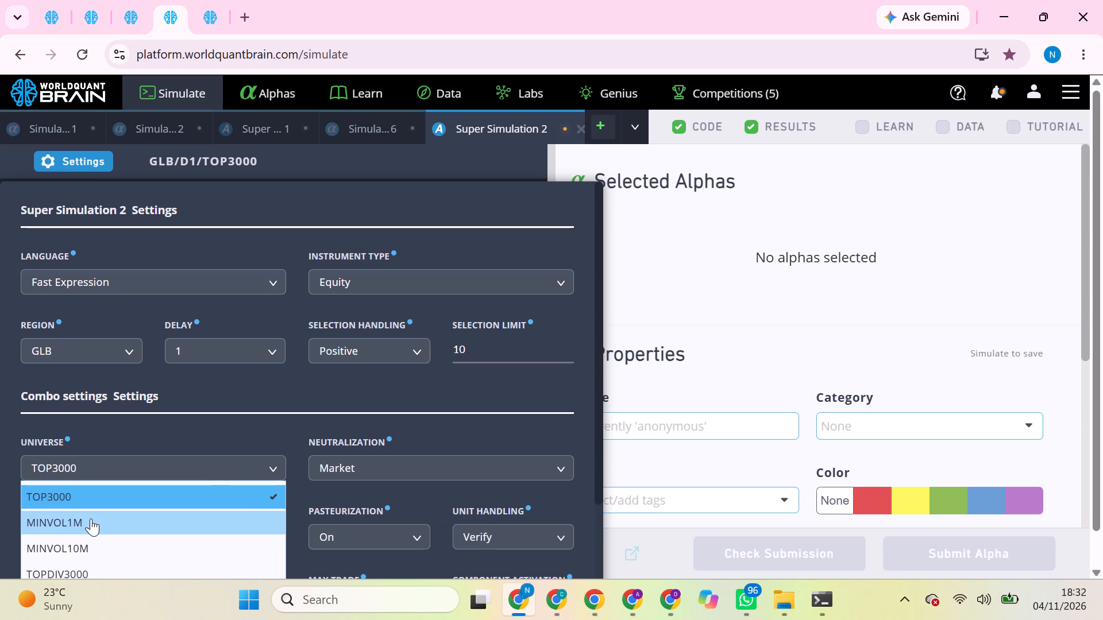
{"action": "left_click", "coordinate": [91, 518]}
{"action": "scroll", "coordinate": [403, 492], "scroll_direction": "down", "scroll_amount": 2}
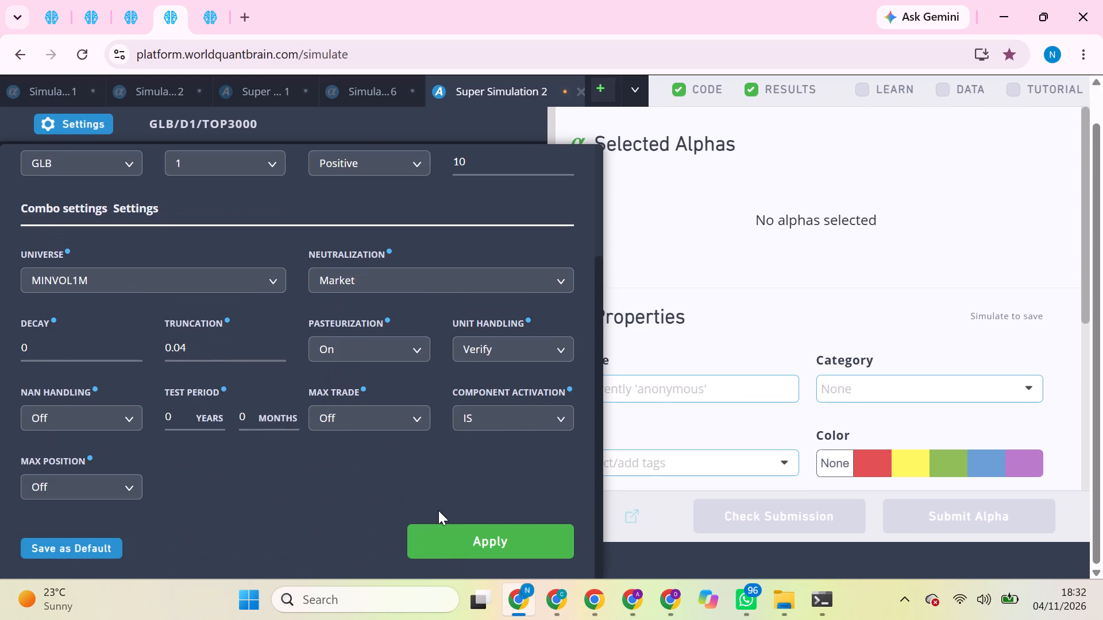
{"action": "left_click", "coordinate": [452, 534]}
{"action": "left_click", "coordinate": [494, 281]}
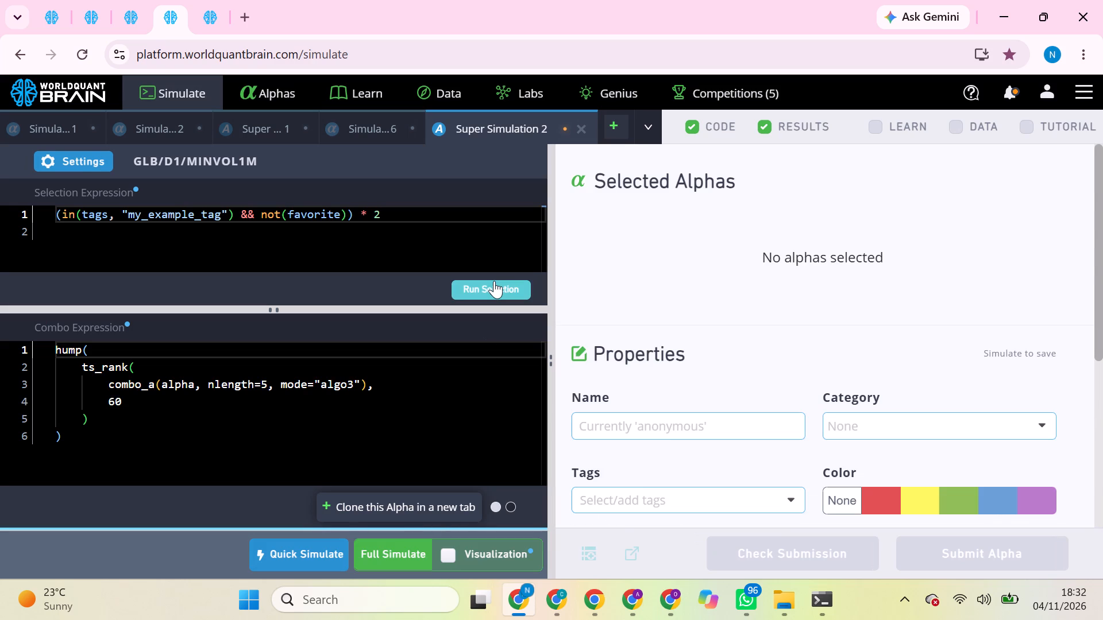
Switch the super alpha's region to USA and its universe to TOP2000, apply the settings, and run the selection.
{"action": "left_click", "coordinate": [75, 153]}
{"action": "scroll", "coordinate": [137, 334], "scroll_direction": "down", "scroll_amount": 1}
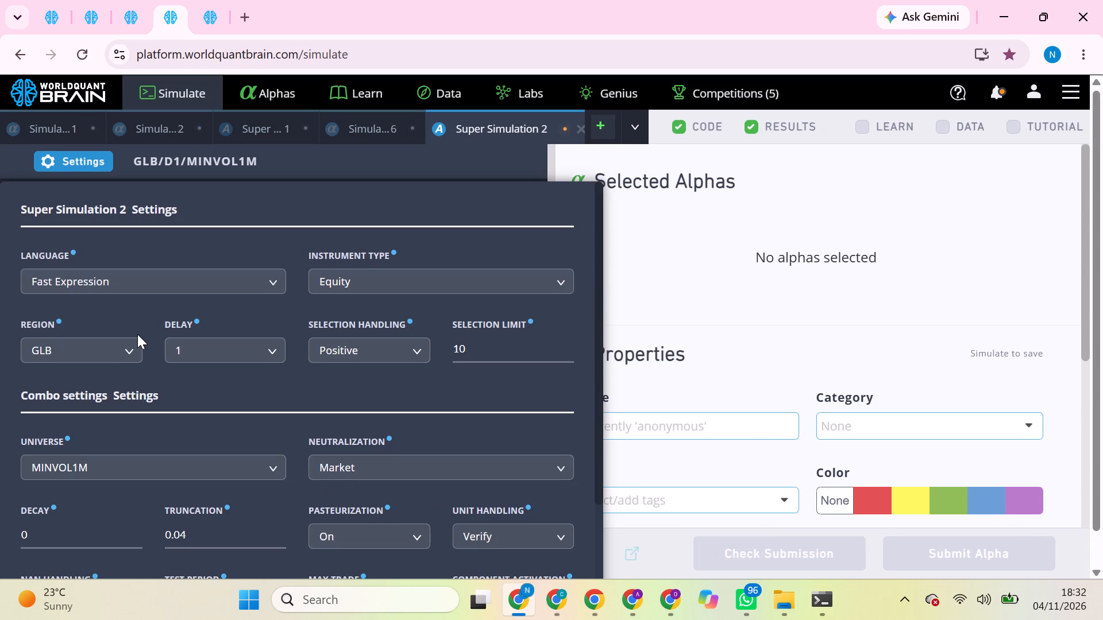
{"action": "scroll", "coordinate": [137, 334], "scroll_direction": "down", "scroll_amount": 1}
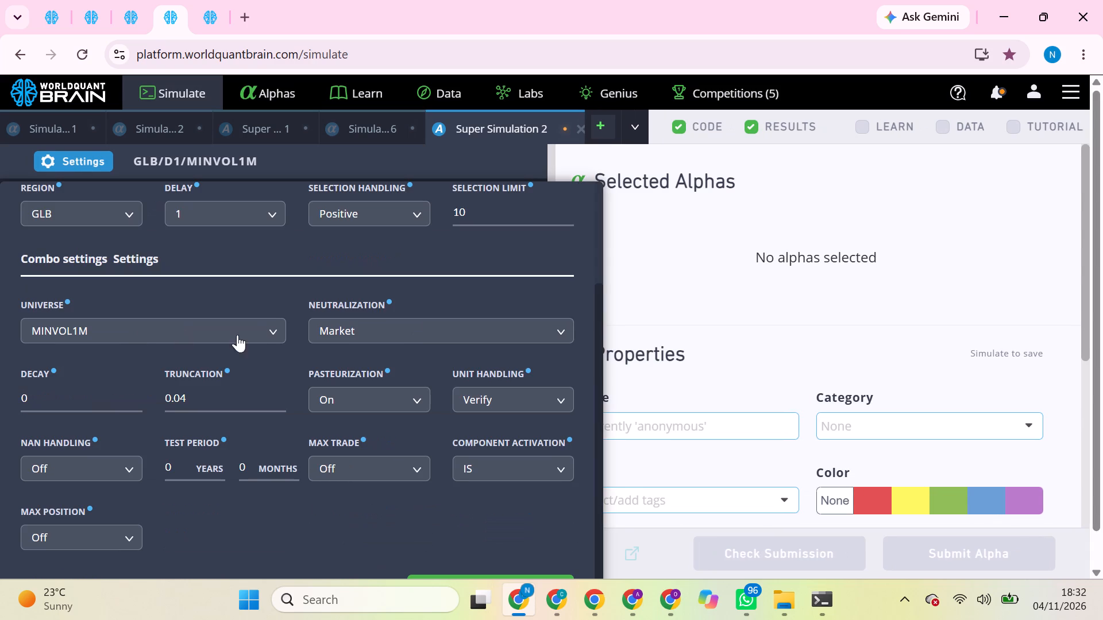
{"action": "scroll", "coordinate": [363, 334], "scroll_direction": "up", "scroll_amount": 1}
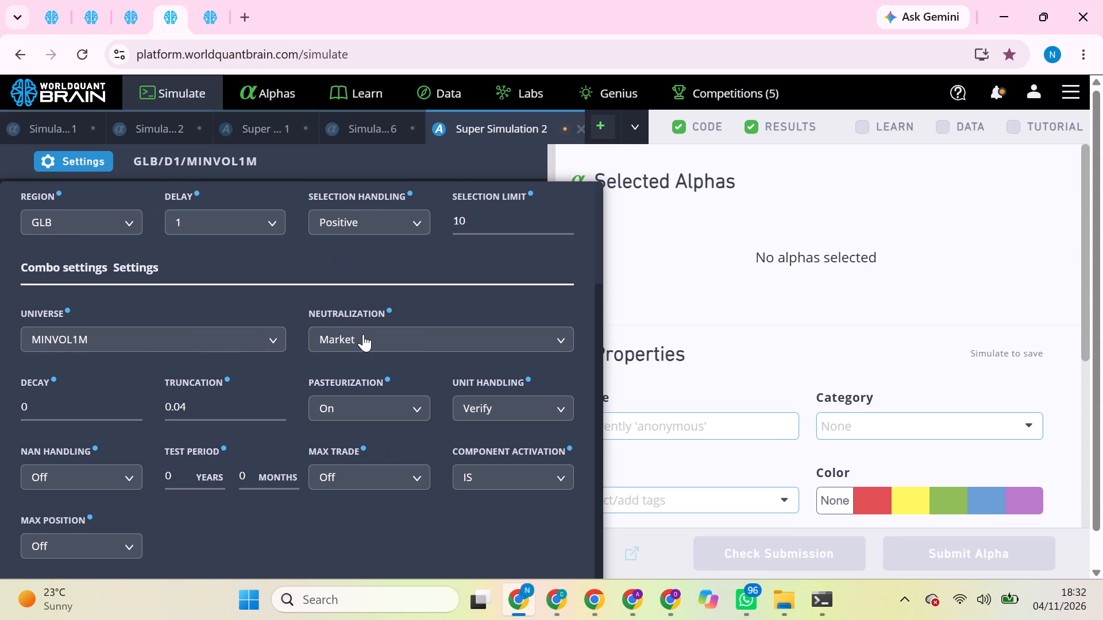
{"action": "scroll", "coordinate": [363, 334], "scroll_direction": "up", "scroll_amount": 1}
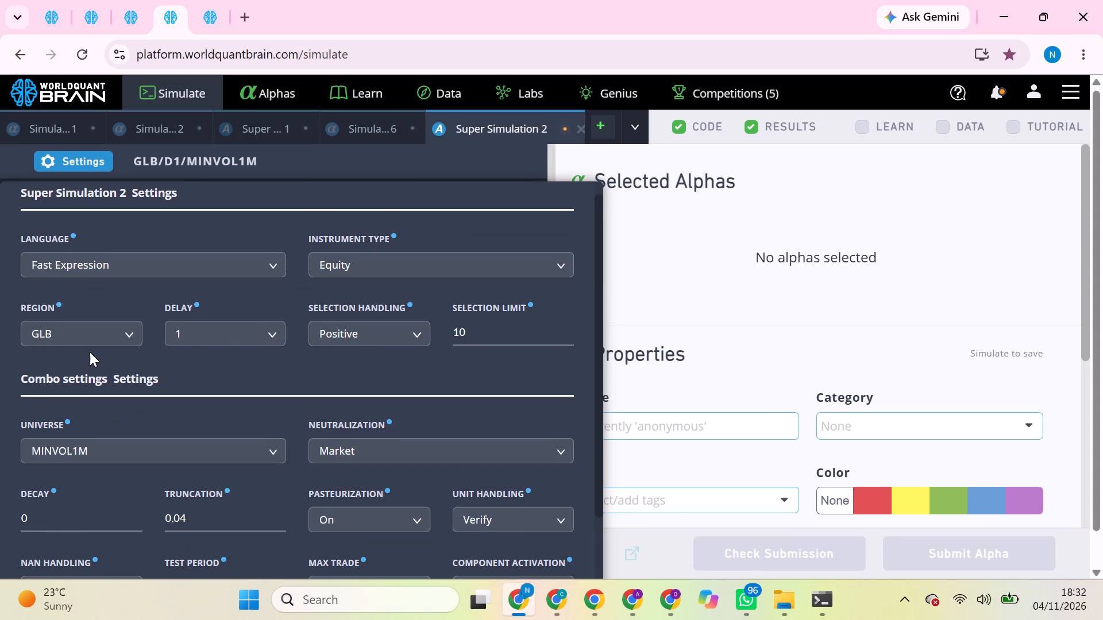
{"action": "left_click", "coordinate": [103, 328]}
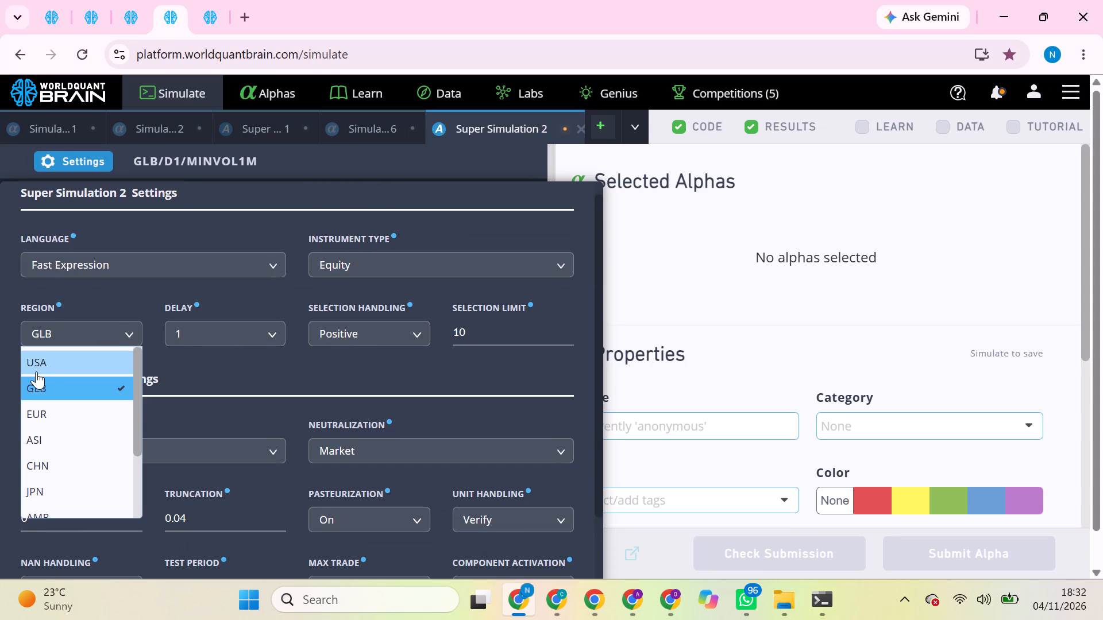
{"action": "left_click", "coordinate": [47, 365]}
{"action": "scroll", "coordinate": [261, 458], "scroll_direction": "down", "scroll_amount": 2}
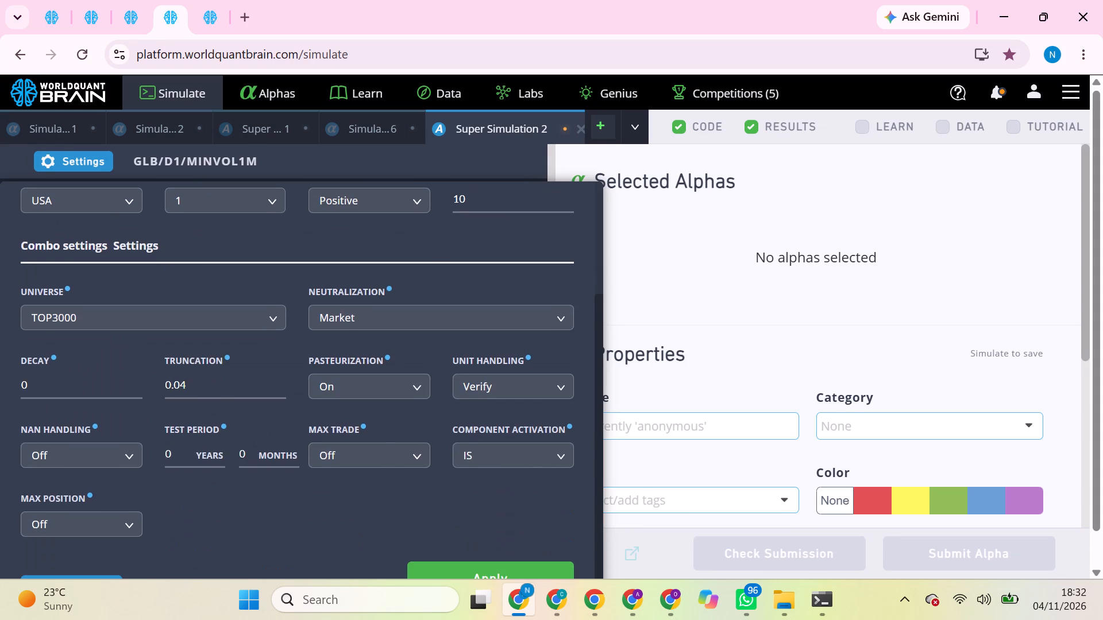
{"action": "scroll", "coordinate": [261, 458], "scroll_direction": "down", "scroll_amount": 2}
{"action": "left_click", "coordinate": [137, 285]}
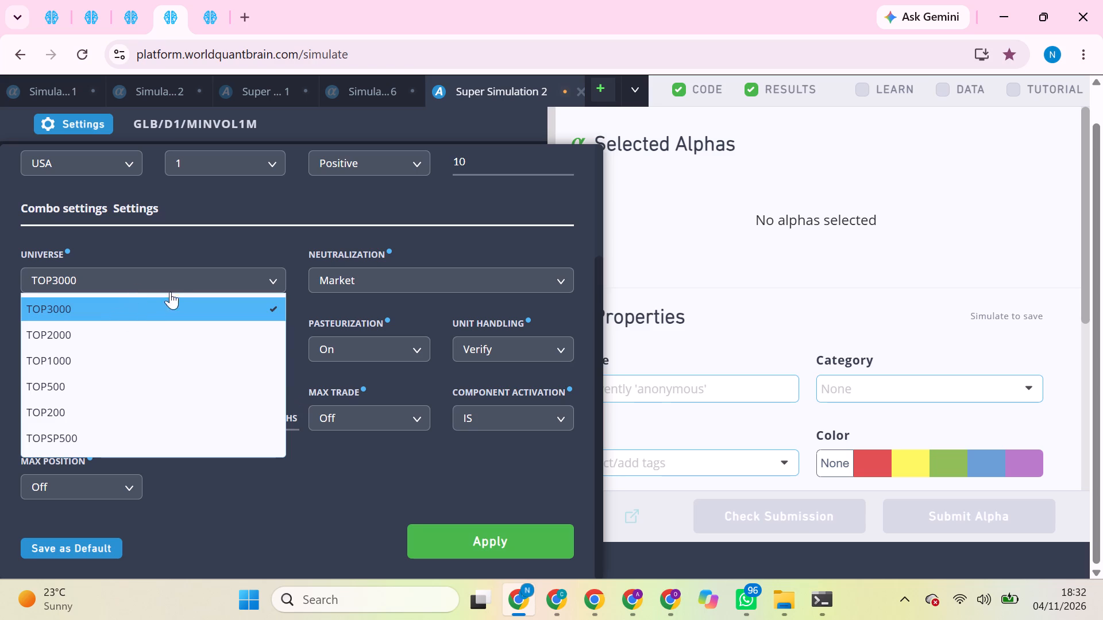
{"action": "left_click", "coordinate": [117, 324]}
{"action": "scroll", "coordinate": [387, 455], "scroll_direction": "down", "scroll_amount": 1}
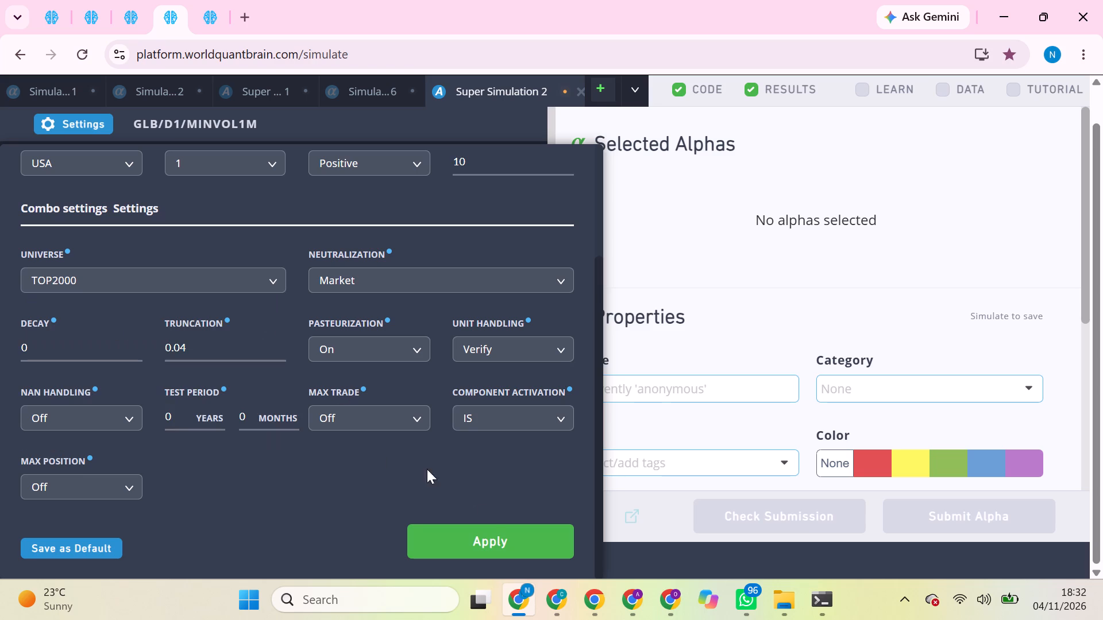
{"action": "left_click", "coordinate": [502, 537]}
{"action": "left_click", "coordinate": [463, 293]}
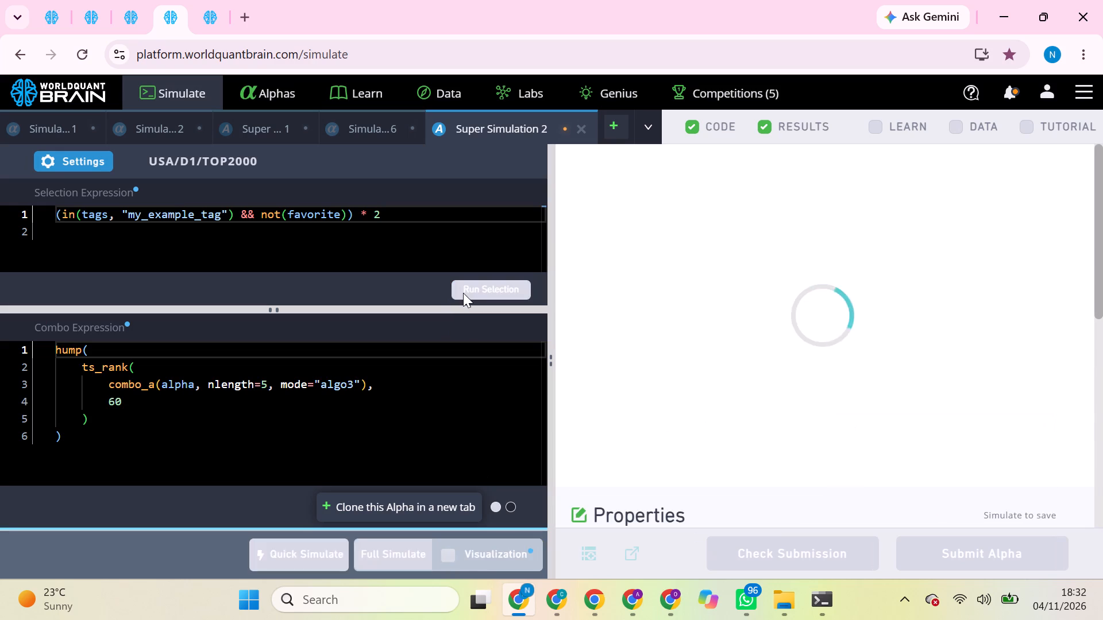
{"action": "left_click", "coordinate": [94, 163]}
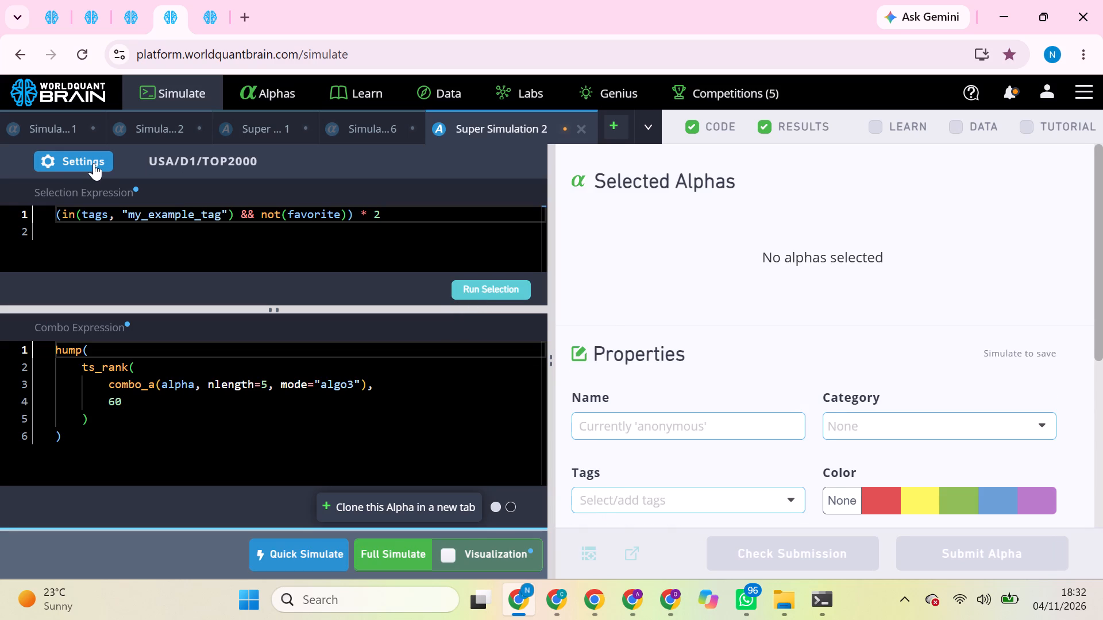
{"action": "left_click", "coordinate": [94, 163]}
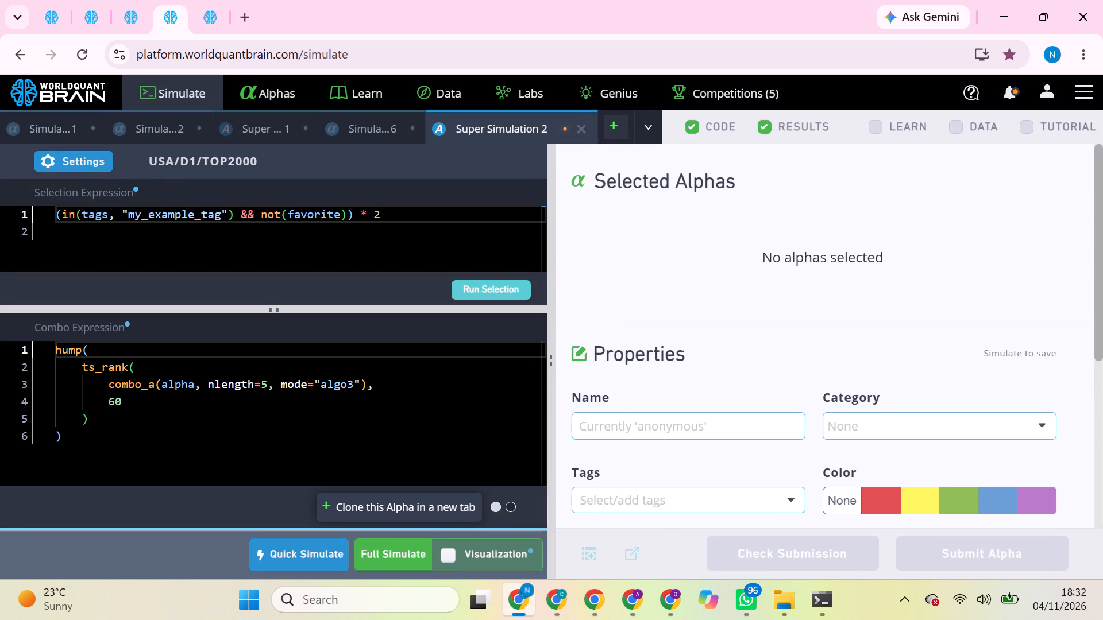
Clear the existing selection expression of Super Simulation 2.
{"action": "triple_click", "coordinate": [192, 218]}
{"action": "key", "text": "BackSpace"}
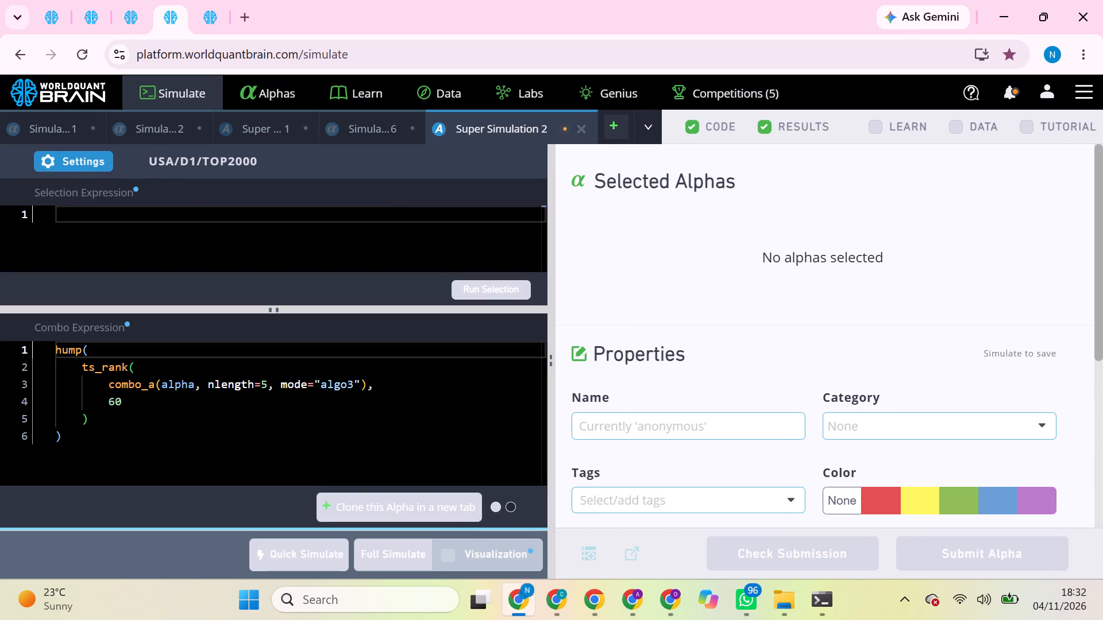
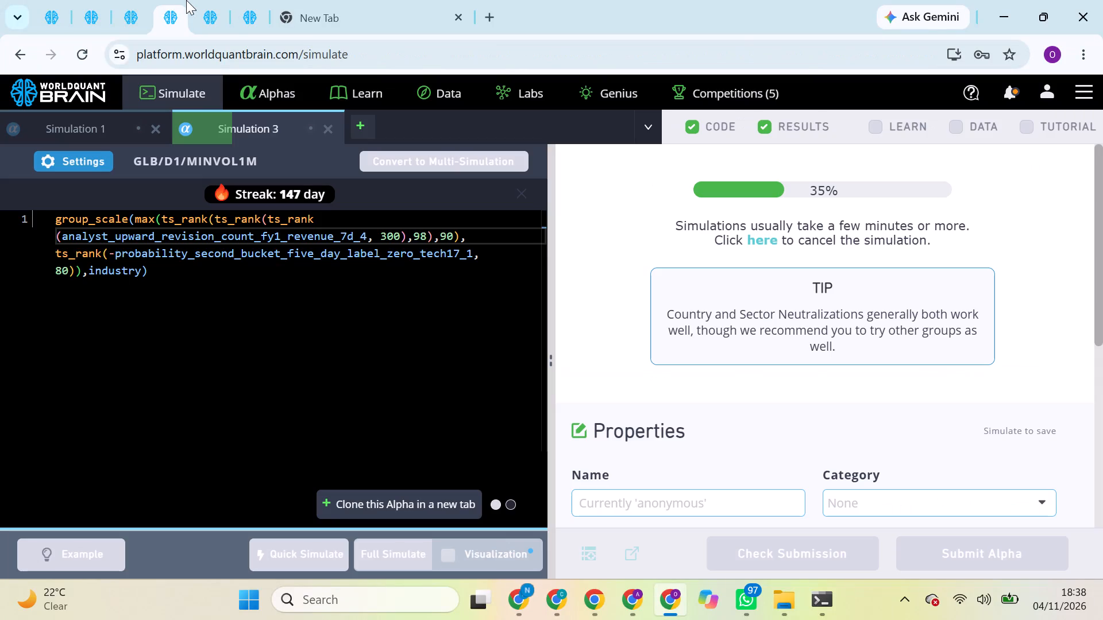
Check the open GLB alpha simulations' progress and the submission status of the analyst_upward_revision_count_fq2_revenue_7d_8 alpha.
{"action": "left_click", "coordinate": [142, 2]}
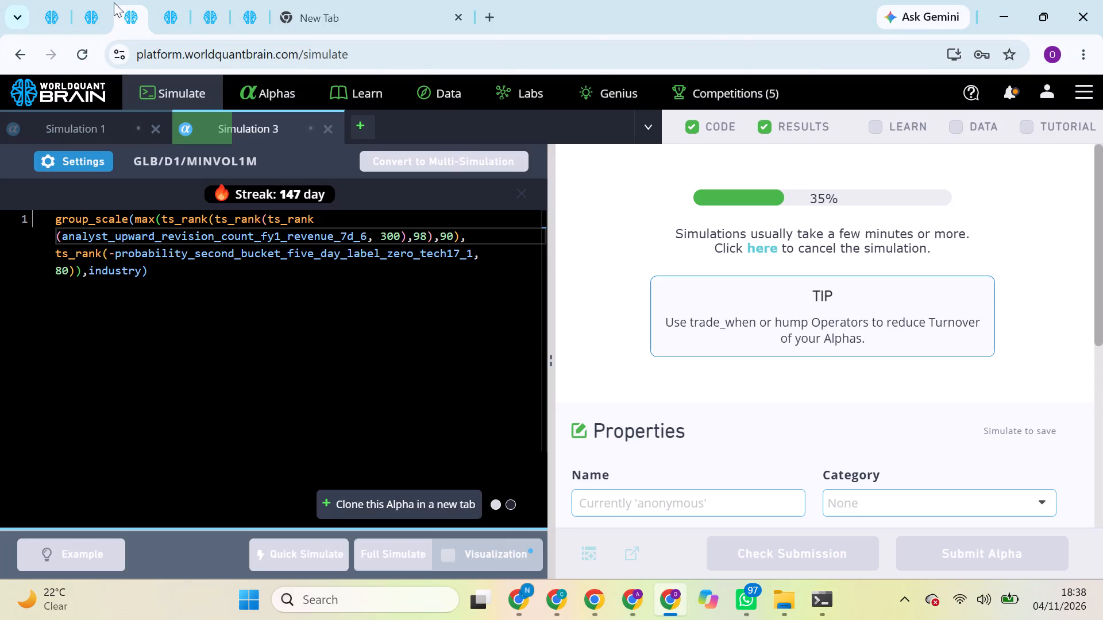
{"action": "left_click", "coordinate": [102, 6]}
{"action": "left_click", "coordinate": [52, 0]}
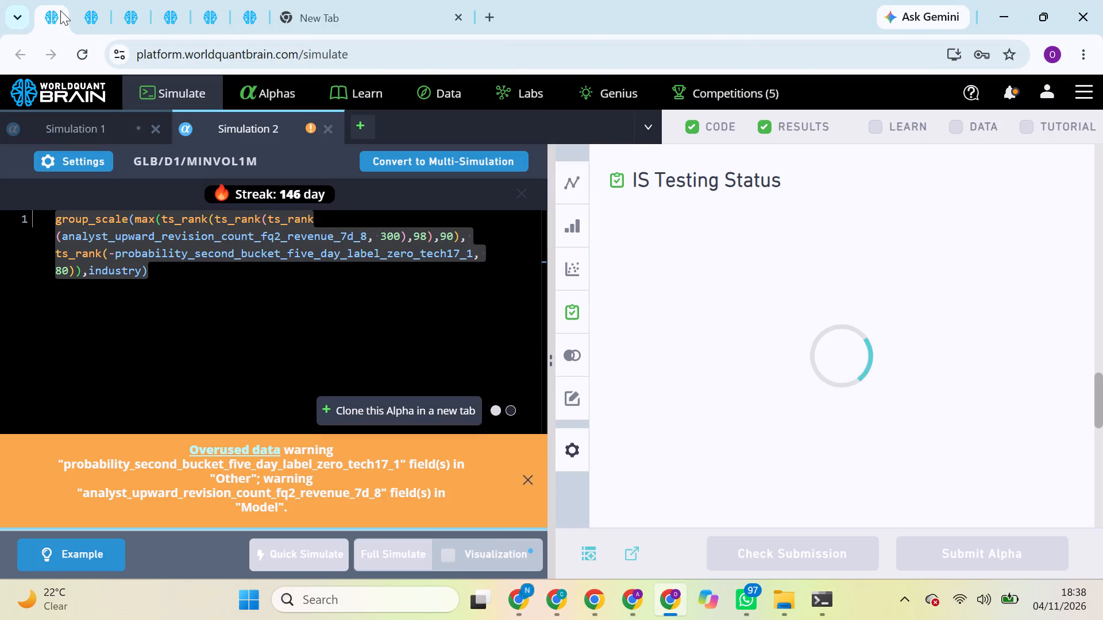
{"action": "left_click", "coordinate": [78, 3]}
{"action": "left_click", "coordinate": [116, 1]}
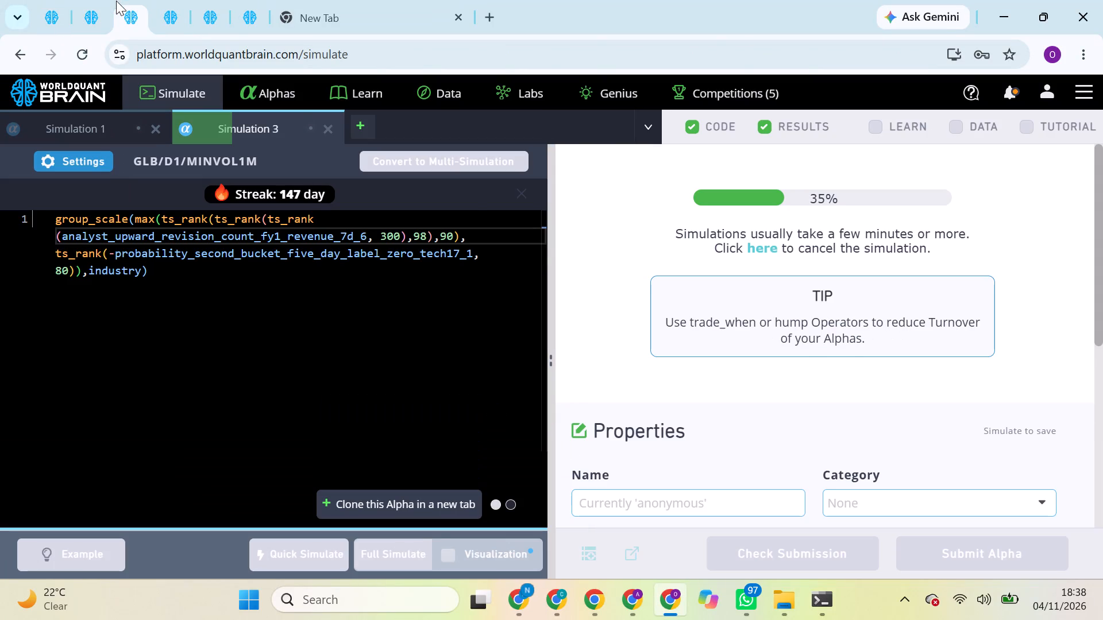
{"action": "left_click", "coordinate": [179, 0]}
{"action": "left_click", "coordinate": [207, 1]}
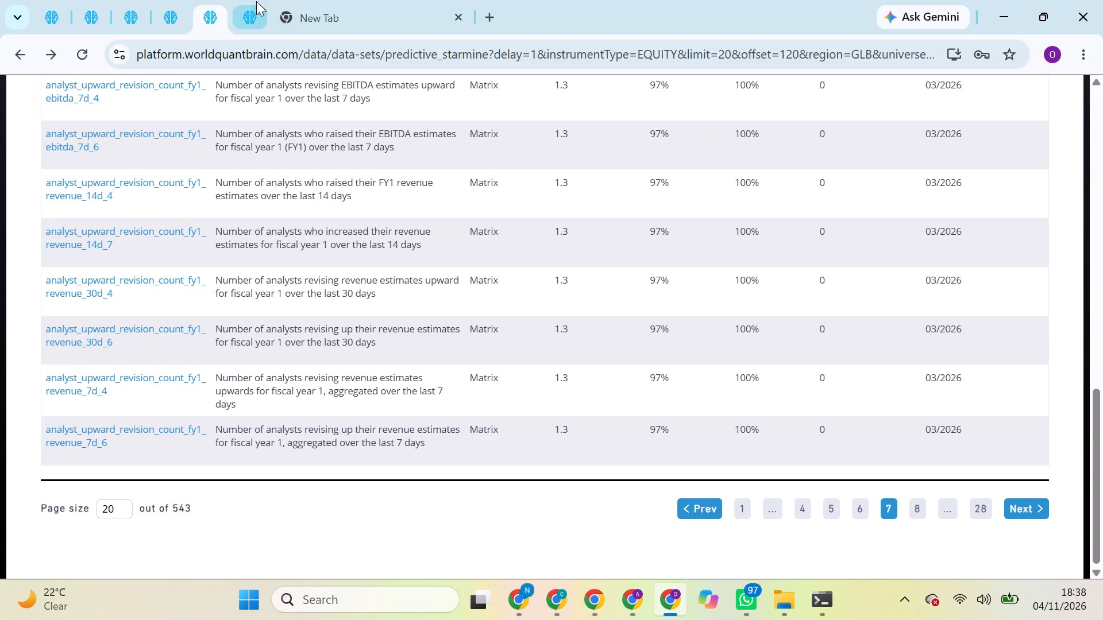
{"action": "left_click", "coordinate": [256, 1]}
{"action": "left_click", "coordinate": [224, 2]}
{"action": "left_click", "coordinate": [171, 2]}
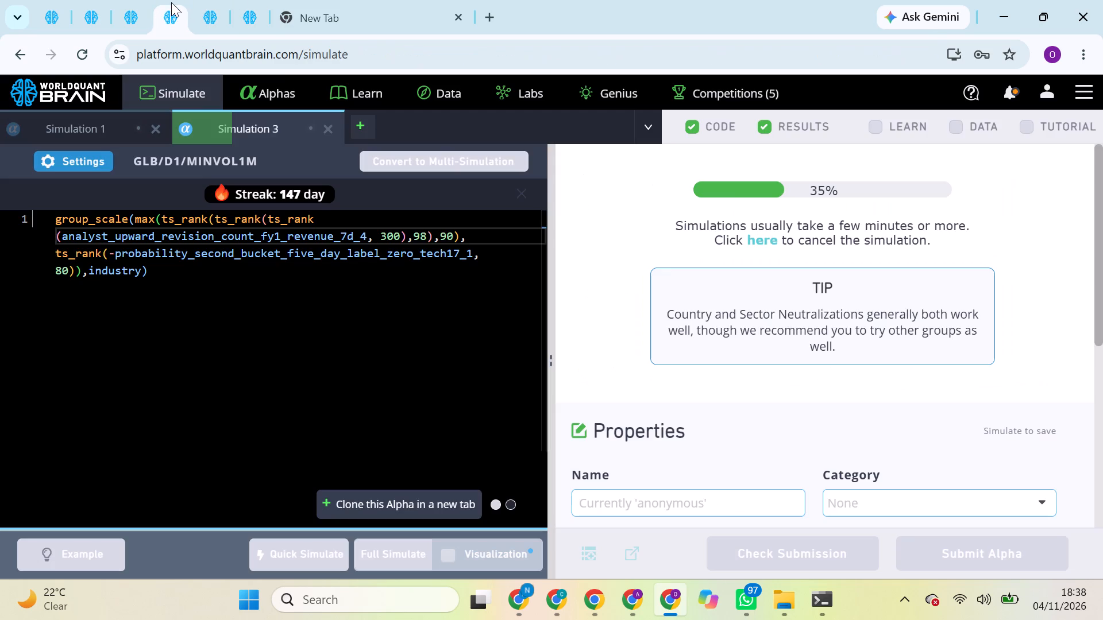
{"action": "left_click", "coordinate": [140, 11]}
{"action": "left_click", "coordinate": [94, 12]}
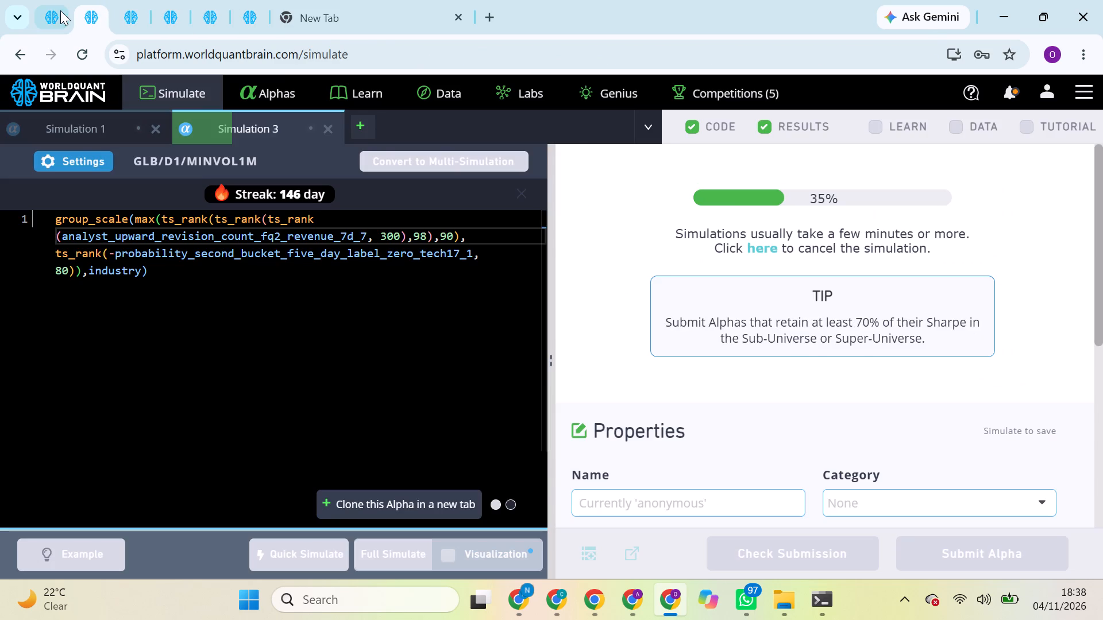
{"action": "left_click", "coordinate": [60, 10]}
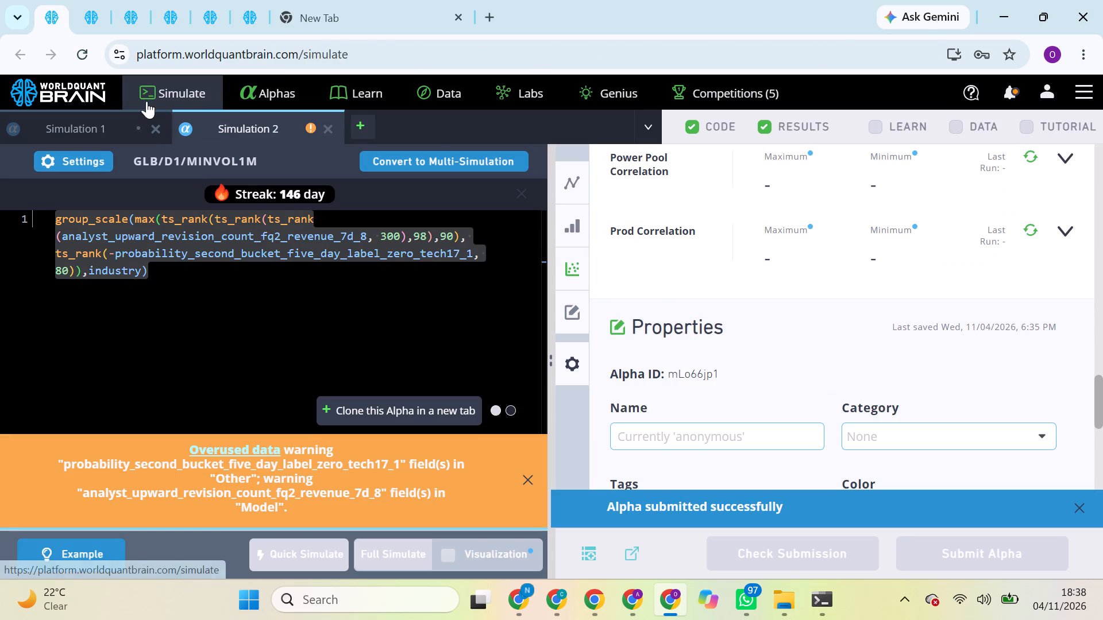
Recheck the progress of the three running GLB/D1/MINVOL1M simulations using the fq2_revenue_7d_7, fy1_revenue_7d_6 and fy1_revenue_7d_4 fields.
{"action": "left_click", "coordinate": [97, 2]}
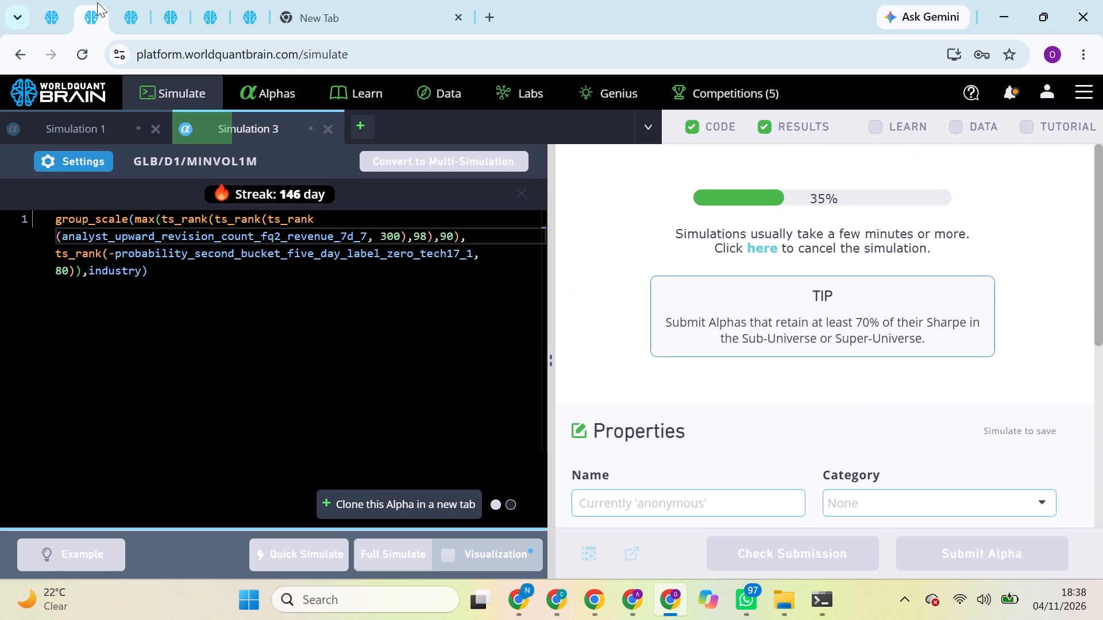
{"action": "left_click", "coordinate": [121, 3]}
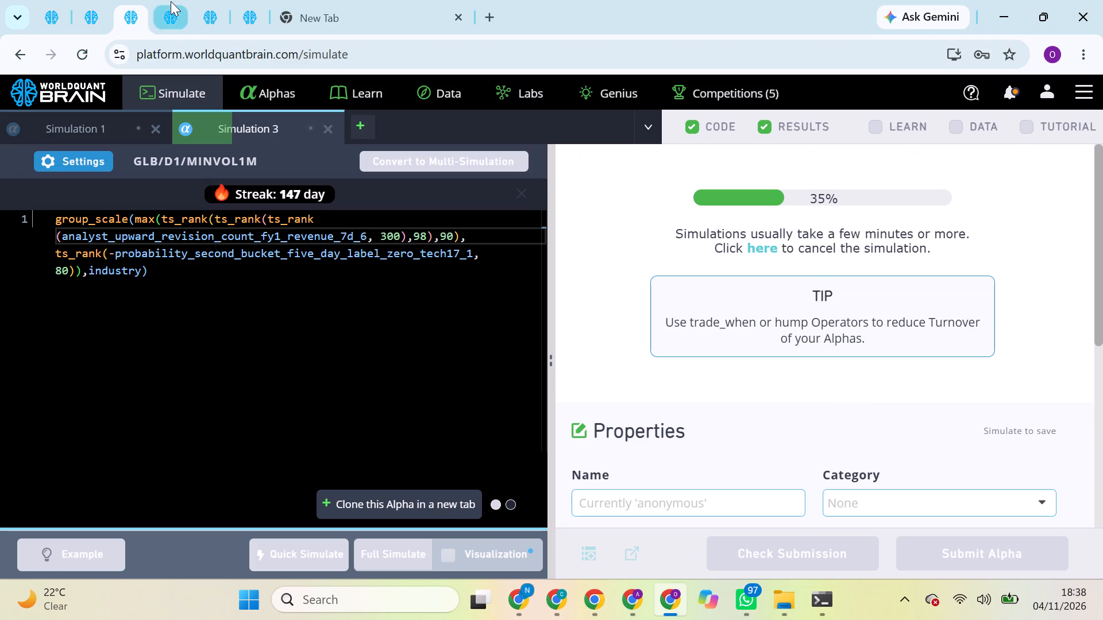
{"action": "left_click", "coordinate": [171, 1]}
{"action": "left_click", "coordinate": [192, 5]}
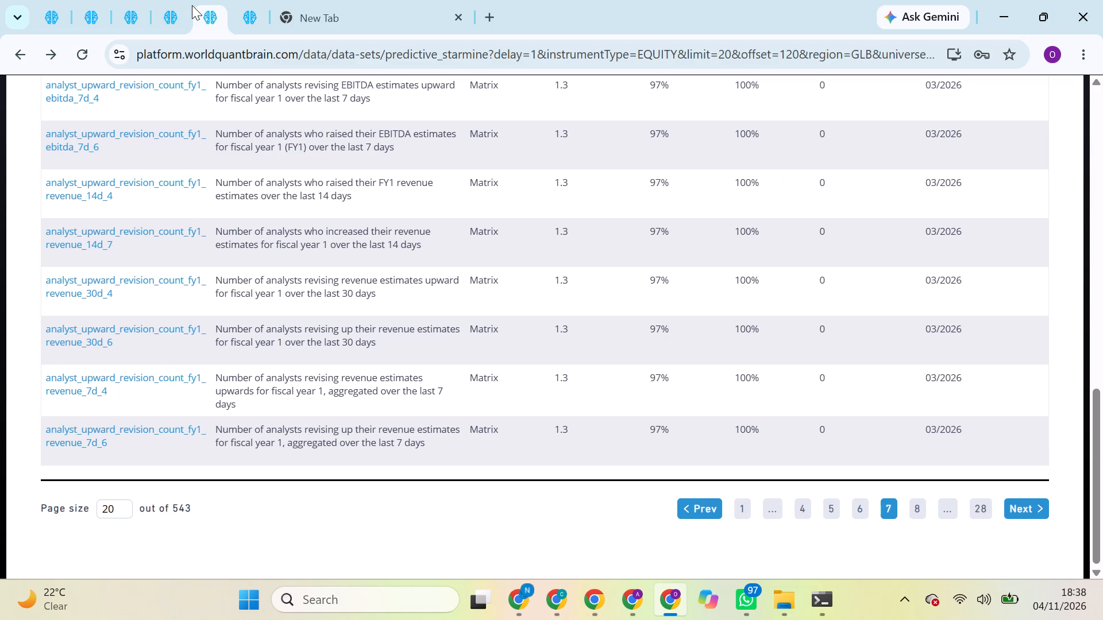
{"action": "left_click", "coordinate": [188, 5]}
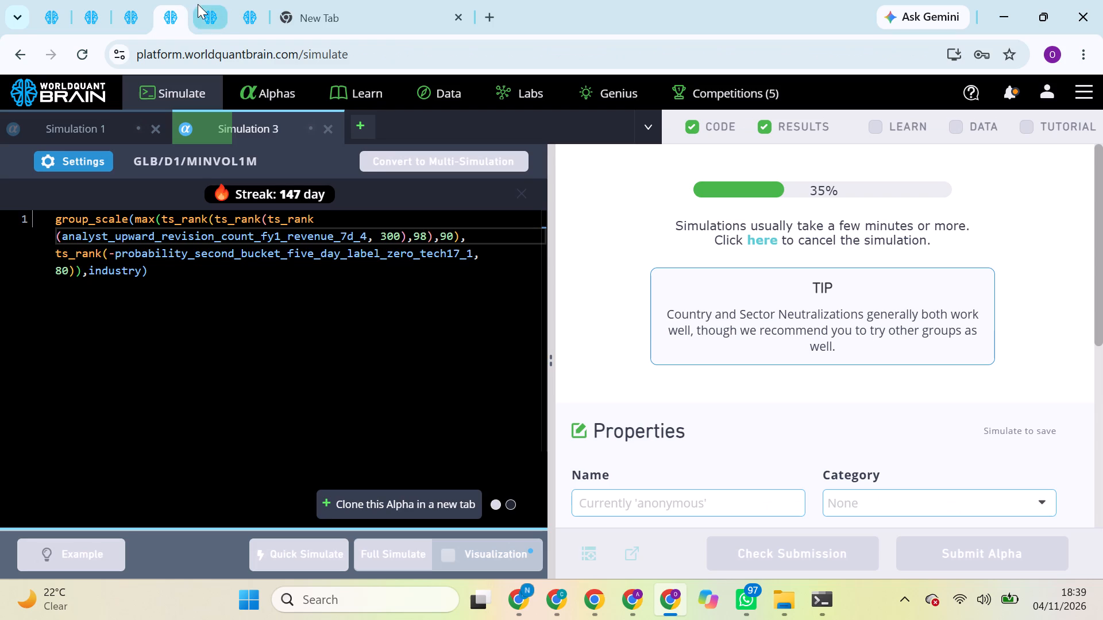
{"action": "left_click", "coordinate": [198, 4]}
{"action": "left_click", "coordinate": [171, 3]}
{"action": "left_click", "coordinate": [140, 7]}
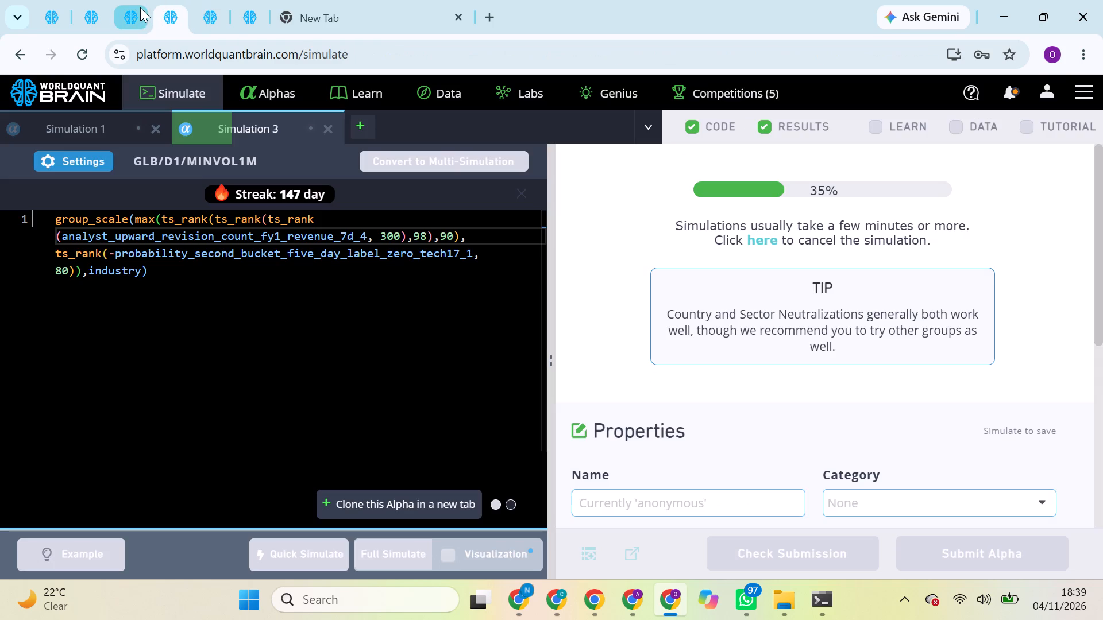
{"action": "left_click", "coordinate": [98, 5]}
{"action": "left_click", "coordinate": [61, 0]}
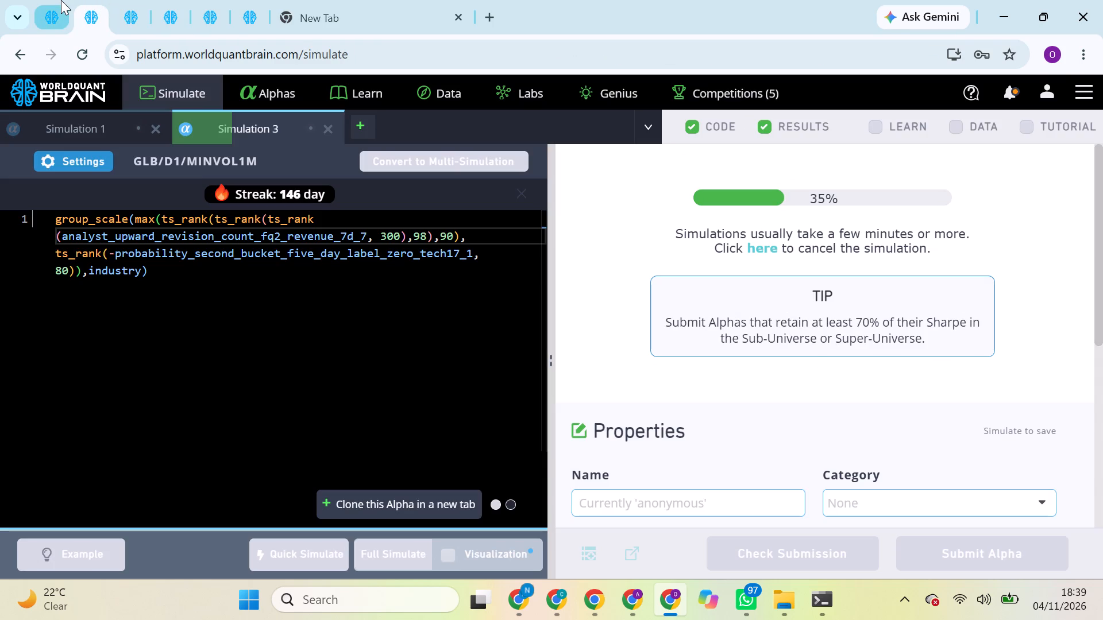
{"action": "left_click", "coordinate": [92, 5]}
{"action": "left_click", "coordinate": [115, 5]}
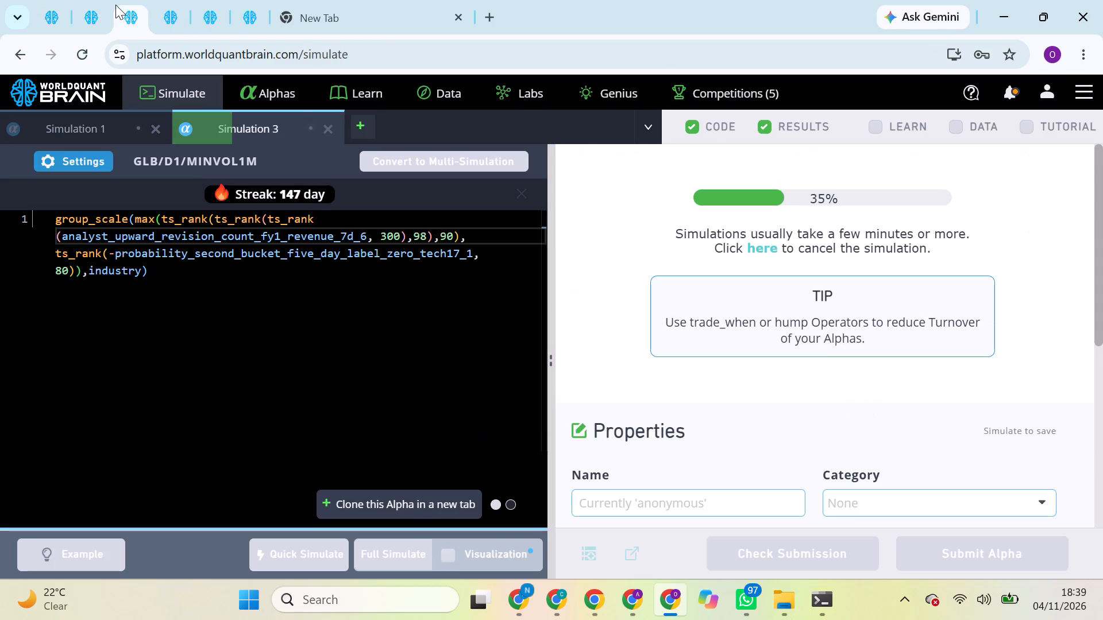
{"action": "left_click", "coordinate": [163, 6]}
{"action": "left_click", "coordinate": [203, 6]}
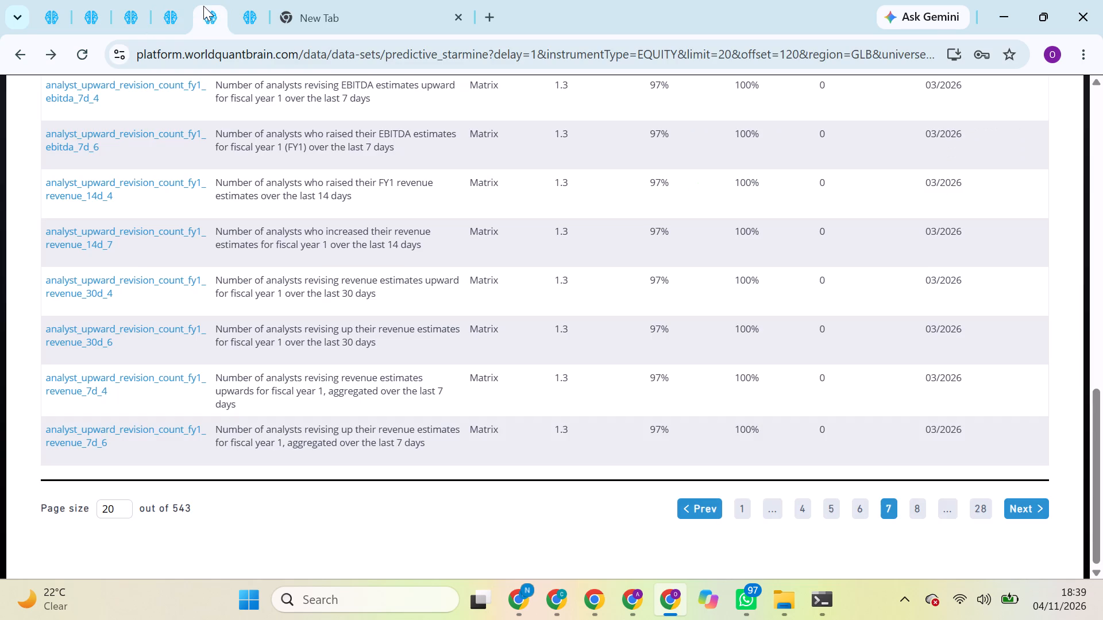
Review the total payment, base payment and submitted alphas sections on the profile's performance page.
{"action": "left_click", "coordinate": [261, 7]}
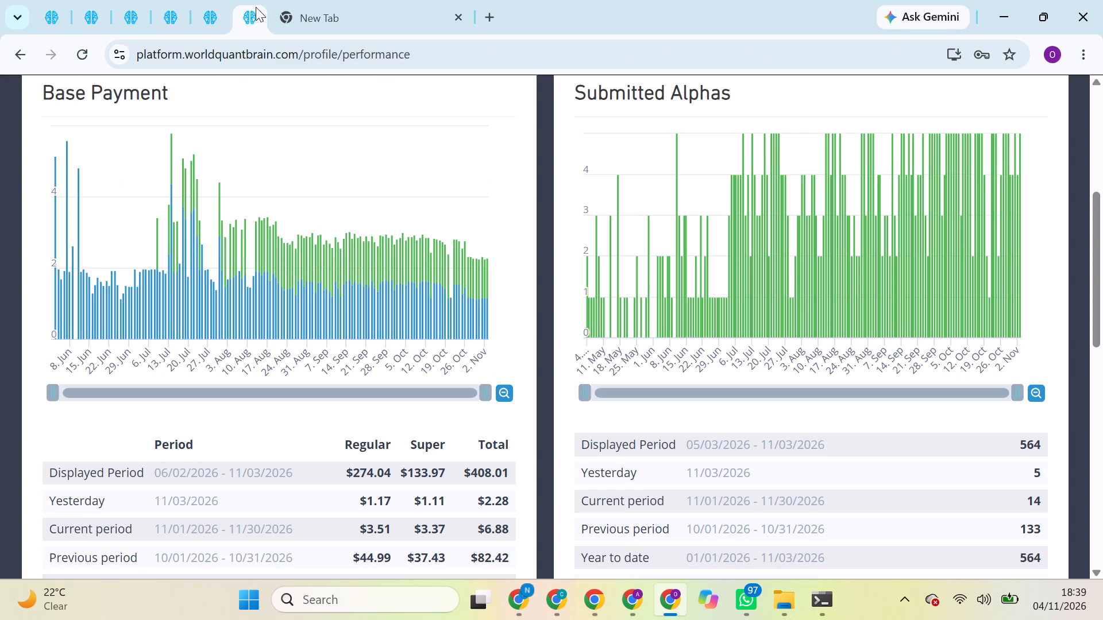
{"action": "scroll", "coordinate": [303, 200], "scroll_direction": "up", "scroll_amount": 3}
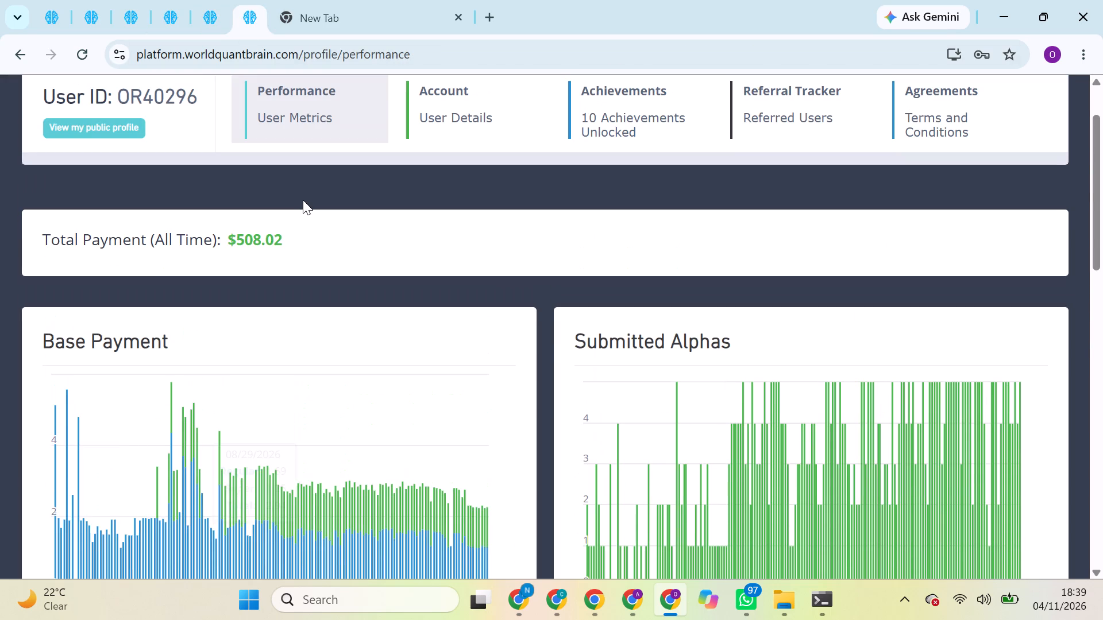
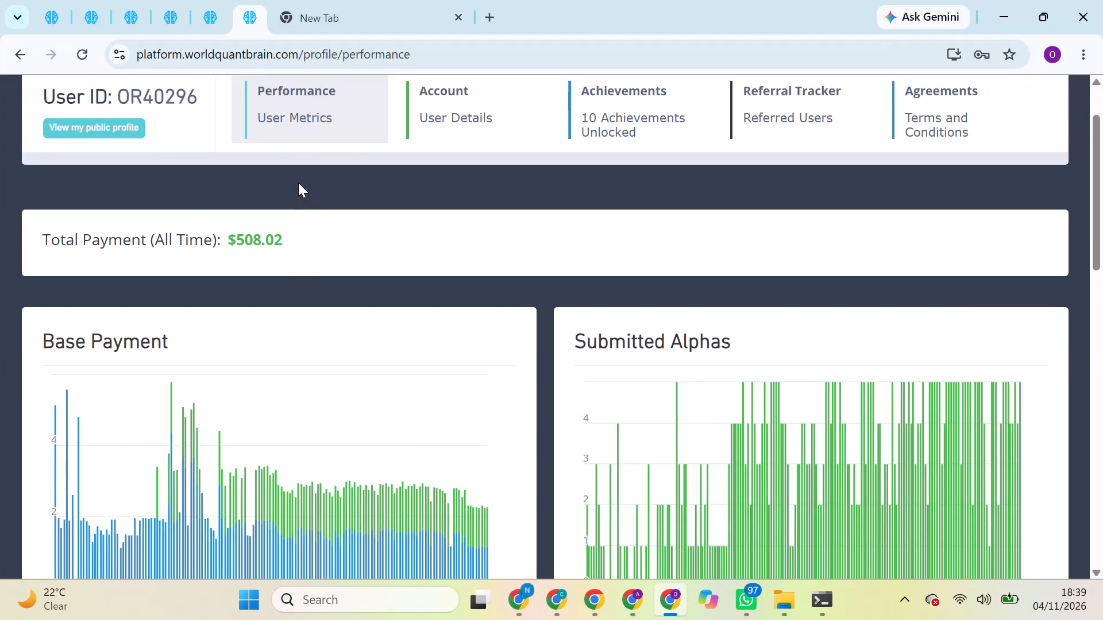
Recheck the progress of the running GLB/D1/MINVOL1M simulations, including the fq2_revenue_7d_7 and fy1_revenue_7d_4 variants, and the predictive_starmine data field list.
{"action": "left_click", "coordinate": [209, 24]}
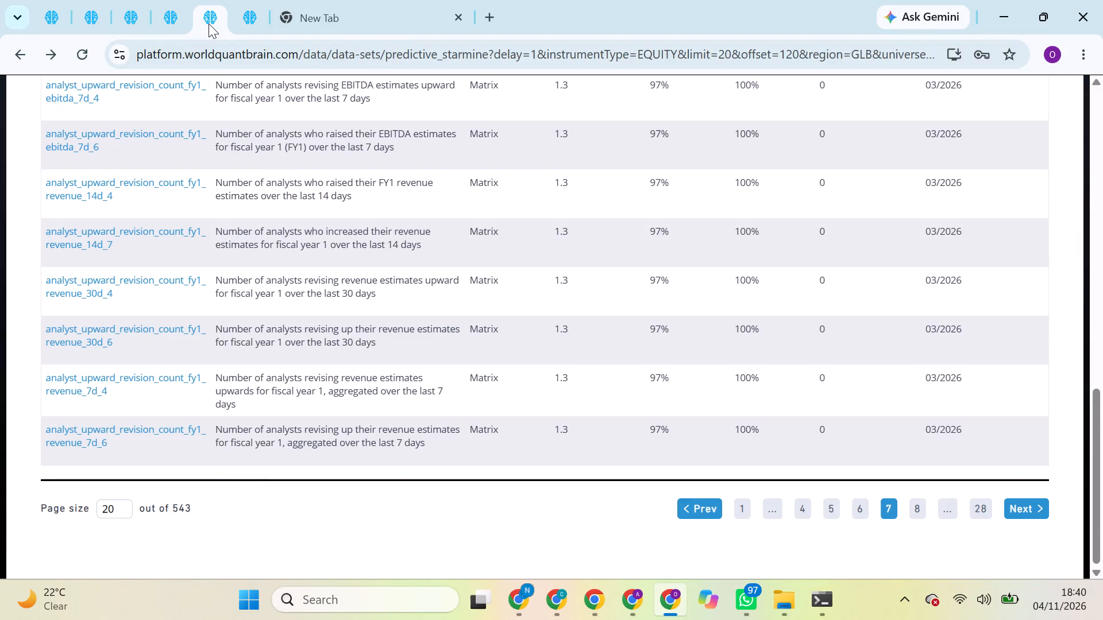
{"action": "left_click", "coordinate": [182, 22]}
{"action": "left_click", "coordinate": [141, 0]}
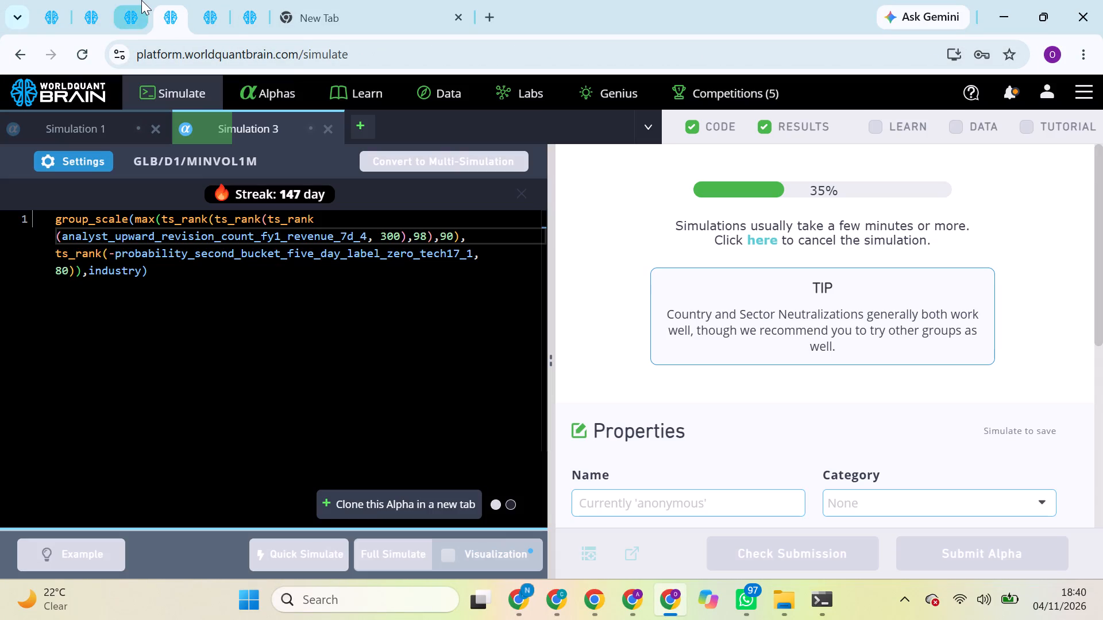
{"action": "left_click", "coordinate": [107, 2]}
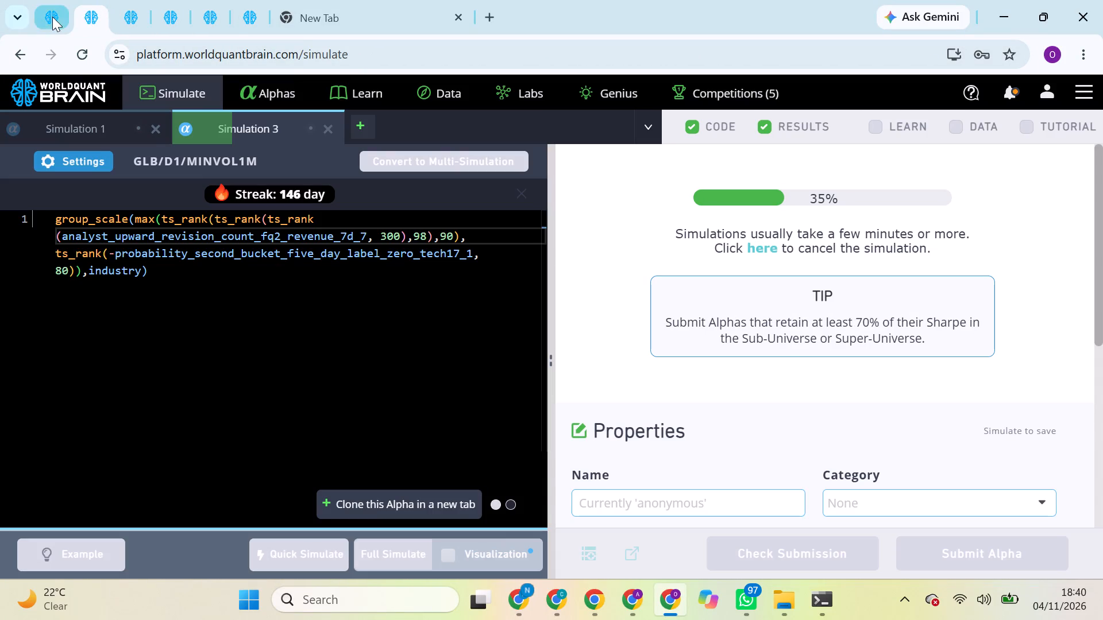
{"action": "left_click", "coordinate": [52, 17]}
{"action": "left_click", "coordinate": [98, 10]}
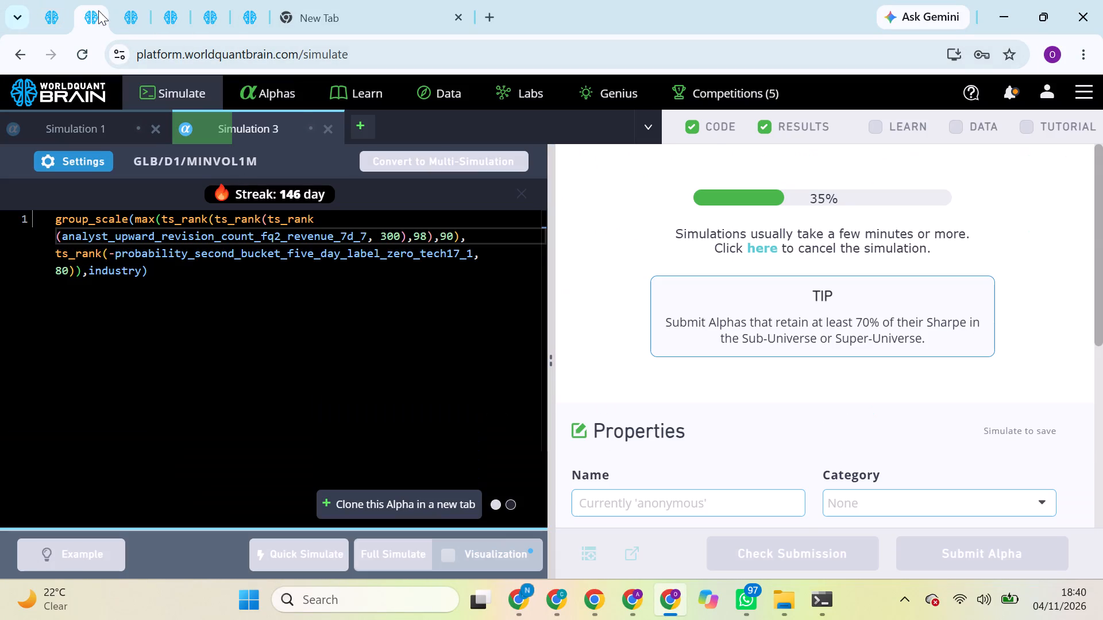
{"action": "left_click", "coordinate": [133, 2]}
{"action": "left_click", "coordinate": [167, 10]}
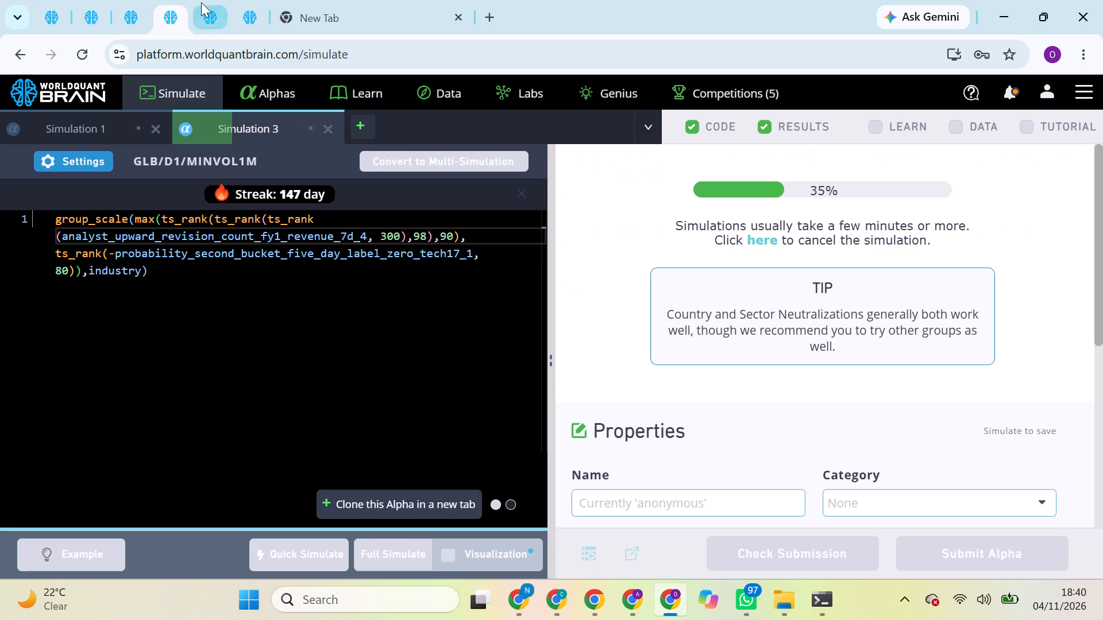
{"action": "left_click", "coordinate": [201, 2]}
{"action": "left_click", "coordinate": [237, 3]}
{"action": "left_click", "coordinate": [200, 2]}
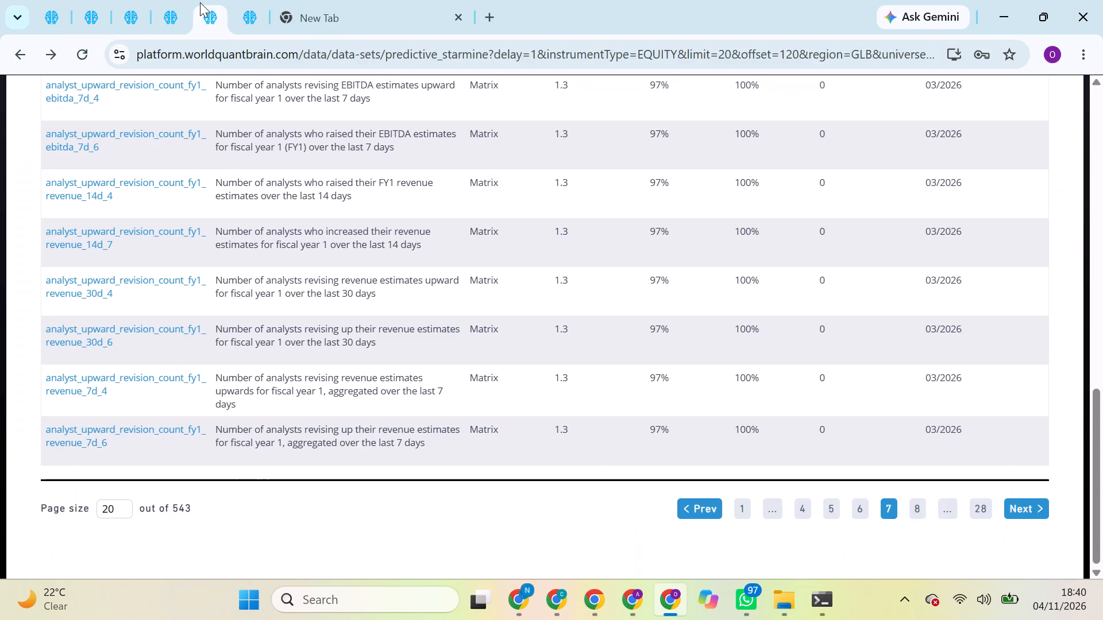
{"action": "left_click", "coordinate": [182, 2]}
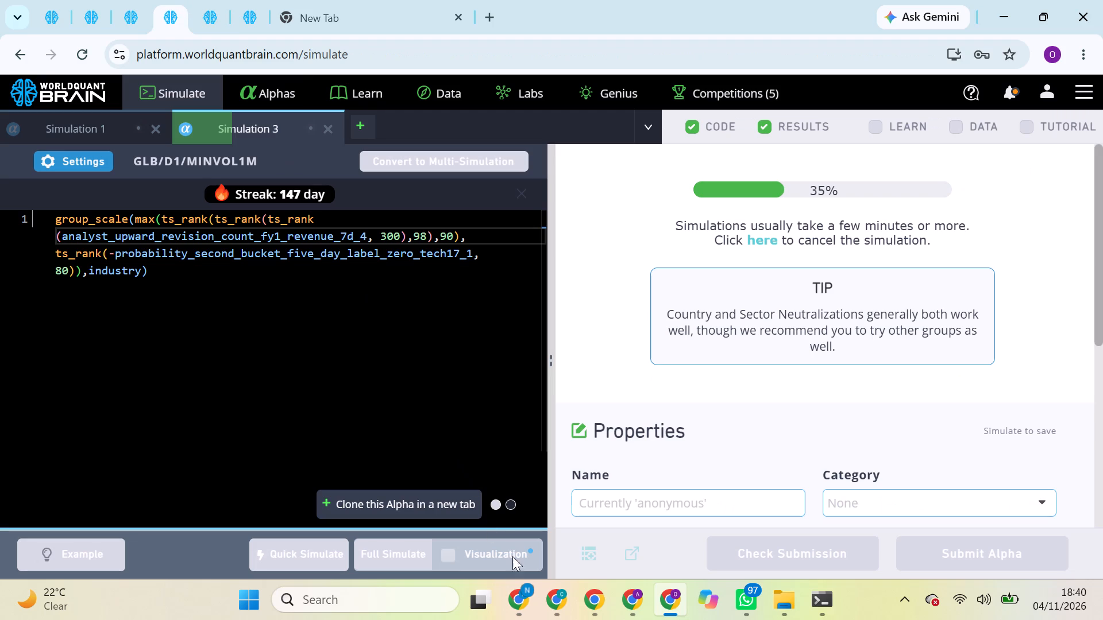
In the N browser profile, run the Prod Correlation check on the USA/D1/TOP3000 super alpha selecting by long_count / (1 + operator_count) * (turnover < 0.15).
{"action": "left_click", "coordinate": [522, 588]}
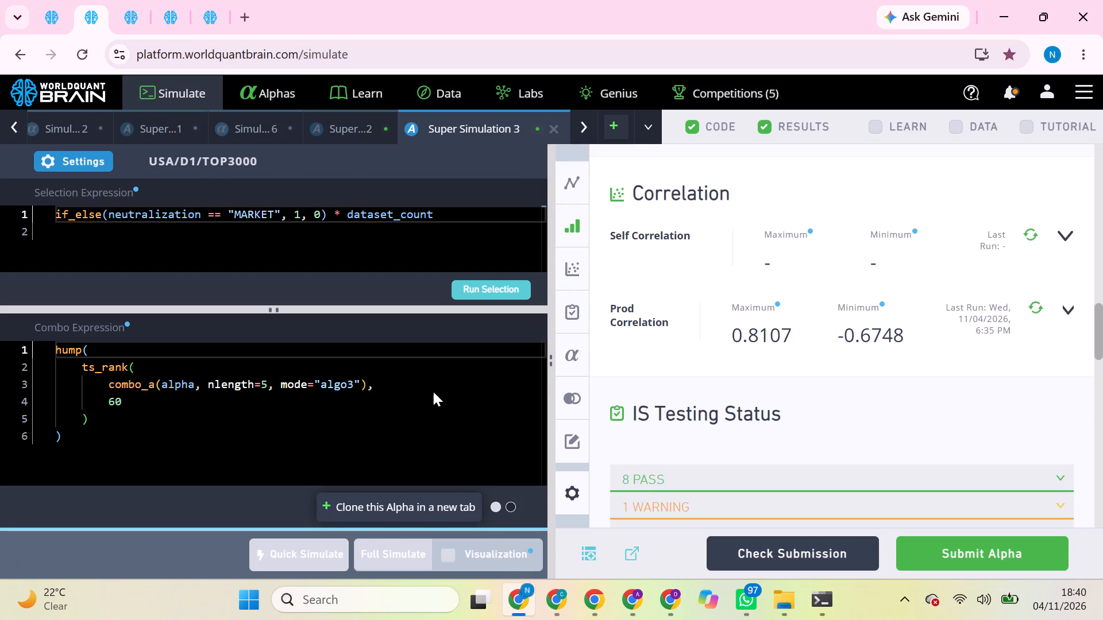
{"action": "left_click", "coordinate": [53, 0]}
{"action": "left_click", "coordinate": [85, 1]}
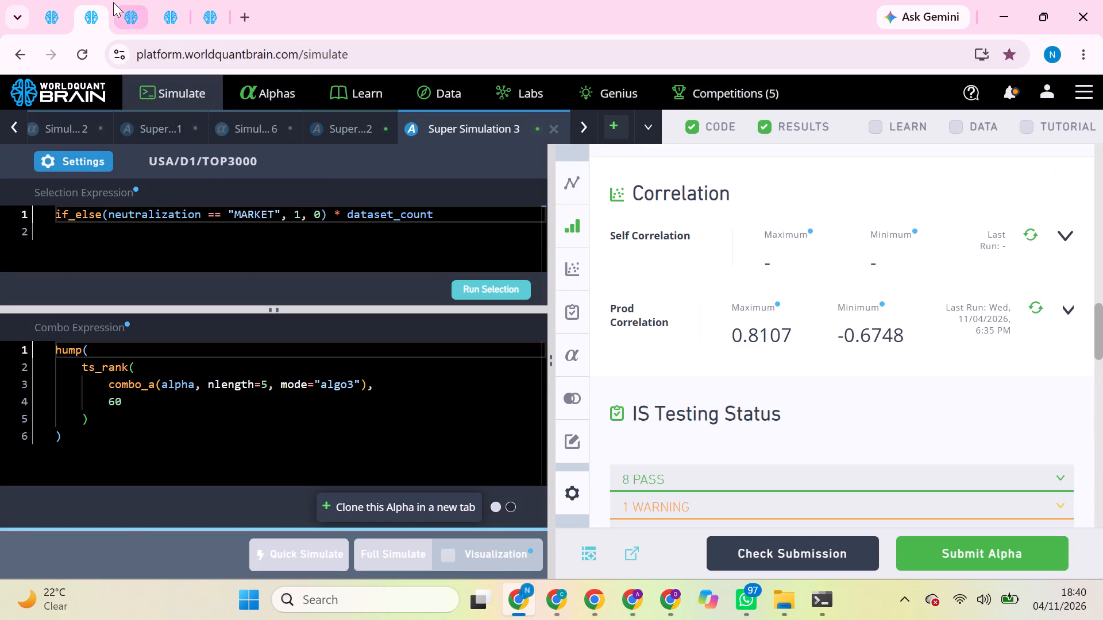
{"action": "left_click", "coordinate": [113, 2]}
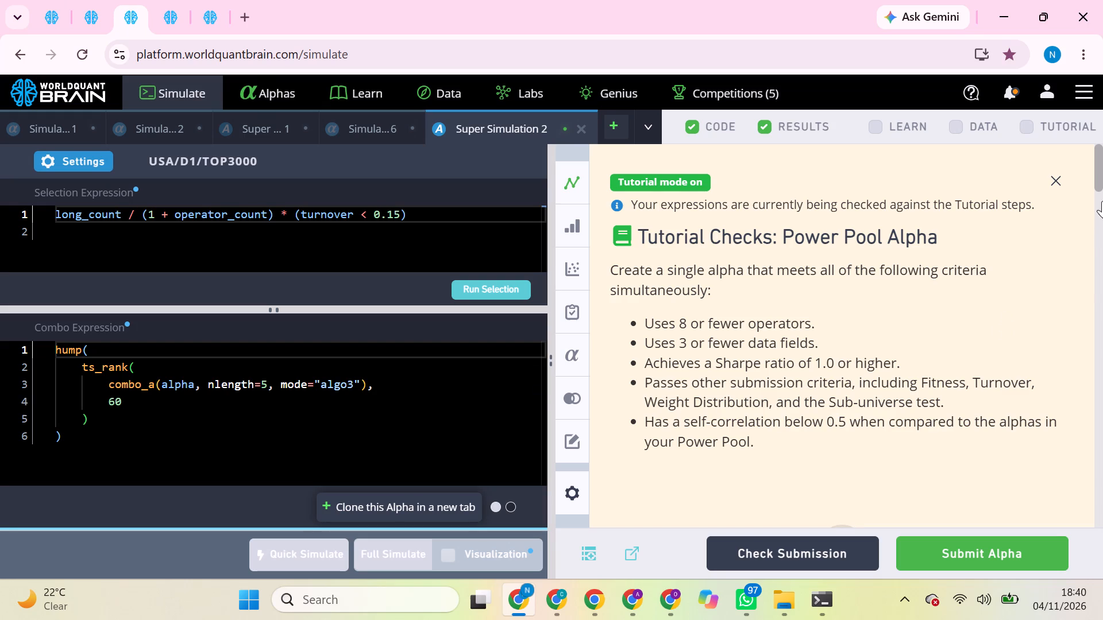
{"action": "left_click", "coordinate": [1055, 170]}
{"action": "scroll", "coordinate": [996, 318], "scroll_direction": "down", "scroll_amount": 6}
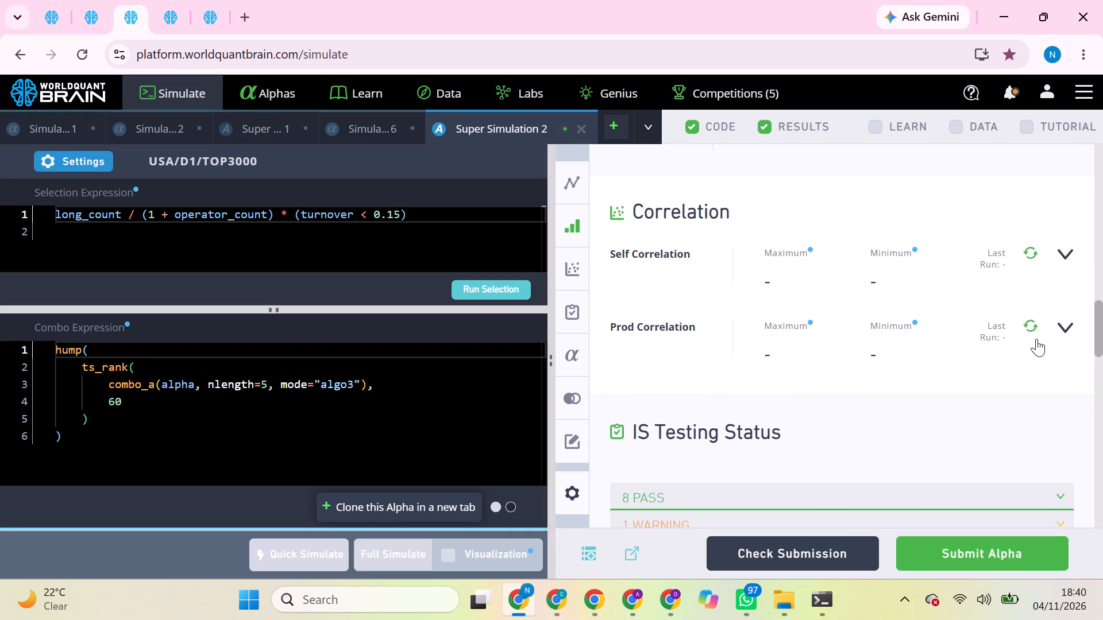
{"action": "left_click", "coordinate": [1033, 330]}
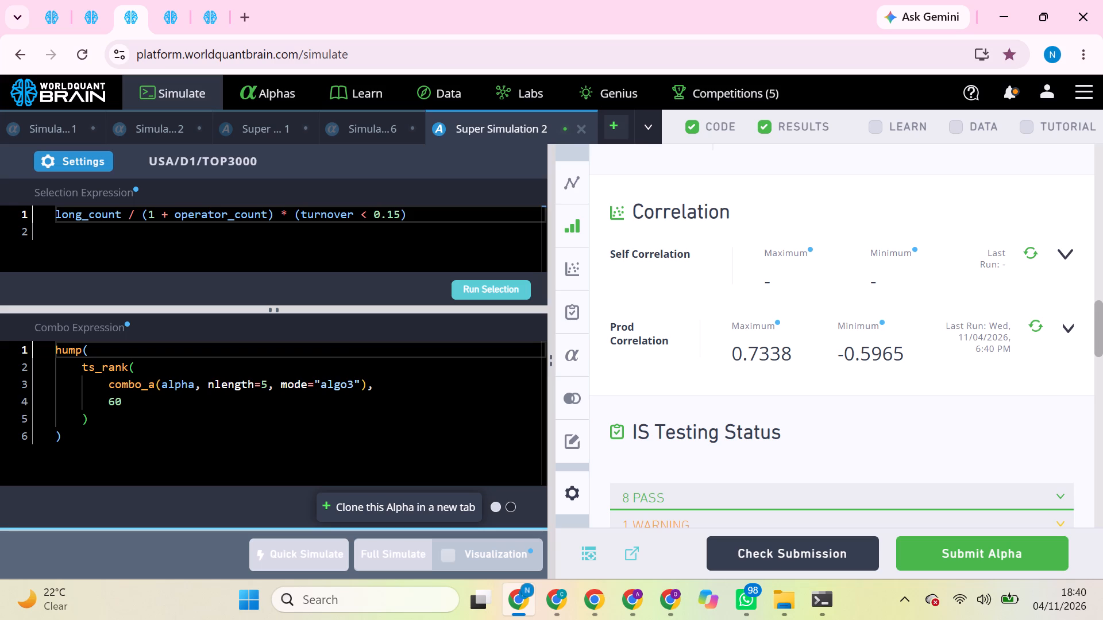
Append ^6 to the end of that super alpha's combo expression, run its selection and start a full simulation.
{"action": "left_click", "coordinate": [115, 419]}
{"action": "left_click", "coordinate": [97, 440]}
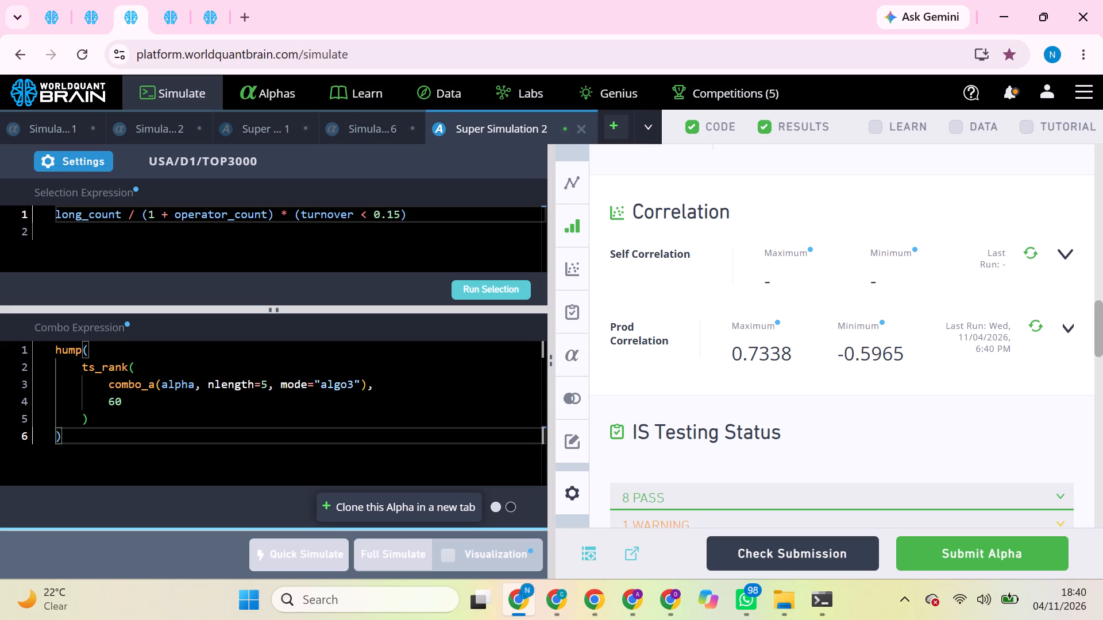
{"action": "key", "text": "shift+asciicircum"}
{"action": "key", "text": "6"}
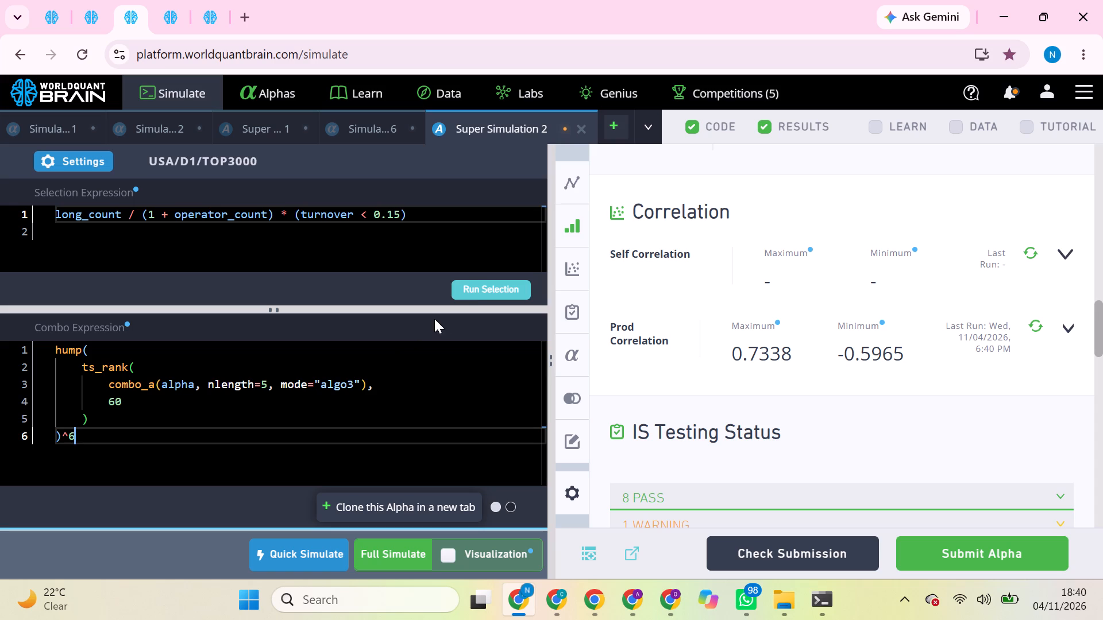
{"action": "left_click", "coordinate": [473, 284]}
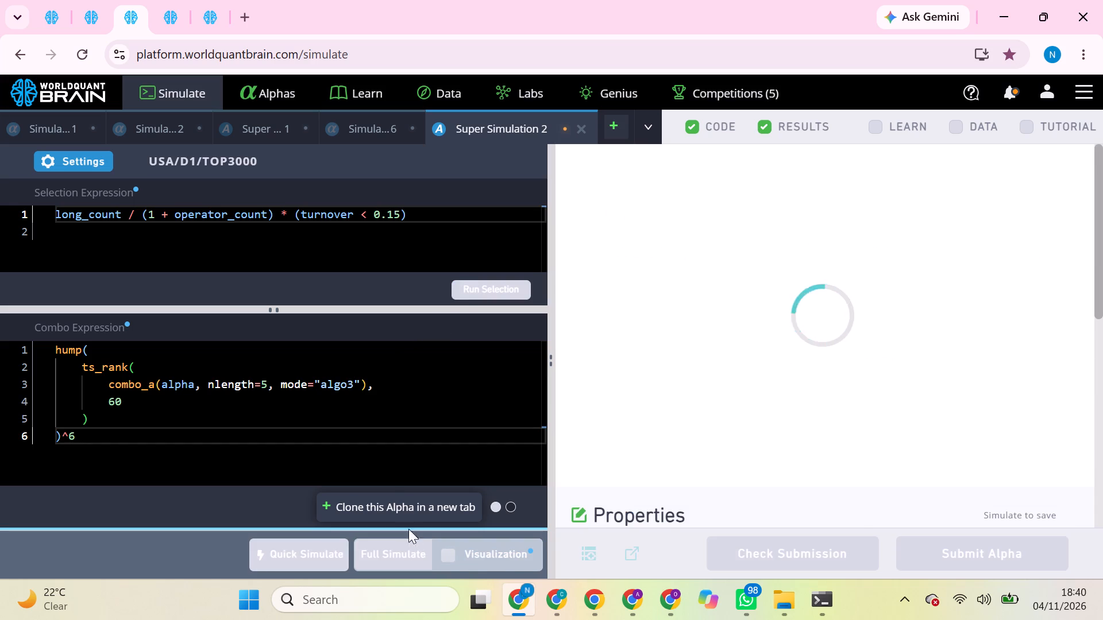
{"action": "left_click", "coordinate": [408, 553]}
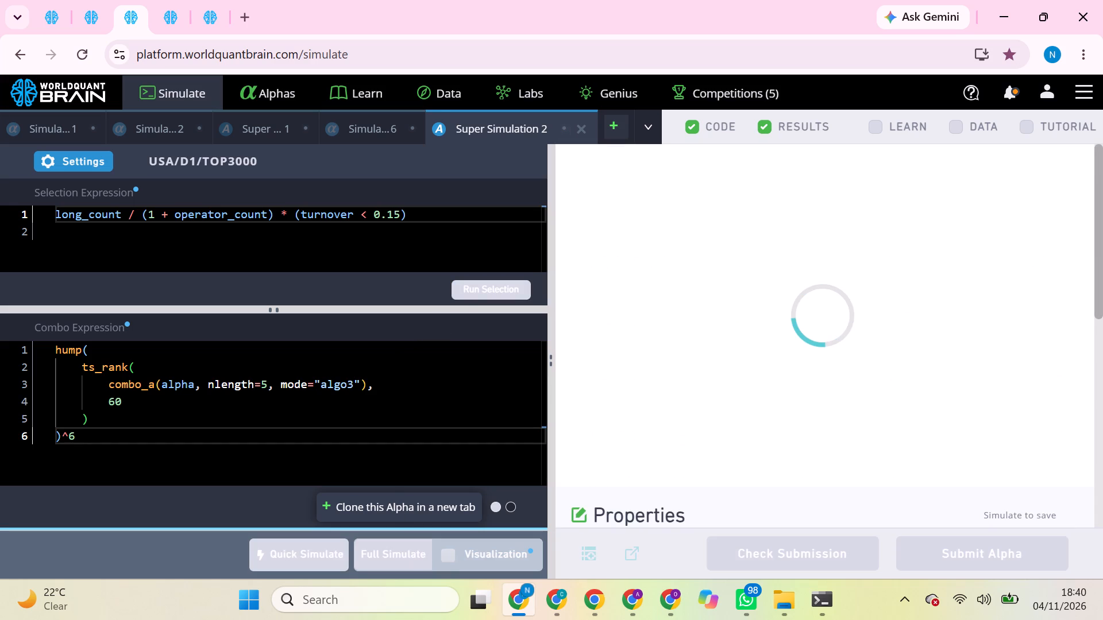
Set the neutralization to Slow + Fast Factors for the super alpha with the "MARKET" neutralization * dataset_count selection, and apply the settings.
{"action": "left_click", "coordinate": [94, 0]}
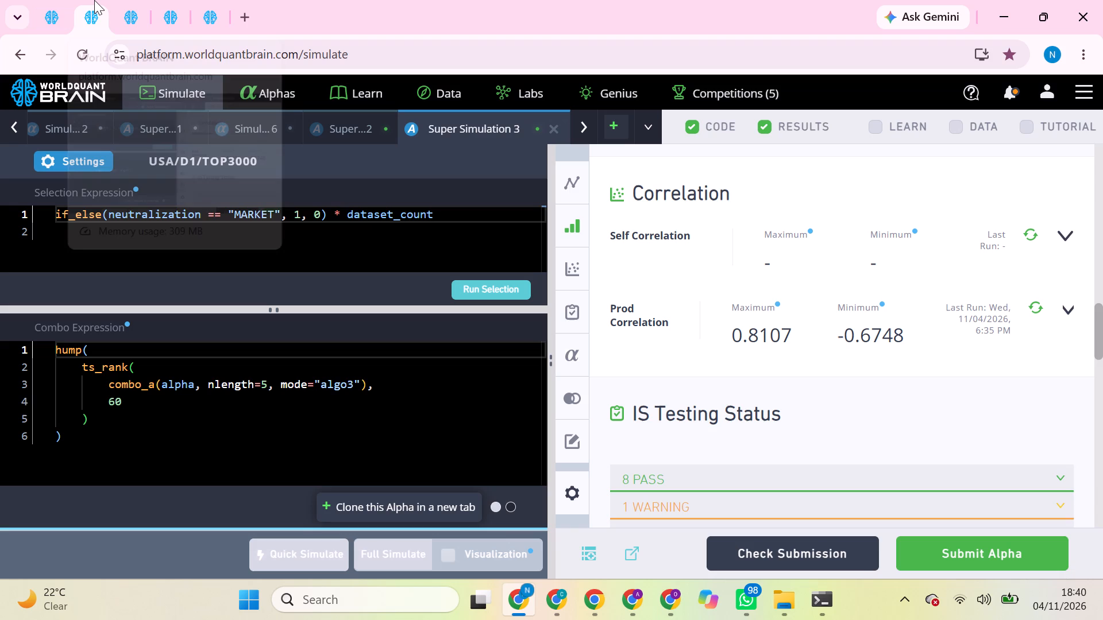
{"action": "left_click", "coordinate": [99, 166]}
{"action": "scroll", "coordinate": [259, 413], "scroll_direction": "down", "scroll_amount": 1}
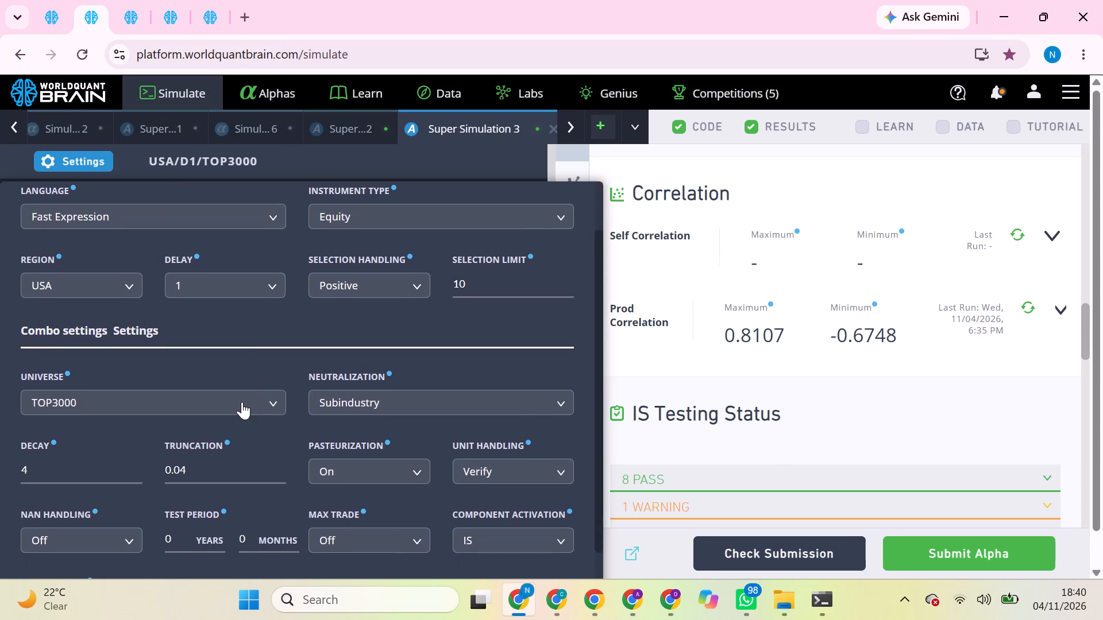
{"action": "left_click", "coordinate": [242, 402]}
{"action": "left_click", "coordinate": [357, 401]}
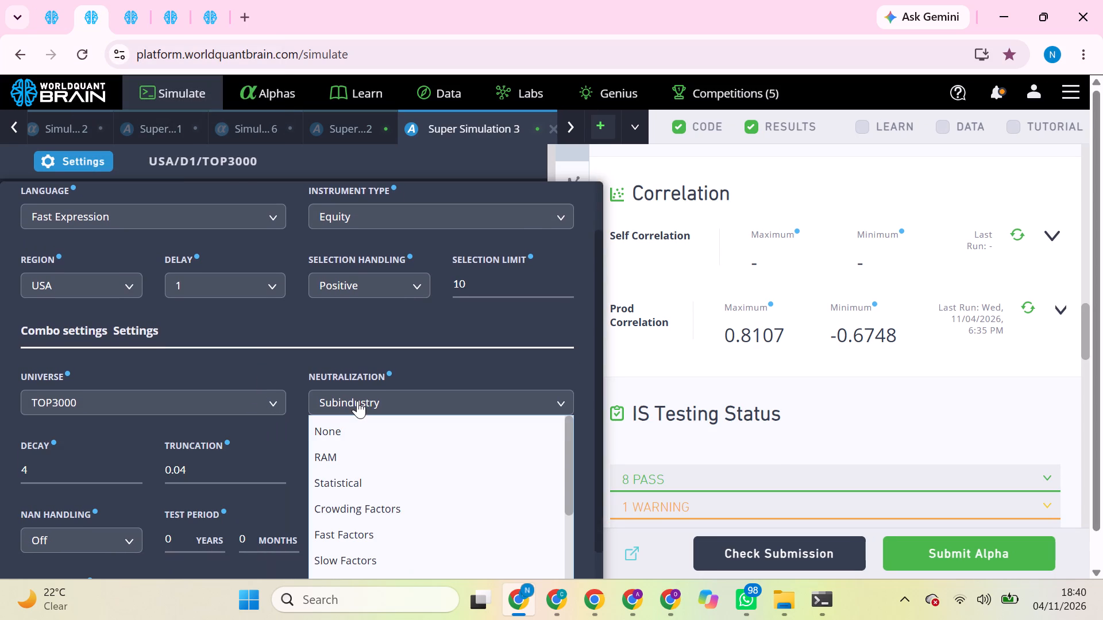
{"action": "scroll", "coordinate": [357, 524], "scroll_direction": "down", "scroll_amount": 2}
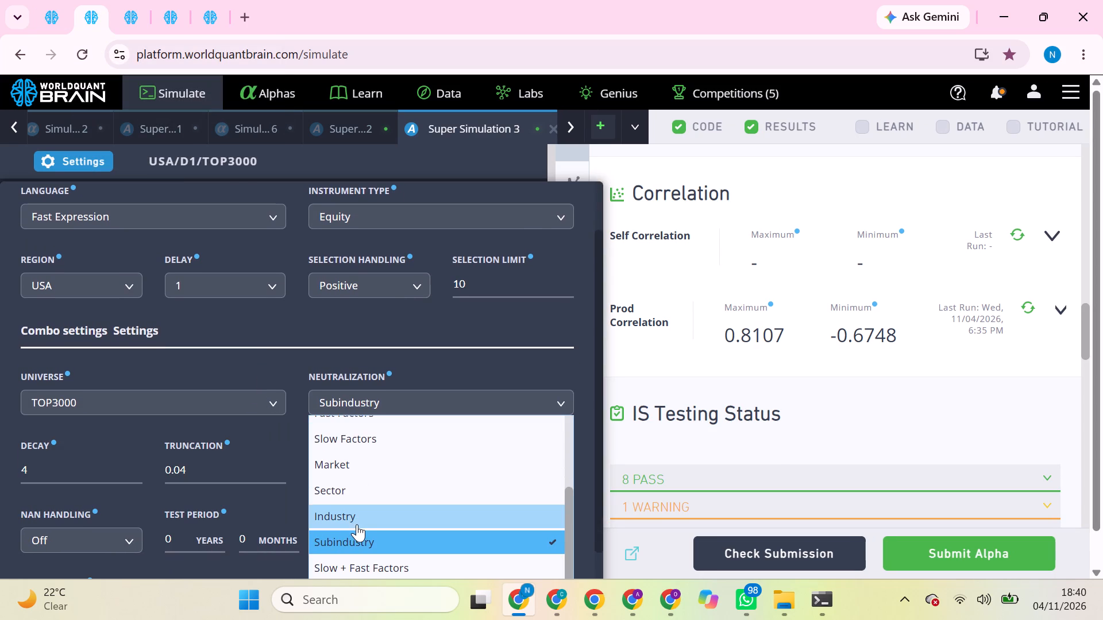
{"action": "scroll", "coordinate": [381, 586], "scroll_direction": "down", "scroll_amount": 1}
{"action": "left_click", "coordinate": [403, 566]}
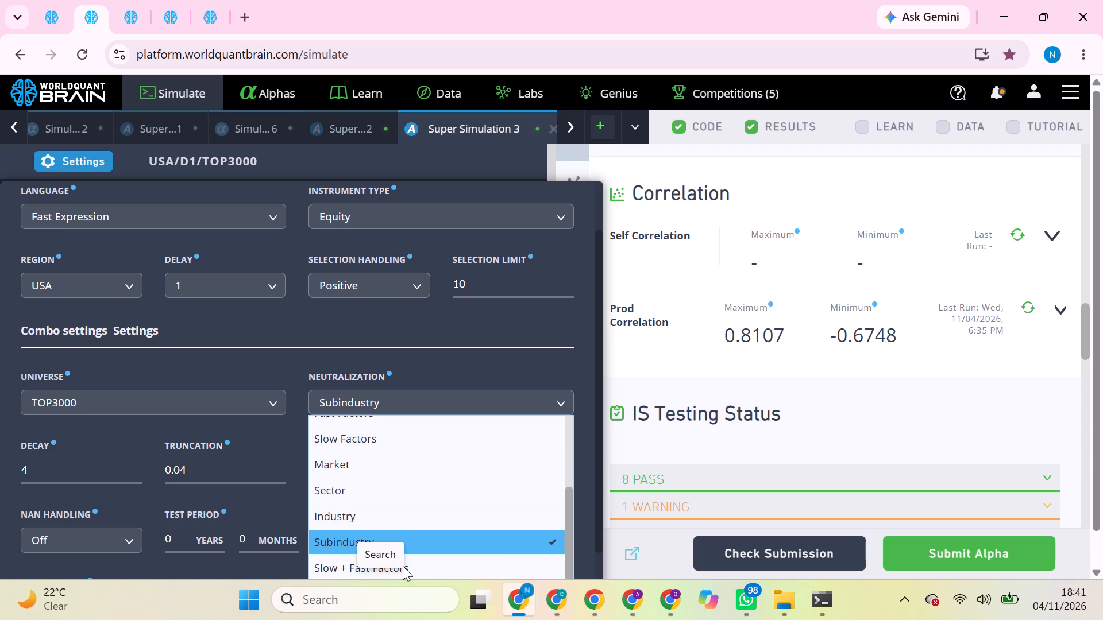
{"action": "left_click", "coordinate": [438, 560]}
{"action": "scroll", "coordinate": [438, 560], "scroll_direction": "down", "scroll_amount": 2}
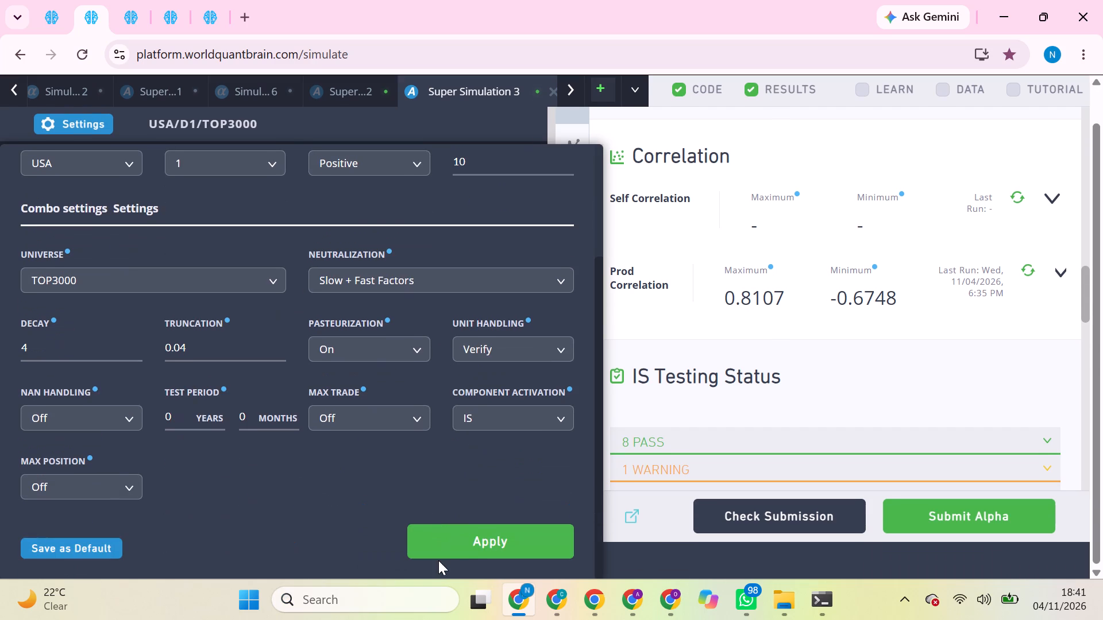
{"action": "left_click", "coordinate": [480, 549]}
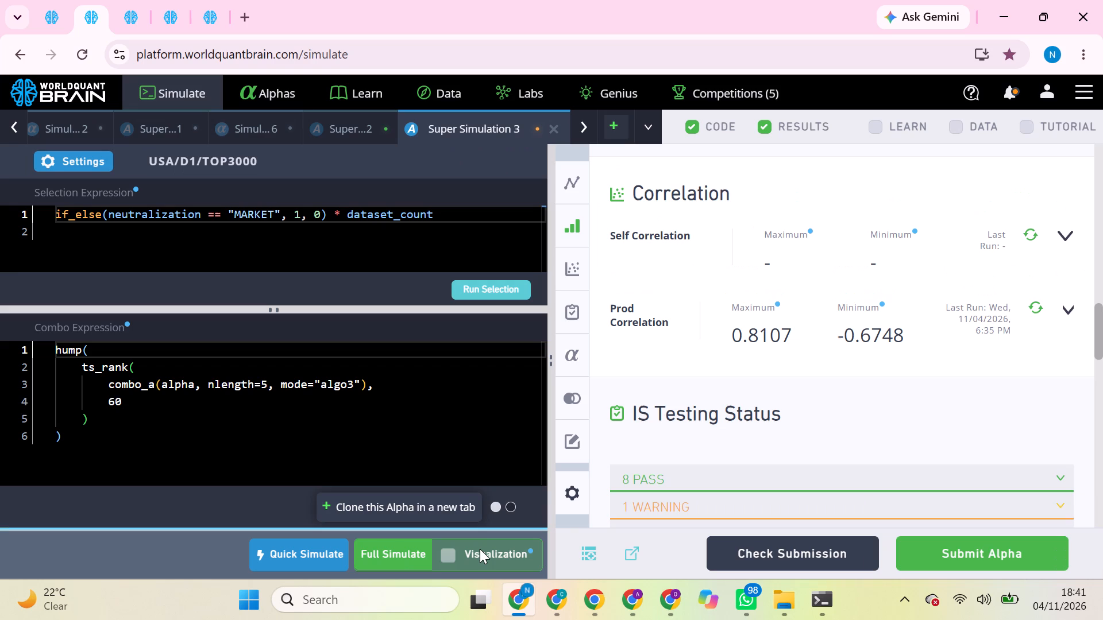
Run the selection of the "MARKET" neutralization super alpha and start its full simulation.
{"action": "left_click", "coordinate": [495, 294]}
{"action": "left_click", "coordinate": [404, 531]}
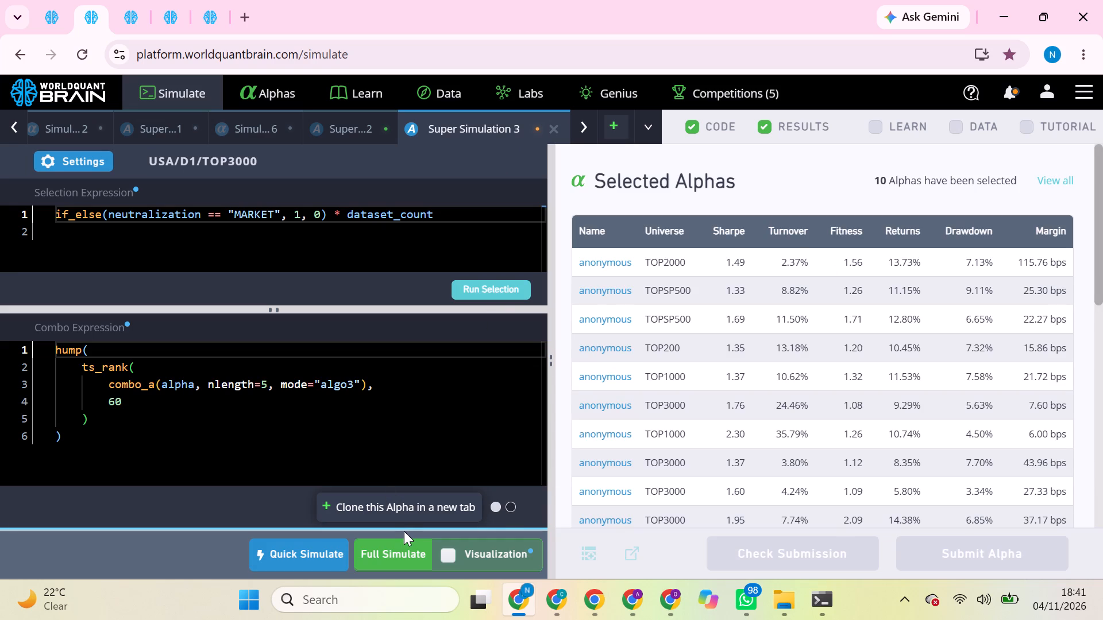
{"action": "left_click", "coordinate": [396, 557]}
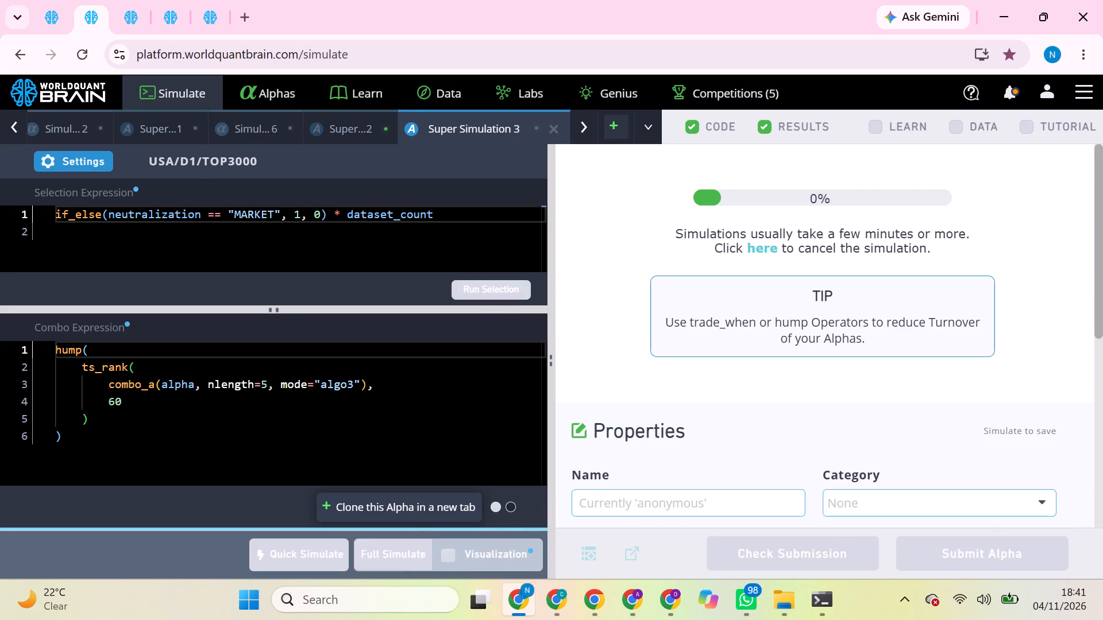
Check the progress of both running TOP3000 super simulations and look over the TOP2000 super alpha and the GLB country_default_risk_percentile_v1 alpha.
{"action": "left_click", "coordinate": [64, 10]}
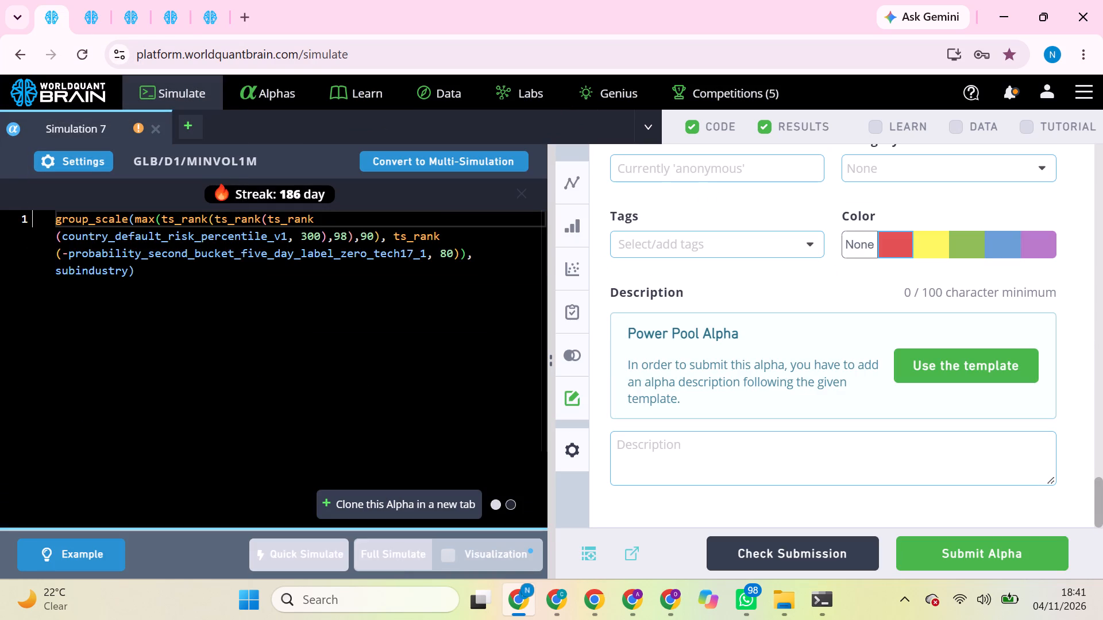
{"action": "left_click", "coordinate": [98, 1]}
{"action": "left_click", "coordinate": [129, 1]}
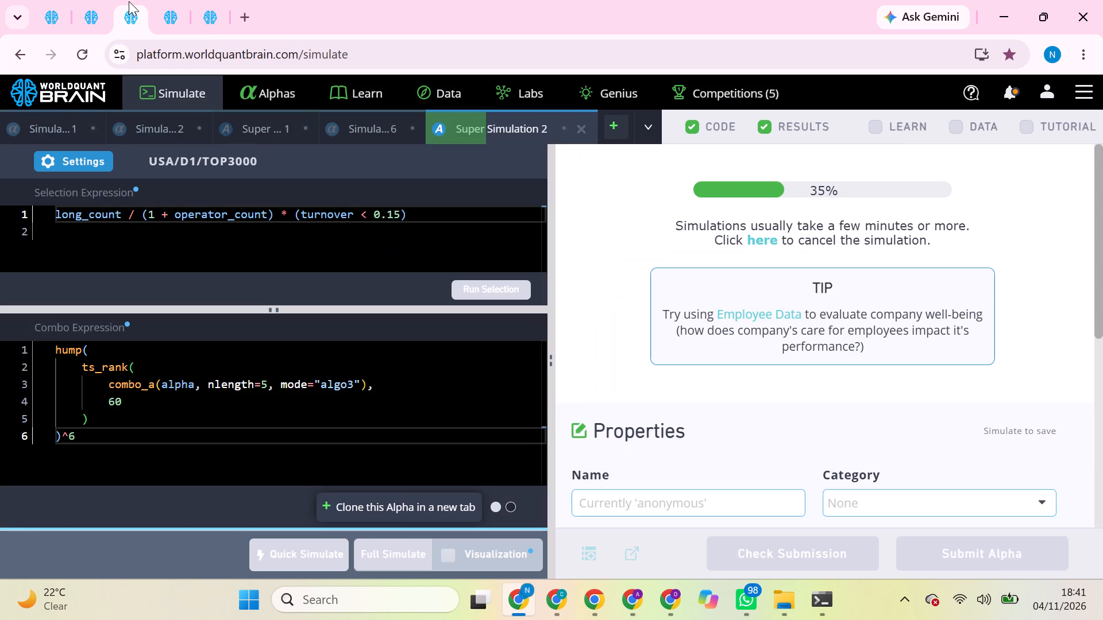
{"action": "left_click", "coordinate": [91, 2]}
{"action": "left_click", "coordinate": [122, 0]}
{"action": "double_click", "coordinate": [101, 0]}
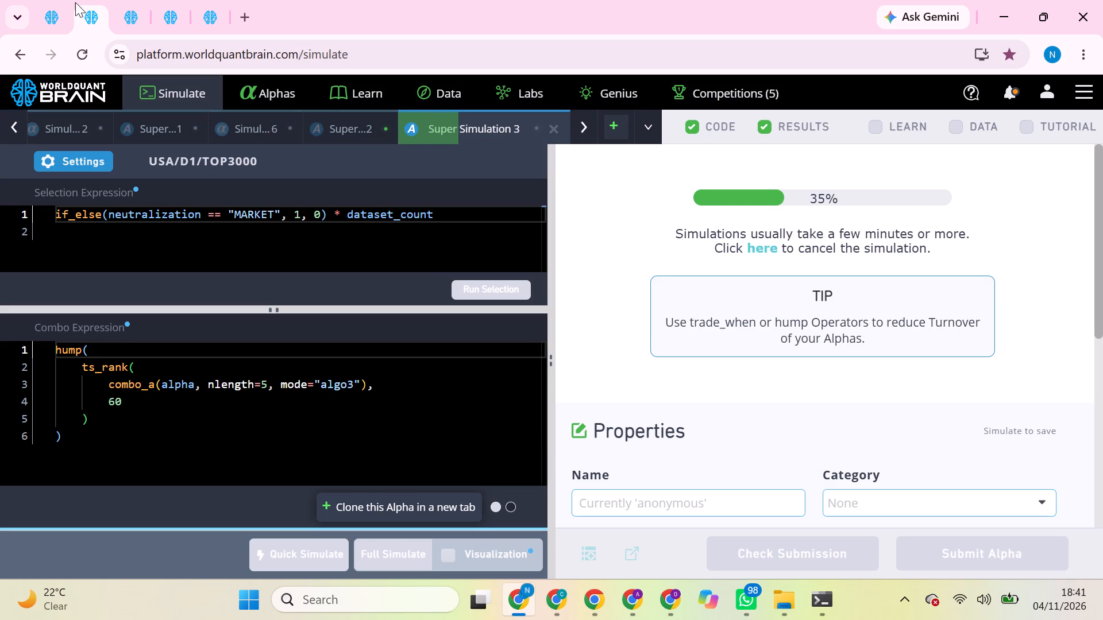
{"action": "left_click", "coordinate": [58, 2]}
{"action": "left_click", "coordinate": [82, 1]}
{"action": "left_click", "coordinate": [131, 1]}
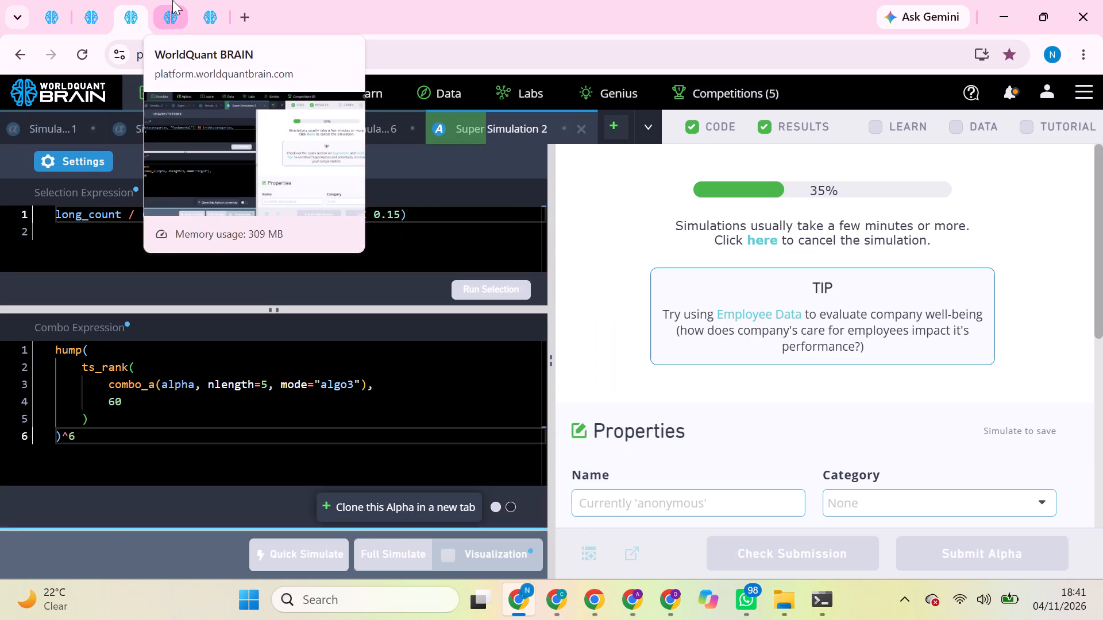
{"action": "left_click", "coordinate": [172, 0]}
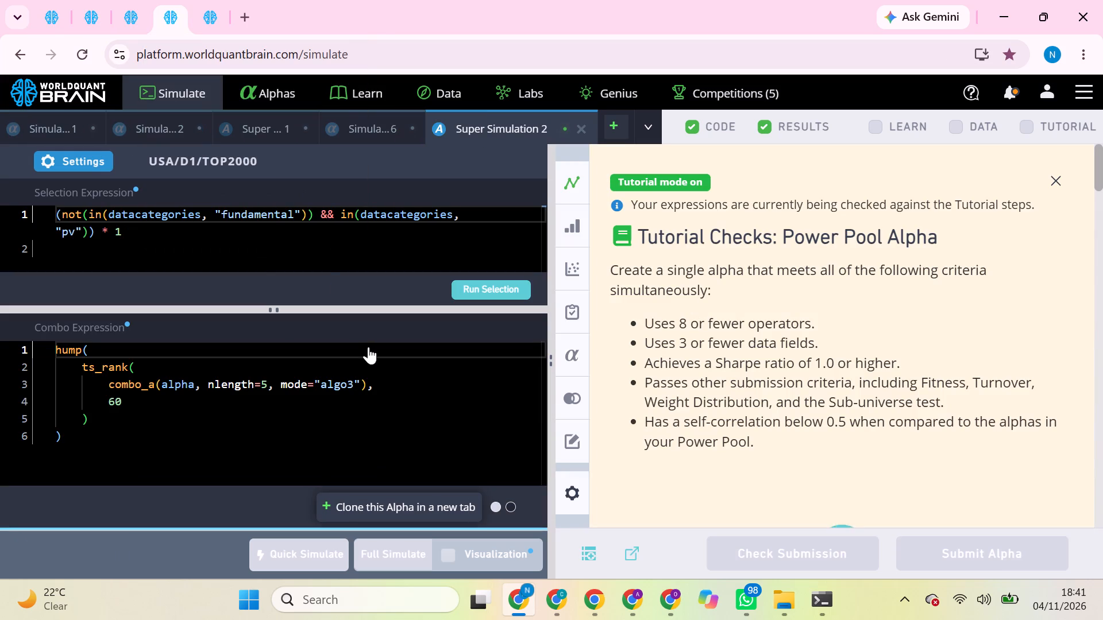
{"action": "left_click", "coordinate": [87, 0]}
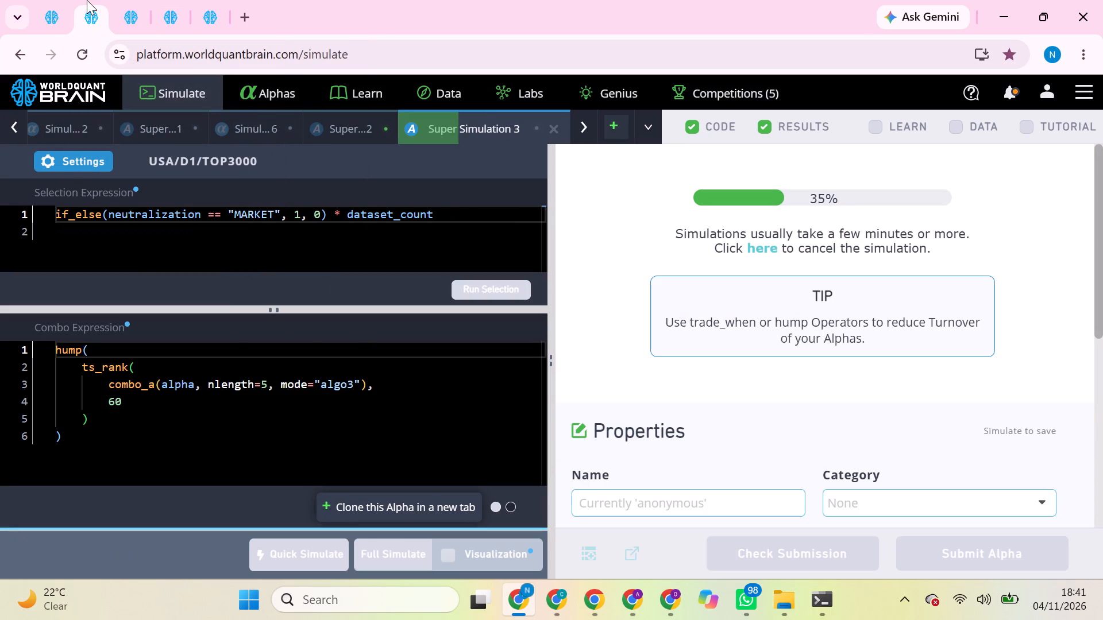
{"action": "left_click", "coordinate": [65, 0]}
{"action": "double_click", "coordinate": [65, 0]}
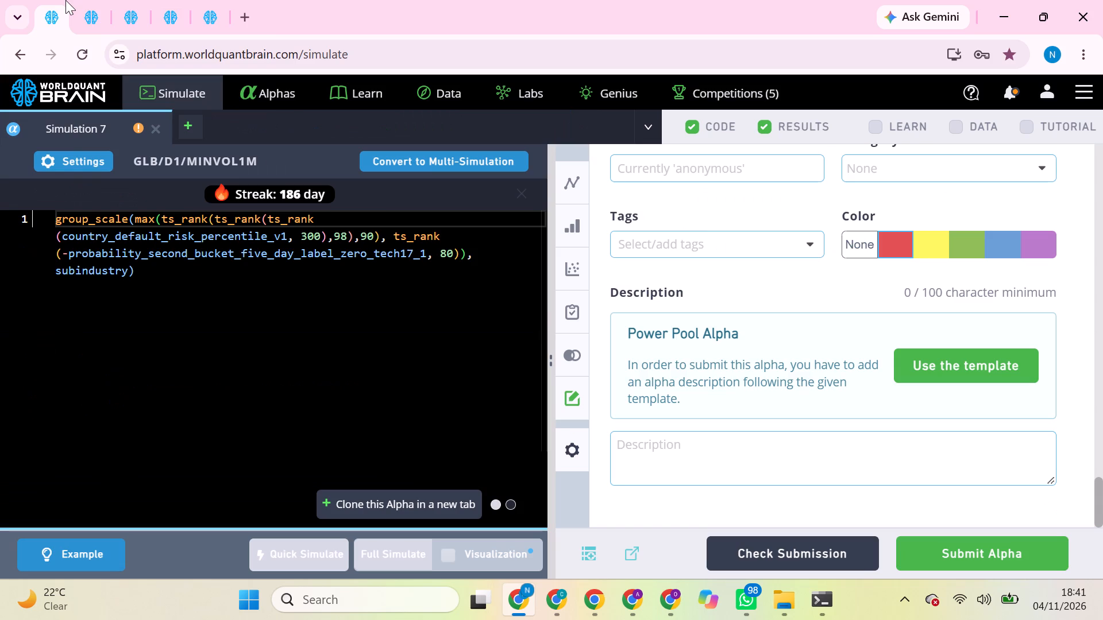
Change the combo exponent to ^2 in the long_count / (1 + operator_count) super alpha, run its selection and start a full simulation.
{"action": "left_click", "coordinate": [91, 1]}
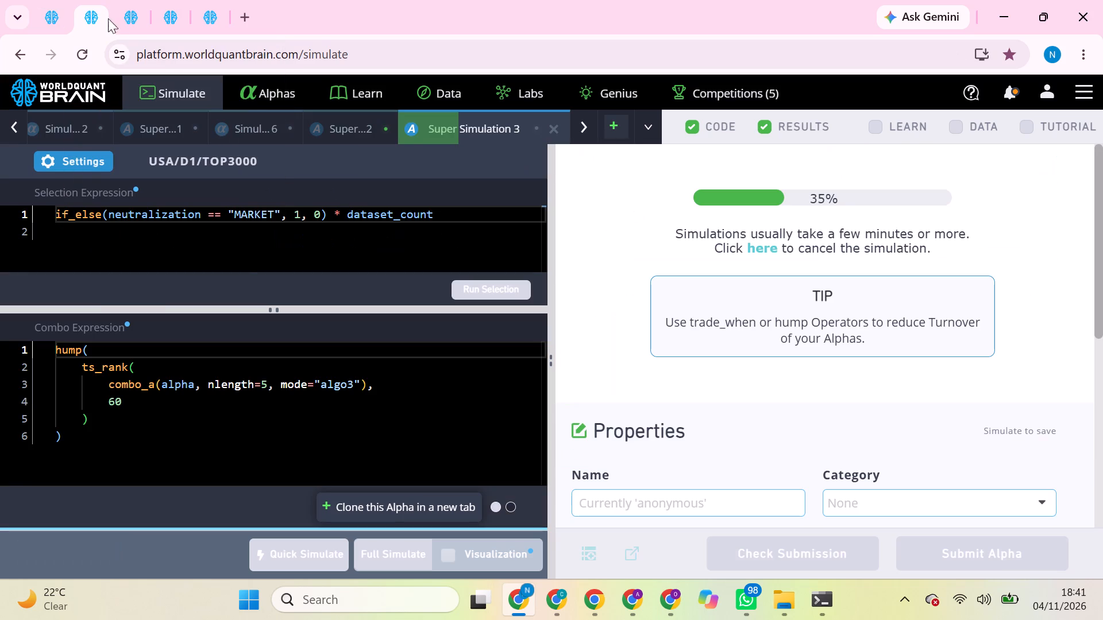
{"action": "left_click", "coordinate": [138, 11]}
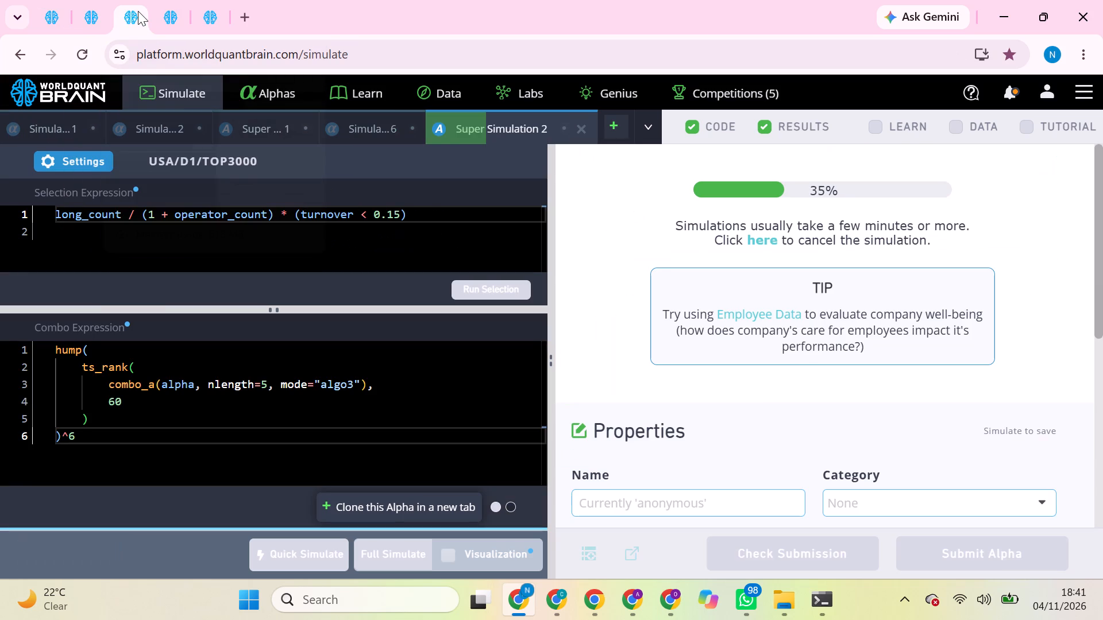
{"action": "left_click", "coordinate": [144, 431]}
{"action": "key", "text": "BackSpace"}
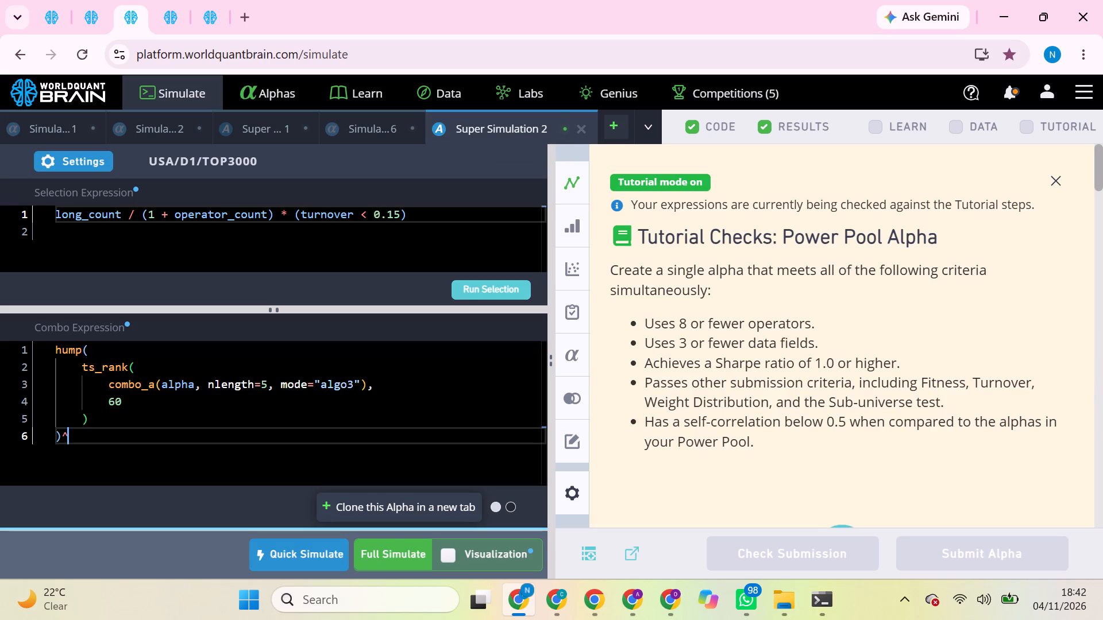
{"action": "key", "text": "2"}
{"action": "left_click", "coordinate": [511, 292]}
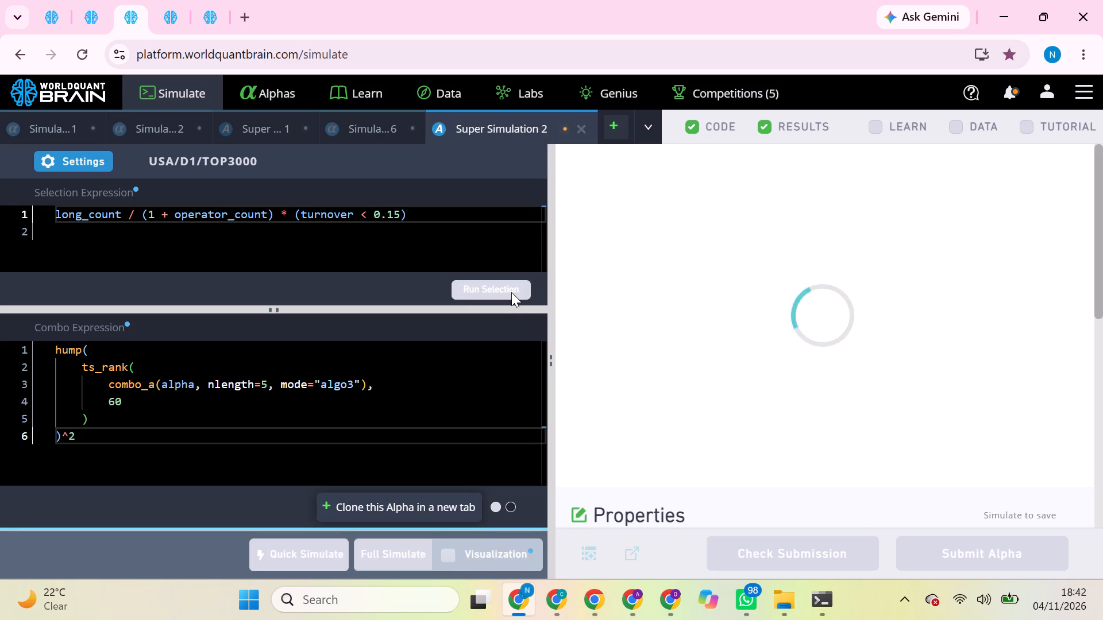
{"action": "left_click", "coordinate": [398, 543]}
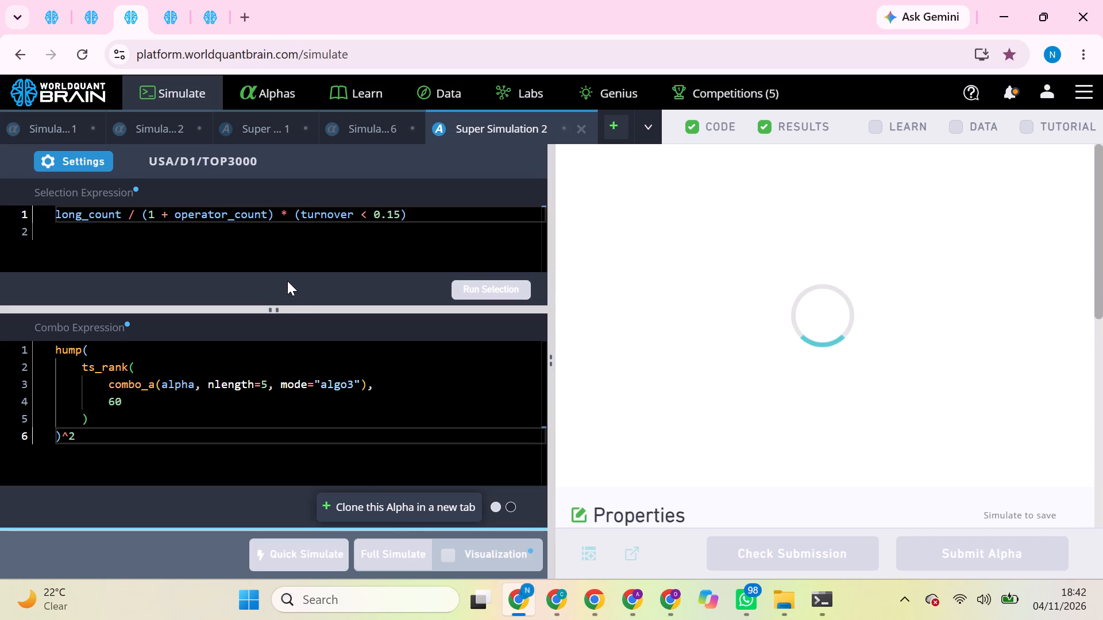
Set the universe to TOP3000 and the decay to 23 for the super alpha excluding "fundamental" and including "pv", and apply the settings.
{"action": "left_click", "coordinate": [179, 21]}
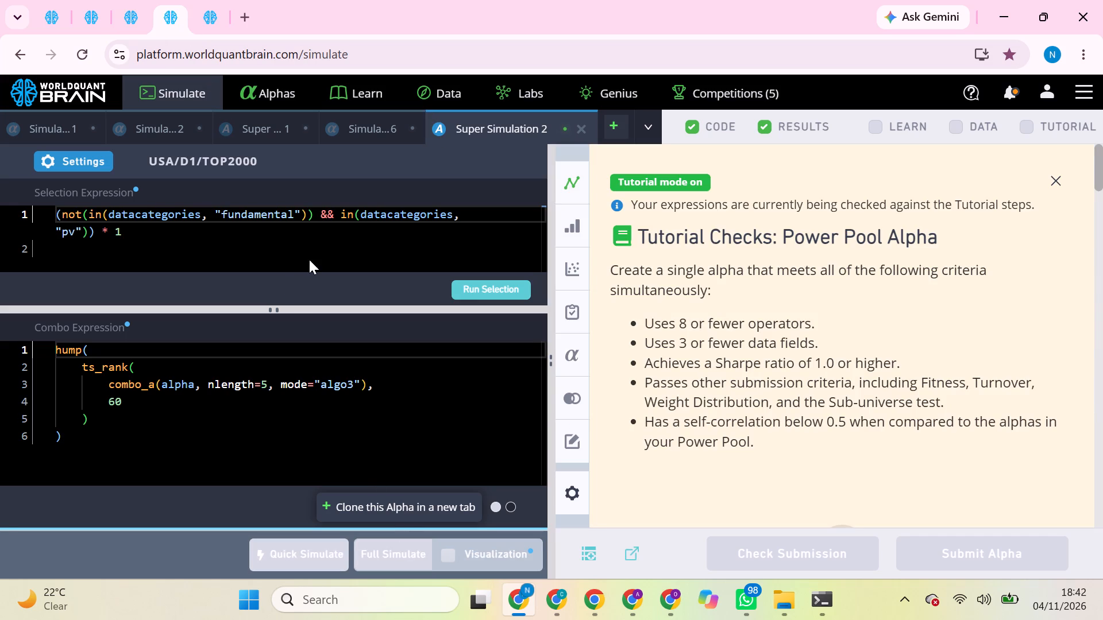
{"action": "left_click", "coordinate": [122, 433]}
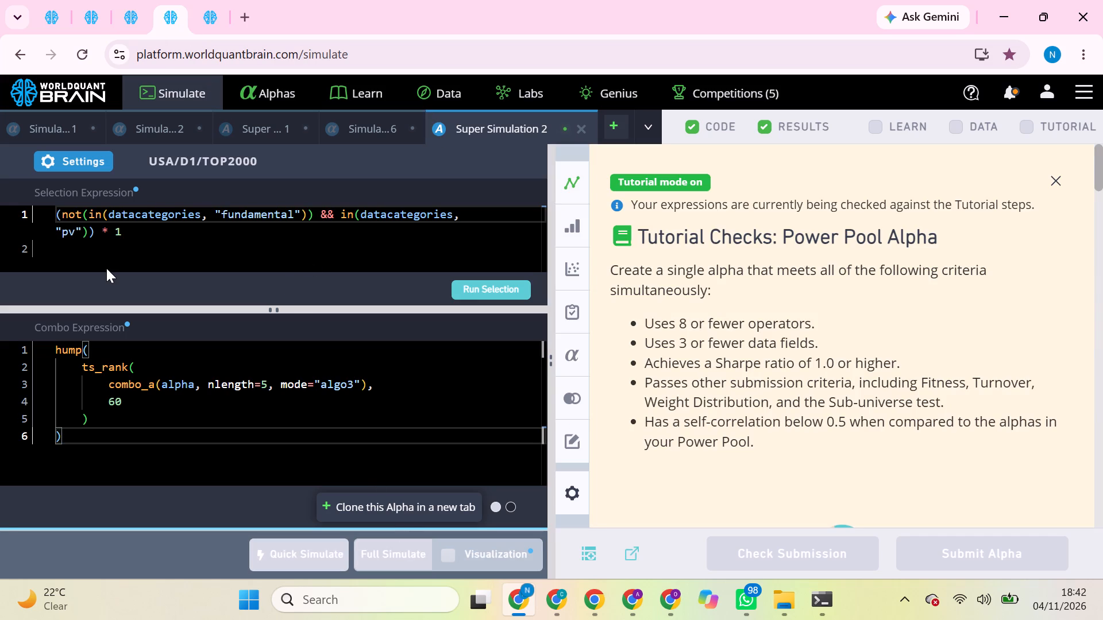
{"action": "left_click", "coordinate": [97, 172]}
{"action": "left_click", "coordinate": [103, 158]}
{"action": "left_click", "coordinate": [164, 464]}
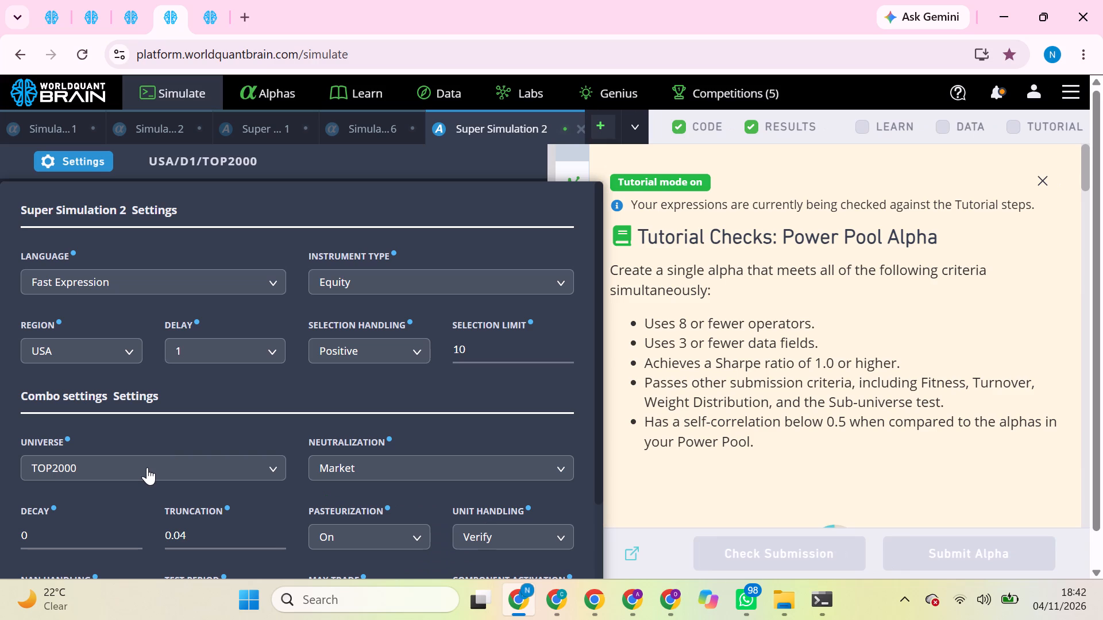
{"action": "left_click", "coordinate": [116, 485]}
{"action": "left_click", "coordinate": [72, 531]}
{"action": "key", "text": "BackSpace"}
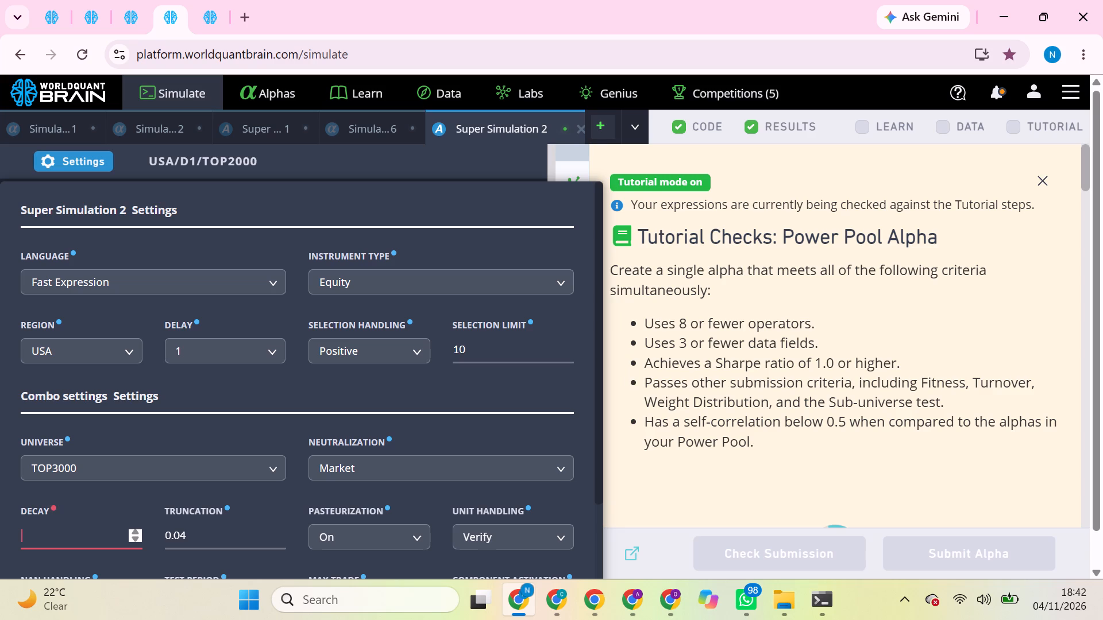
{"action": "key", "text": "2"}
{"action": "key", "text": "3"}
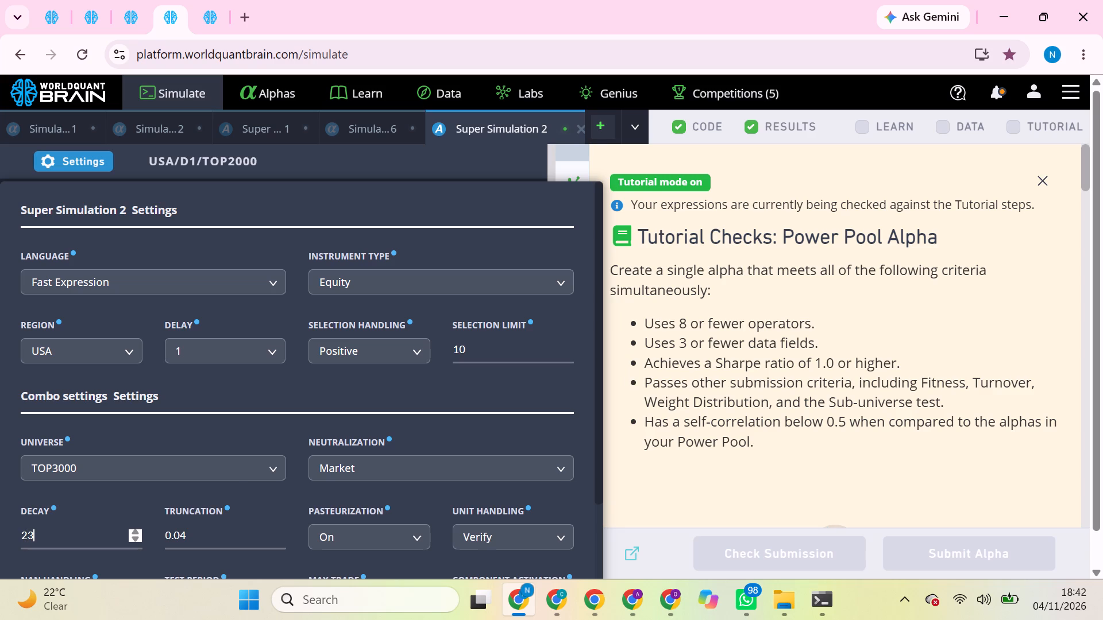
{"action": "scroll", "coordinate": [311, 486], "scroll_direction": "down", "scroll_amount": 2}
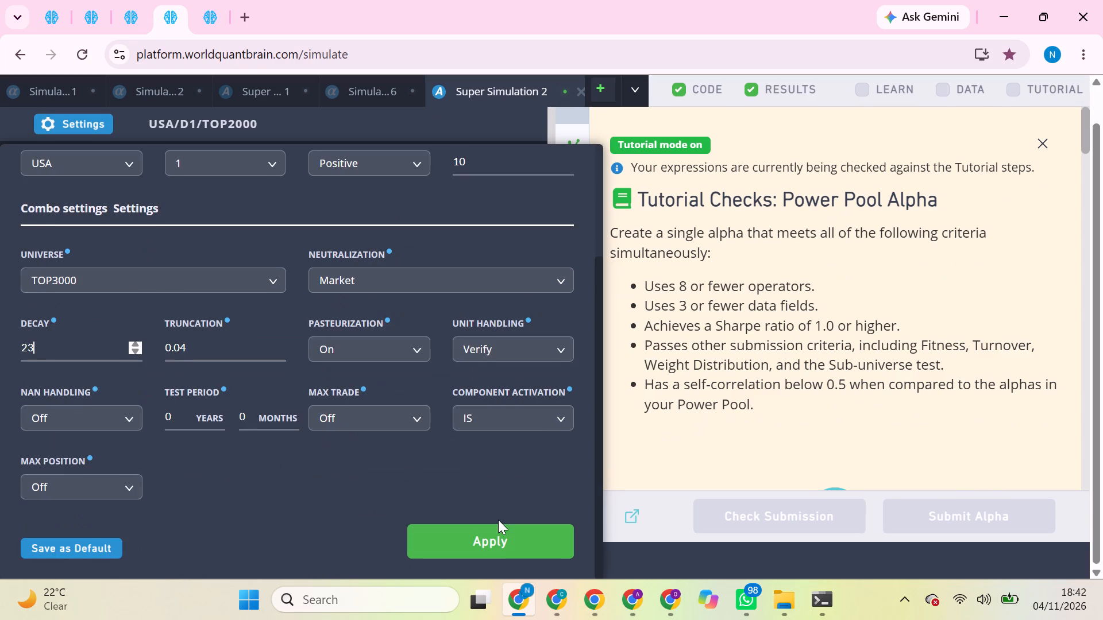
{"action": "left_click", "coordinate": [499, 539]}
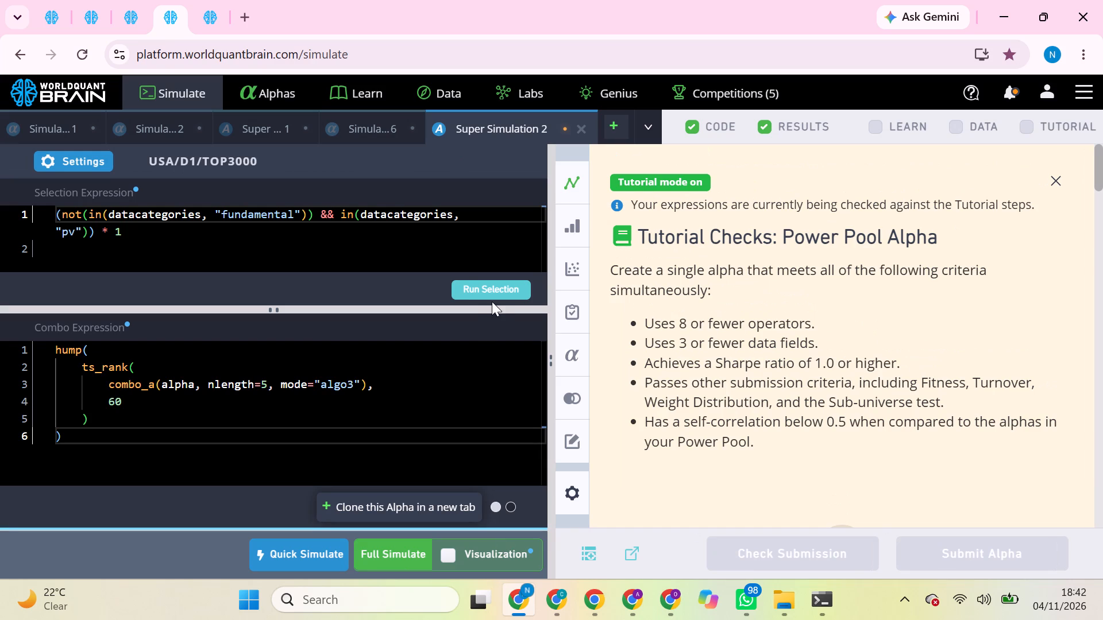
Run the selection of the "pv" datacategories super alpha and start its full simulation.
{"action": "left_click", "coordinate": [497, 296]}
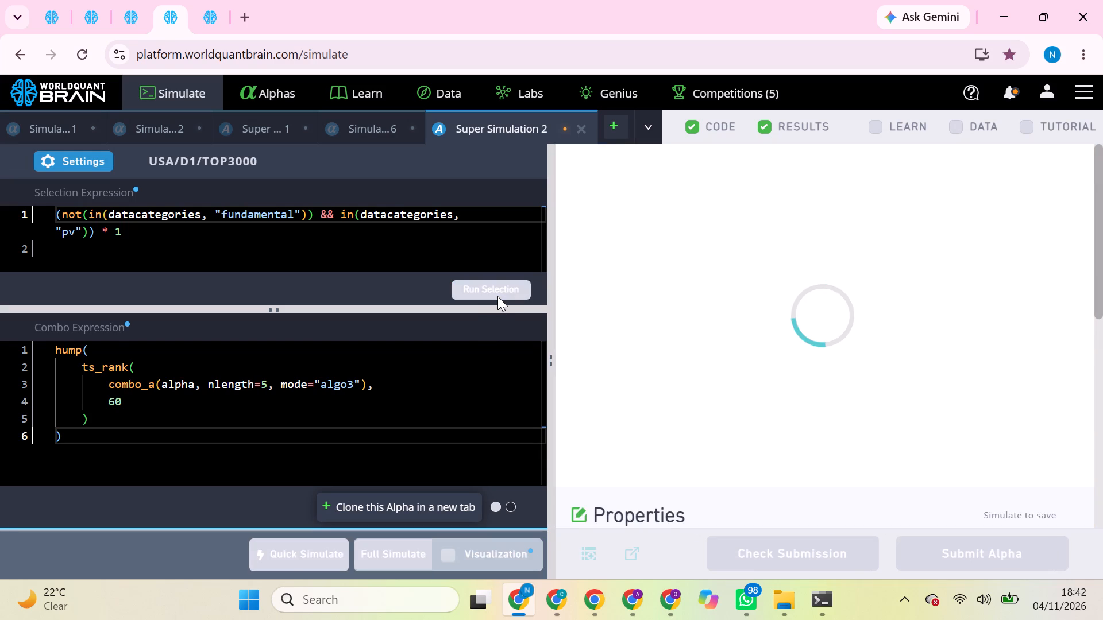
{"action": "left_click", "coordinate": [402, 558]}
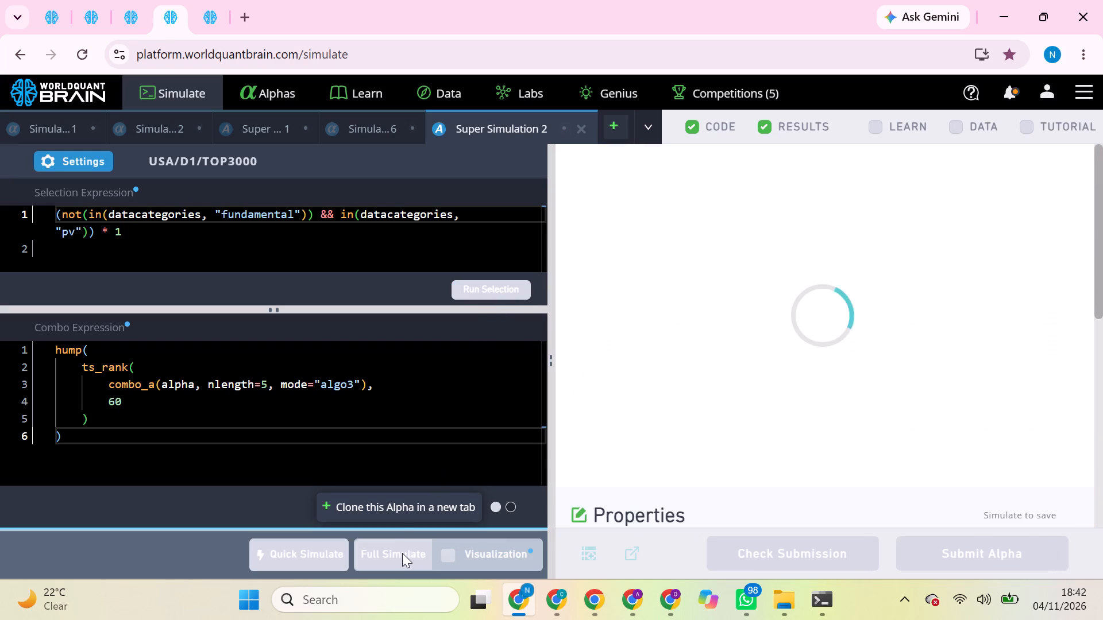
Check the progress of the long_count and "MARKET" neutralization super simulations.
{"action": "left_click", "coordinate": [139, 0]}
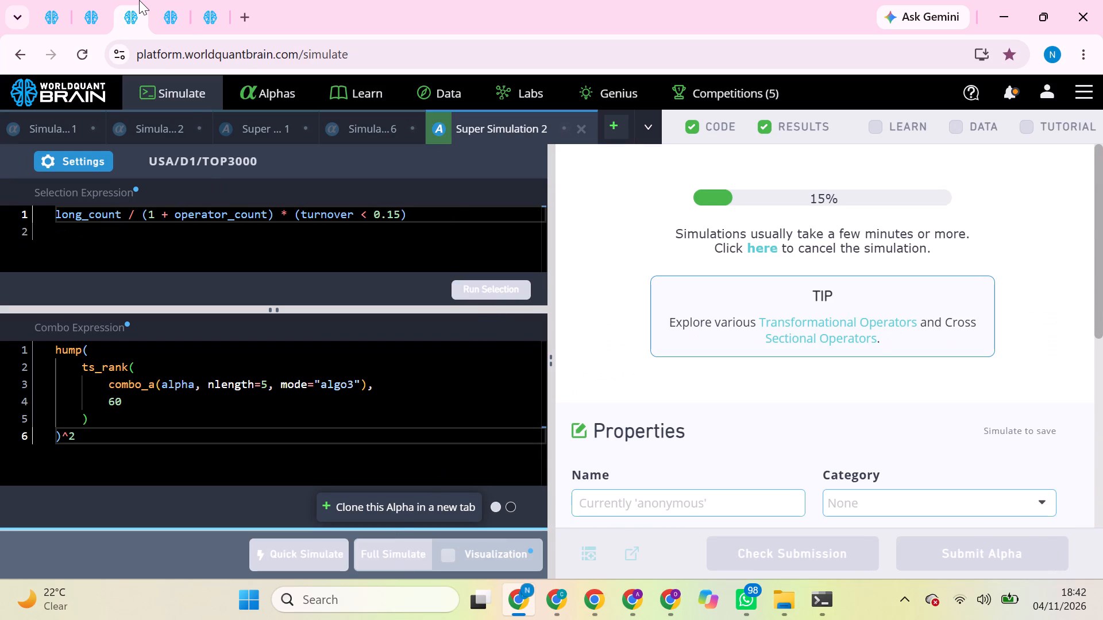
{"action": "left_click", "coordinate": [95, 1]}
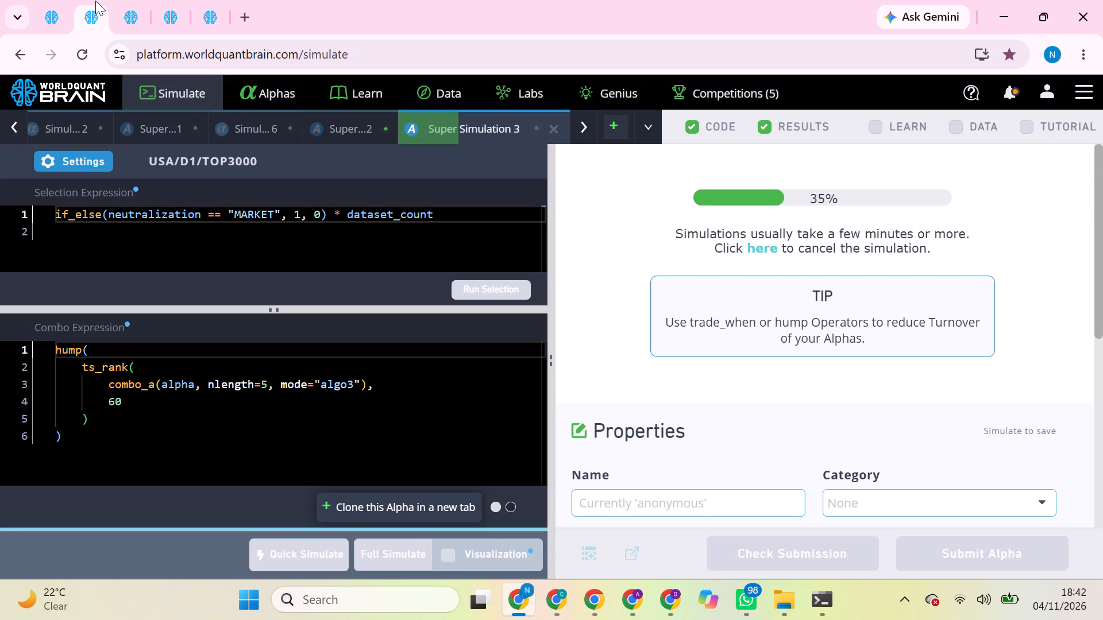
{"action": "left_click", "coordinate": [51, 0]}
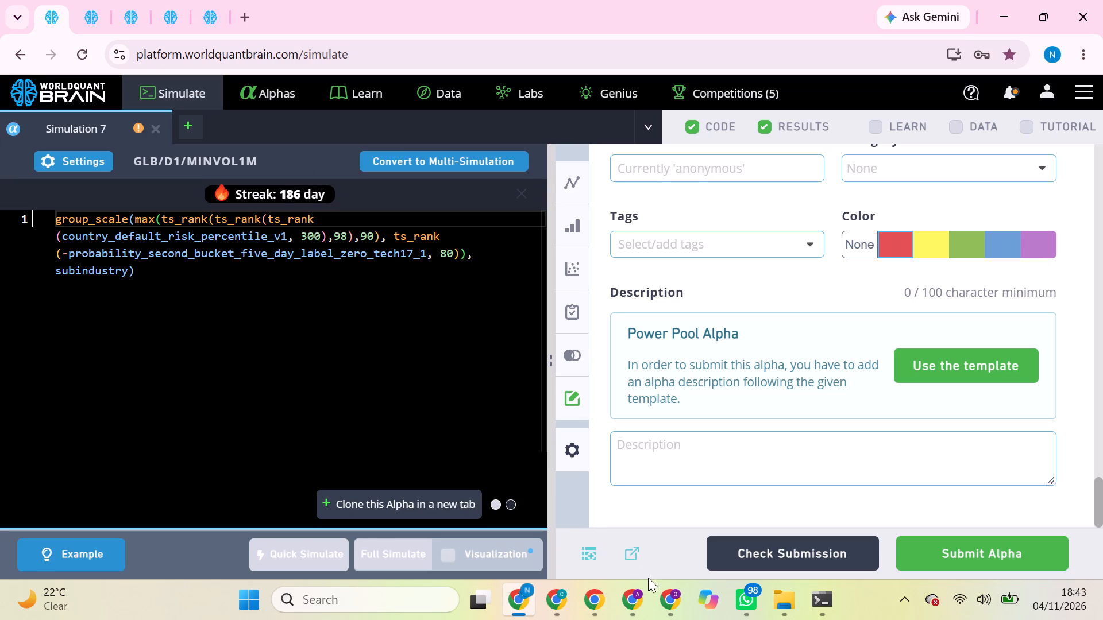
Switch to the other browser profile and run the Prod Correlation check for the GLB analyst_upward_revision_count_fy1_revenue_7d_4 alpha.
{"action": "left_click", "coordinate": [674, 594]}
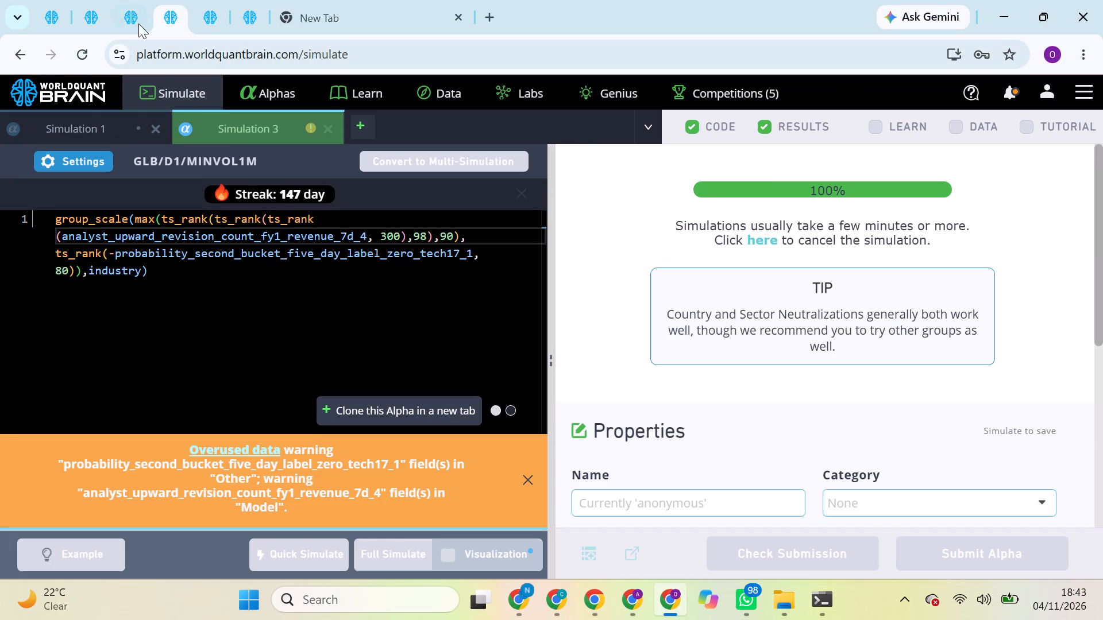
{"action": "left_click", "coordinate": [123, 1]}
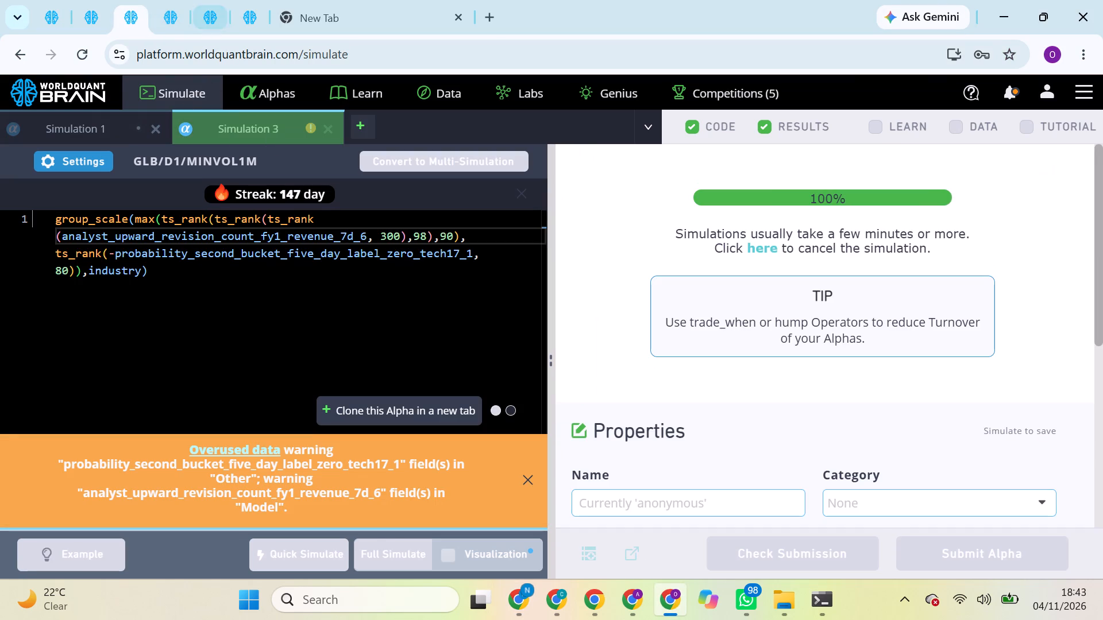
{"action": "left_click", "coordinate": [169, 16]}
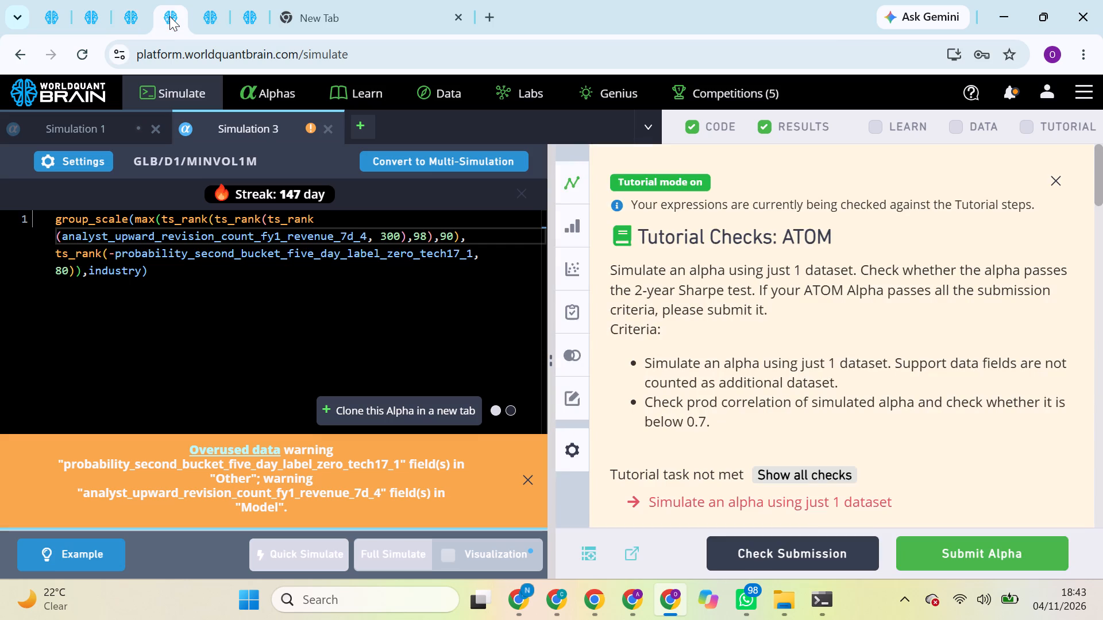
{"action": "left_click", "coordinate": [1055, 181]}
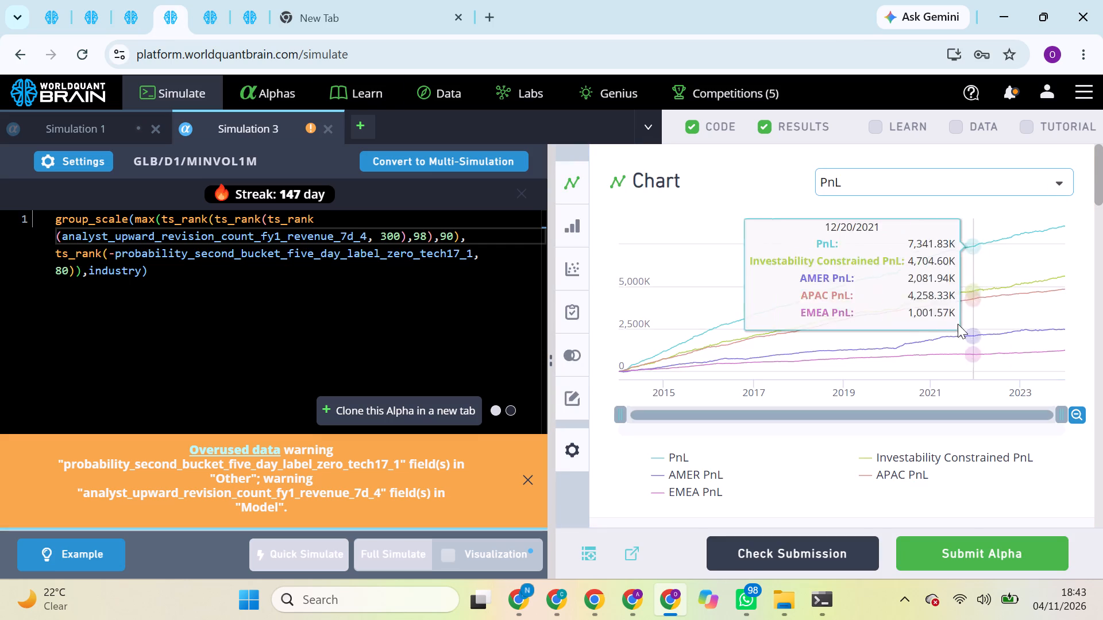
{"action": "scroll", "coordinate": [958, 324], "scroll_direction": "down", "scroll_amount": 6}
{"action": "scroll", "coordinate": [958, 324], "scroll_direction": "up", "scroll_amount": 1}
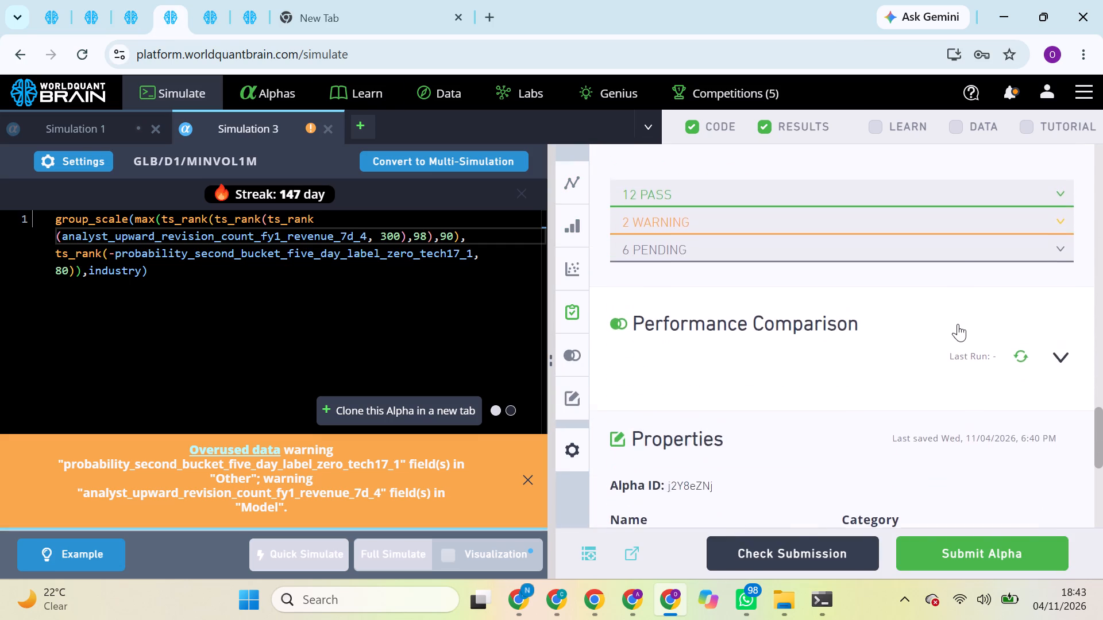
{"action": "scroll", "coordinate": [958, 324], "scroll_direction": "up", "scroll_amount": 4}
{"action": "left_click", "coordinate": [1032, 283]}
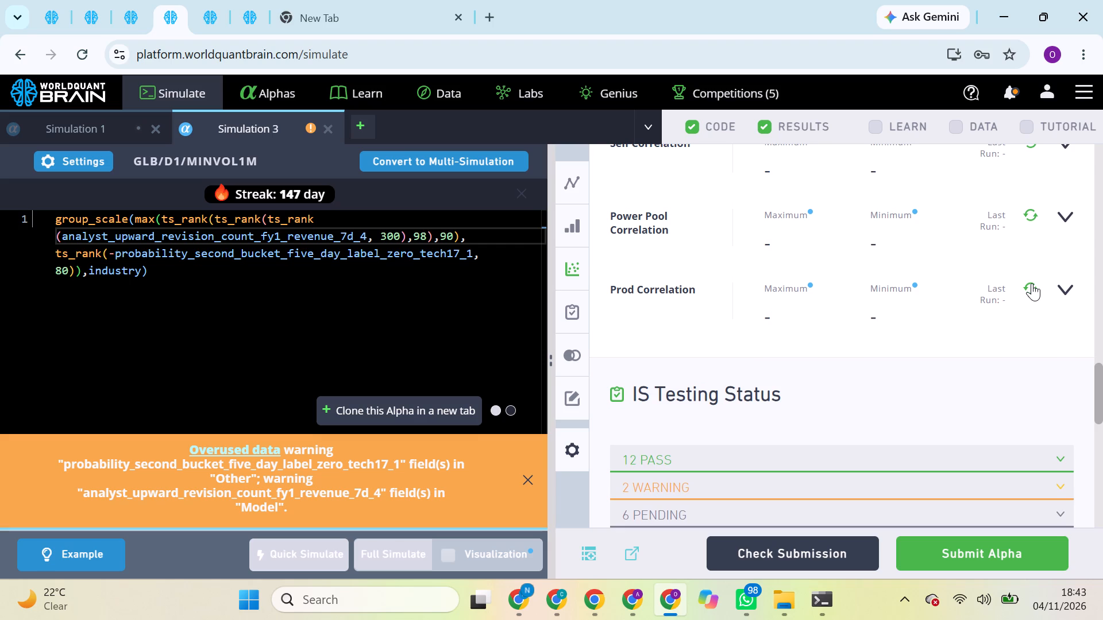
{"action": "scroll", "coordinate": [1014, 369], "scroll_direction": "up", "scroll_amount": 1}
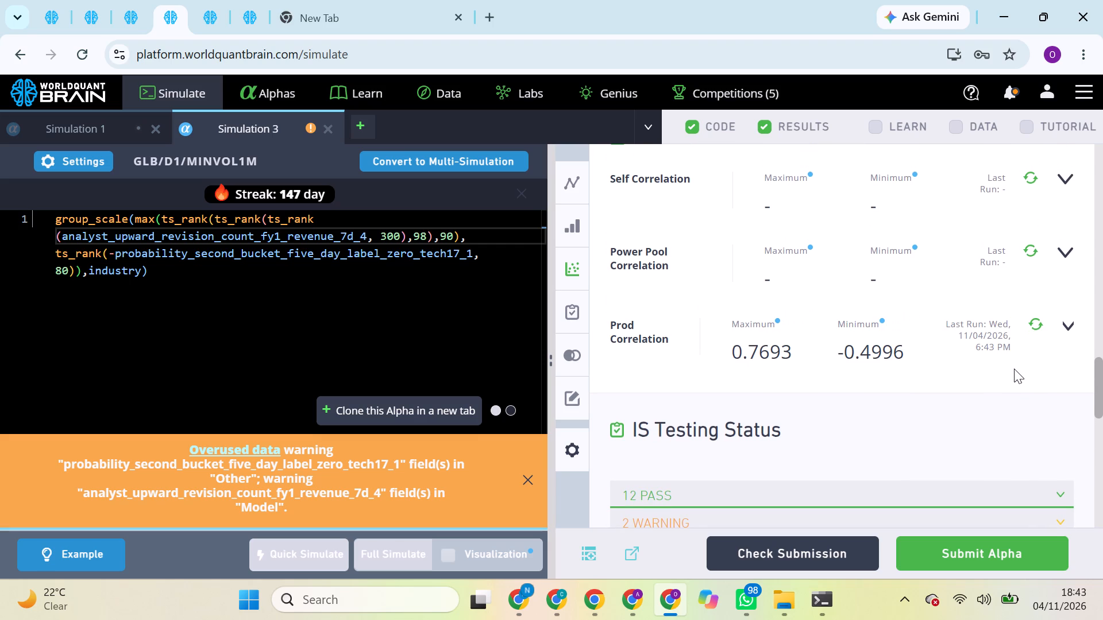
Run the Prod Correlation check for the GLB analyst_upward_revision_count_fq2_revenue_7d_7 alpha.
{"action": "left_click", "coordinate": [192, 0]}
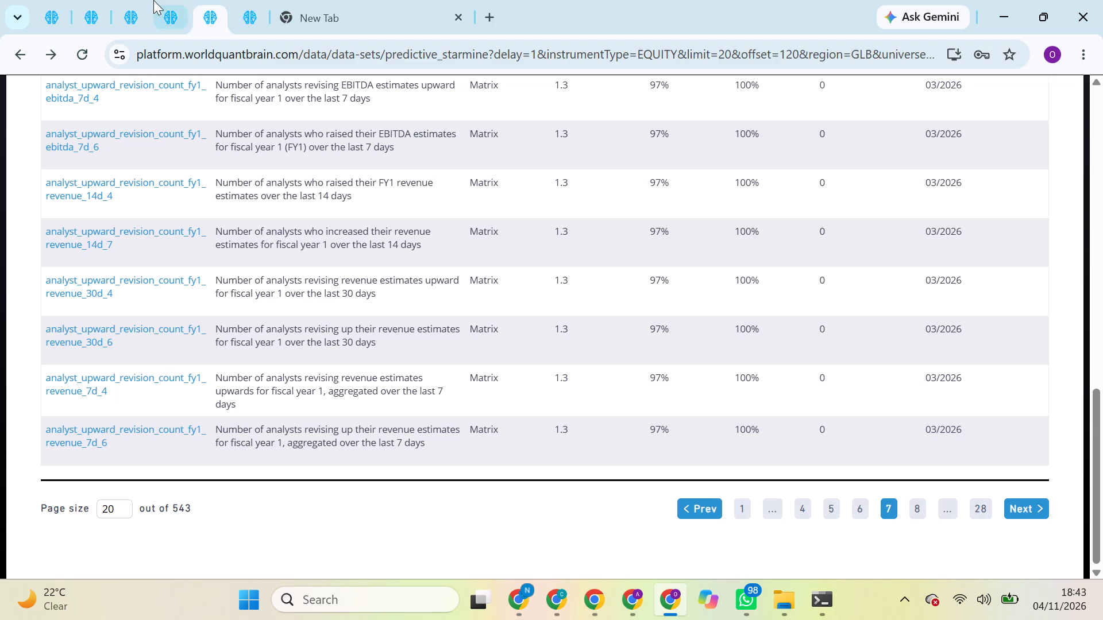
{"action": "left_click", "coordinate": [151, 0]}
{"action": "left_click", "coordinate": [119, 0]}
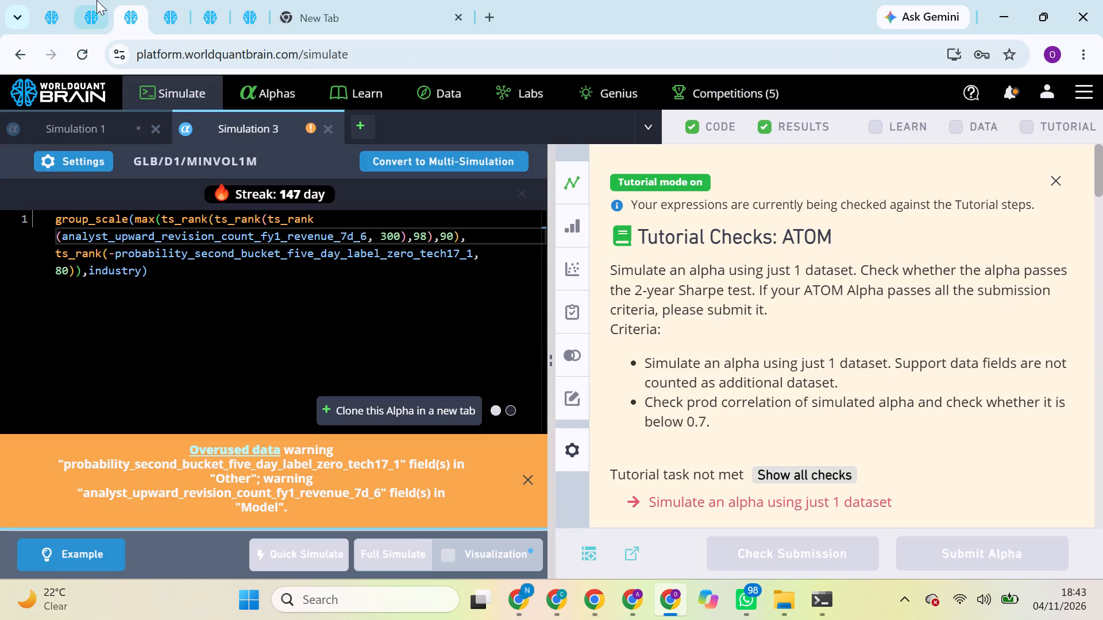
{"action": "left_click", "coordinate": [91, 1]}
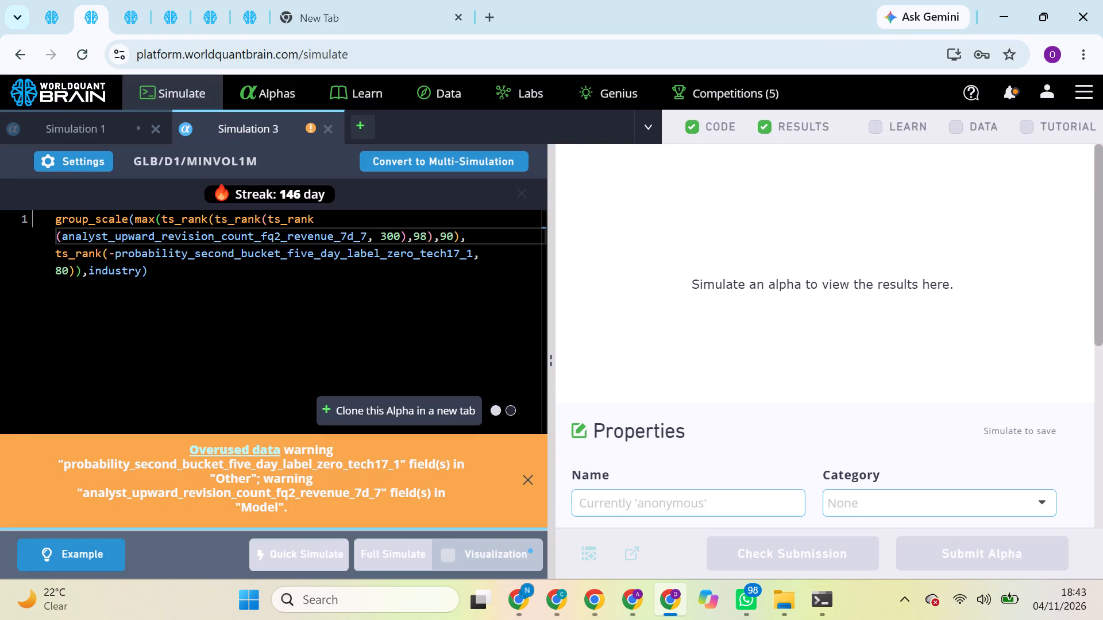
{"action": "left_click", "coordinate": [1056, 177]}
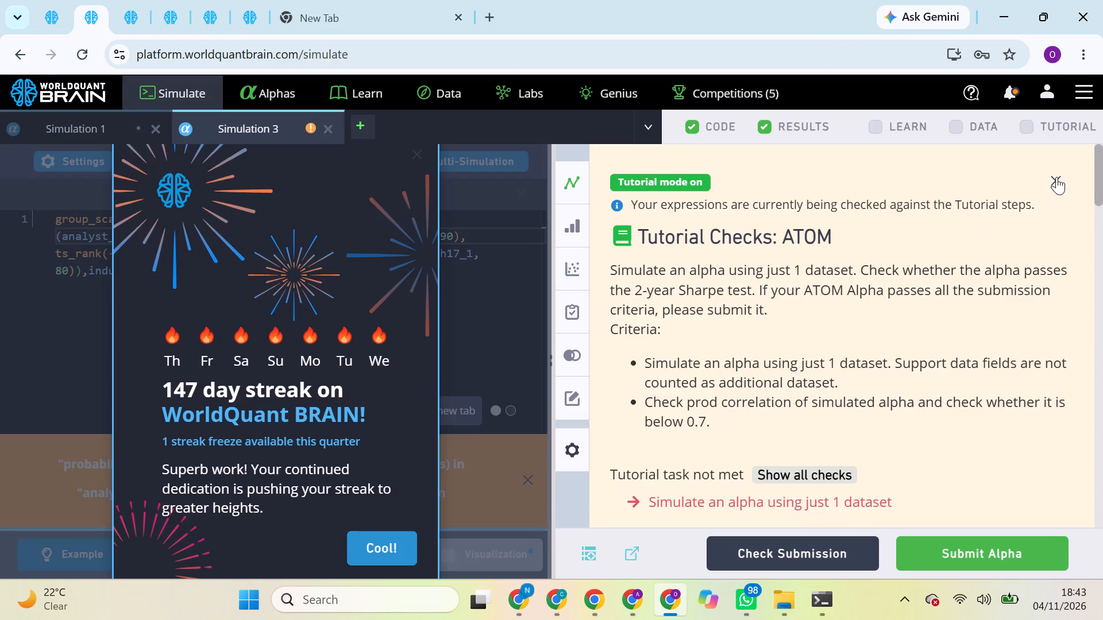
{"action": "scroll", "coordinate": [954, 324], "scroll_direction": "down", "scroll_amount": 4}
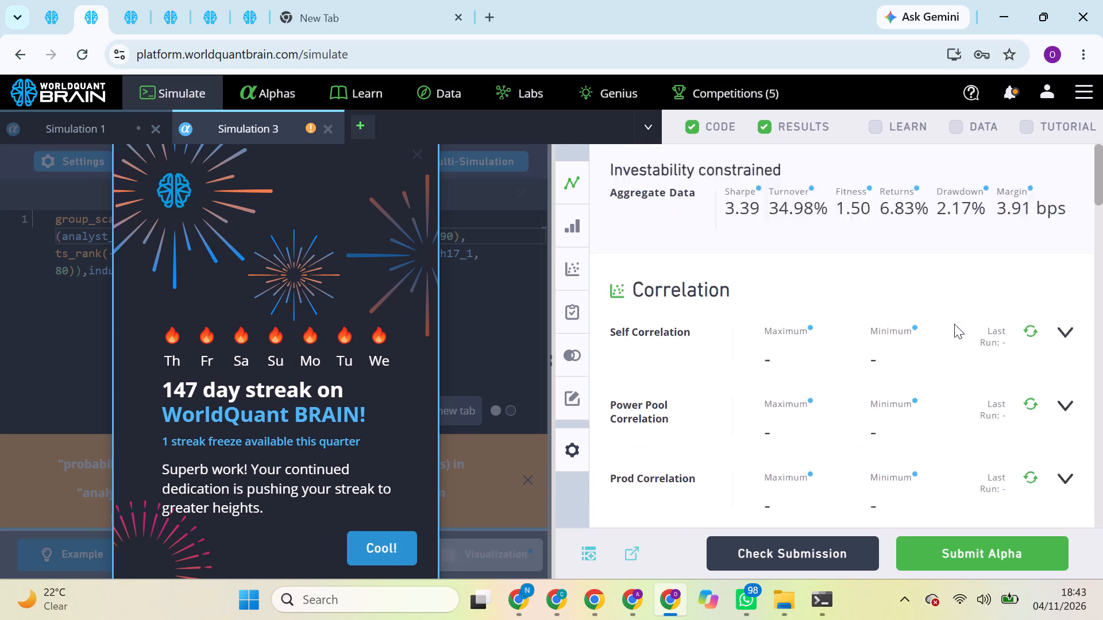
{"action": "scroll", "coordinate": [954, 324], "scroll_direction": "down", "scroll_amount": 1}
{"action": "scroll", "coordinate": [996, 280], "scroll_direction": "up", "scroll_amount": 1}
{"action": "left_click", "coordinate": [1027, 277]}
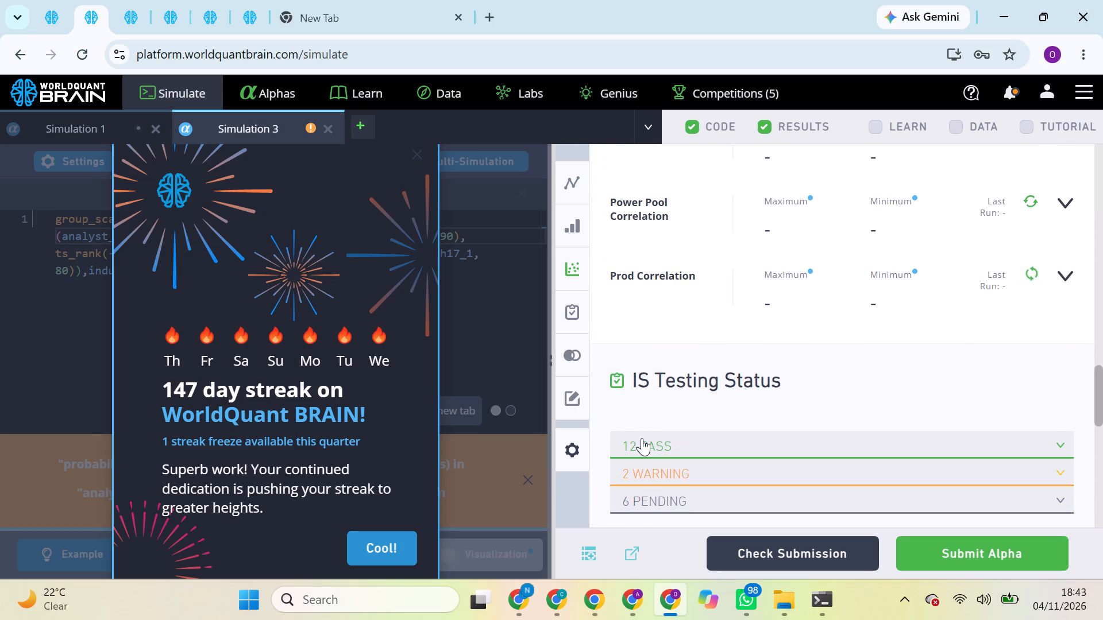
Dismiss the streak message and review the Prod Correlation results of the open GLB alphas.
{"action": "double_click", "coordinate": [414, 551]}
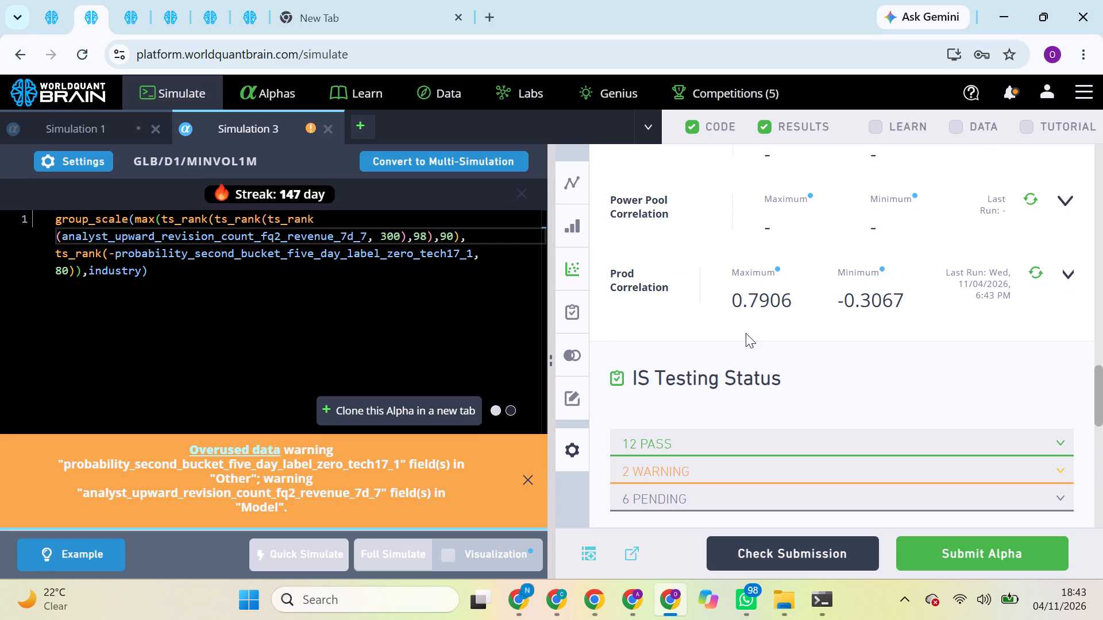
{"action": "left_click", "coordinate": [52, 7]}
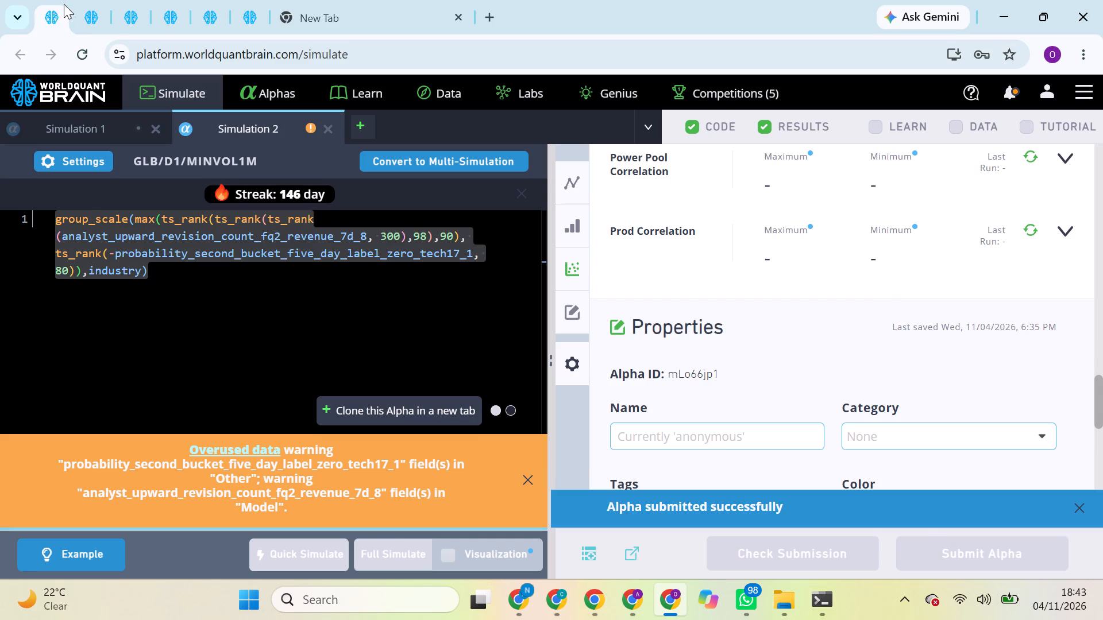
{"action": "left_click", "coordinate": [90, 0]}
{"action": "left_click", "coordinate": [137, 2]}
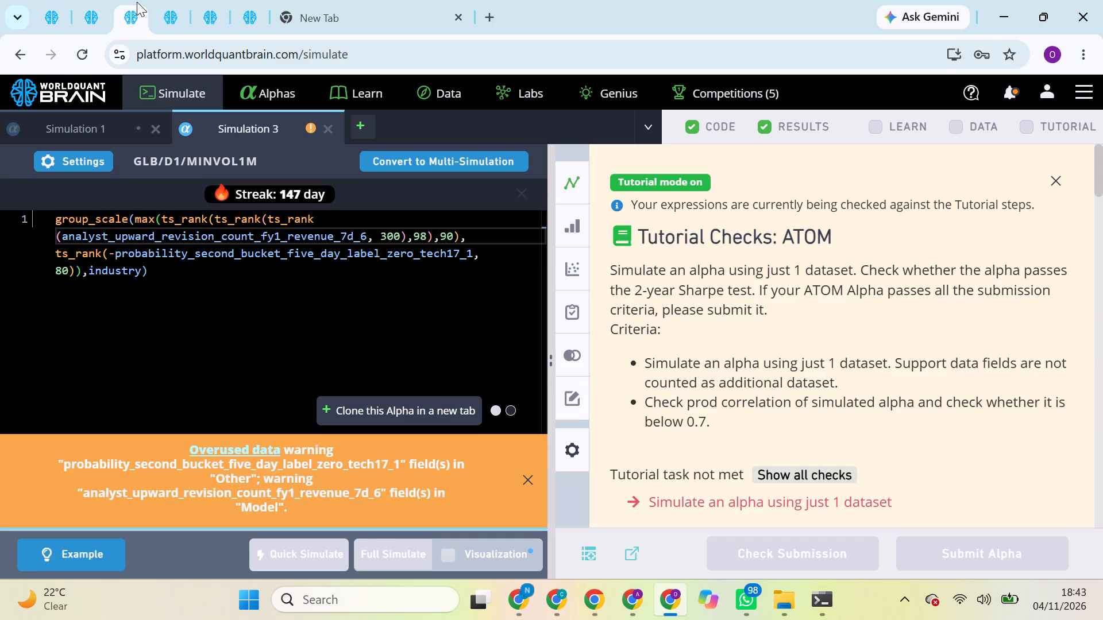
{"action": "left_click", "coordinate": [167, 1]}
{"action": "left_click_drag", "start_coordinate": [167, 1], "coordinate": [189, 0]}
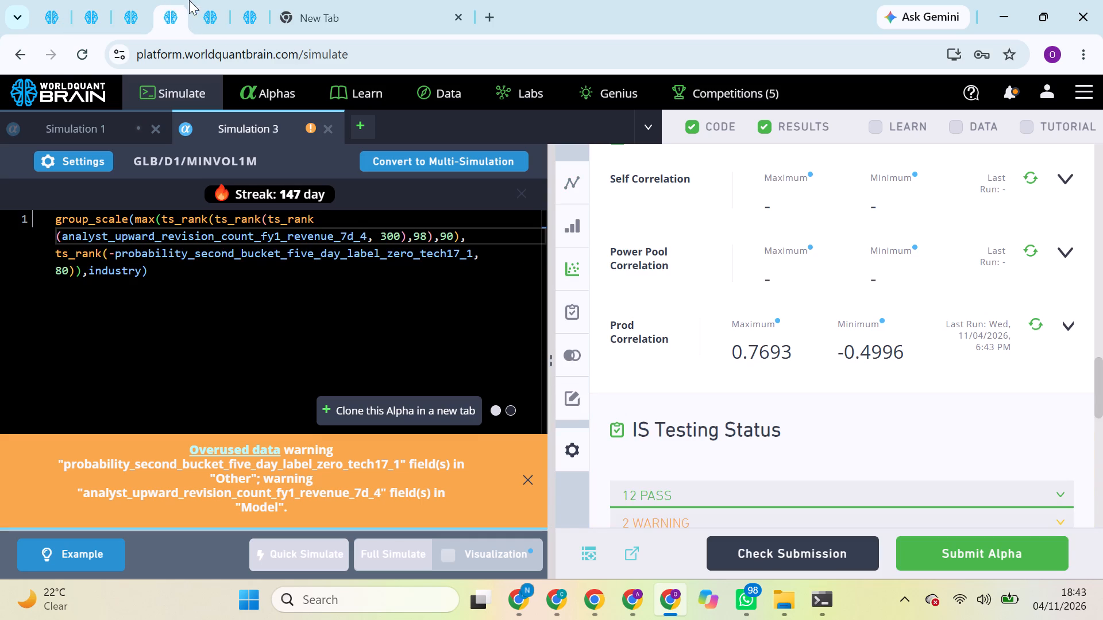
{"action": "left_click_drag", "start_coordinate": [189, 0], "coordinate": [205, 1]}
{"action": "left_click", "coordinate": [205, 1]}
{"action": "left_click", "coordinate": [183, 1]}
{"action": "left_click", "coordinate": [213, 0]}
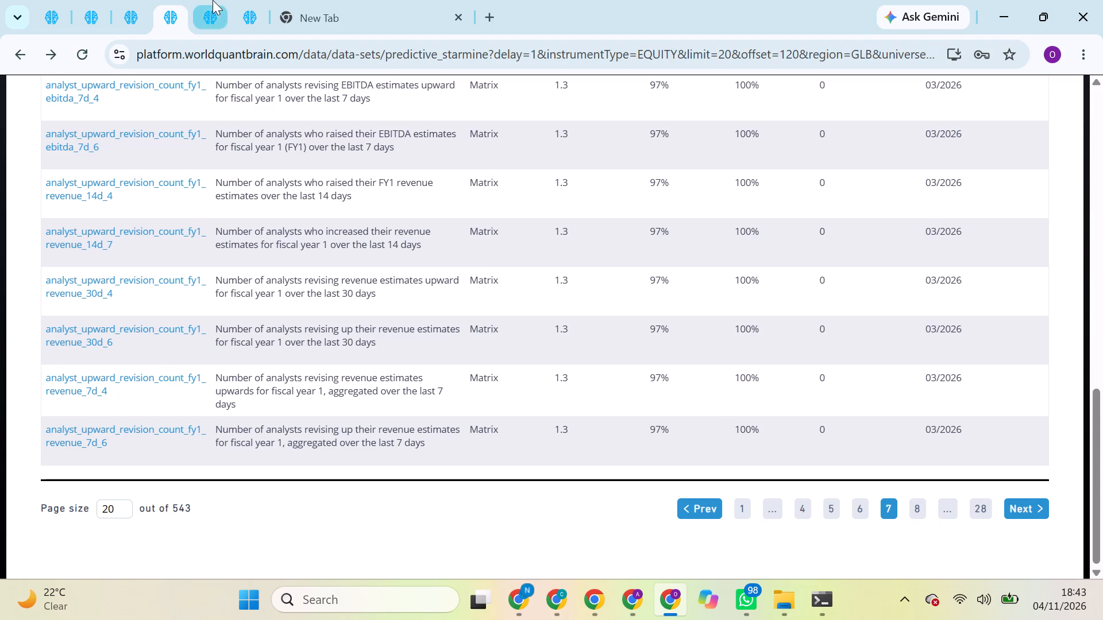
Copy analyst_upward_revision_count_fy1_revenue_30d_4 from the dataset list into the already submitted fq2_revenue_7d_8 GLB alpha as its first field and start a full simulation.
{"action": "left_click", "coordinate": [178, 0]}
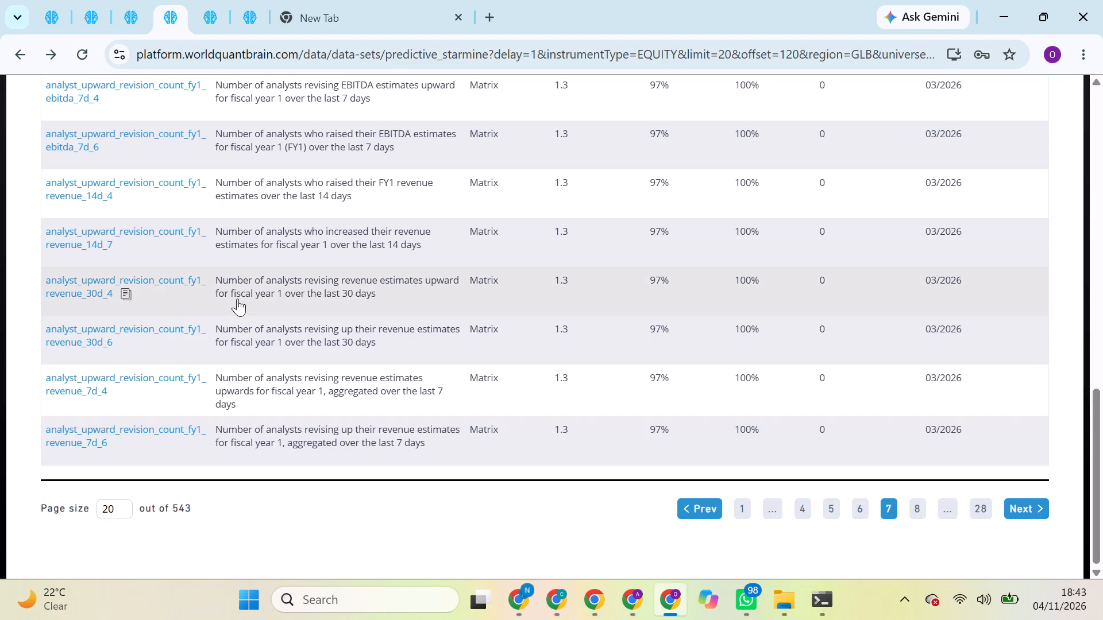
{"action": "scroll", "coordinate": [237, 299], "scroll_direction": "down", "scroll_amount": 1}
{"action": "left_click", "coordinate": [128, 296]}
{"action": "left_click", "coordinate": [54, 1]}
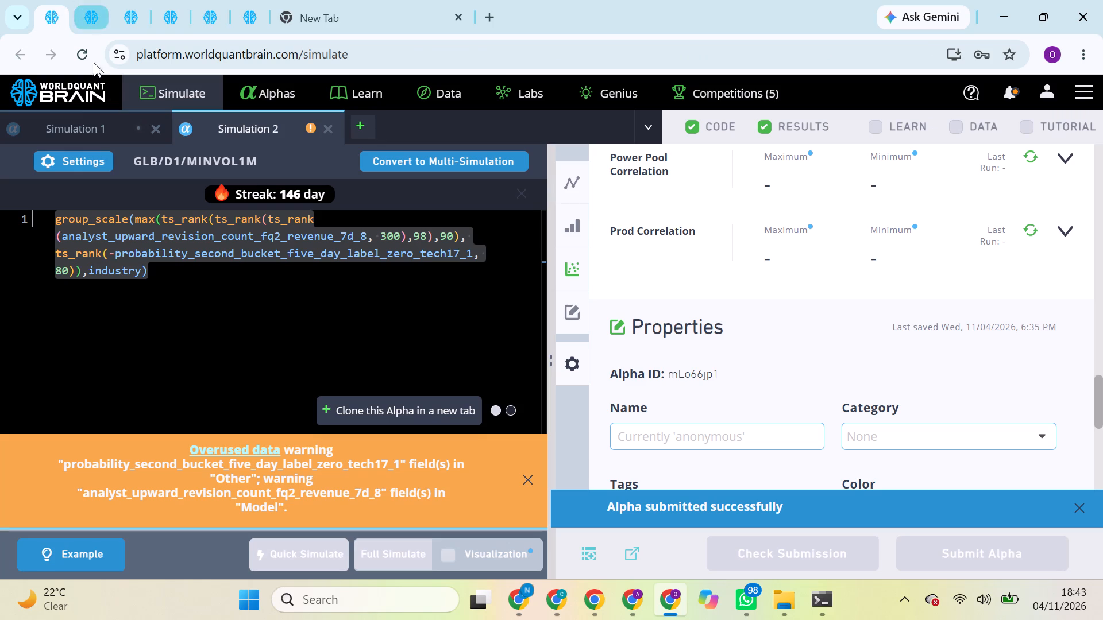
{"action": "double_click", "coordinate": [188, 243]}
{"action": "key", "text": "ctrl+v"}
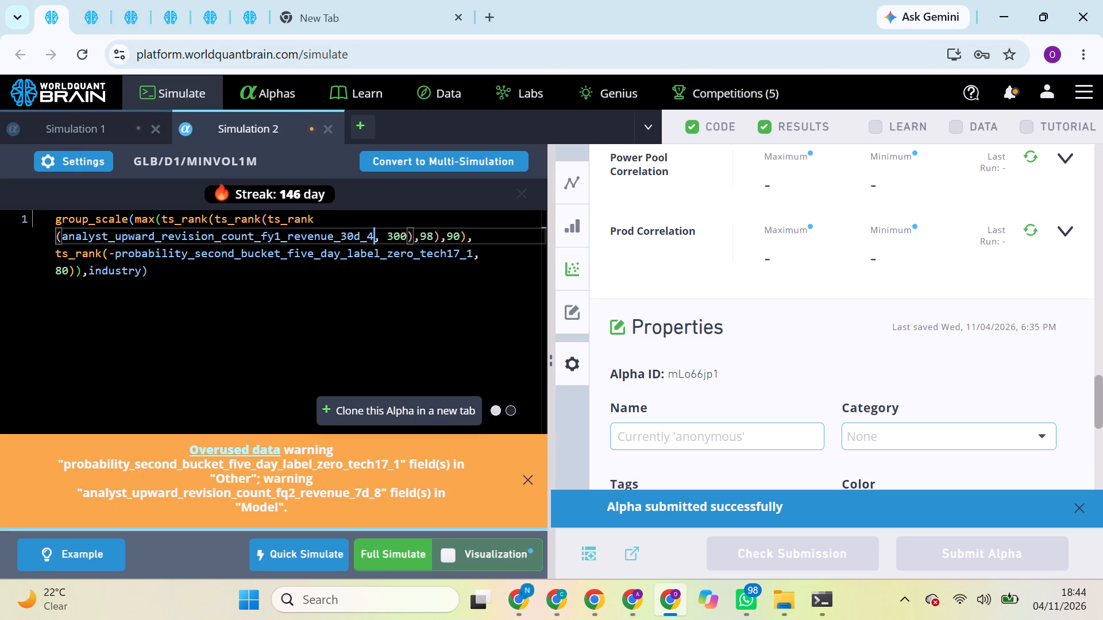
{"action": "left_click", "coordinate": [382, 563]}
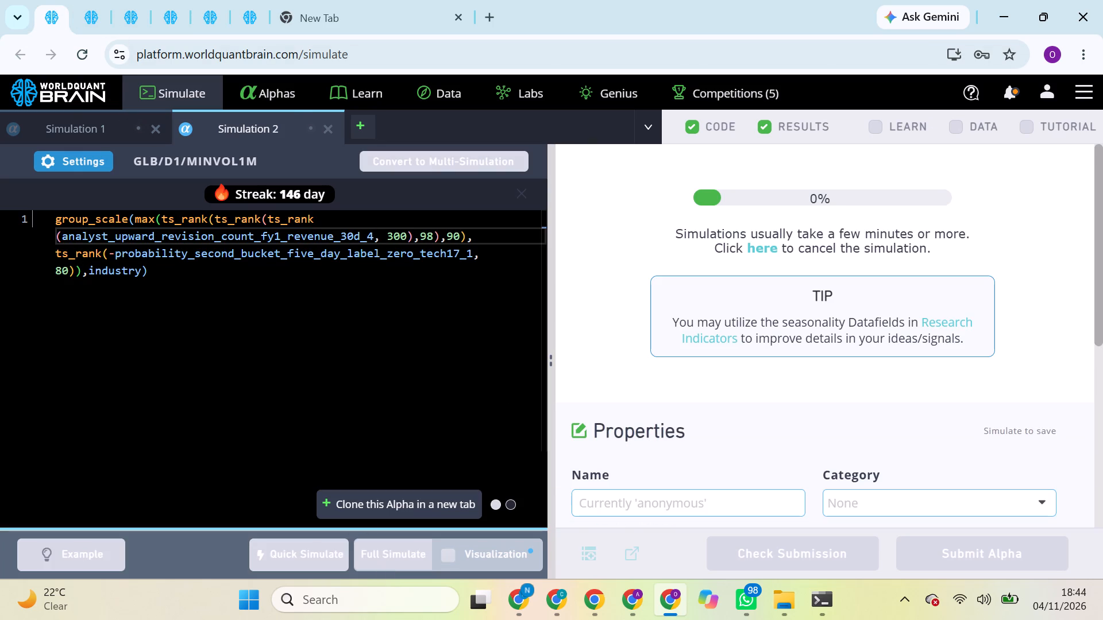
Copy analyst_upward_revision_count_fy1_revenue_14d_4 from the dataset list into the fq2_revenue_7d_7 GLB alpha as its first field and start a full simulation.
{"action": "left_click", "coordinate": [91, 6]}
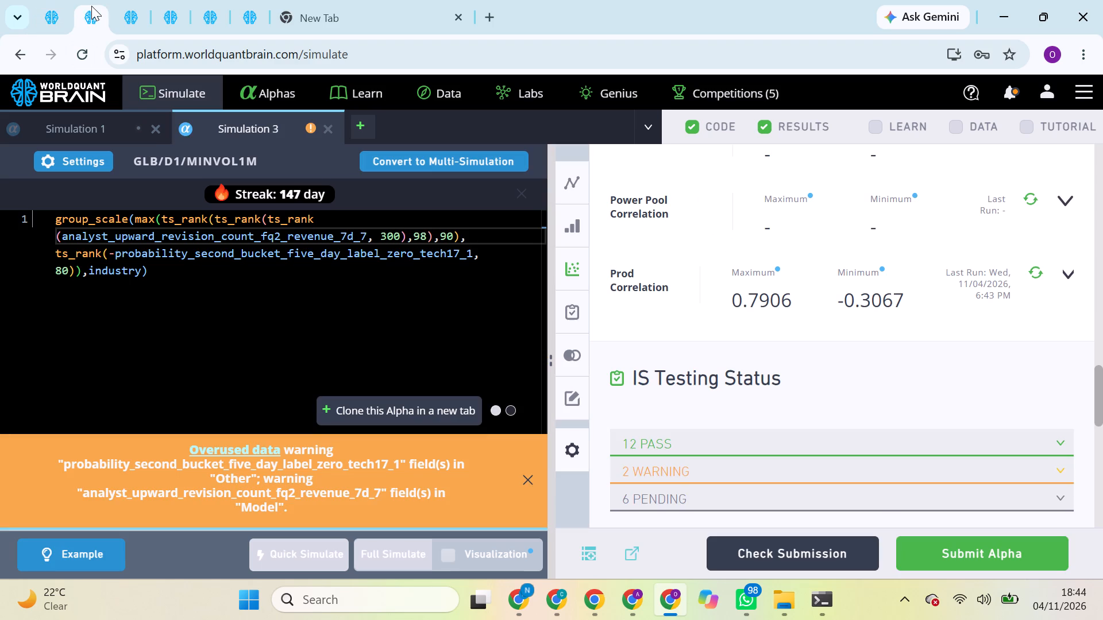
{"action": "left_click", "coordinate": [132, 0]}
{"action": "left_click", "coordinate": [196, 5]}
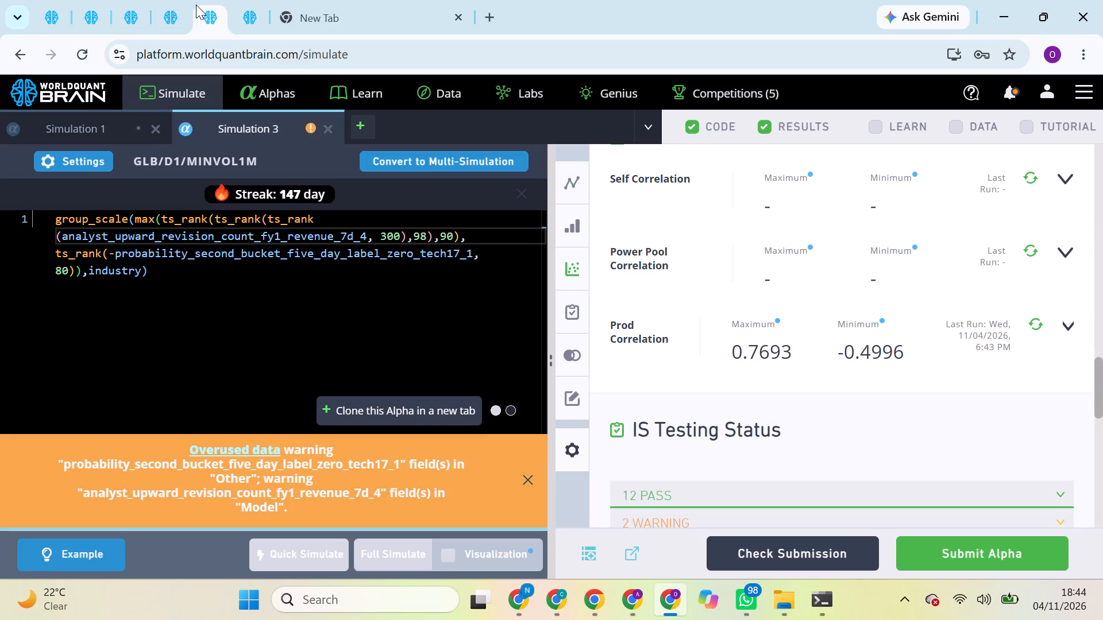
{"action": "left_click", "coordinate": [190, 6]}
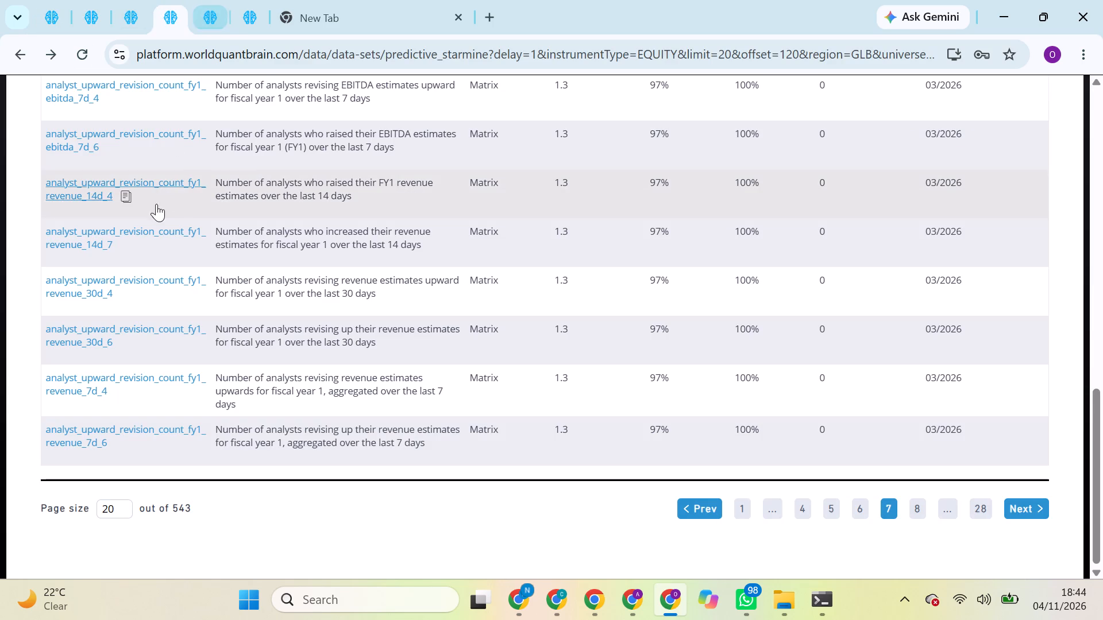
{"action": "left_click", "coordinate": [124, 197]}
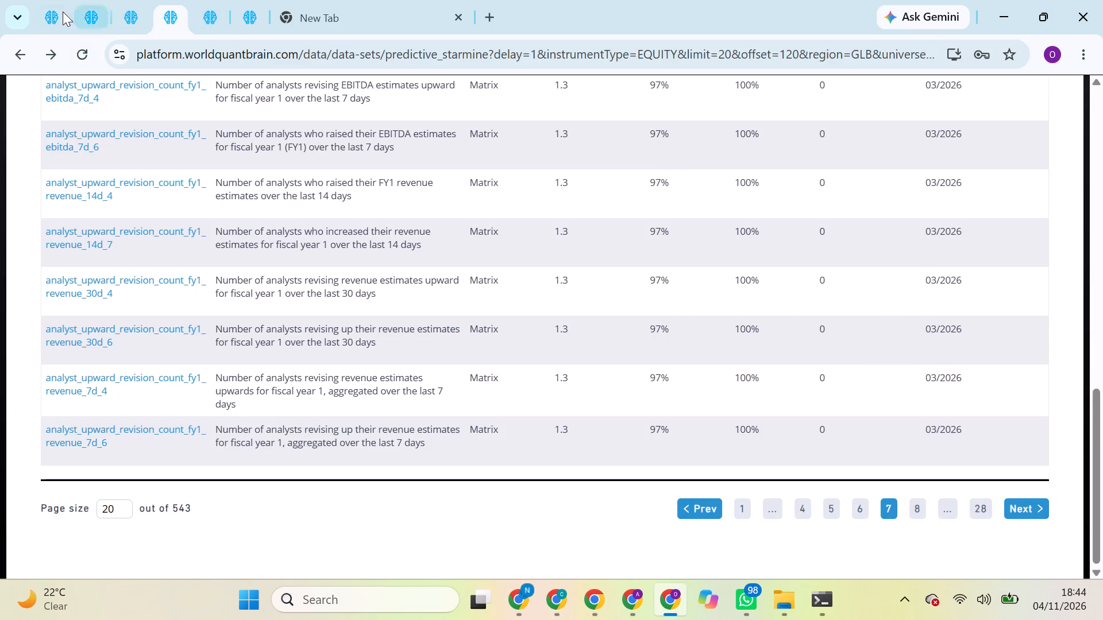
{"action": "left_click", "coordinate": [60, 11]}
{"action": "left_click", "coordinate": [99, 0]}
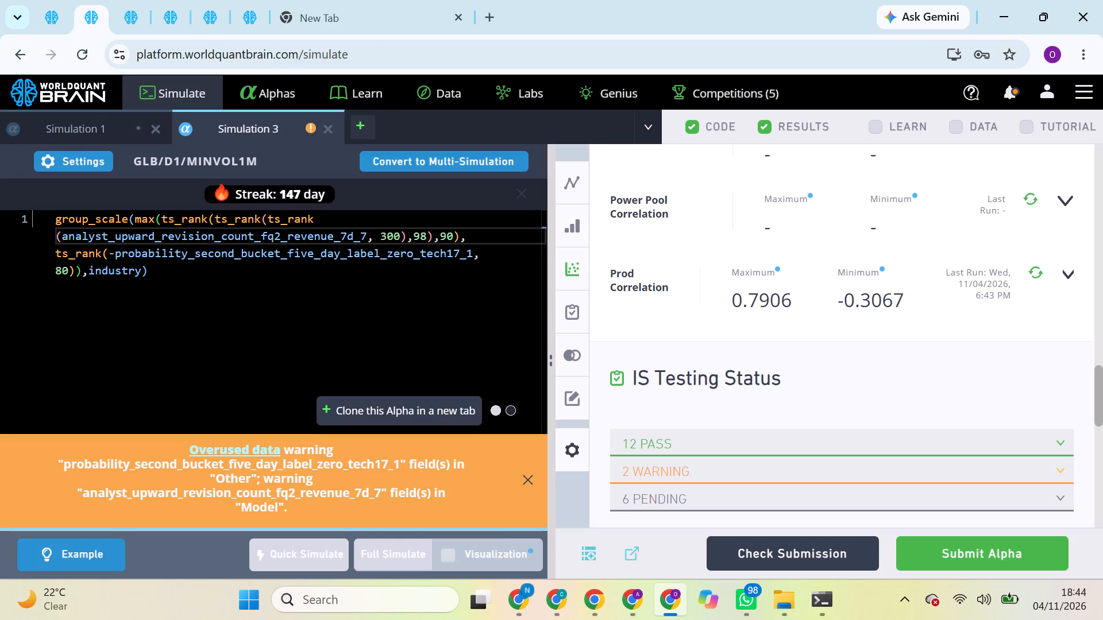
{"action": "left_click", "coordinate": [190, 232]}
{"action": "double_click", "coordinate": [190, 232]}
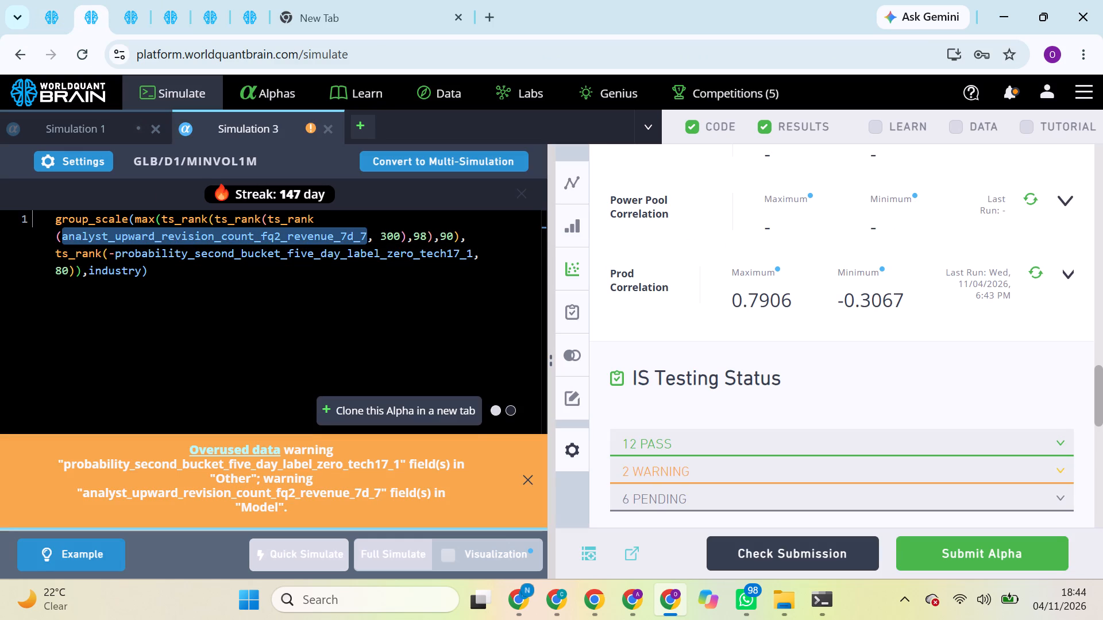
{"action": "key", "text": "ctrl+v"}
{"action": "left_click", "coordinate": [368, 560]}
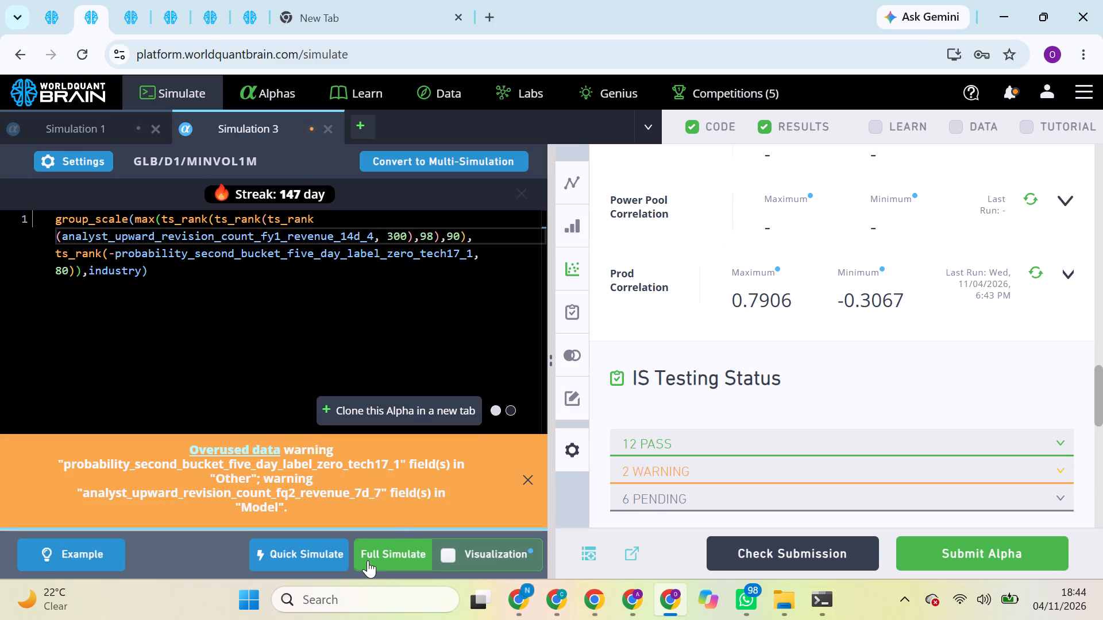
Copy analyst_upward_revision_count_fy1_ebitda_7d_4 from the dataset list into the fy1_revenue_7d_6 GLB alpha as its first field and start a full simulation.
{"action": "left_click", "coordinate": [132, 2]}
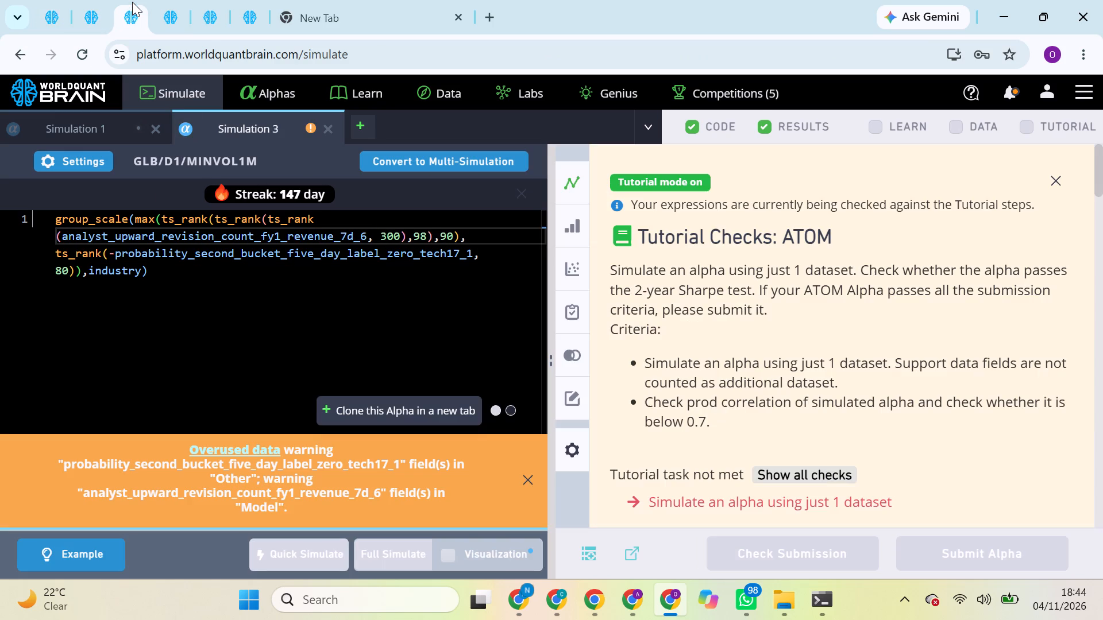
{"action": "left_click", "coordinate": [196, 0]}
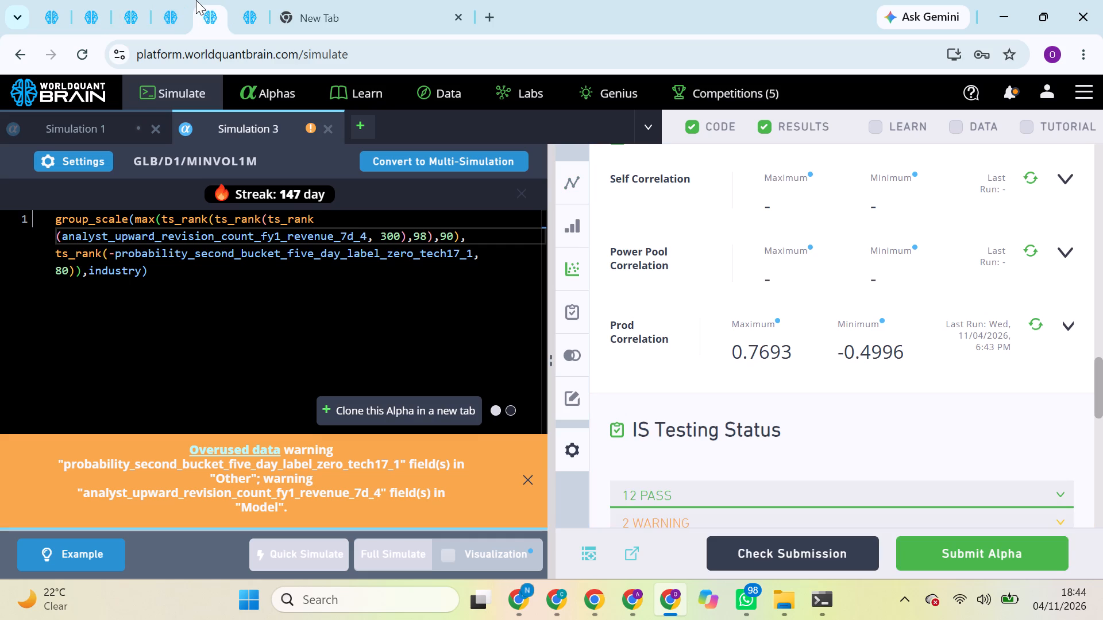
{"action": "left_click", "coordinate": [238, 1]}
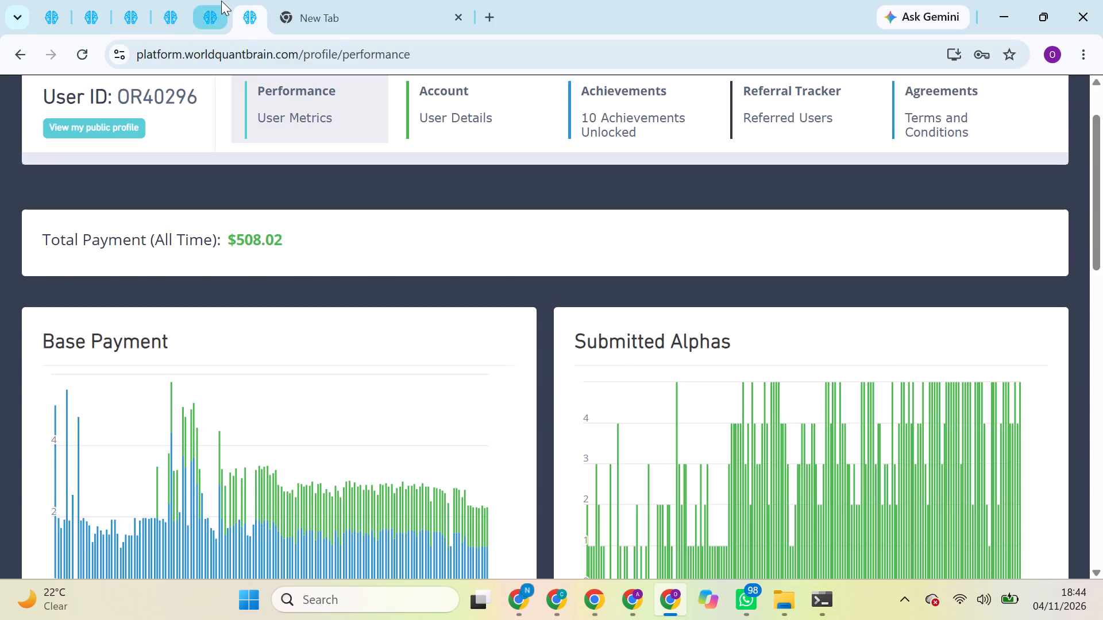
{"action": "left_click", "coordinate": [221, 1]}
{"action": "left_click", "coordinate": [181, 0]}
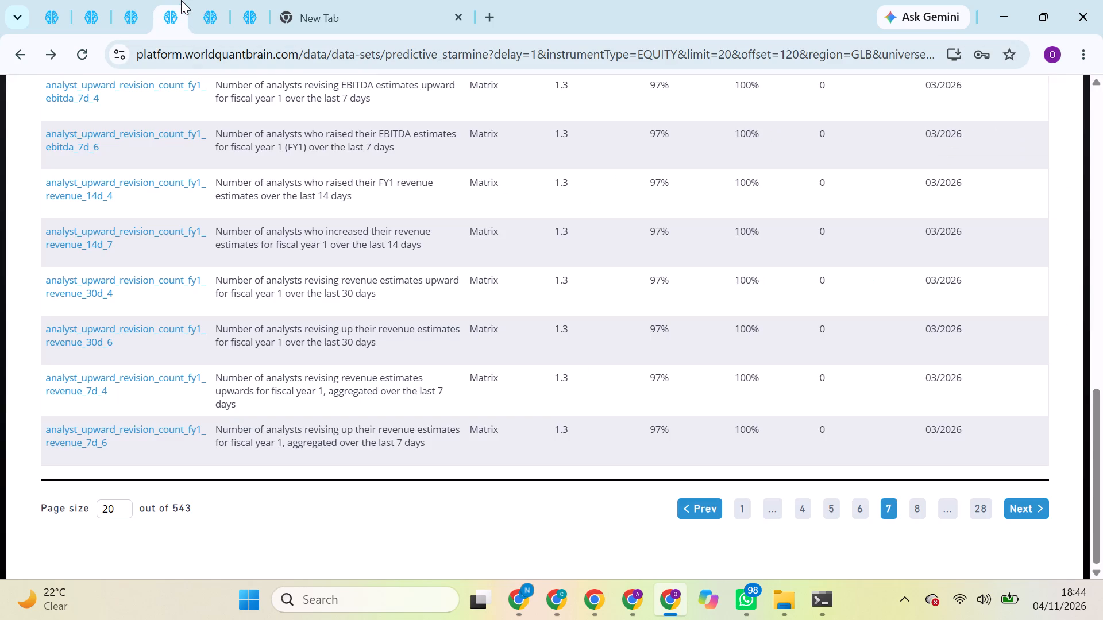
{"action": "scroll", "coordinate": [167, 228], "scroll_direction": "up", "scroll_amount": 1}
{"action": "left_click", "coordinate": [114, 207]}
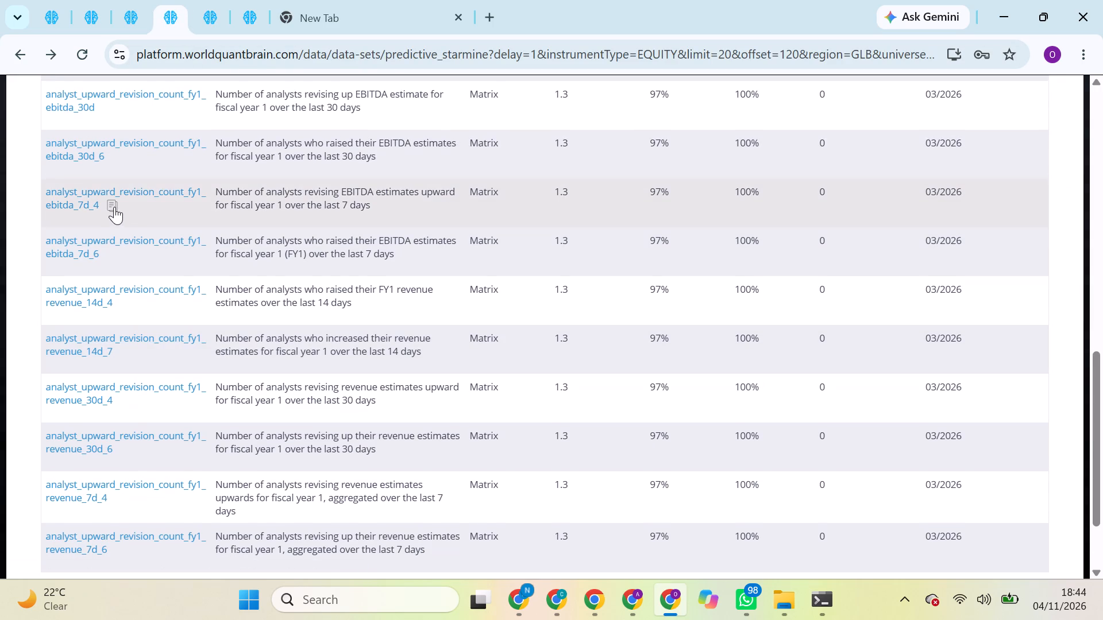
{"action": "left_click", "coordinate": [42, 10]}
{"action": "left_click", "coordinate": [90, 1]}
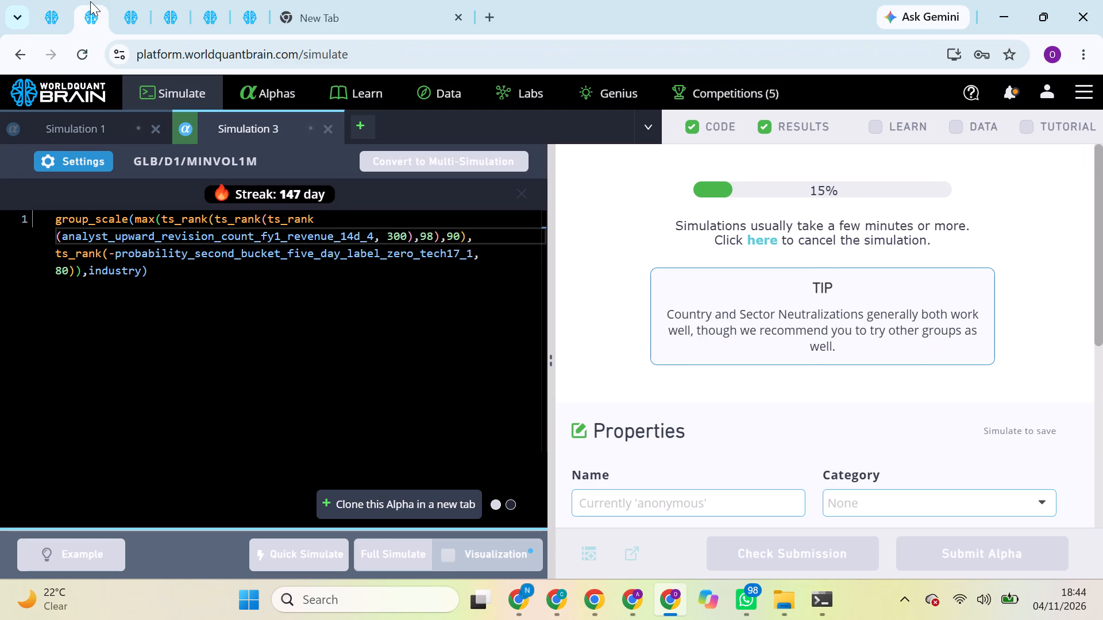
{"action": "left_click", "coordinate": [124, 0]}
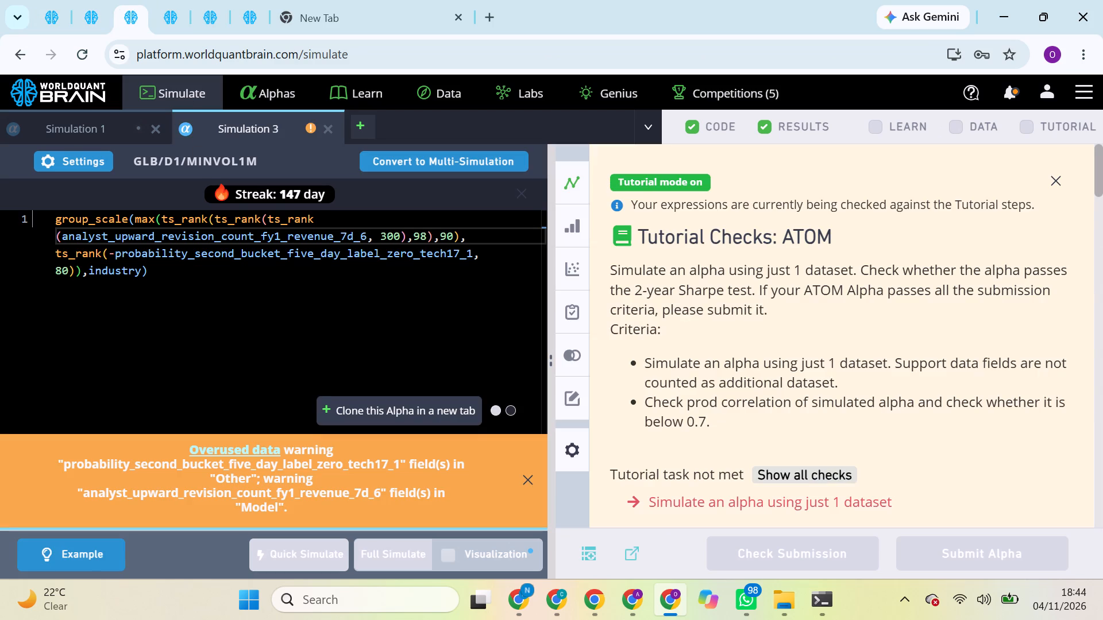
{"action": "double_click", "coordinate": [219, 230]}
{"action": "key", "text": "ctrl+v"}
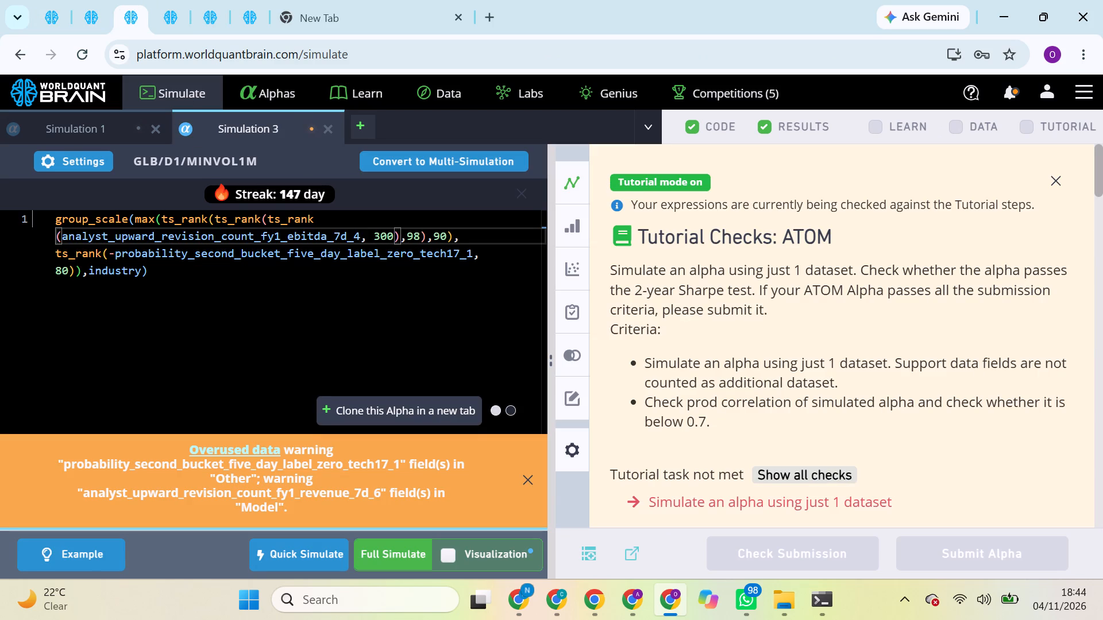
{"action": "left_click", "coordinate": [387, 552]}
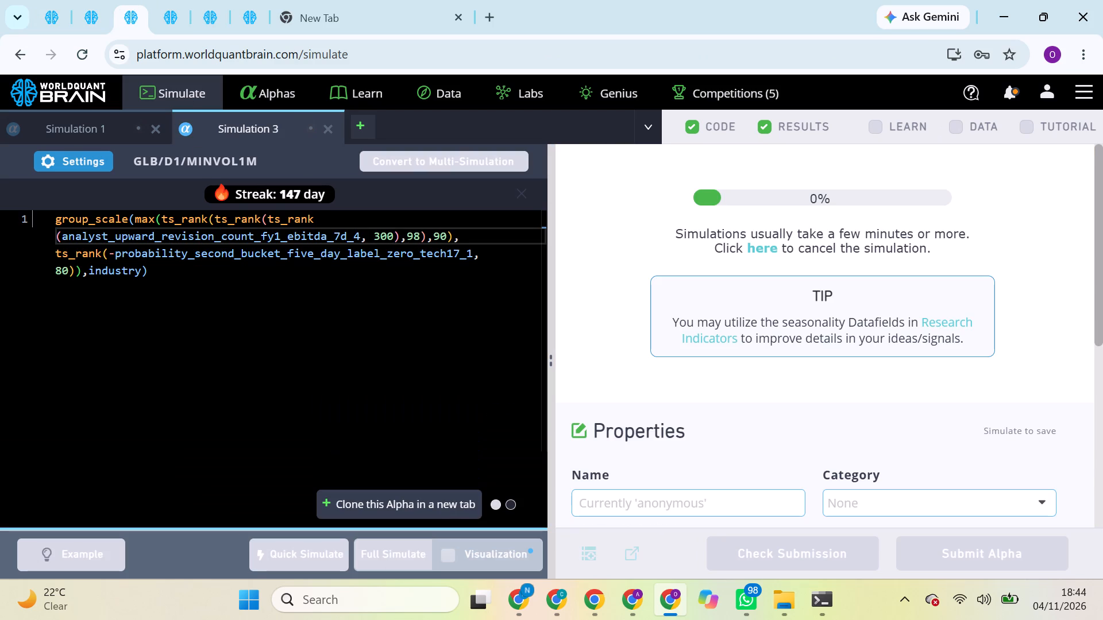
Copy analyst_upward_revision_count_fy1_revenue_14d_7 from the dataset list into the fy1_revenue_7d_4 GLB alpha as its first field and start a full simulation.
{"action": "left_click", "coordinate": [150, 0]}
{"action": "left_click", "coordinate": [161, 0]}
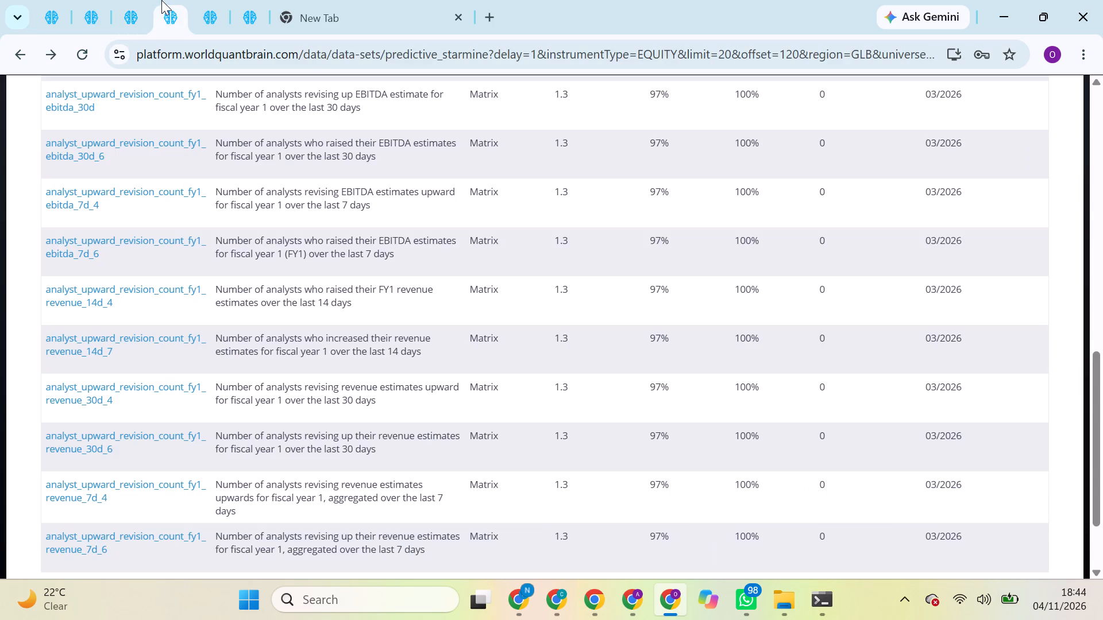
{"action": "left_click", "coordinate": [124, 349]}
{"action": "left_click", "coordinate": [220, 0]}
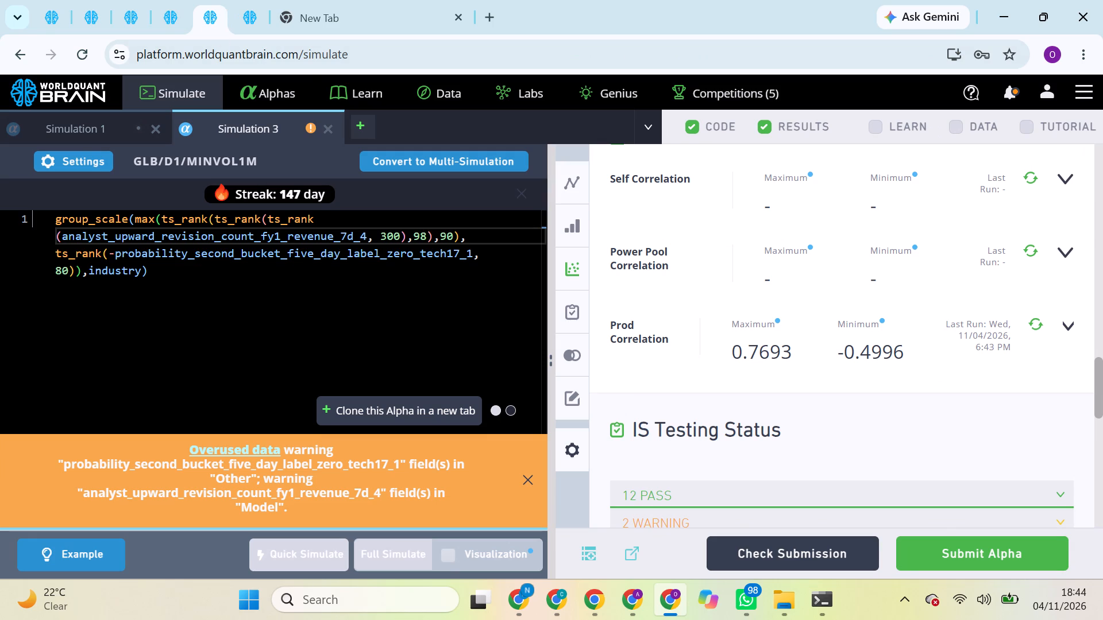
{"action": "left_click", "coordinate": [327, 232]}
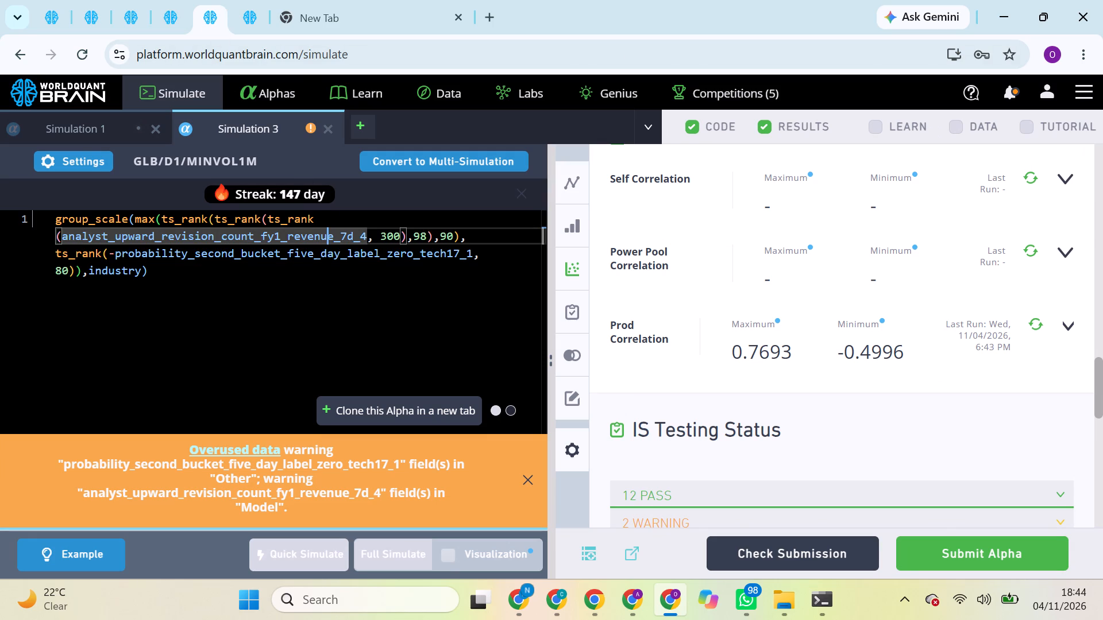
{"action": "triple_click", "coordinate": [327, 232]}
{"action": "double_click", "coordinate": [327, 232]}
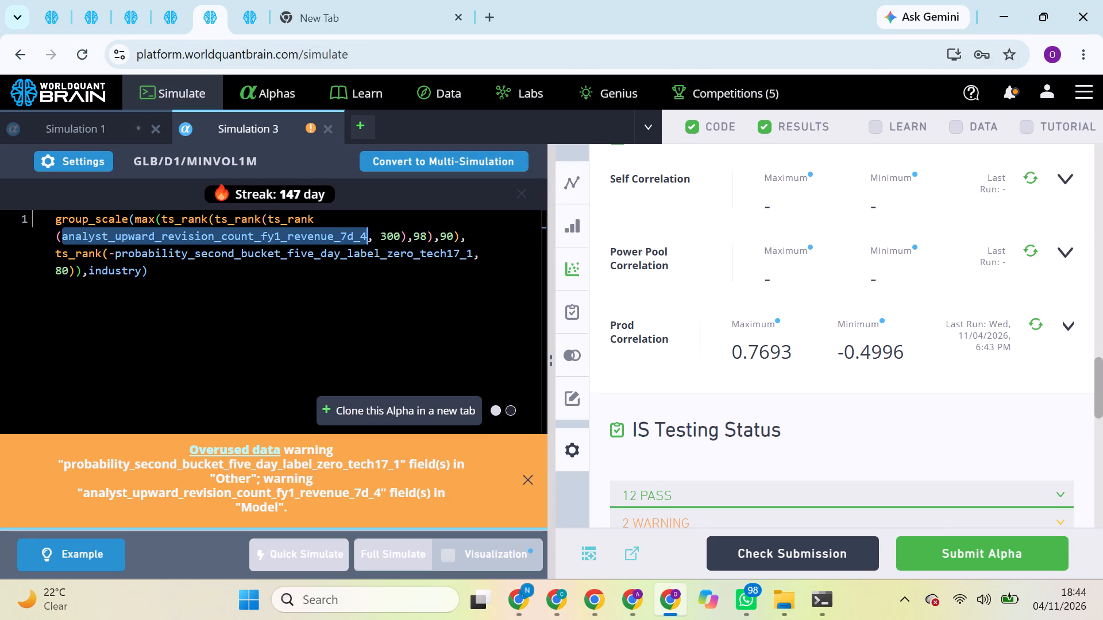
{"action": "key", "text": "ctrl+v"}
{"action": "left_click", "coordinate": [327, 232]}
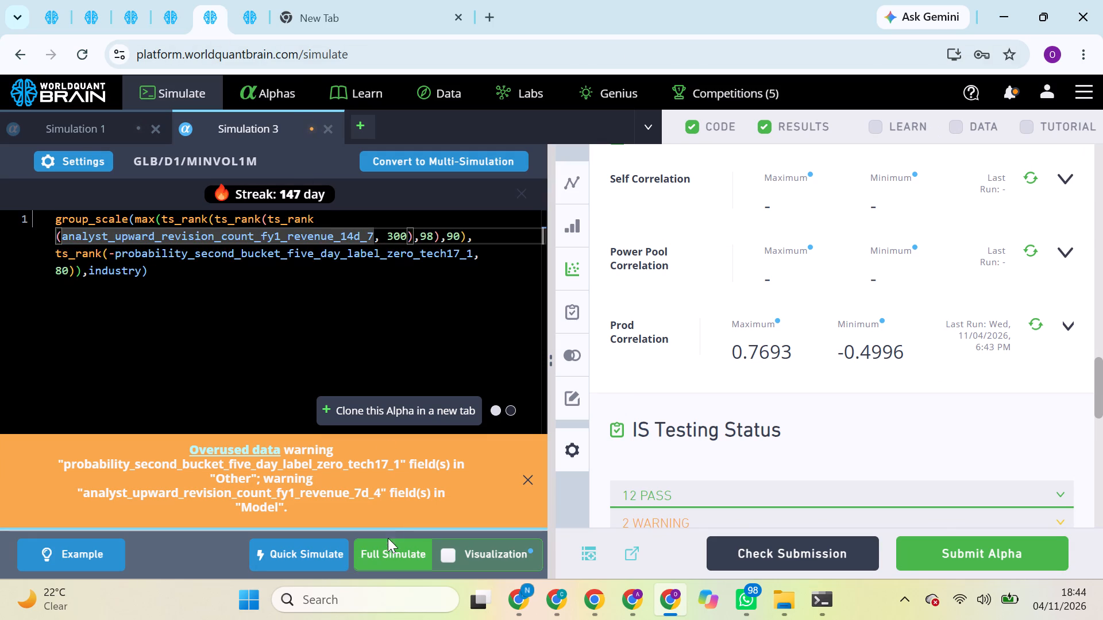
{"action": "left_click", "coordinate": [391, 556]}
Check the progress of the running GLB alpha simulations.
{"action": "left_click", "coordinate": [237, 15]}
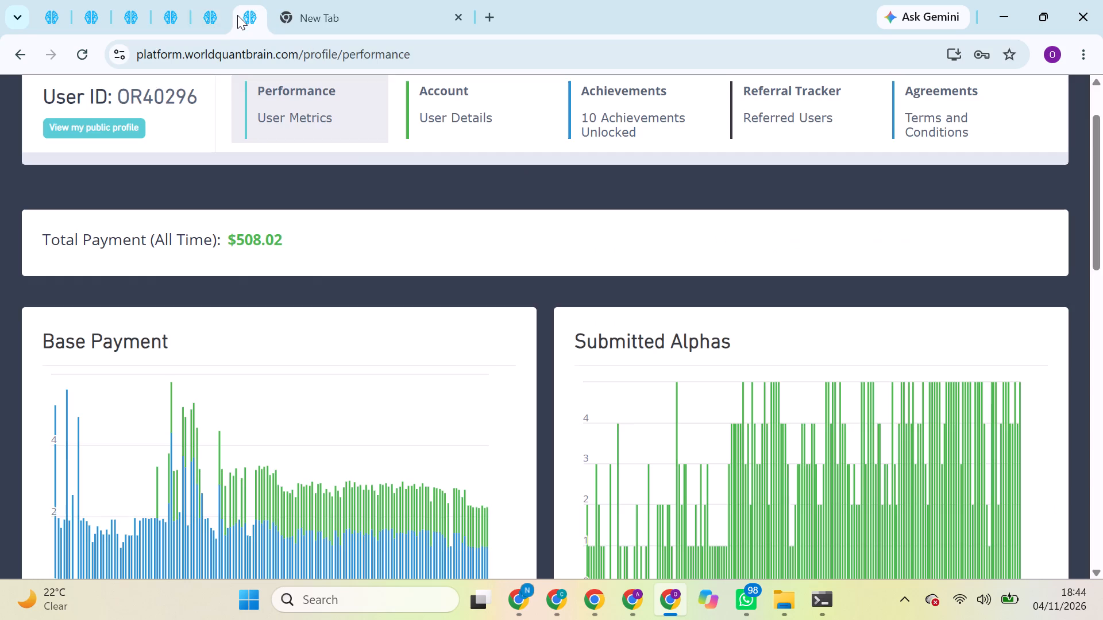
{"action": "left_click", "coordinate": [212, 2]}
{"action": "left_click", "coordinate": [186, 5]}
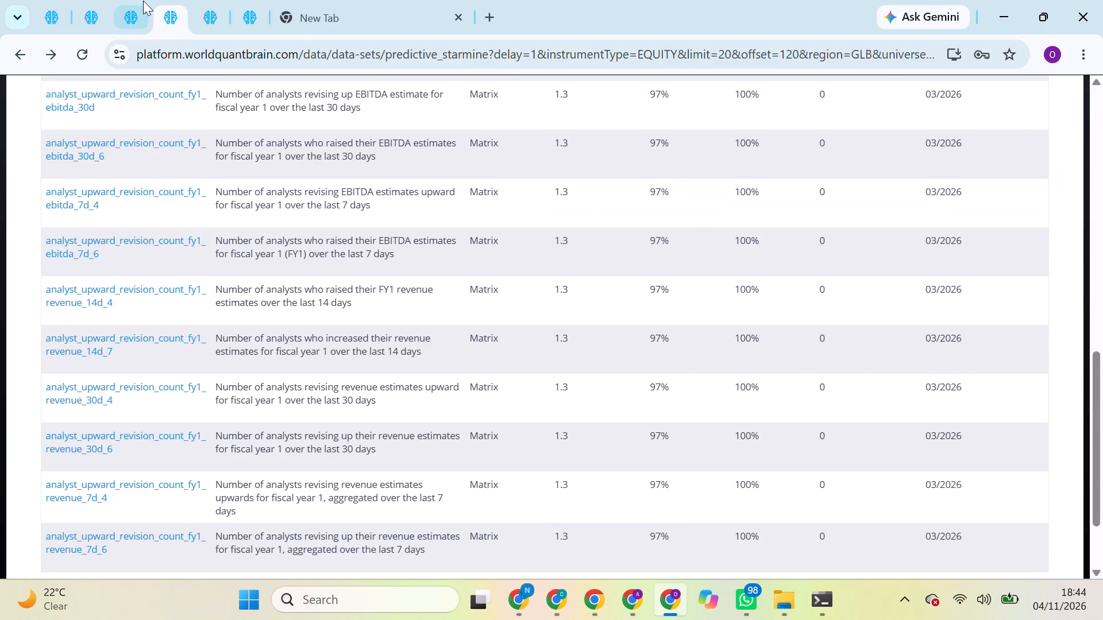
{"action": "left_click", "coordinate": [143, 1]}
{"action": "left_click", "coordinate": [172, 2]}
{"action": "left_click", "coordinate": [194, 1]}
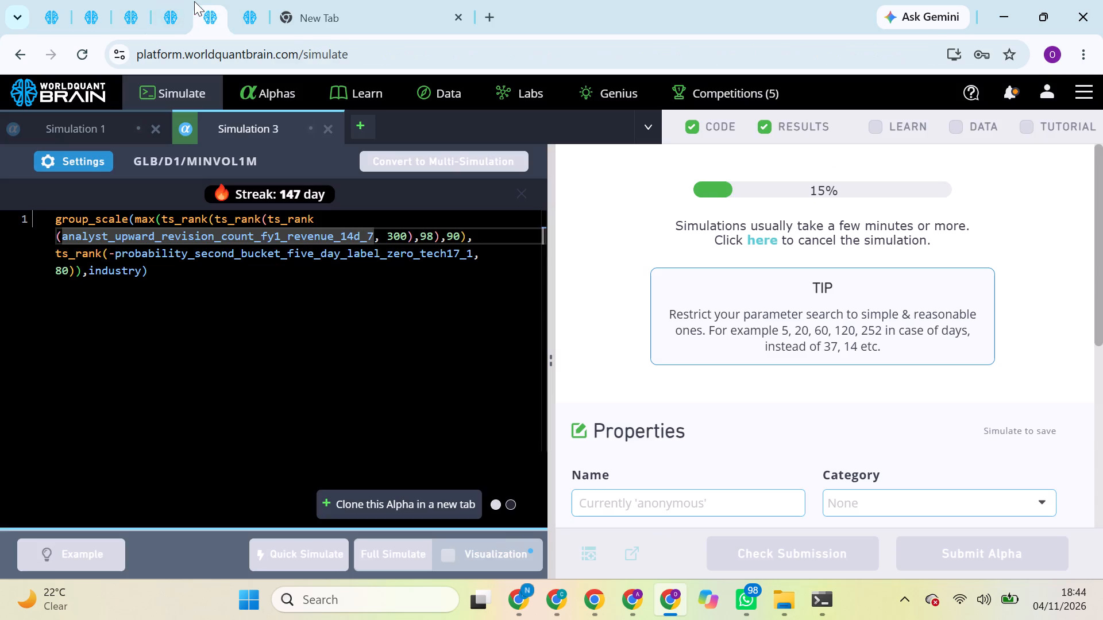
Recheck the progress of the running GLB alpha simulations, looking in on the dataset field list and the profile's performance page.
{"action": "double_click", "coordinate": [155, 0]}
{"action": "left_click_drag", "start_coordinate": [140, 3], "coordinate": [106, 3]}
{"action": "left_click", "coordinate": [42, 0]}
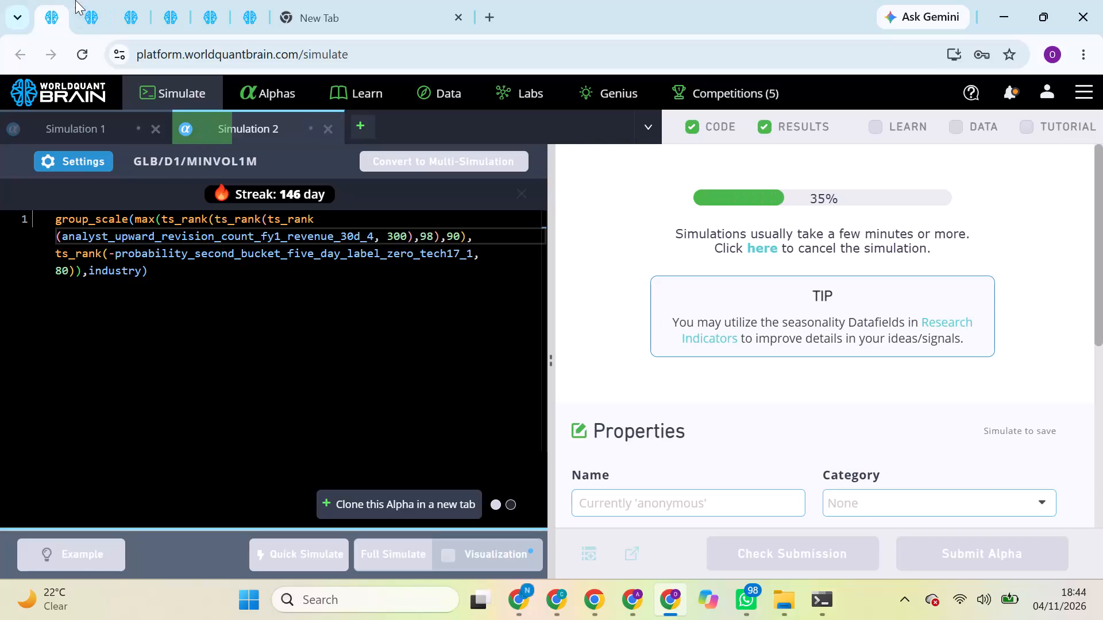
{"action": "left_click", "coordinate": [75, 0]}
{"action": "left_click", "coordinate": [130, 5]}
{"action": "left_click", "coordinate": [160, 0]}
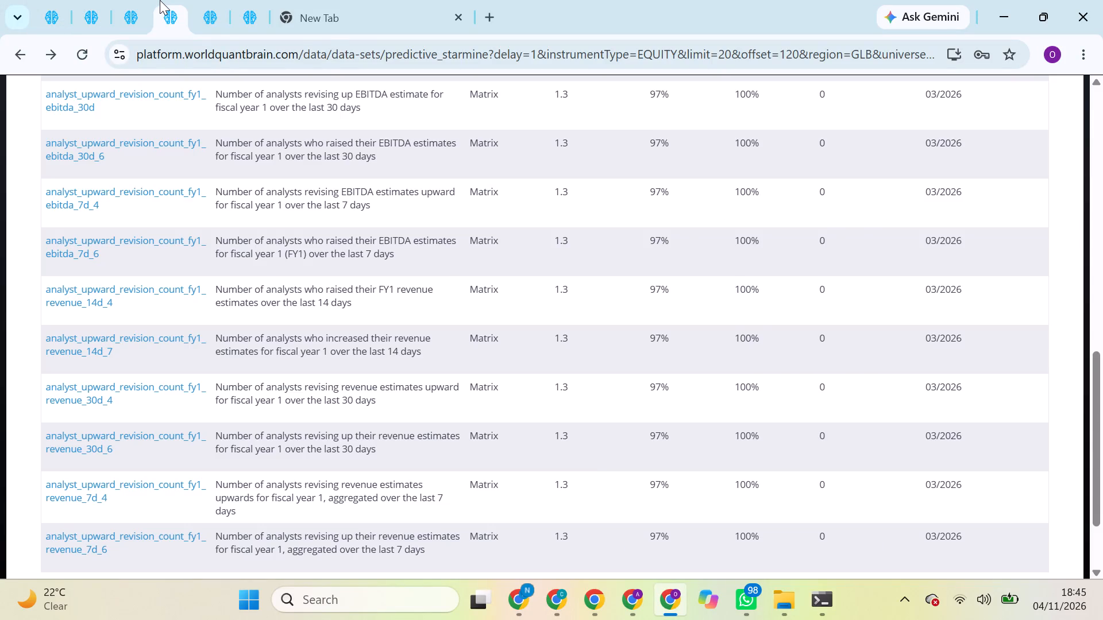
{"action": "left_click", "coordinate": [229, 1]}
{"action": "left_click", "coordinate": [265, 6]}
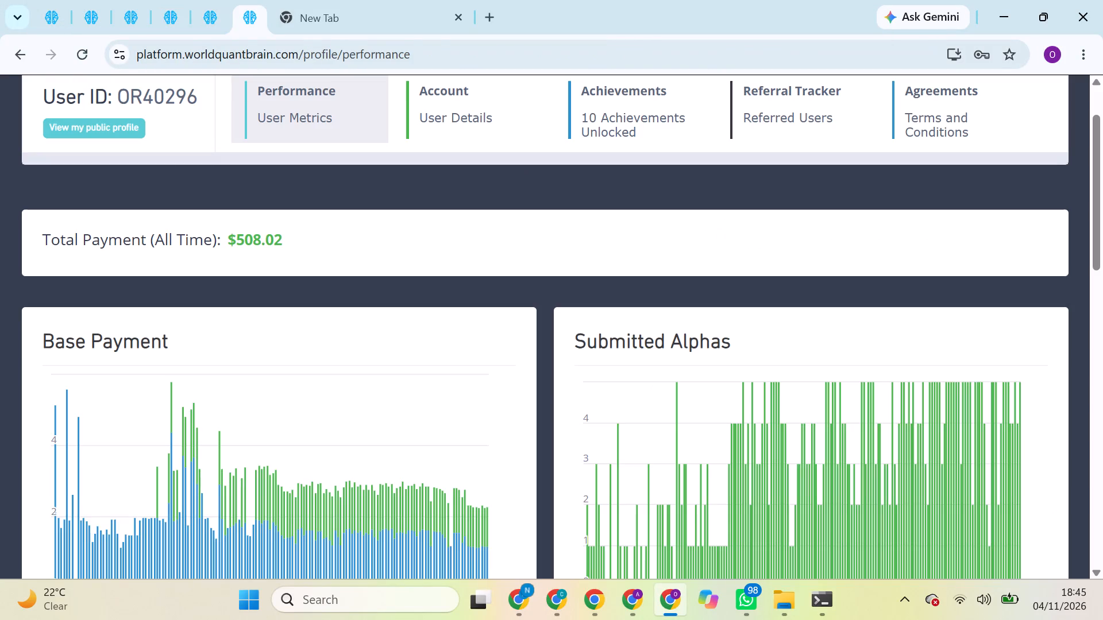
{"action": "left_click", "coordinate": [215, 5]}
{"action": "left_click", "coordinate": [164, 8]}
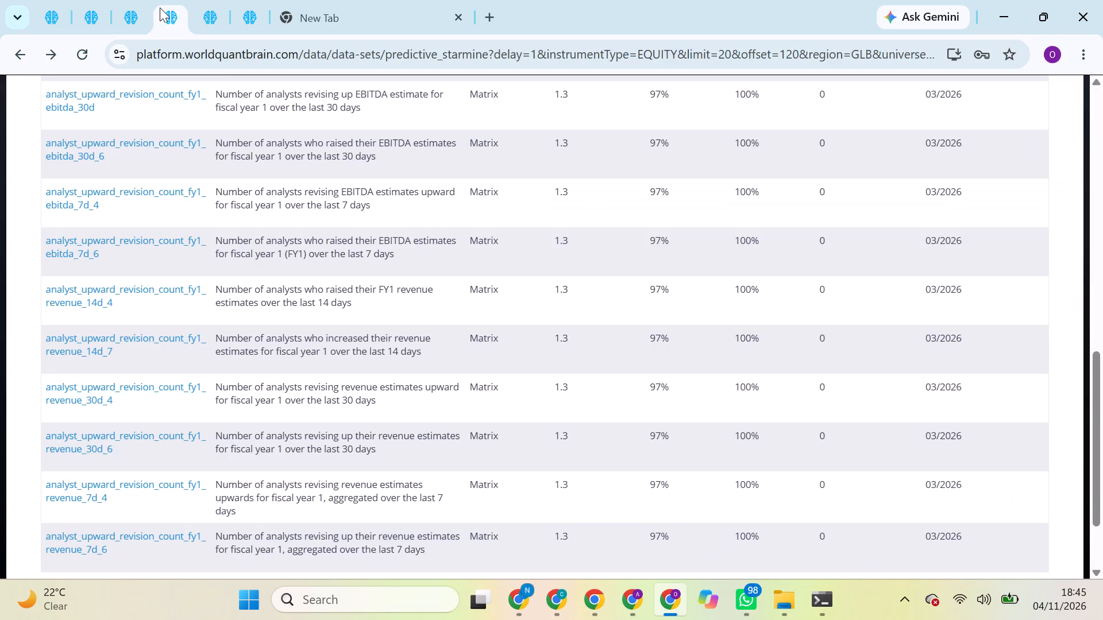
{"action": "left_click", "coordinate": [152, 7]}
{"action": "left_click", "coordinate": [149, 7]}
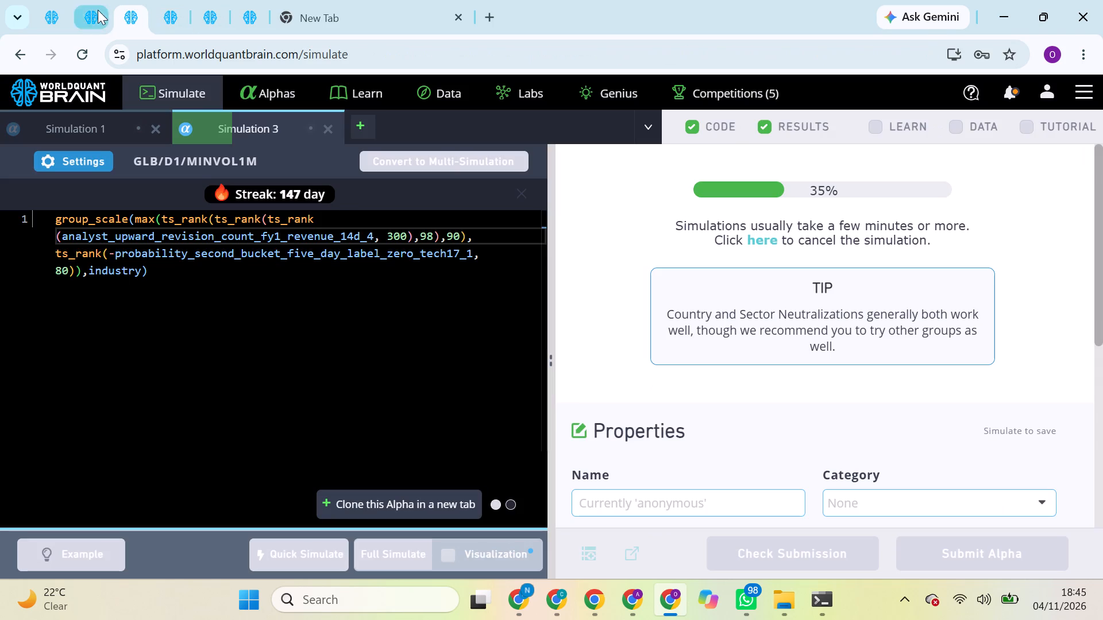
{"action": "left_click", "coordinate": [98, 10]}
{"action": "left_click", "coordinate": [66, 14]}
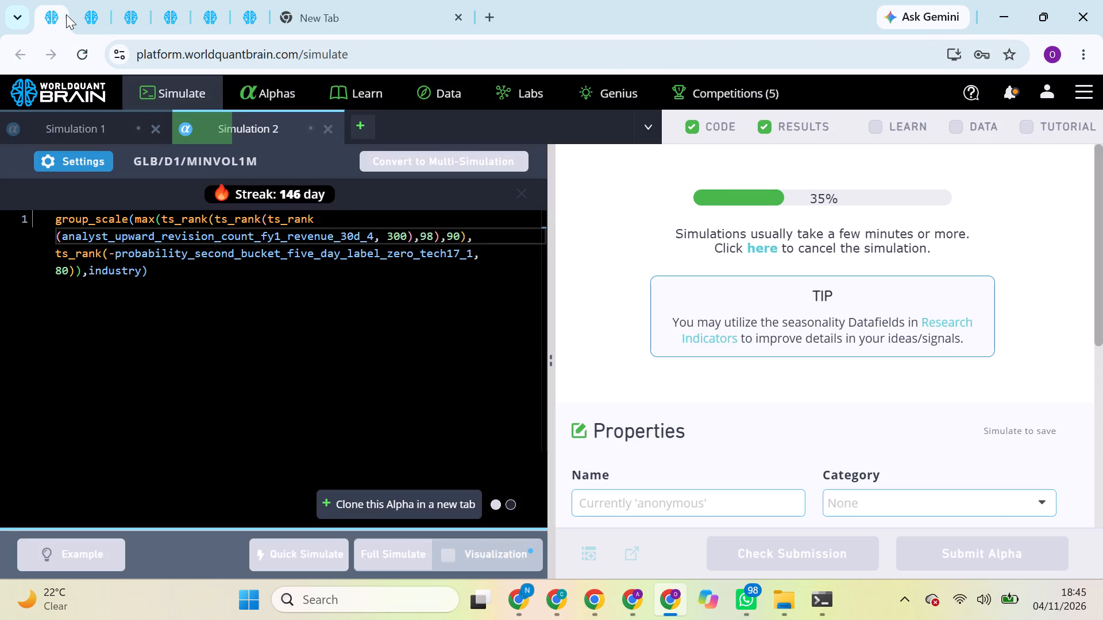
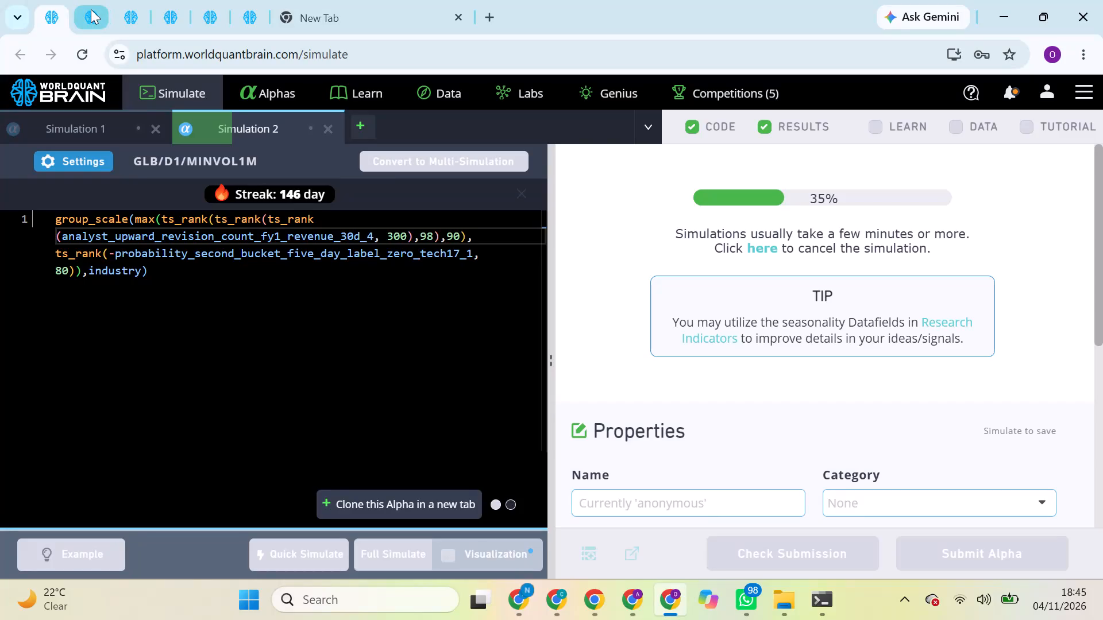
Check the progress of the running GLB alpha simulations across the open pages.
{"action": "left_click", "coordinate": [117, 1]}
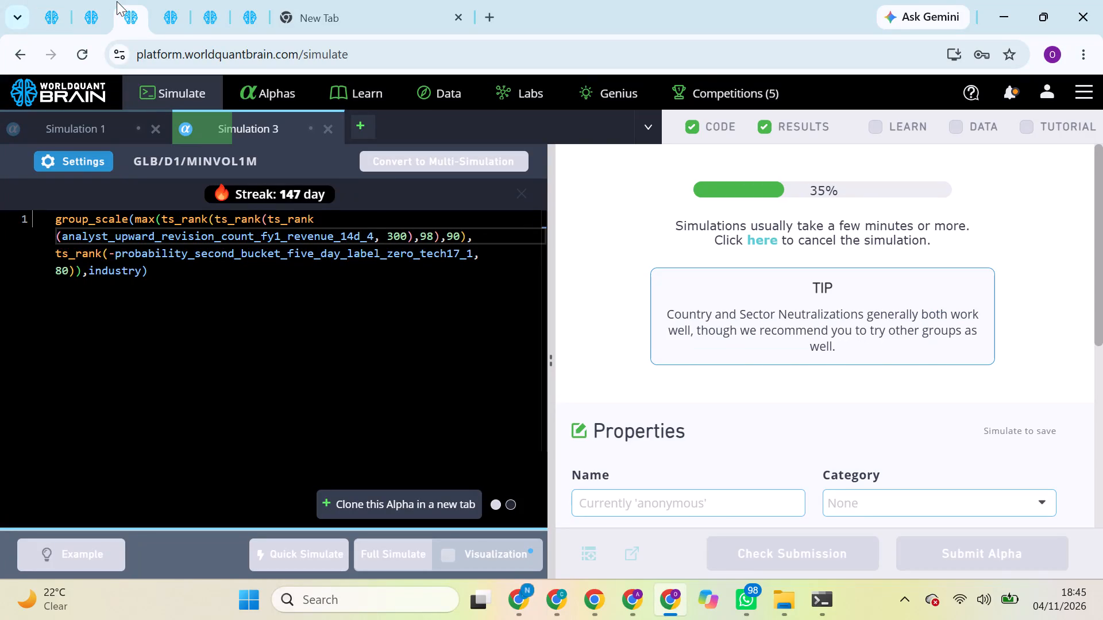
{"action": "left_click", "coordinate": [166, 2]}
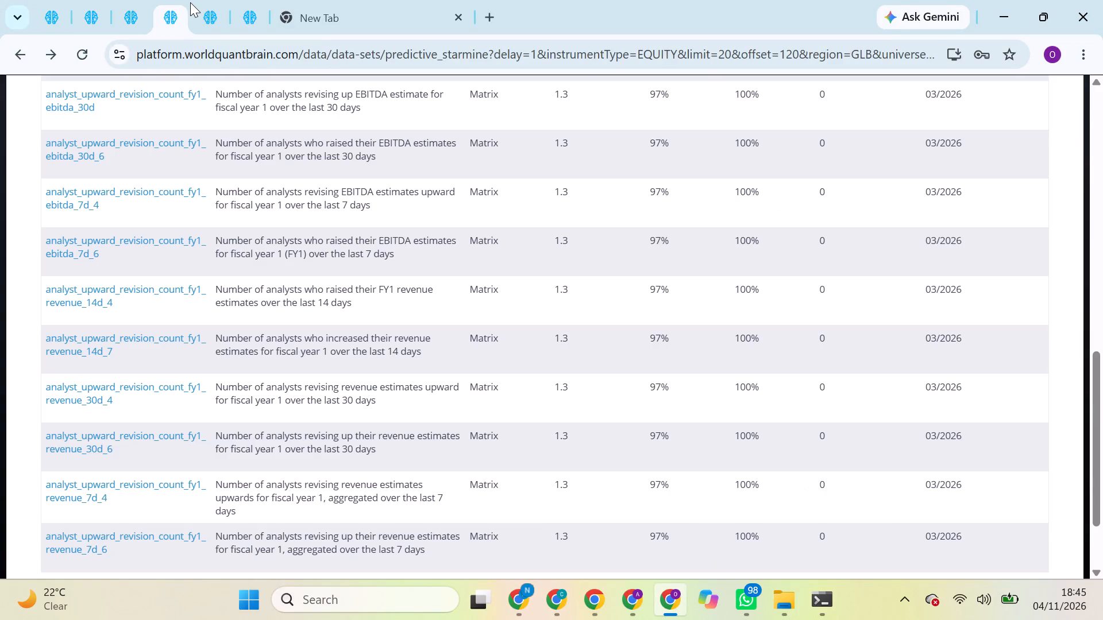
{"action": "left_click", "coordinate": [190, 2]}
{"action": "left_click", "coordinate": [204, 4]}
{"action": "left_click_drag", "start_coordinate": [204, 4], "coordinate": [198, 7]}
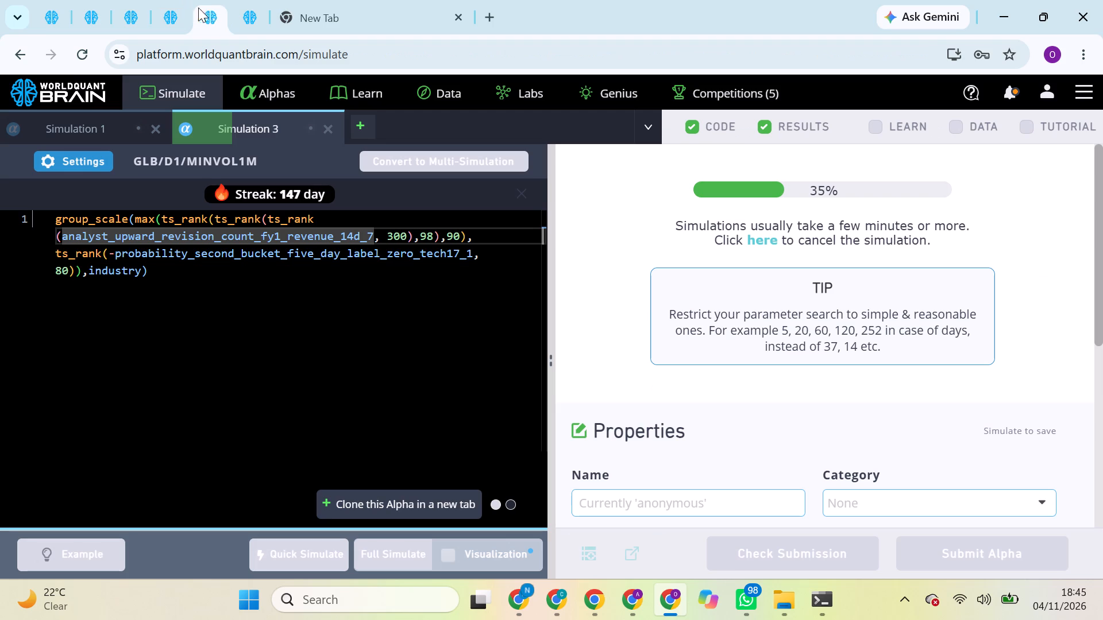
{"action": "left_click_drag", "start_coordinate": [198, 7], "coordinate": [179, 13]}
{"action": "left_click", "coordinate": [179, 13]}
{"action": "left_click", "coordinate": [144, 1]}
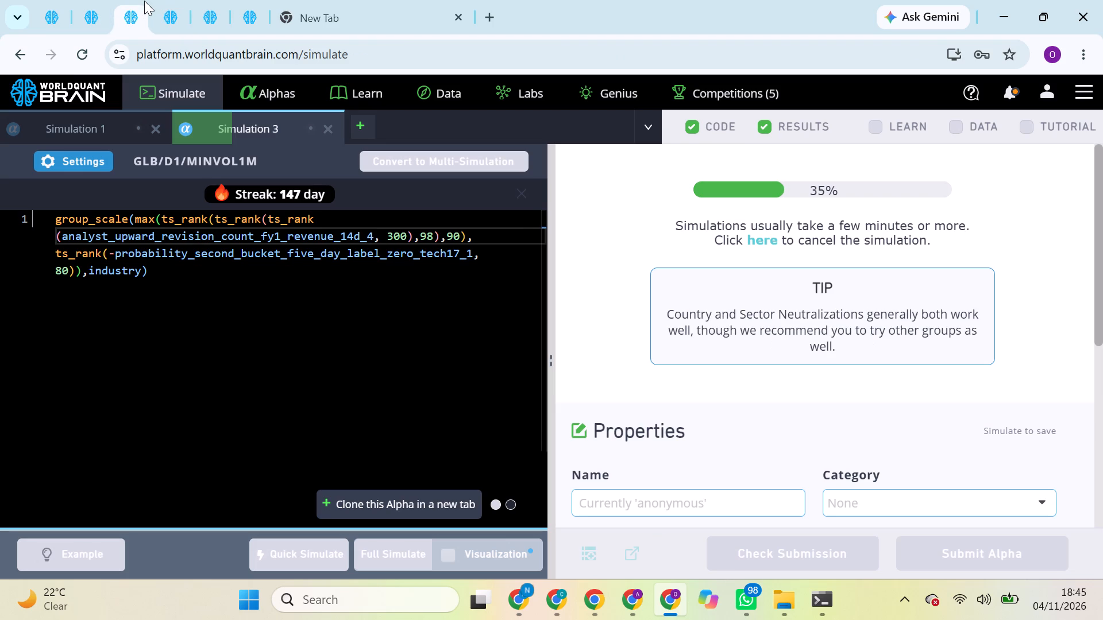
{"action": "left_click", "coordinate": [110, 1]}
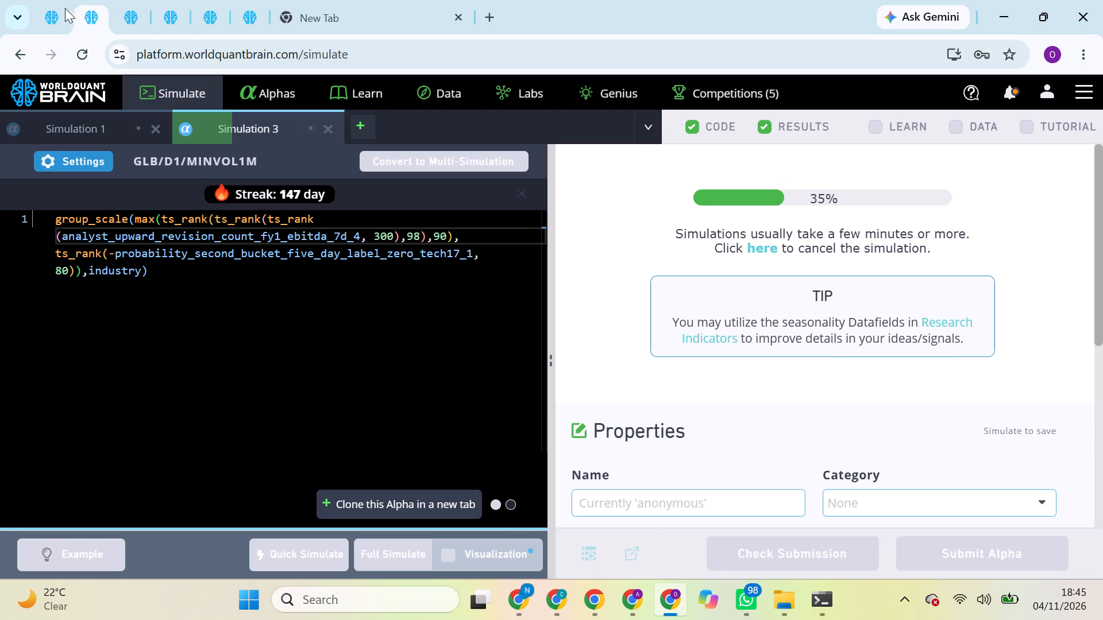
{"action": "left_click", "coordinate": [54, 7]}
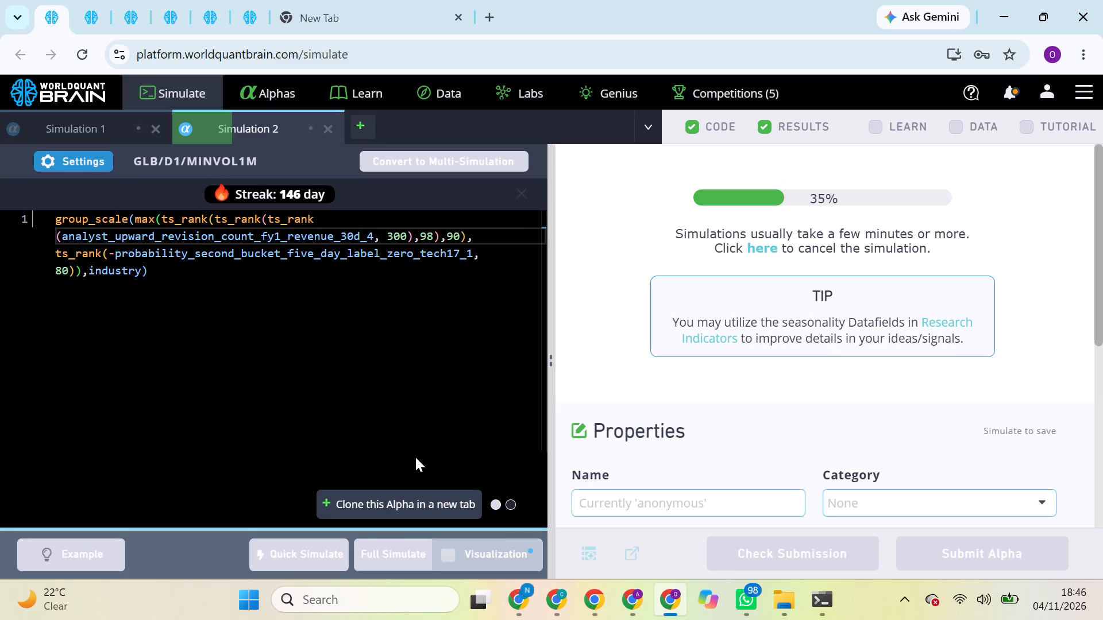
In the N profile's window, review the long_count super alpha's results without the tutorial checks and run its production correlation check.
{"action": "left_click", "coordinate": [532, 595]}
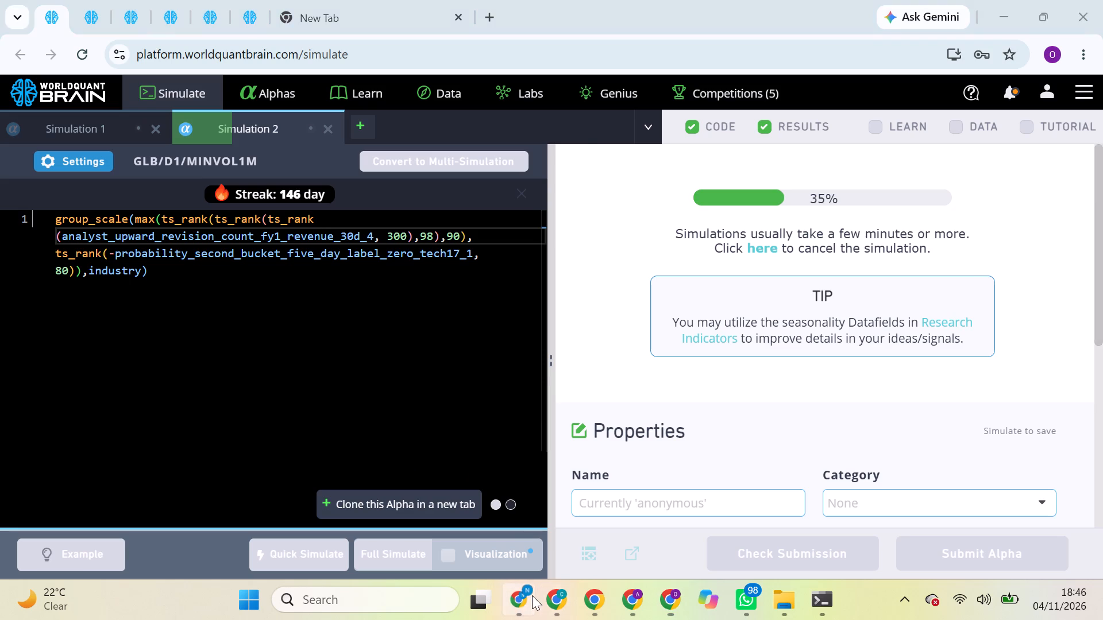
{"action": "left_click", "coordinate": [81, 0]}
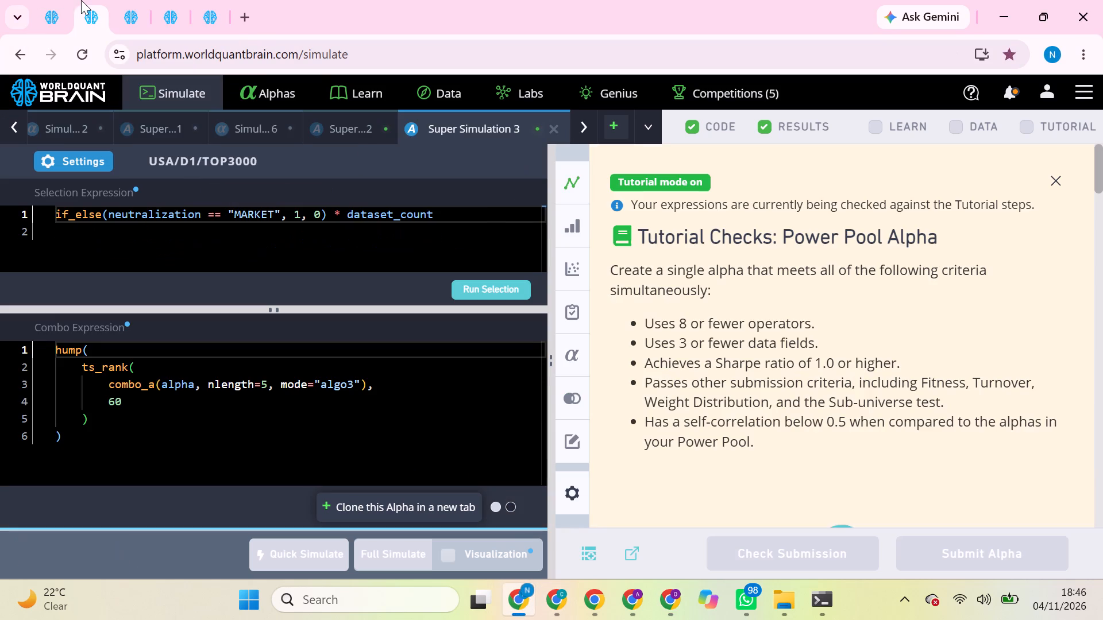
{"action": "left_click", "coordinate": [145, 0]}
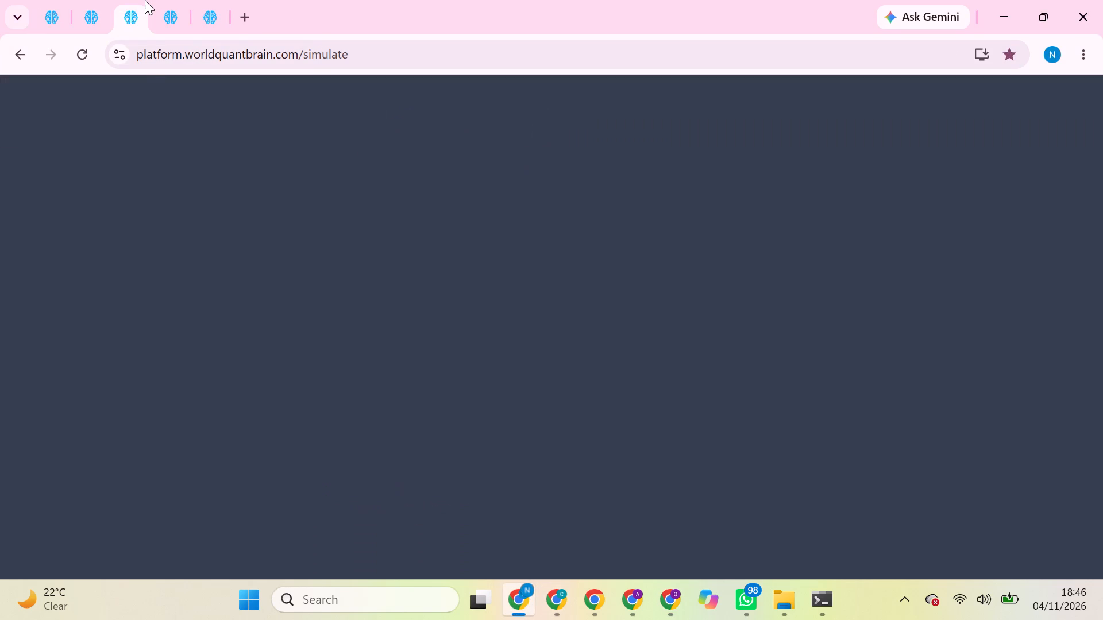
{"action": "left_click_drag", "start_coordinate": [972, 282], "coordinate": [975, 275]}
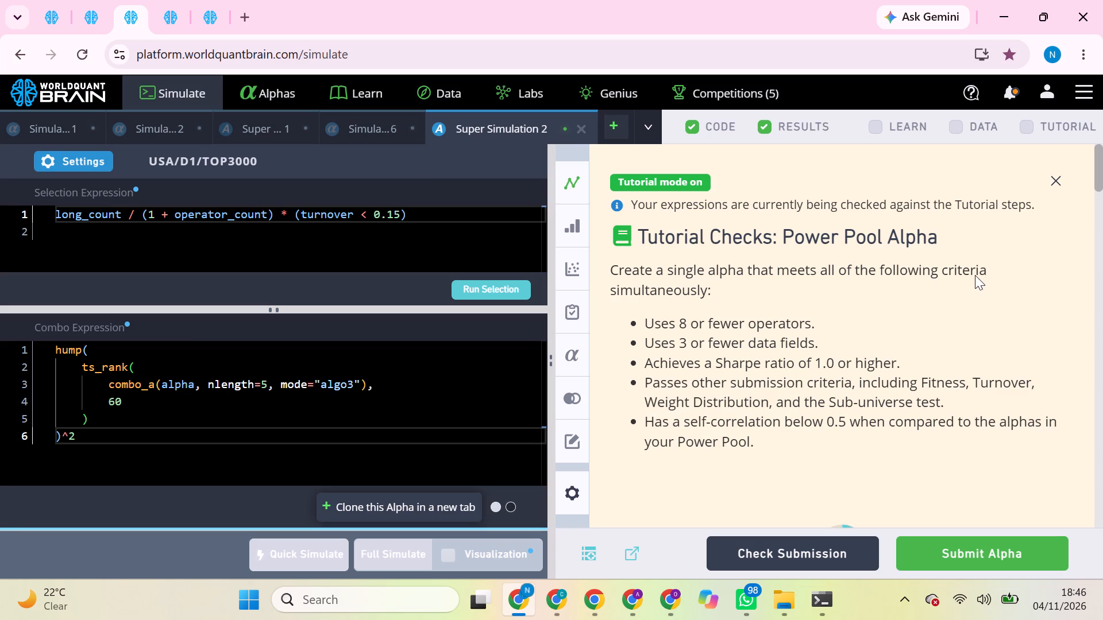
{"action": "left_click_drag", "start_coordinate": [975, 275], "coordinate": [965, 186]}
{"action": "left_click", "coordinate": [1056, 178]}
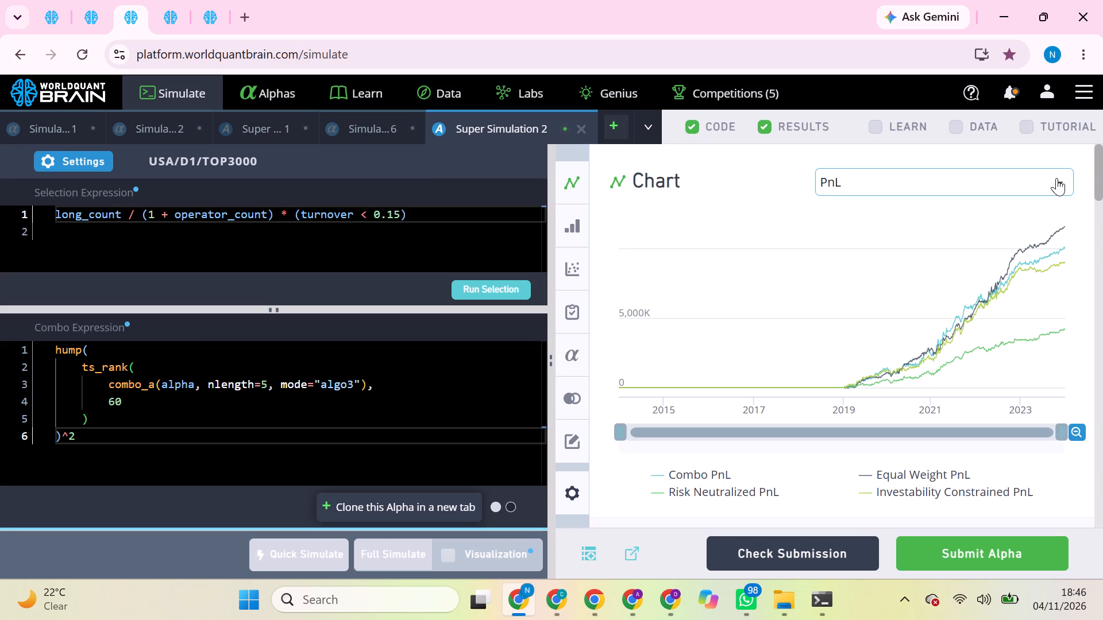
{"action": "scroll", "coordinate": [1056, 178], "scroll_direction": "down", "scroll_amount": 1}
{"action": "scroll", "coordinate": [949, 354], "scroll_direction": "down", "scroll_amount": 3}
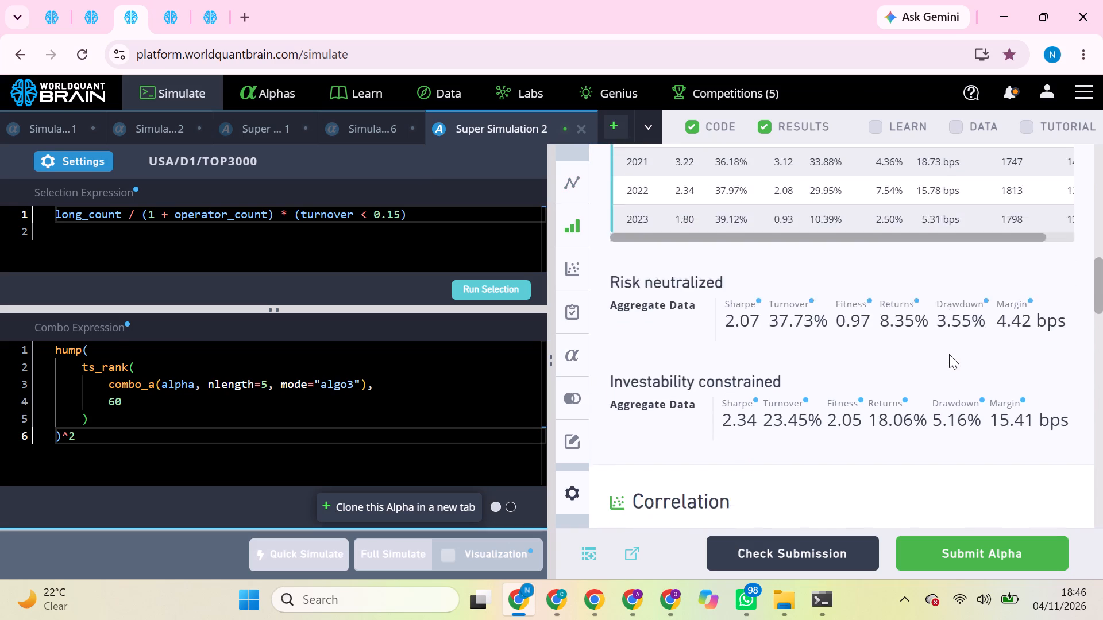
{"action": "scroll", "coordinate": [949, 354], "scroll_direction": "down", "scroll_amount": 1}
{"action": "left_click", "coordinate": [1032, 373]}
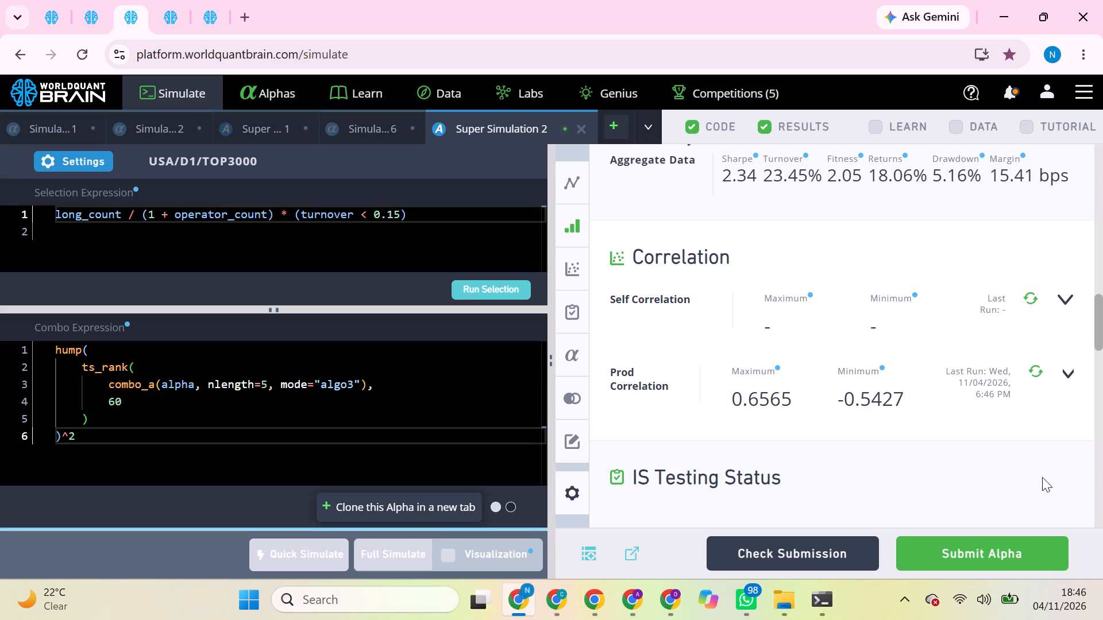
Run the self correlation check for the long_count super alpha and look over its correlation results.
{"action": "scroll", "coordinate": [1048, 483], "scroll_direction": "down", "scroll_amount": 1}
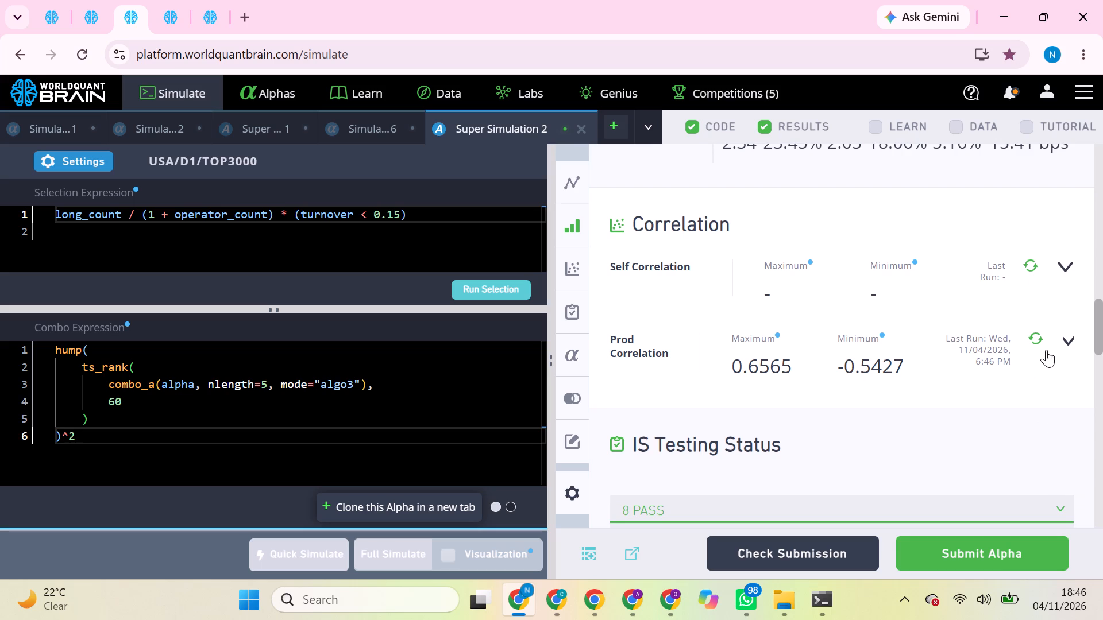
{"action": "left_click", "coordinate": [1027, 269]}
{"action": "double_click", "coordinate": [1027, 269]}
{"action": "scroll", "coordinate": [1027, 392], "scroll_direction": "down", "scroll_amount": 1}
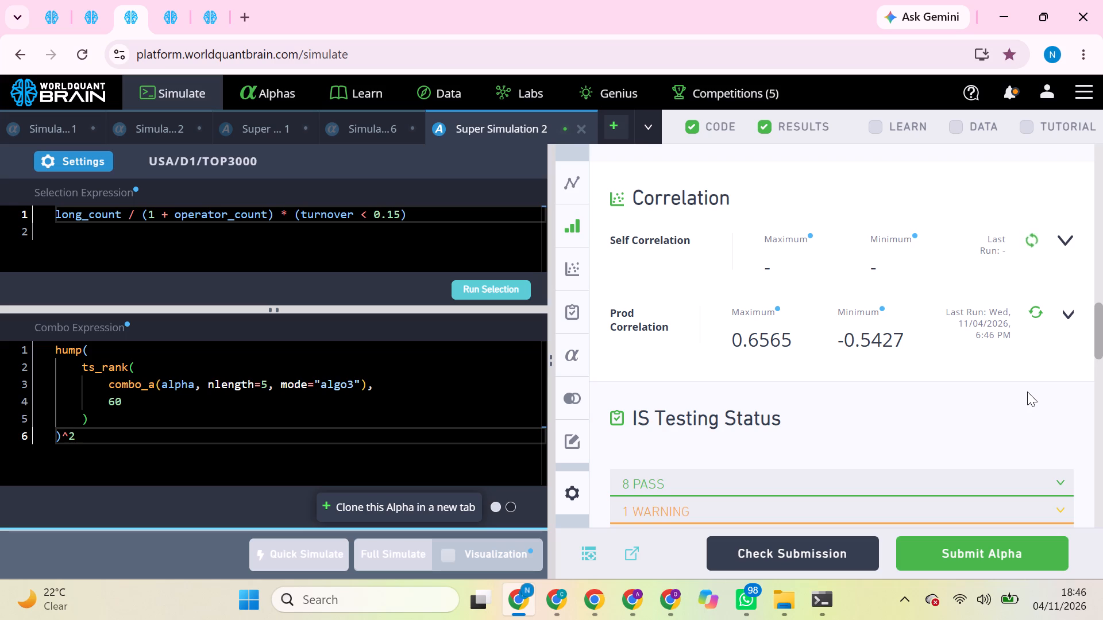
{"action": "scroll", "coordinate": [1027, 392], "scroll_direction": "down", "scroll_amount": 1}
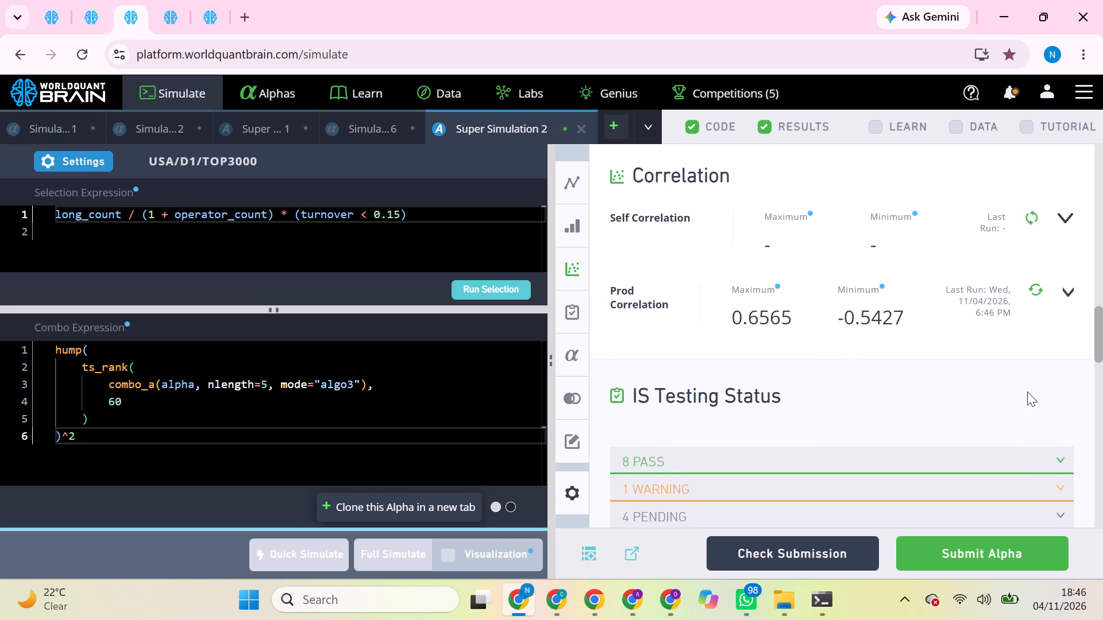
{"action": "scroll", "coordinate": [1027, 392], "scroll_direction": "down", "scroll_amount": 1}
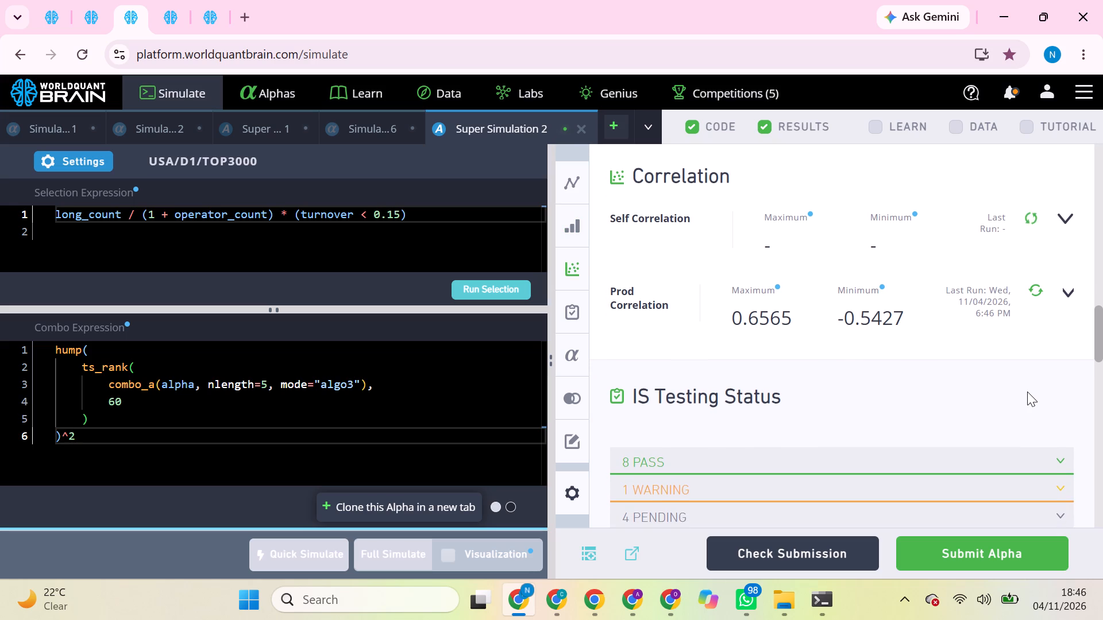
{"action": "scroll", "coordinate": [1027, 392], "scroll_direction": "up", "scroll_amount": 1}
{"action": "triple_click", "coordinate": [939, 346]}
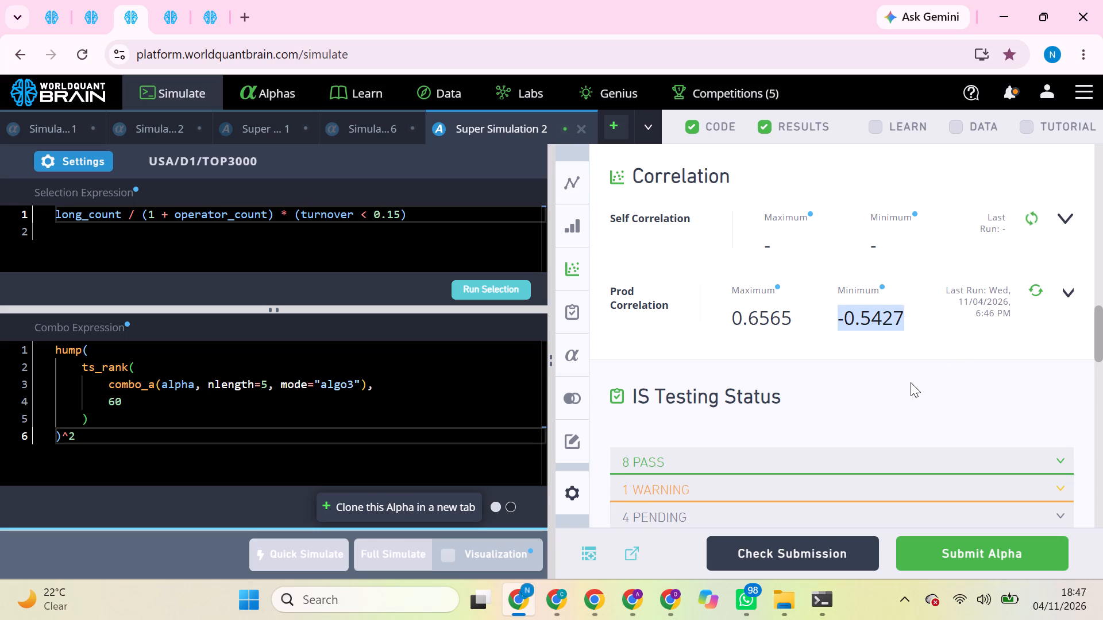
Run the performance comparison for the long_count super alpha.
{"action": "scroll", "coordinate": [932, 421], "scroll_direction": "down", "scroll_amount": 3}
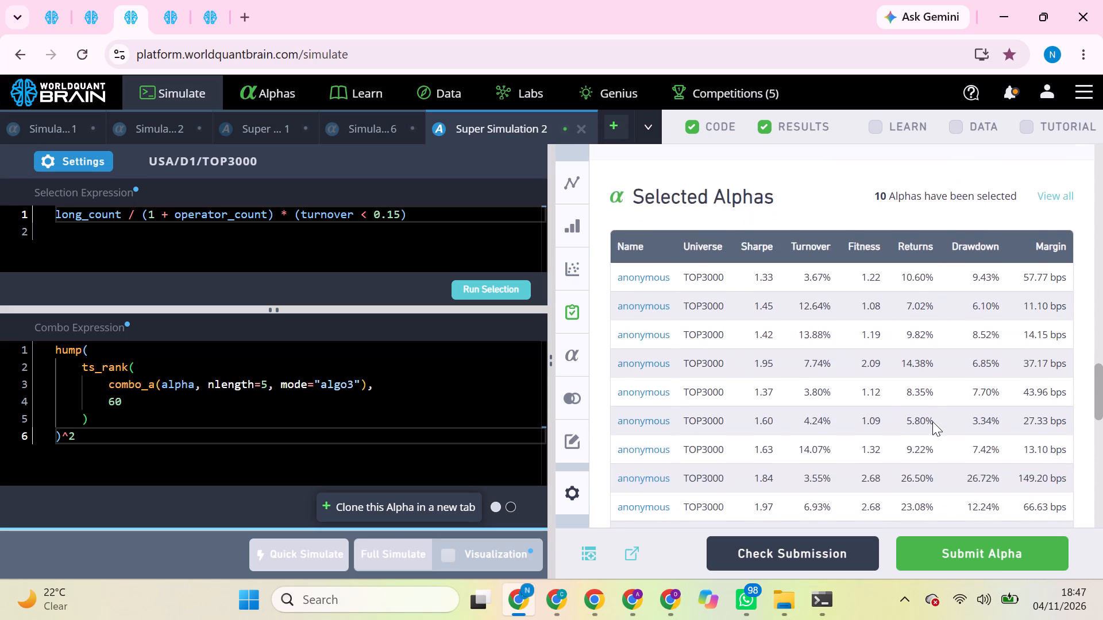
{"action": "scroll", "coordinate": [932, 421], "scroll_direction": "down", "scroll_amount": 2}
{"action": "scroll", "coordinate": [1001, 337], "scroll_direction": "up", "scroll_amount": 2}
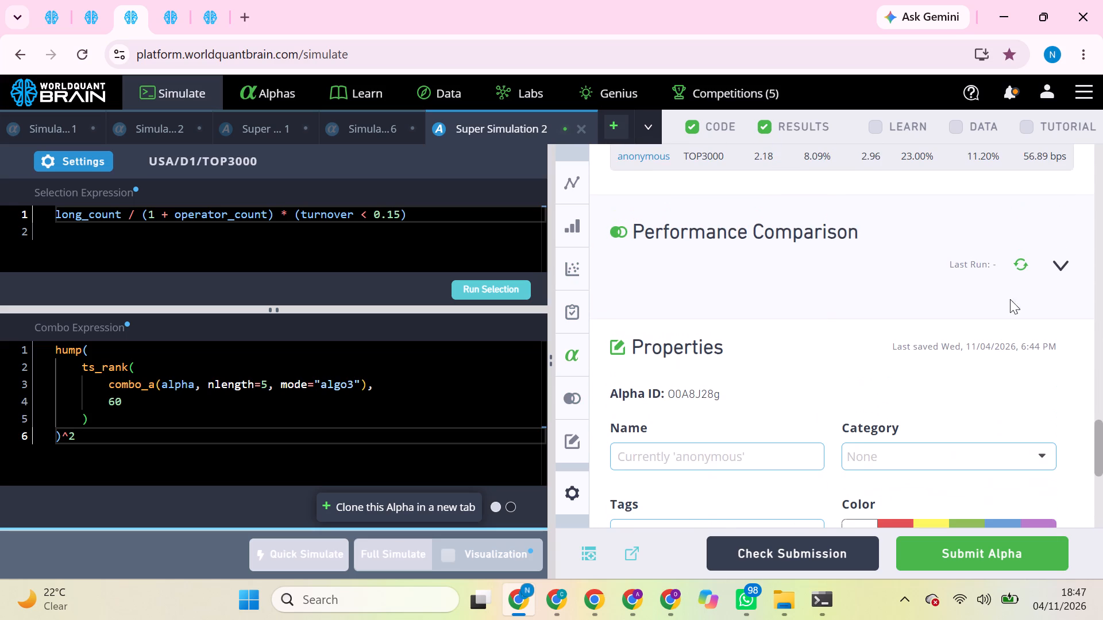
{"action": "left_click", "coordinate": [1058, 263]}
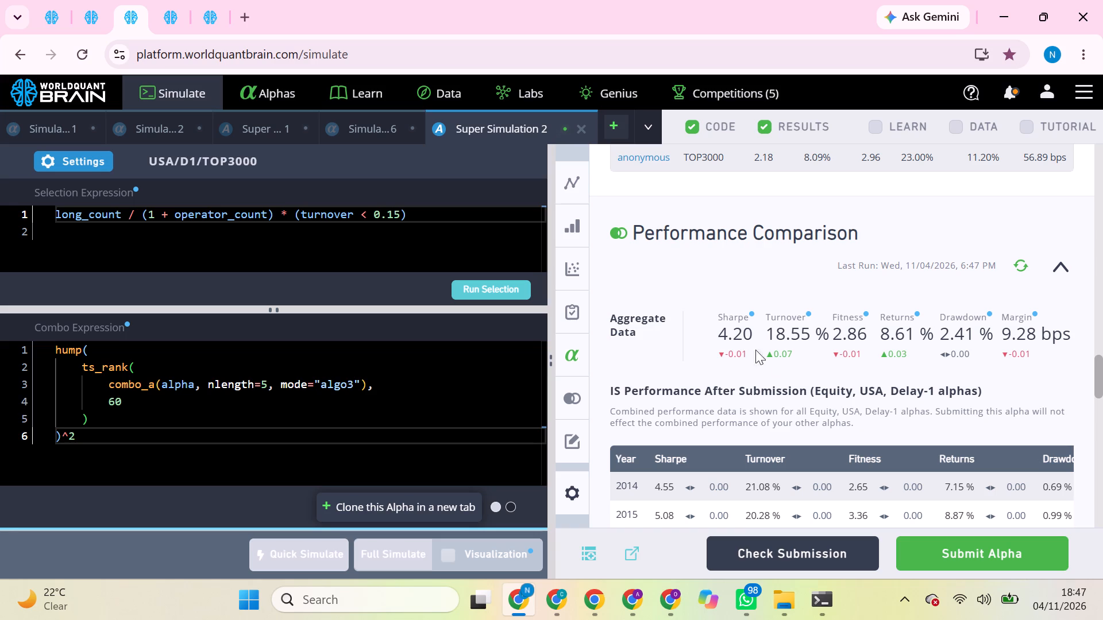
Mark the long_count super alpha with the green color in its properties.
{"action": "scroll", "coordinate": [774, 361], "scroll_direction": "down", "scroll_amount": 3}
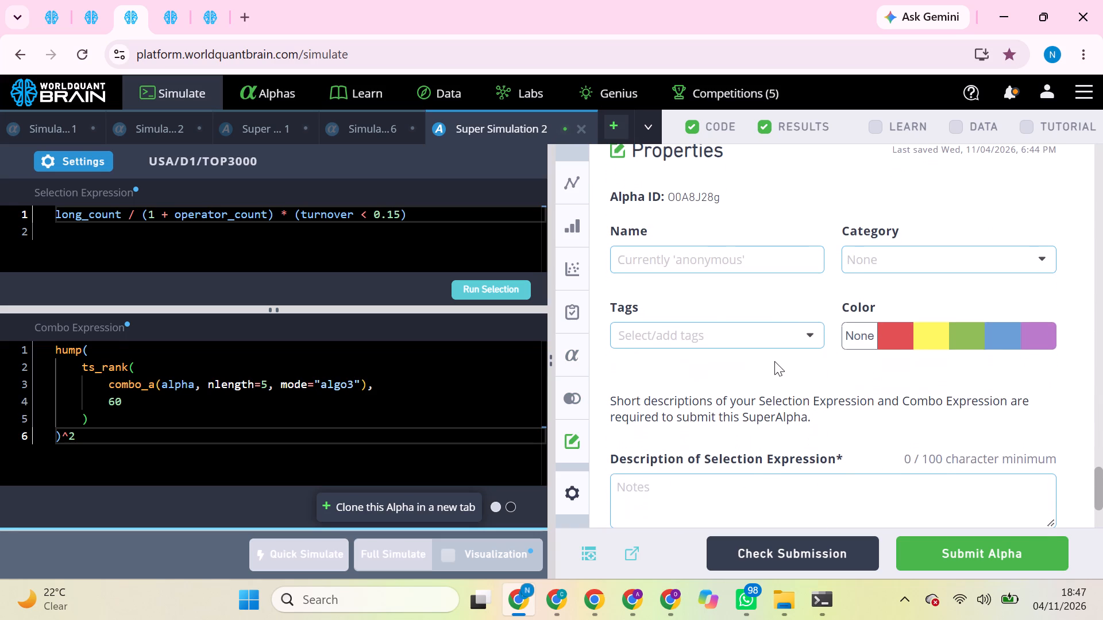
{"action": "left_click", "coordinate": [975, 340]}
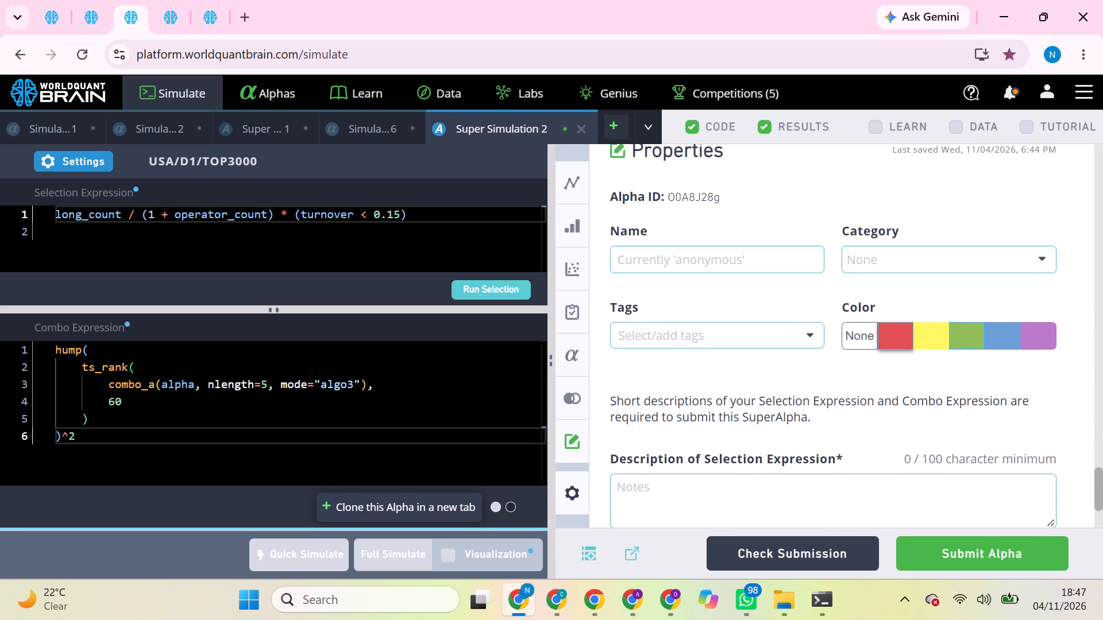
Set the decay to 8 and the truncation to 0.08 in the Super Simulation 2 settings and apply them.
{"action": "left_click", "coordinate": [312, 228]}
{"action": "left_click", "coordinate": [90, 166]}
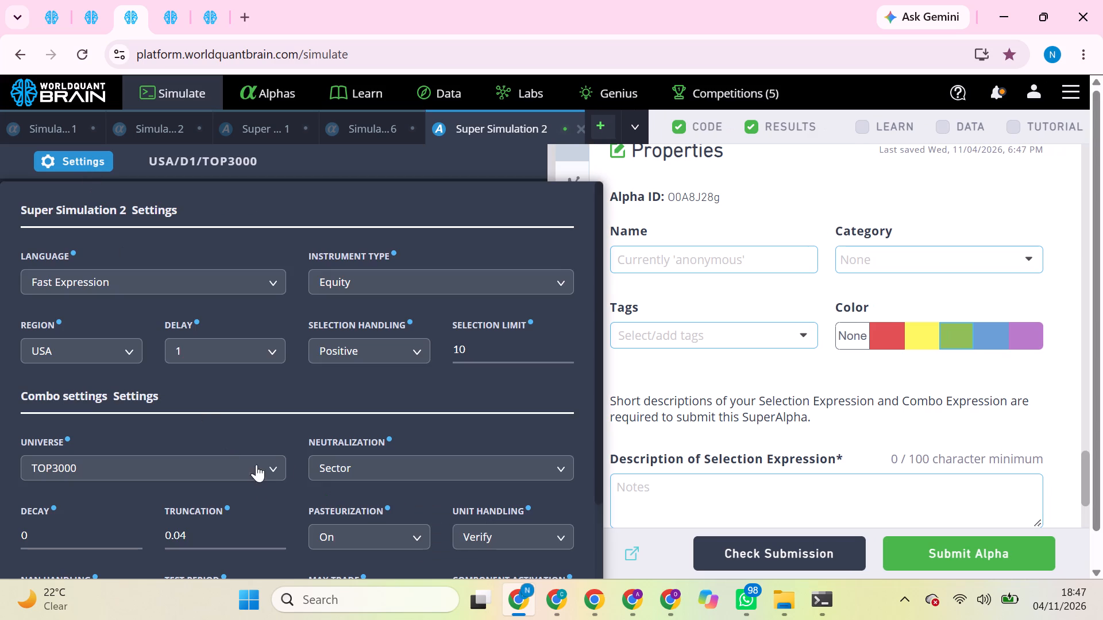
{"action": "left_click", "coordinate": [82, 542]}
{"action": "key", "text": "BackSpace"}
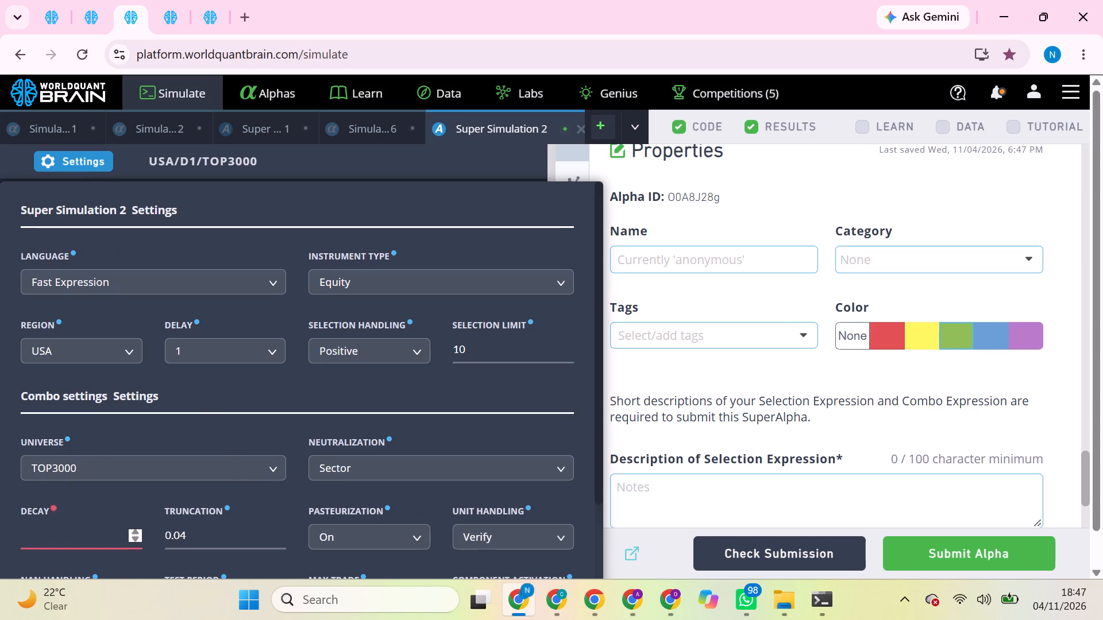
{"action": "type", "text": "14"}
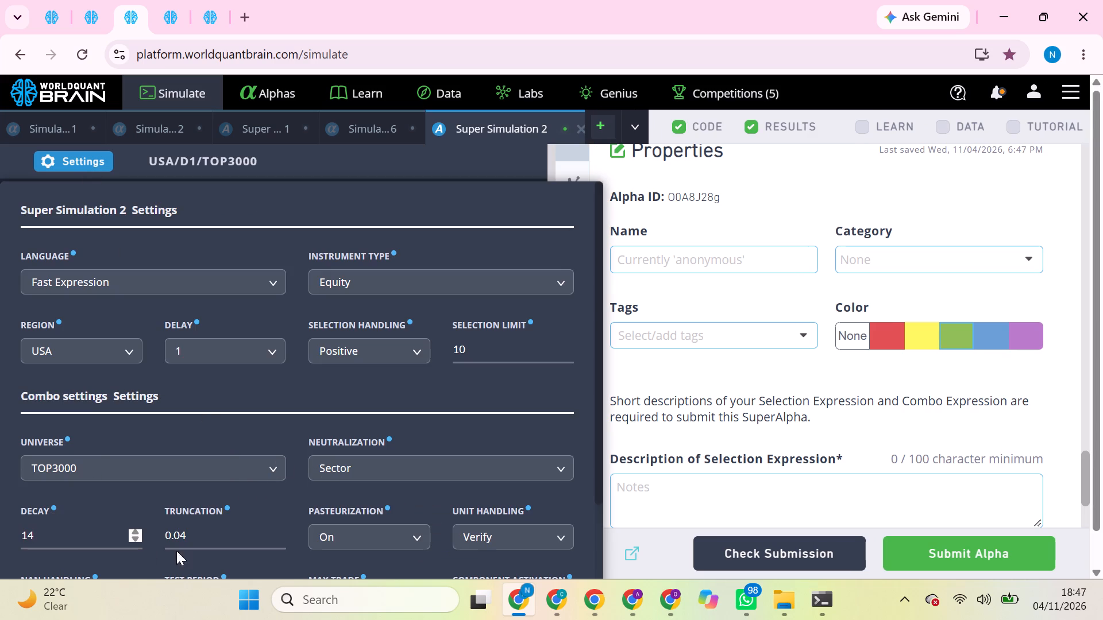
{"action": "key", "text": "BackSpace"}
{"action": "key", "text": "BackSpace"}
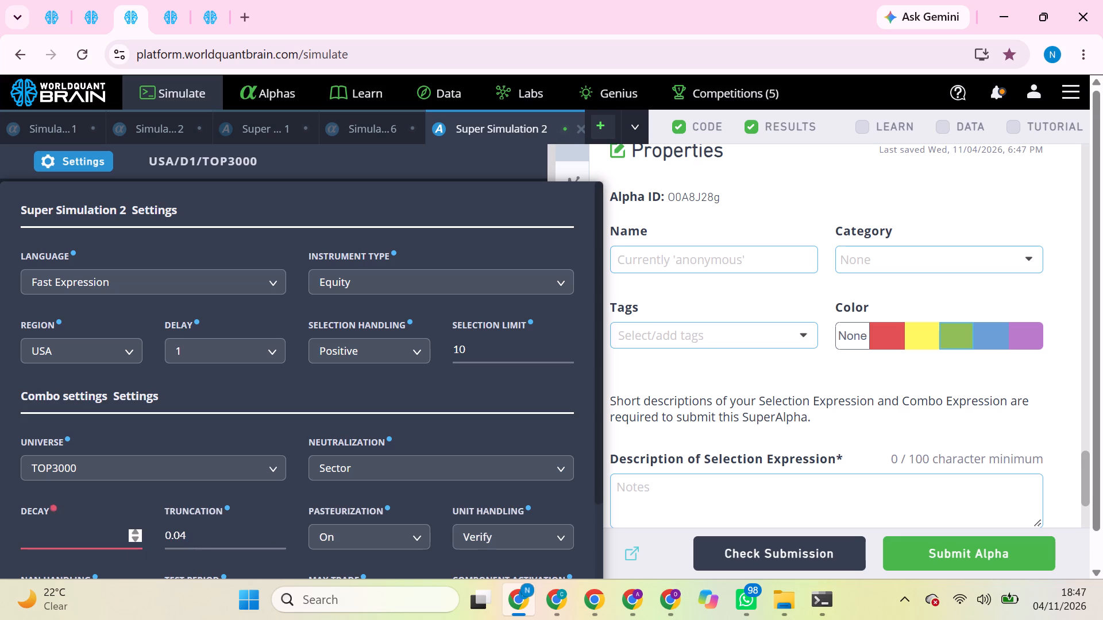
{"action": "key", "text": "8"}
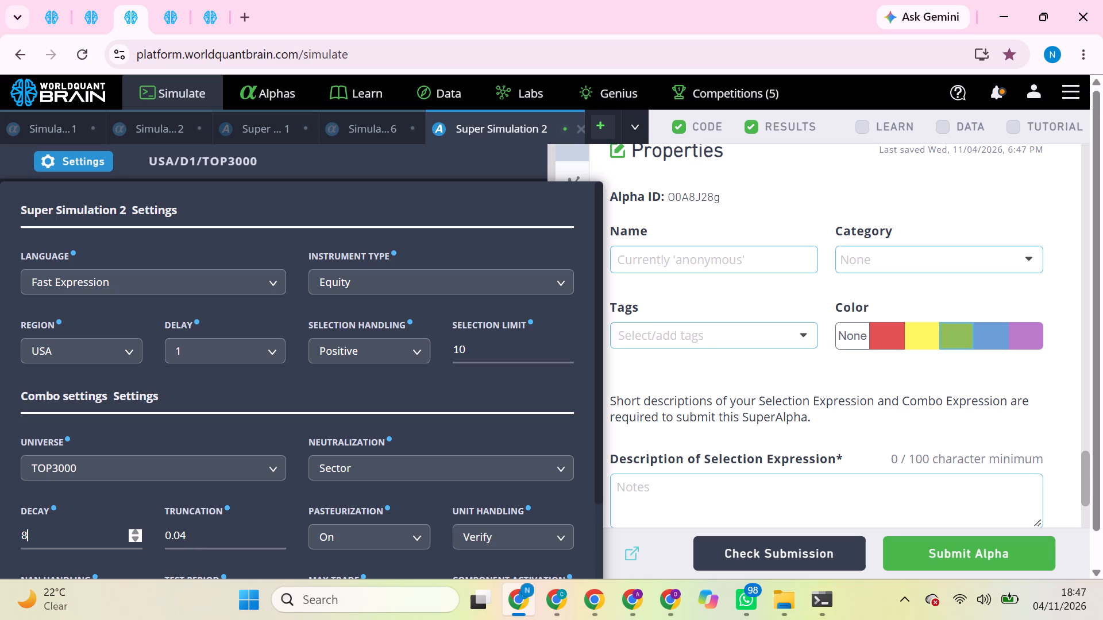
{"action": "left_click", "coordinate": [216, 537]}
{"action": "key", "text": "BackSpace"}
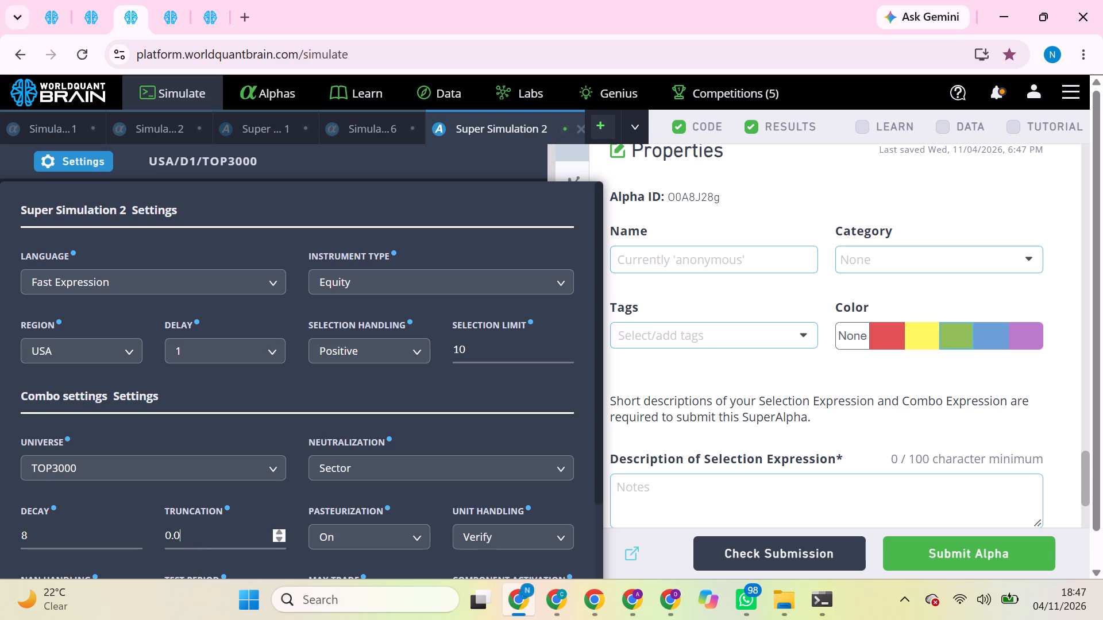
{"action": "key", "text": "8"}
{"action": "scroll", "coordinate": [376, 490], "scroll_direction": "down", "scroll_amount": 3}
{"action": "left_click", "coordinate": [433, 537]}
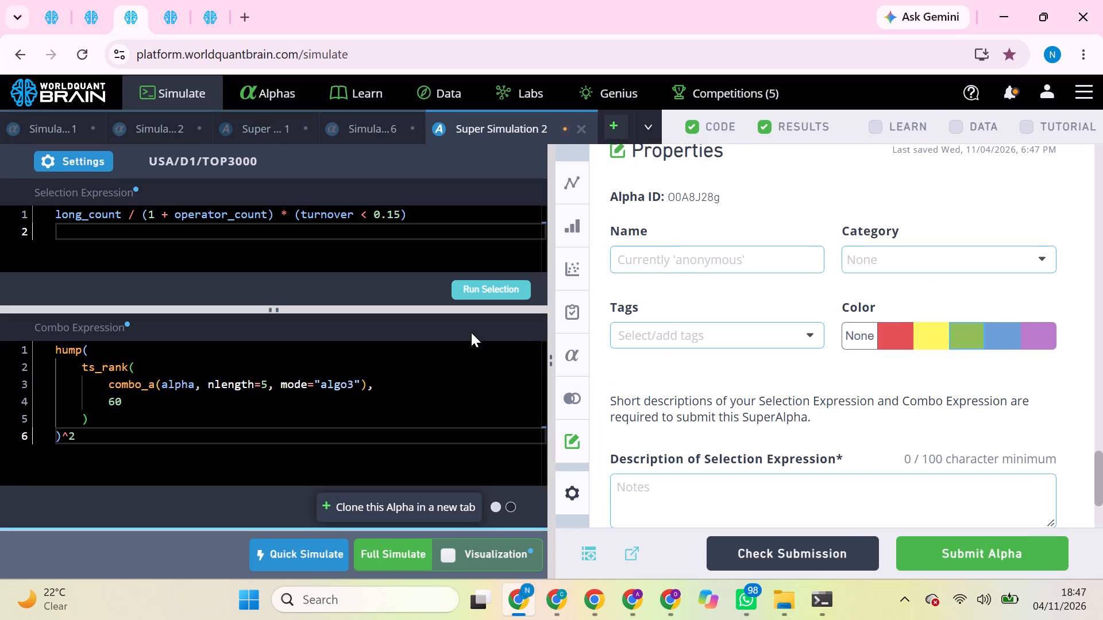
Run the selection expression of Super Simulation 2.
{"action": "left_click", "coordinate": [481, 295]}
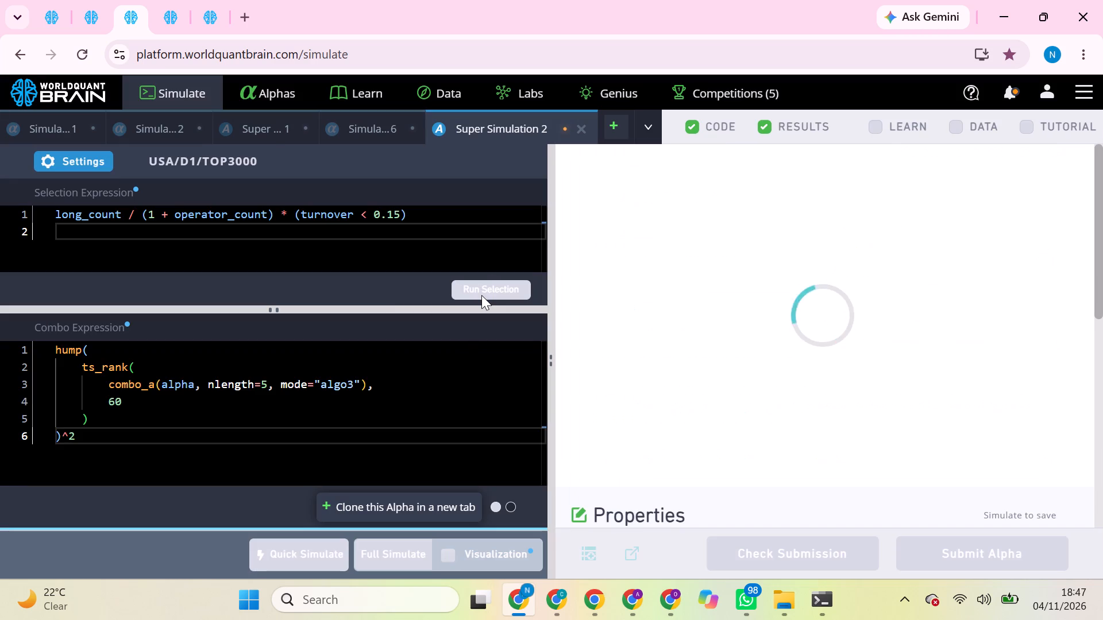
Start the full simulation of Super Simulation 2.
{"action": "left_click", "coordinate": [398, 559]}
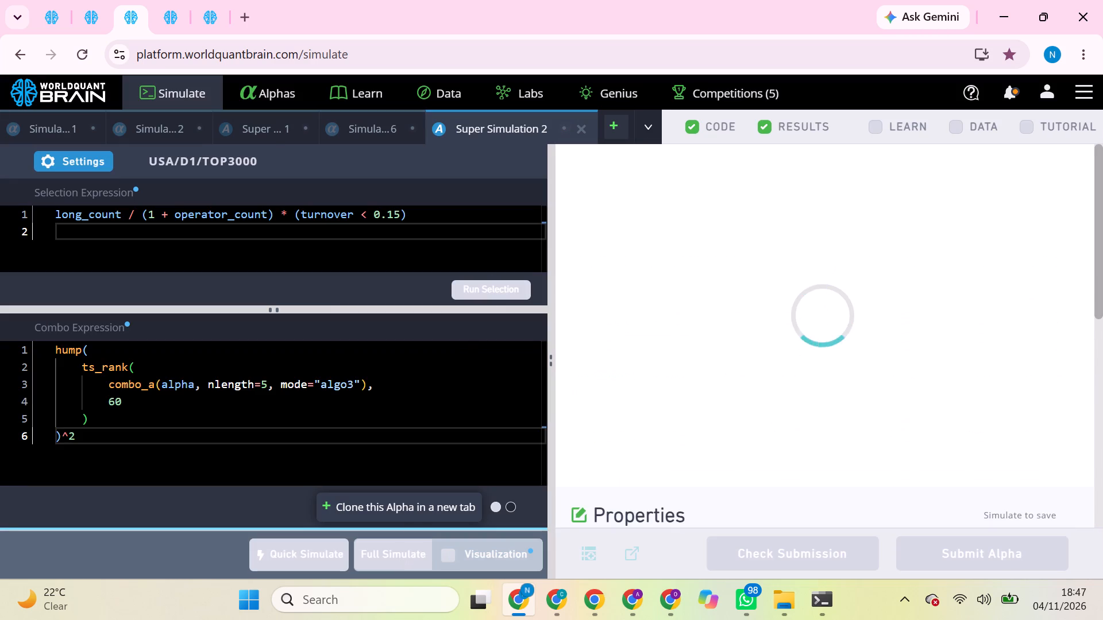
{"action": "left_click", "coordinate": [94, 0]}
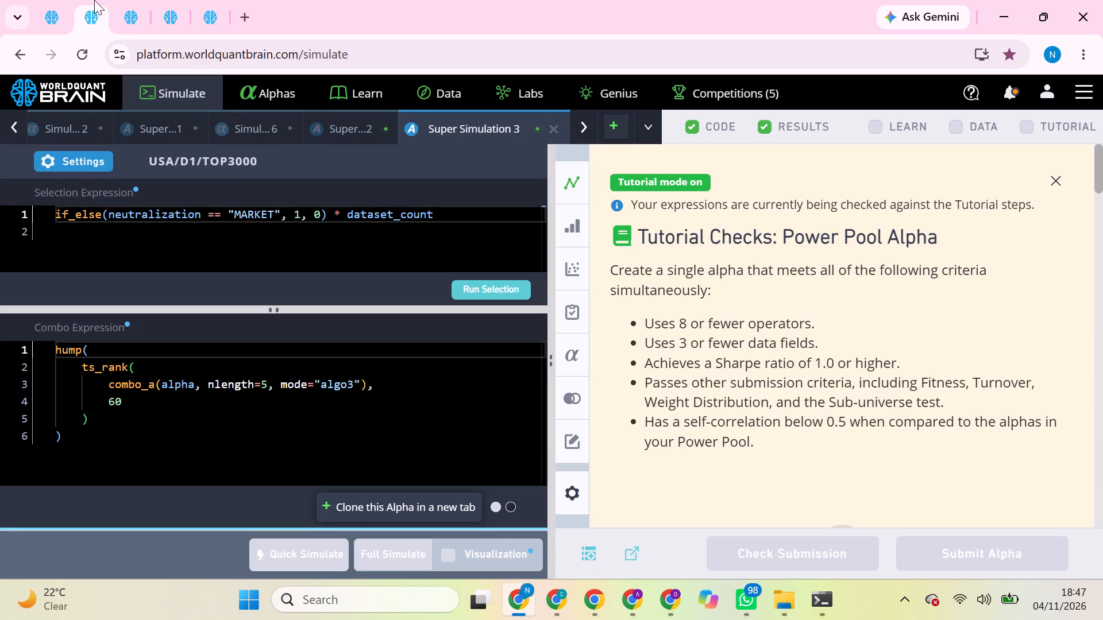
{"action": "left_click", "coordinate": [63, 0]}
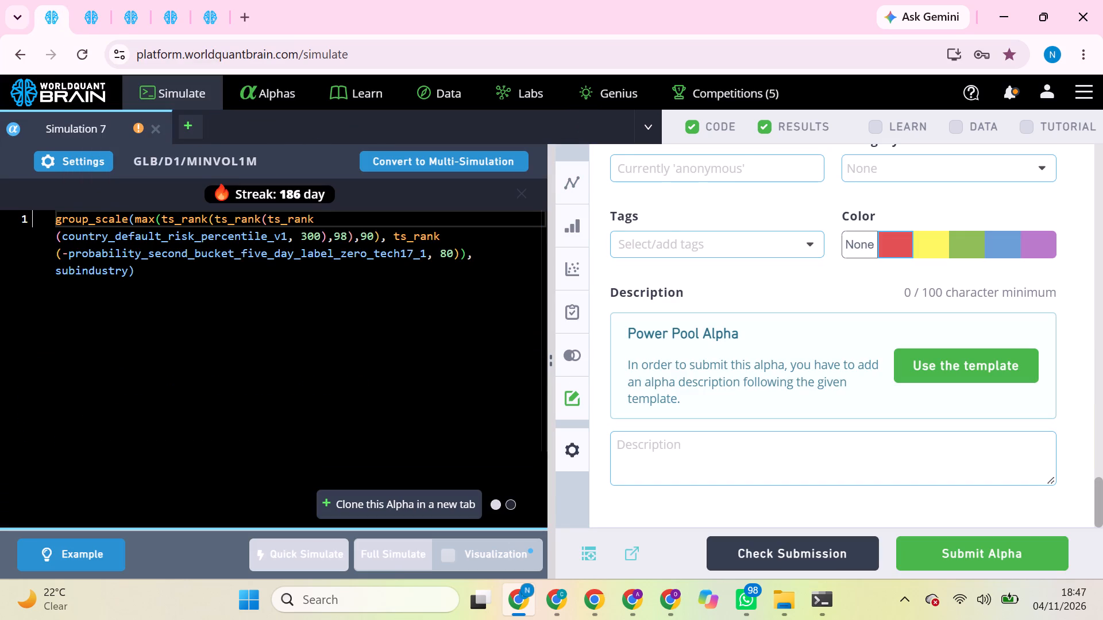
Switch to the browser profile with the GLB analyst revision alphas and run Prod Correlation for the analyst_upward_revision_count_fy1_ebitda_7d_4 alpha.
{"action": "left_click", "coordinate": [655, 596]}
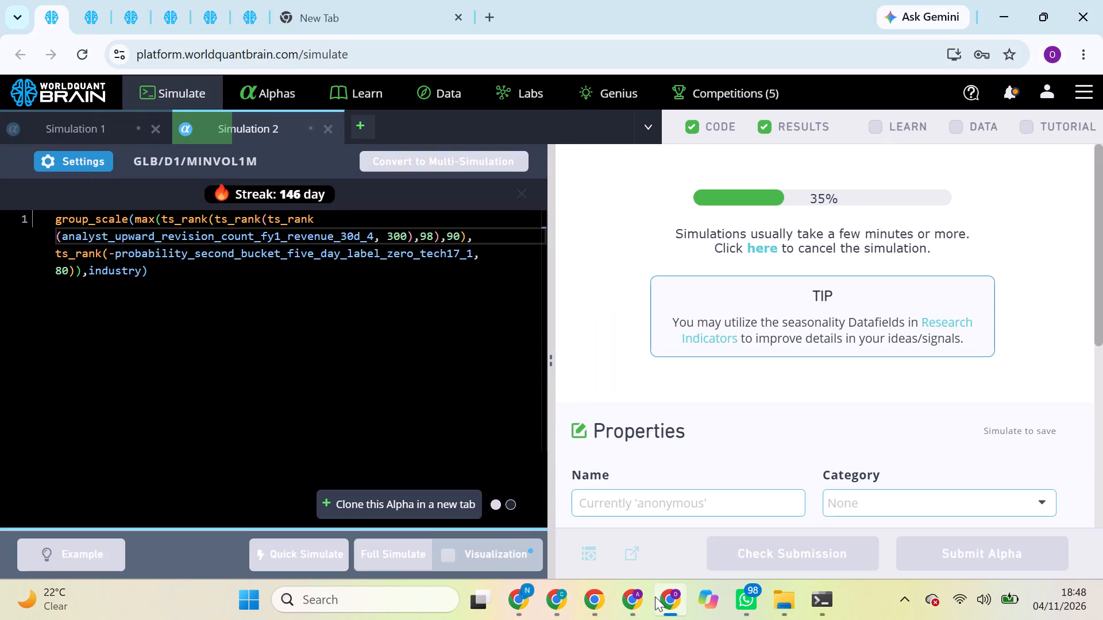
{"action": "left_click", "coordinate": [100, 4]}
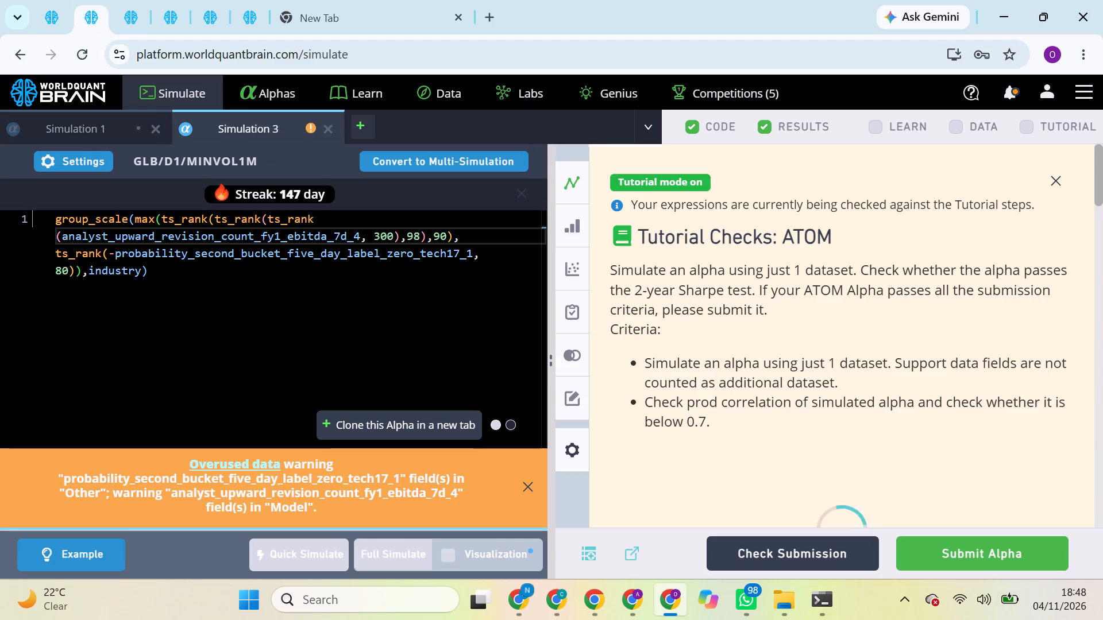
{"action": "left_click", "coordinate": [1055, 181]}
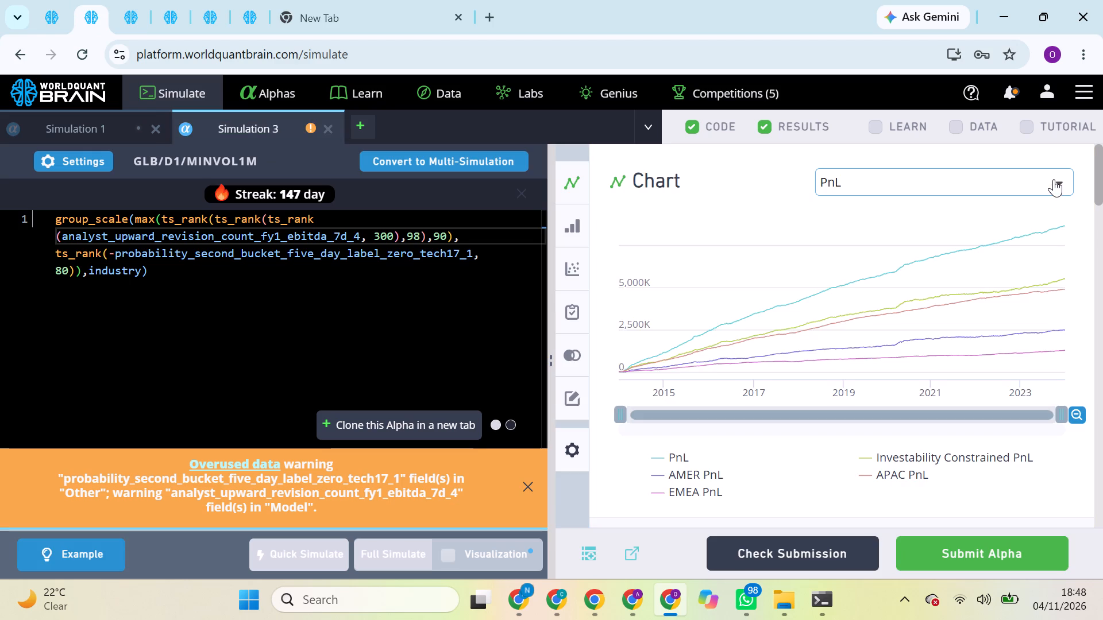
{"action": "scroll", "coordinate": [930, 464], "scroll_direction": "down", "scroll_amount": 4}
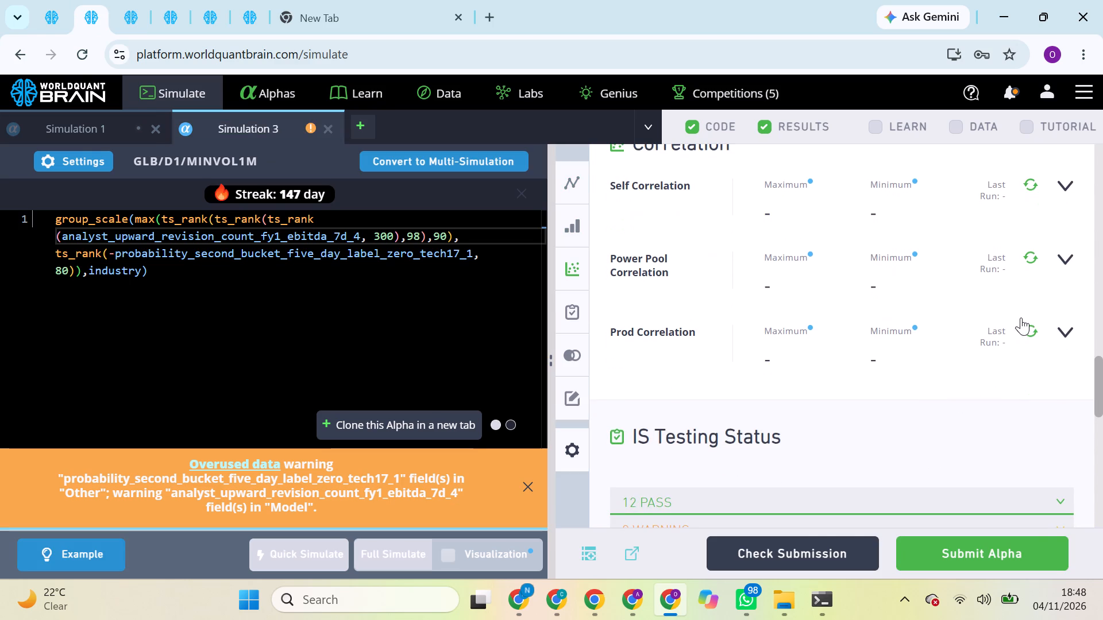
{"action": "left_click", "coordinate": [1030, 331]}
Replace the analyst field in the fy1_ebitda_7d_4 alpha with analyst_upward_revision_count_fy2_ebitda_7d_4 from page 8 of the predictive_starmine fields and run a full simulation.
{"action": "left_click", "coordinate": [126, 0]}
{"action": "left_click", "coordinate": [160, 0]}
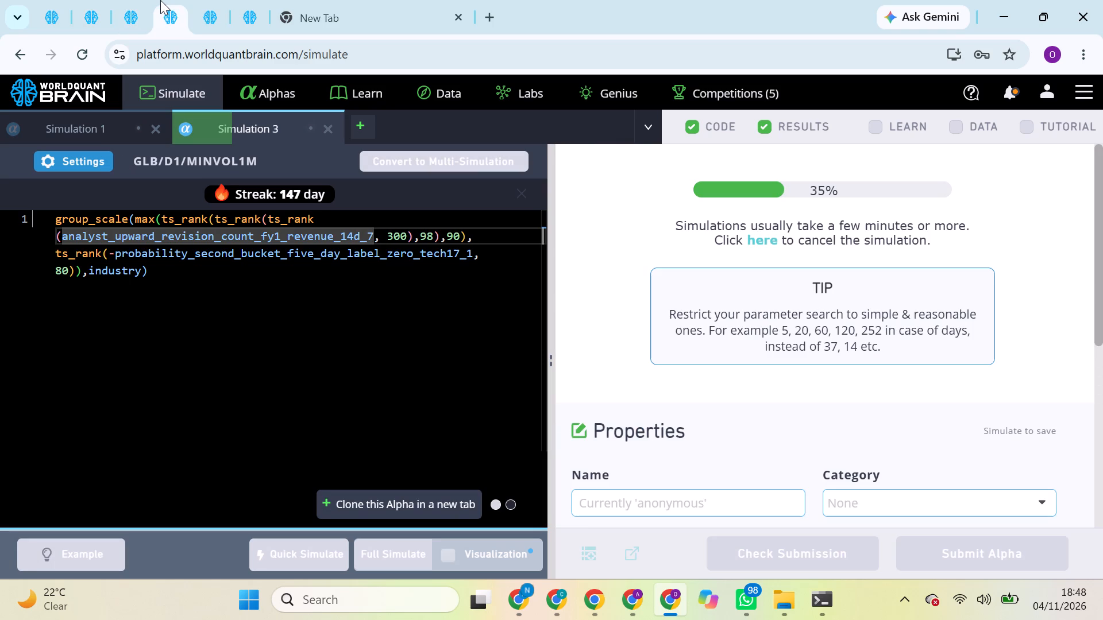
{"action": "left_click", "coordinate": [191, 1]}
{"action": "scroll", "coordinate": [223, 241], "scroll_direction": "up", "scroll_amount": 2}
{"action": "scroll", "coordinate": [223, 241], "scroll_direction": "down", "scroll_amount": 3}
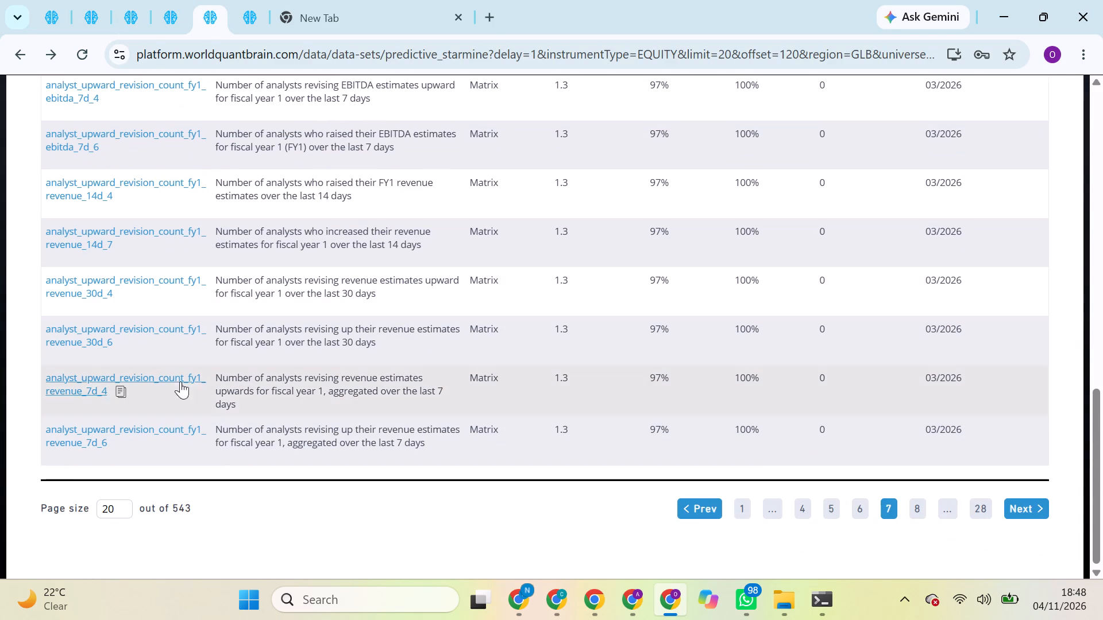
{"action": "left_click_drag", "start_coordinate": [926, 523], "coordinate": [923, 516]}
{"action": "left_click", "coordinate": [923, 516]}
{"action": "scroll", "coordinate": [538, 519], "scroll_direction": "down", "scroll_amount": 2}
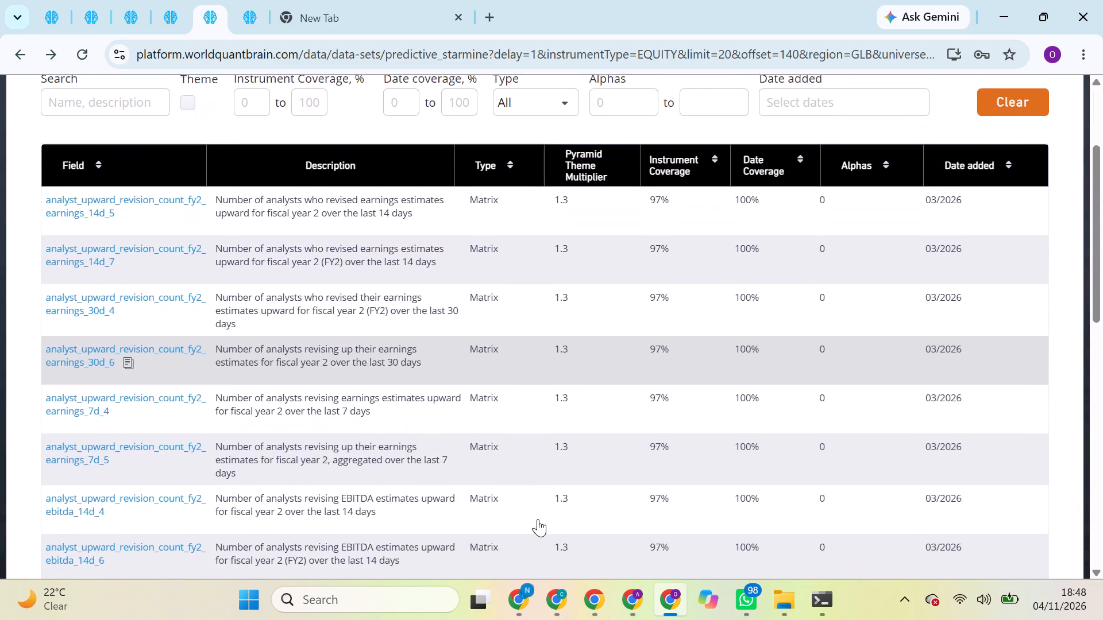
{"action": "scroll", "coordinate": [538, 519], "scroll_direction": "down", "scroll_amount": 1}
{"action": "left_click", "coordinate": [110, 392]}
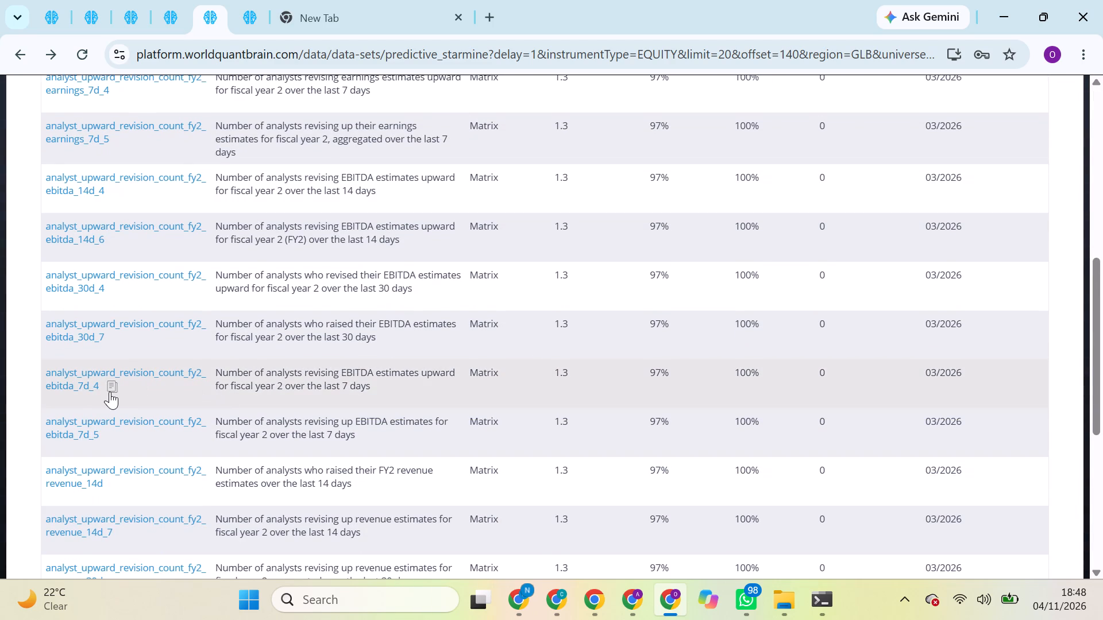
{"action": "left_click", "coordinate": [51, 1]}
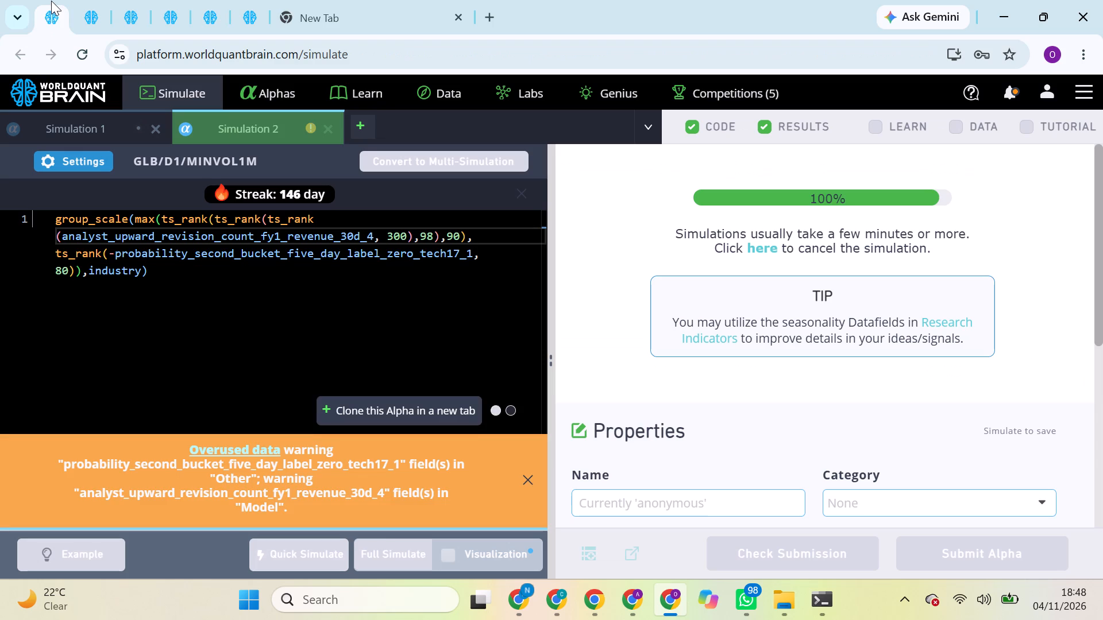
{"action": "left_click", "coordinate": [87, 1]}
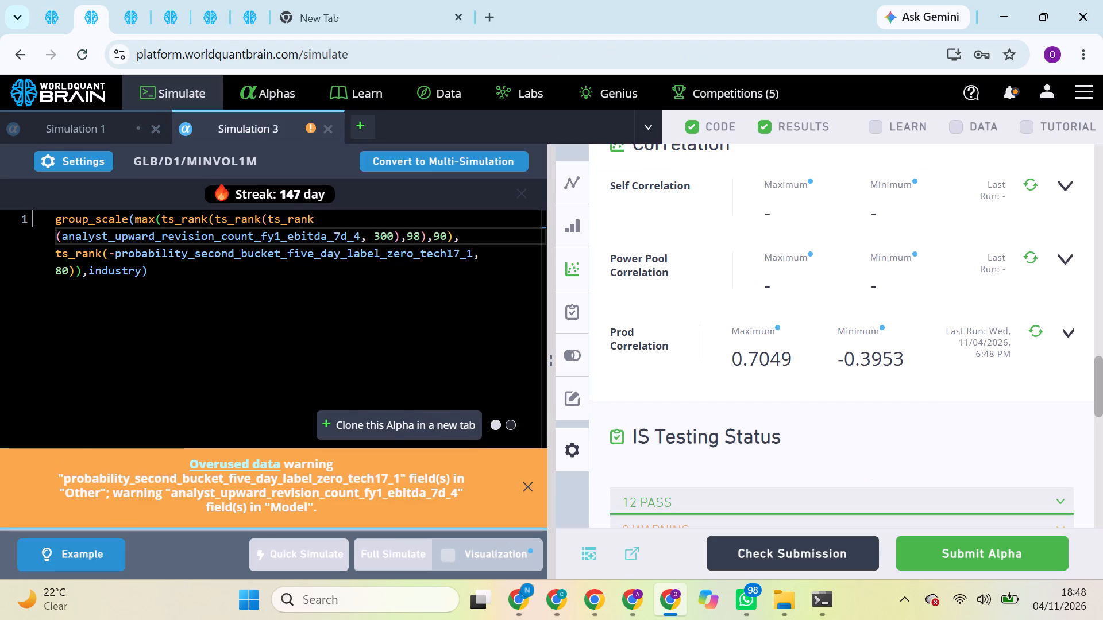
{"action": "double_click", "coordinate": [220, 234]}
{"action": "key", "text": "ctrl+v"}
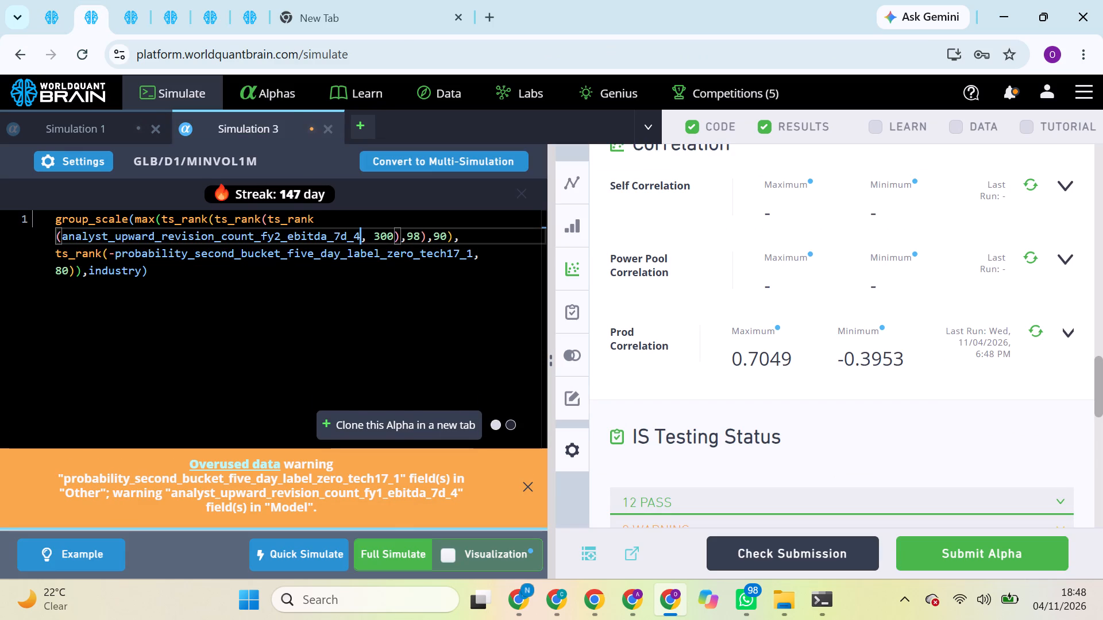
{"action": "left_click", "coordinate": [389, 551]}
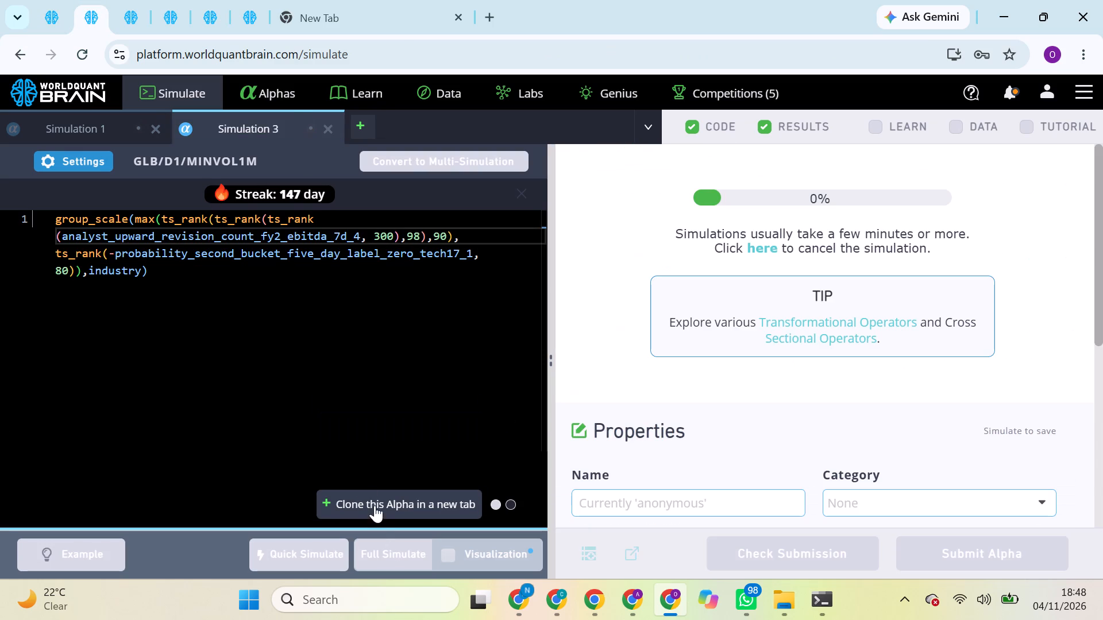
Run Prod Correlation for the analyst_upward_revision_count_fy1_revenue_30d_4 alpha in Simulation 2.
{"action": "left_click", "coordinate": [52, 9]}
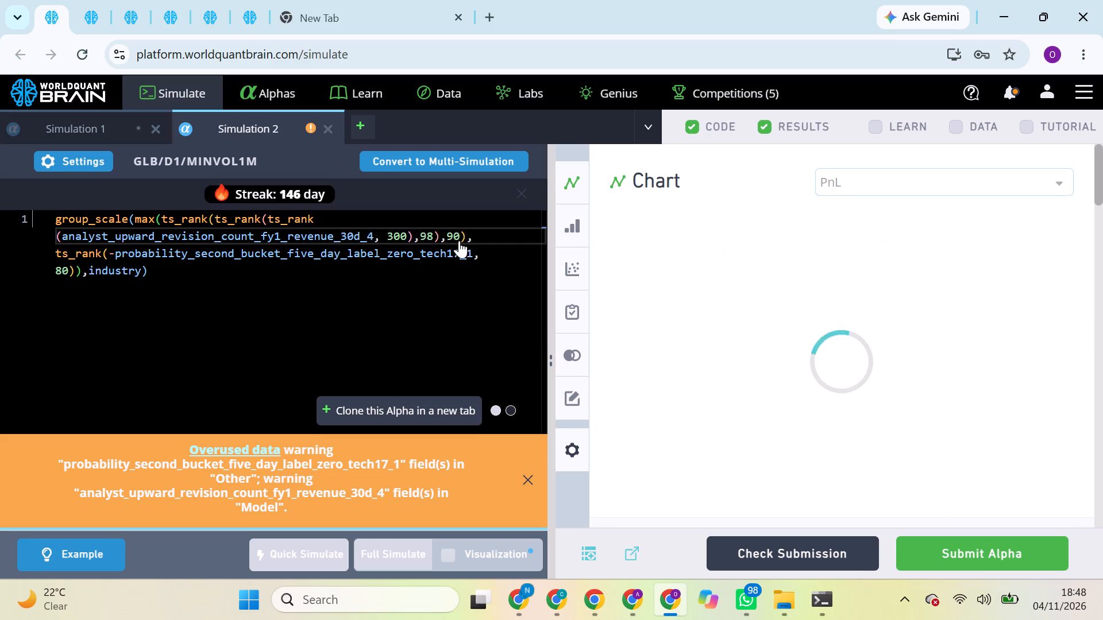
{"action": "scroll", "coordinate": [768, 376], "scroll_direction": "down", "scroll_amount": 5}
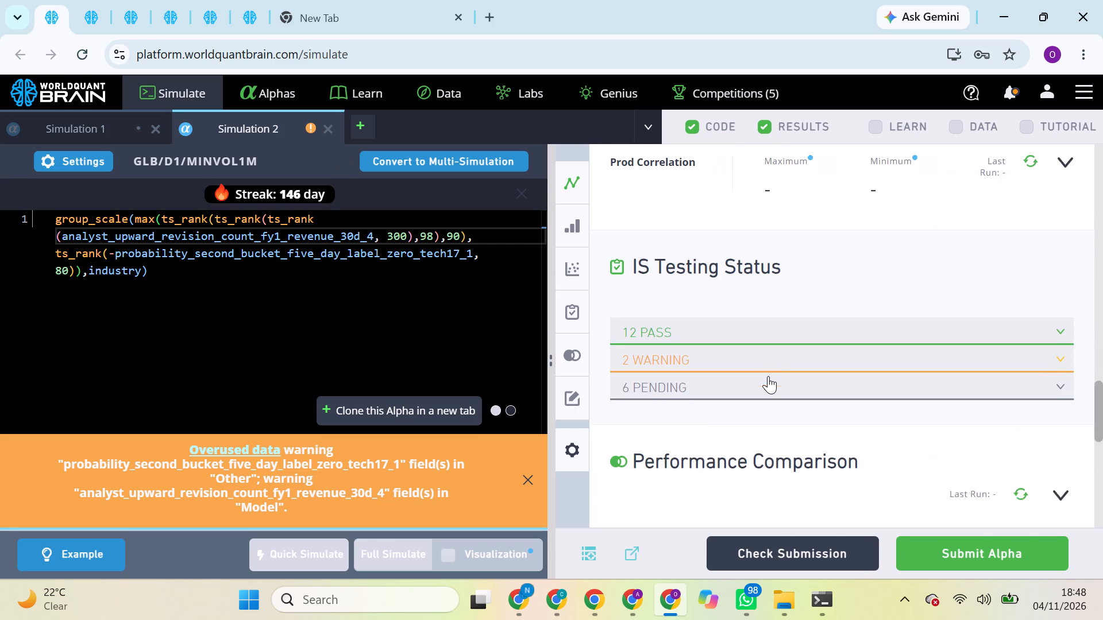
{"action": "scroll", "coordinate": [768, 376], "scroll_direction": "up", "scroll_amount": 2}
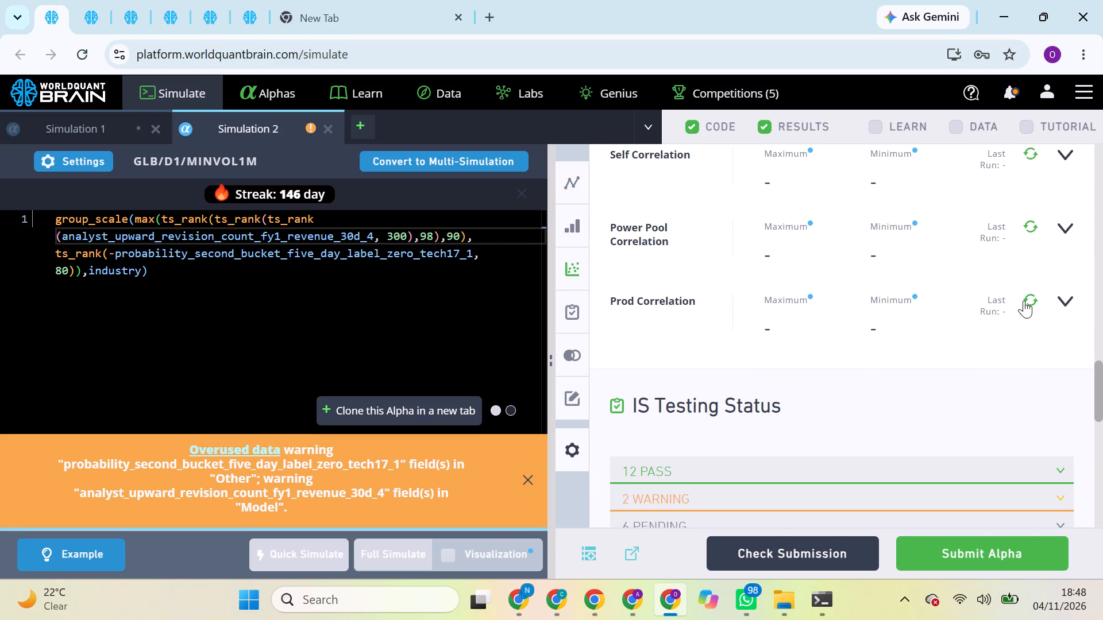
{"action": "left_click", "coordinate": [1024, 300]}
{"action": "left_click", "coordinate": [1024, 300]}
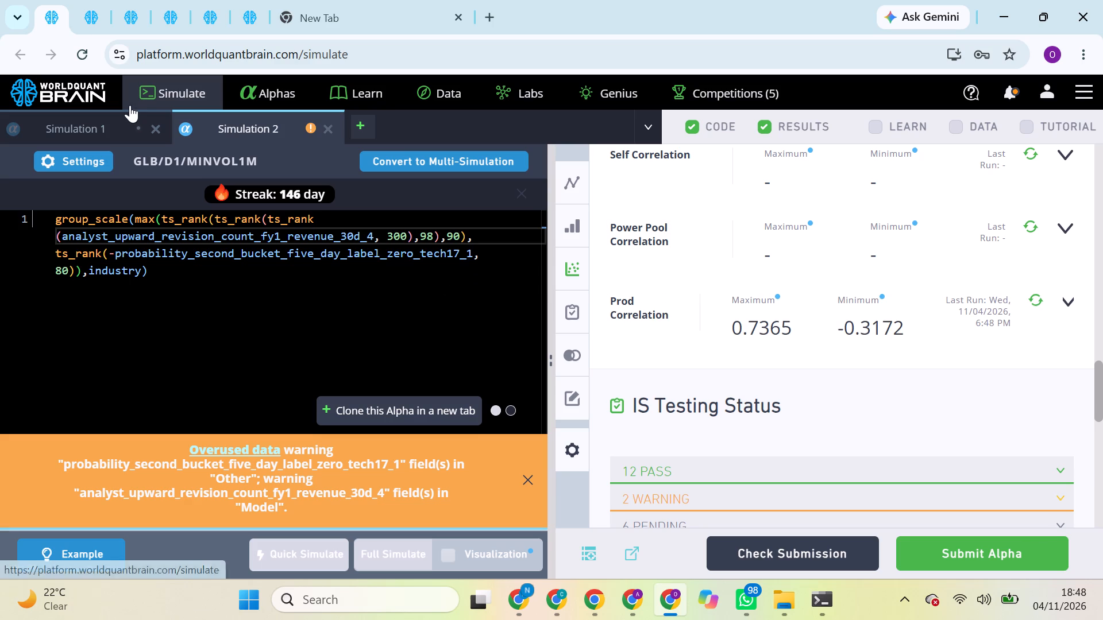
Replace the analyst field in Simulation 2 with analyst_upward_revision_count_fy2_revenue_7d_5 from the predictive_starmine fields and run a full simulation.
{"action": "left_click", "coordinate": [79, 0]}
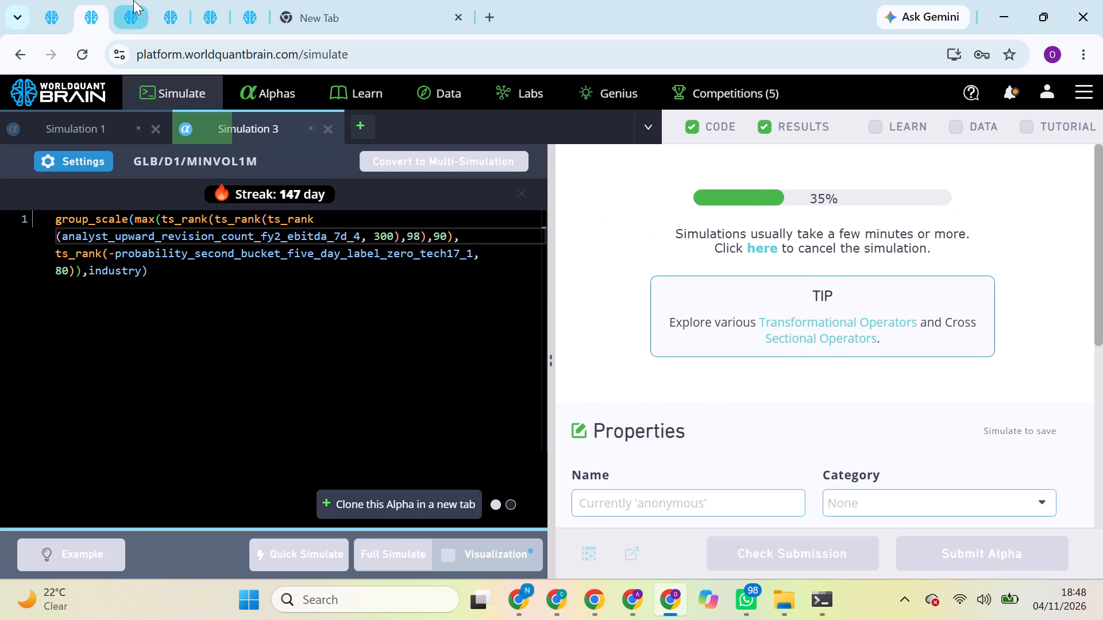
{"action": "left_click", "coordinate": [133, 0]}
{"action": "left_click", "coordinate": [172, 0]}
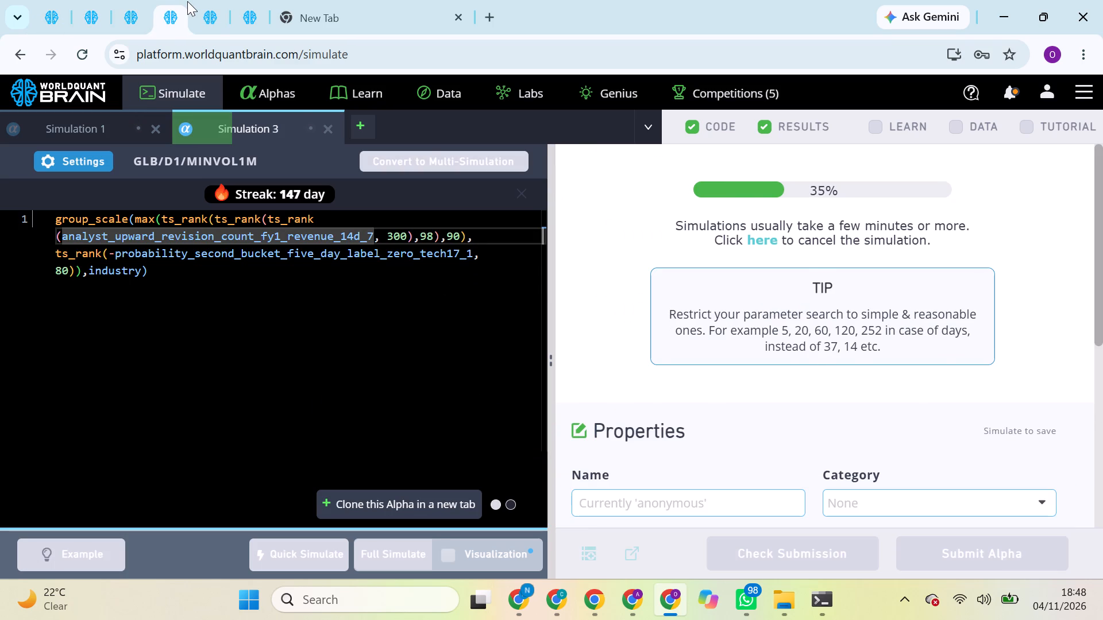
{"action": "left_click", "coordinate": [187, 1]}
{"action": "left_click", "coordinate": [197, 2]}
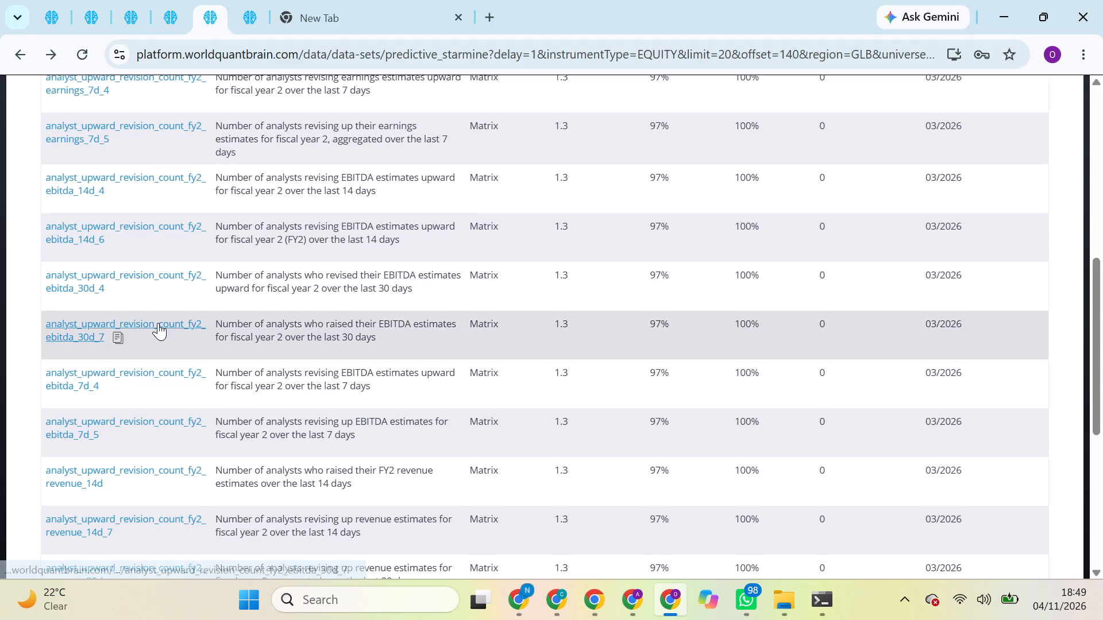
{"action": "scroll", "coordinate": [158, 323], "scroll_direction": "down", "scroll_amount": 1}
{"action": "left_click", "coordinate": [117, 372]}
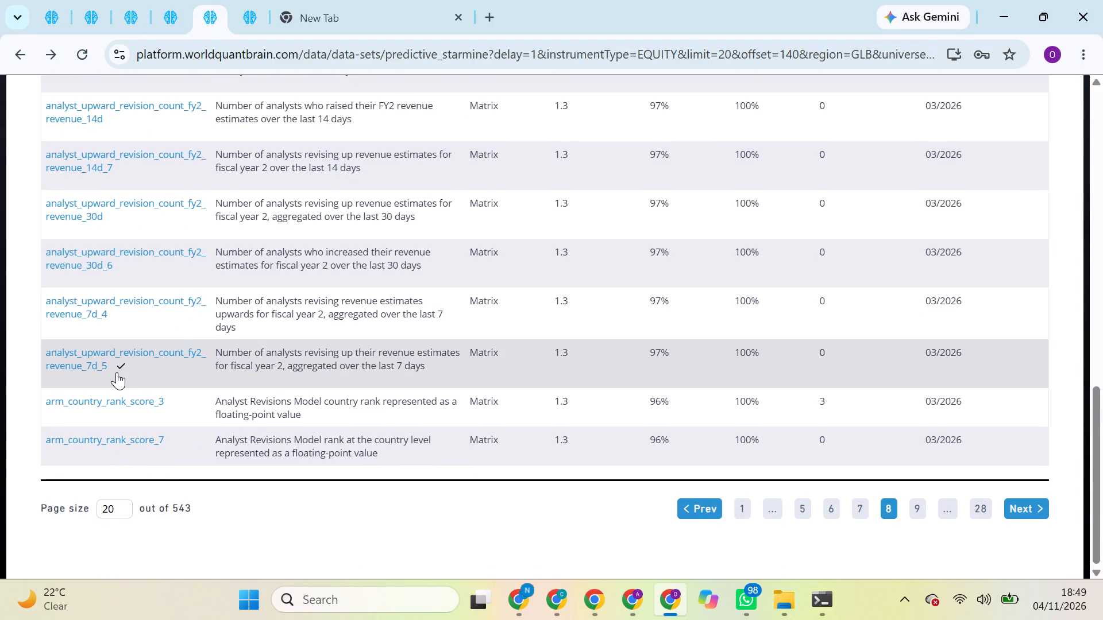
{"action": "left_click", "coordinate": [63, 0]}
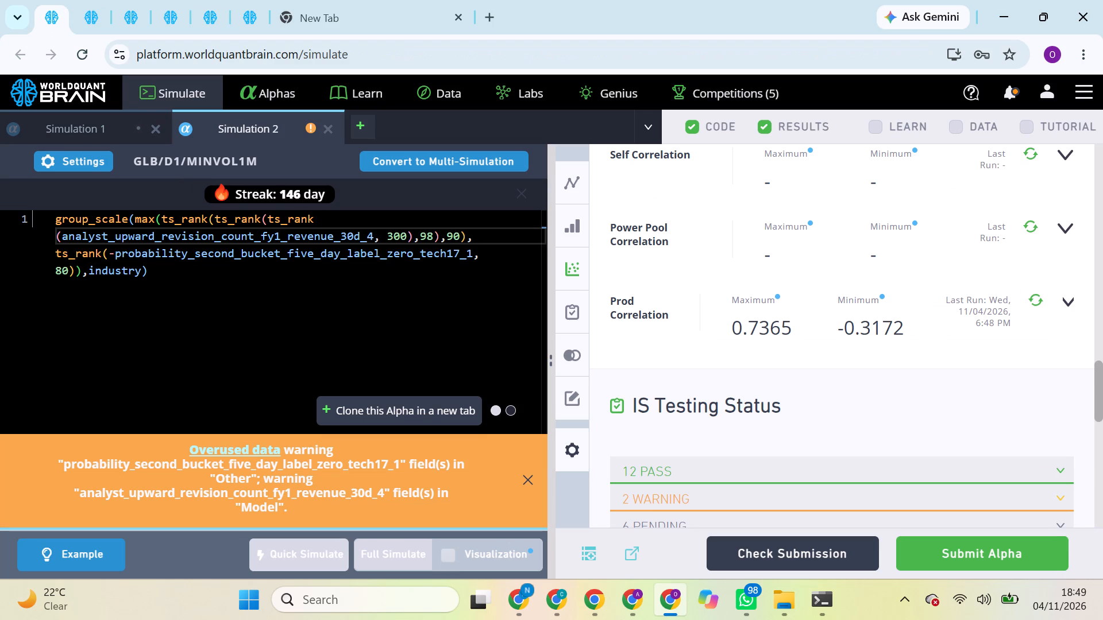
{"action": "double_click", "coordinate": [210, 234]}
{"action": "key", "text": "ctrl+v"}
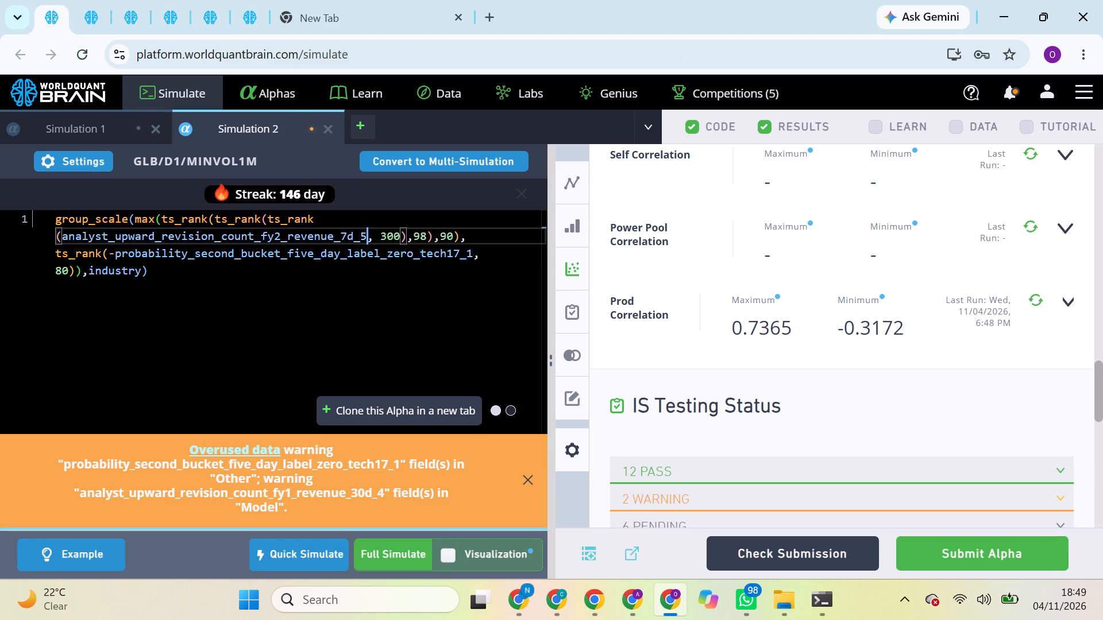
{"action": "left_click", "coordinate": [415, 555]}
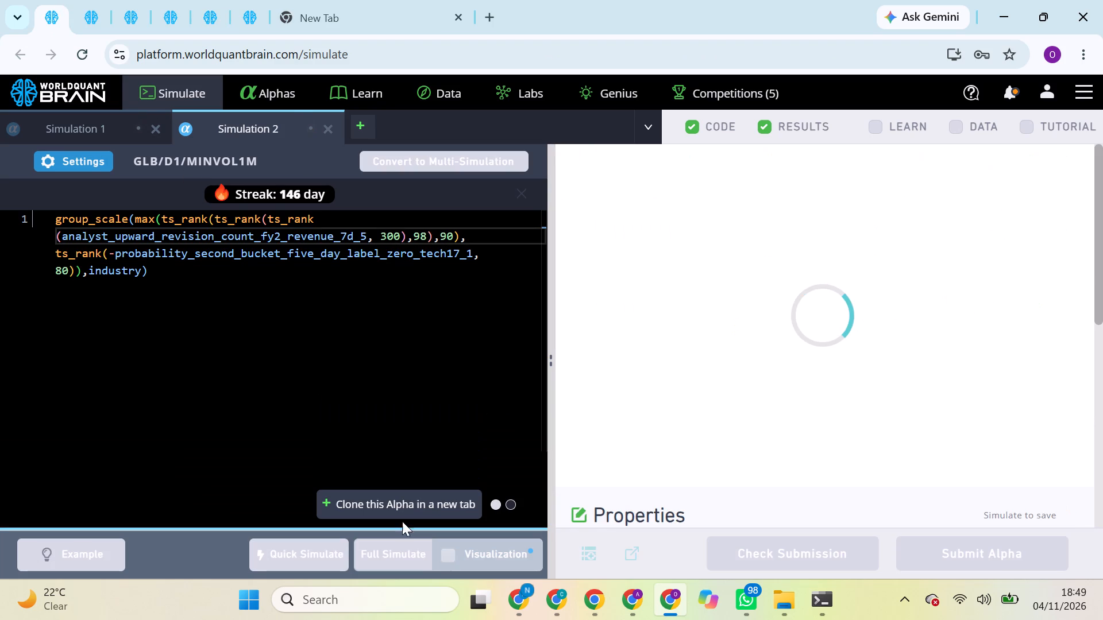
Check the progress of the running GLB analyst revision simulations across the open browser tabs.
{"action": "left_click", "coordinate": [89, 0]}
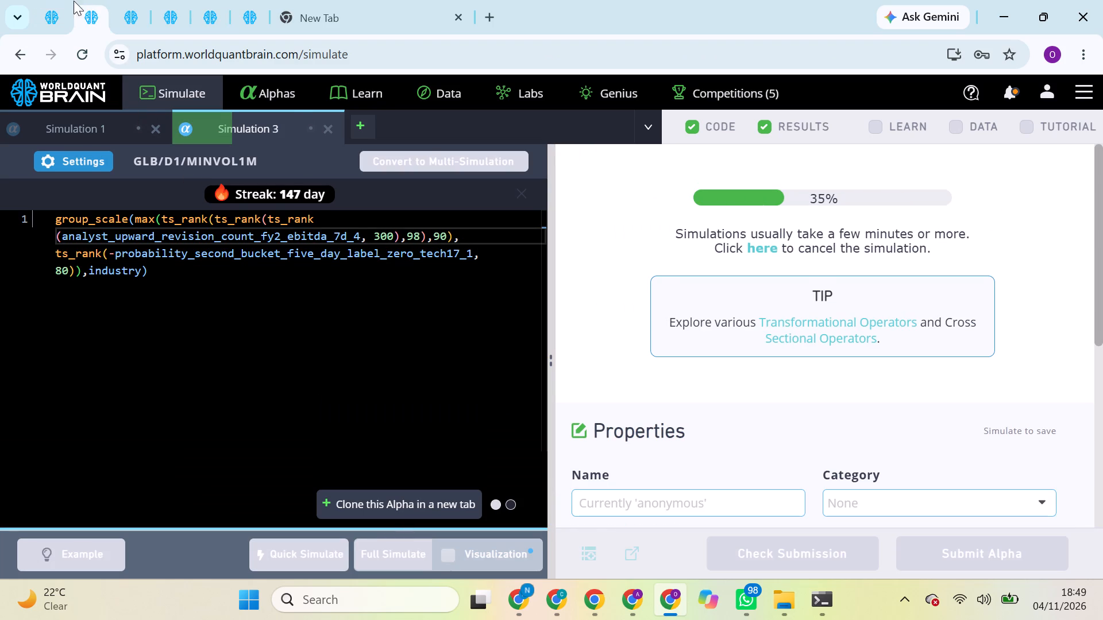
{"action": "left_click", "coordinate": [61, 0]}
{"action": "left_click", "coordinate": [89, 2]}
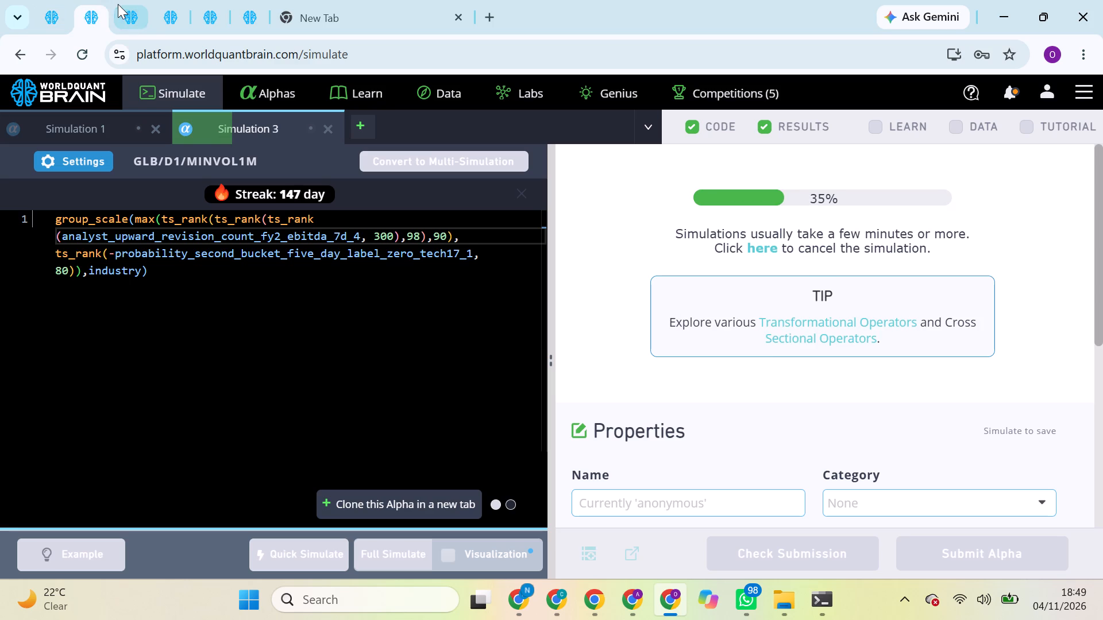
{"action": "left_click", "coordinate": [118, 4]}
{"action": "left_click", "coordinate": [173, 0]}
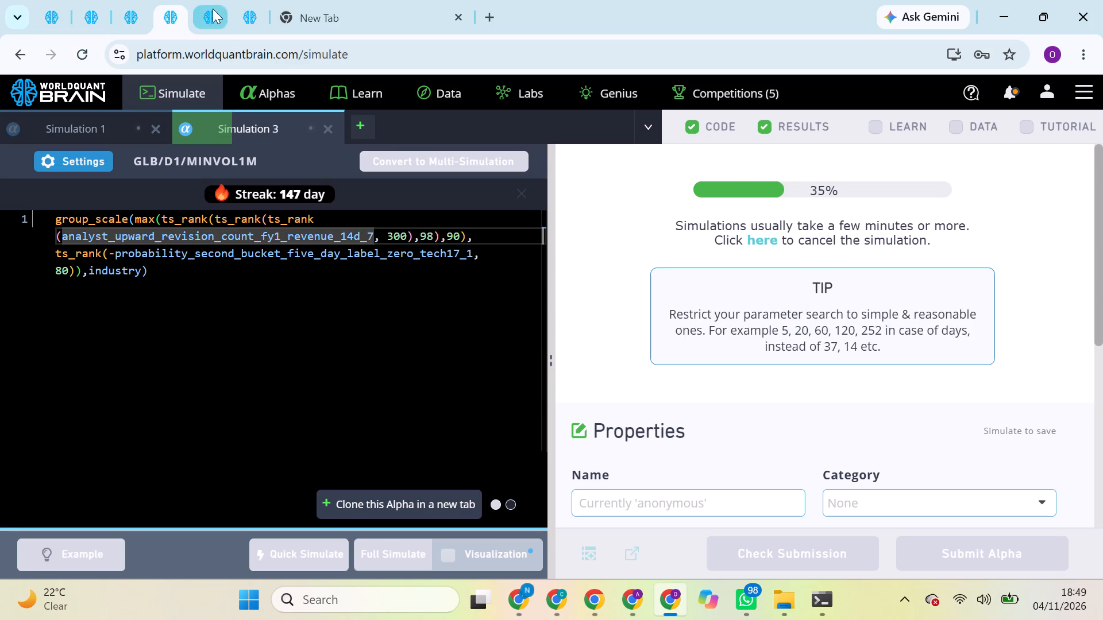
{"action": "left_click", "coordinate": [213, 9]}
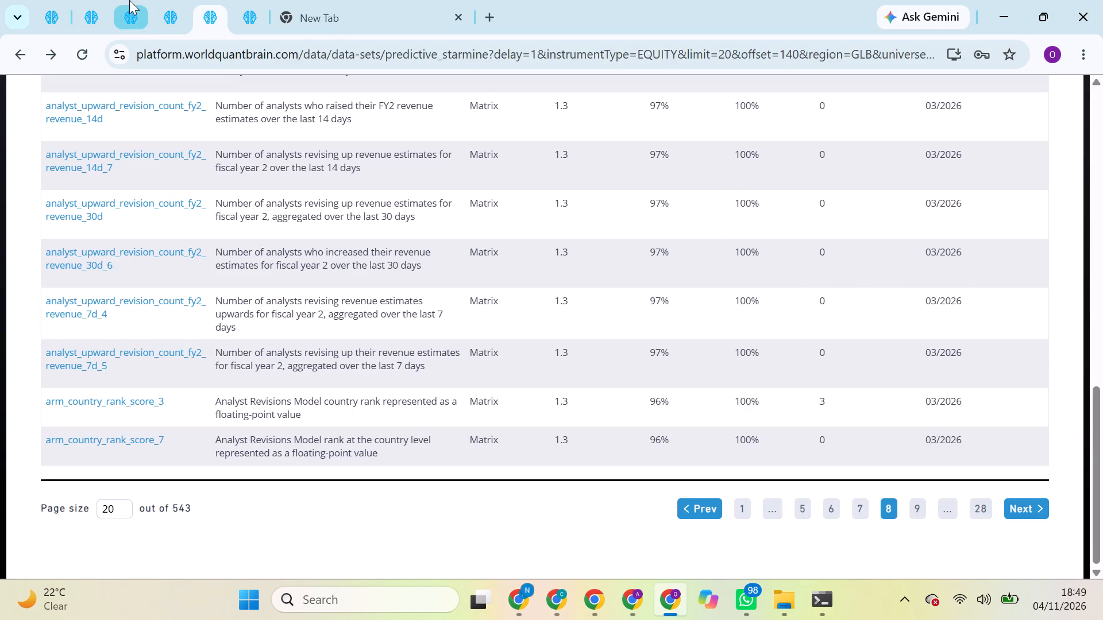
{"action": "left_click", "coordinate": [129, 0]}
{"action": "left_click", "coordinate": [109, 1]}
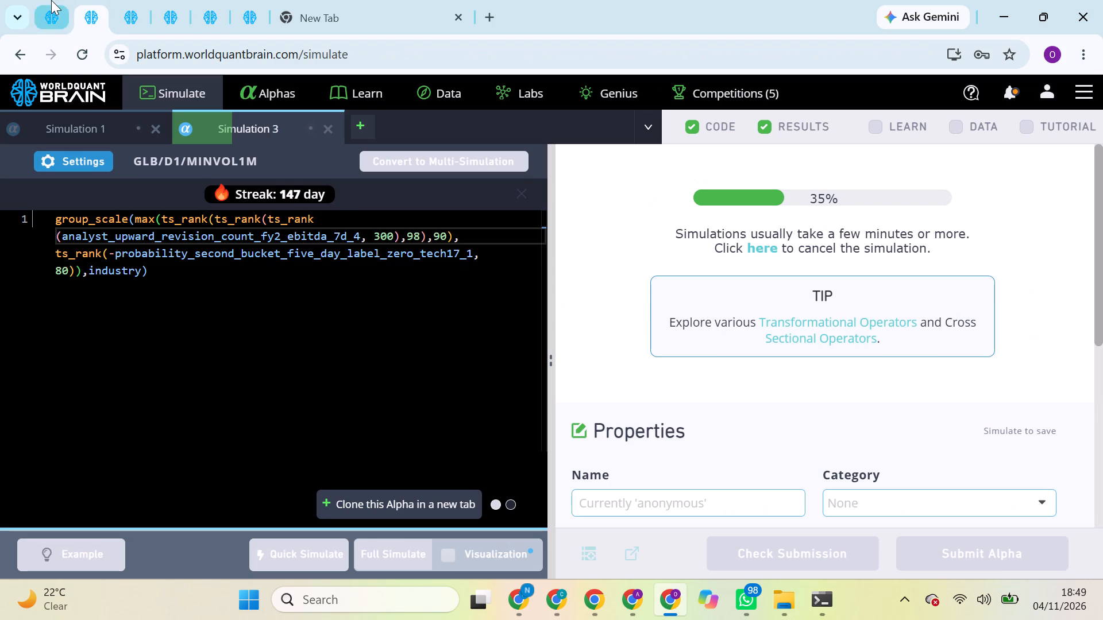
{"action": "left_click", "coordinate": [51, 0]}
{"action": "left_click", "coordinate": [80, 0]}
{"action": "left_click", "coordinate": [123, 1]}
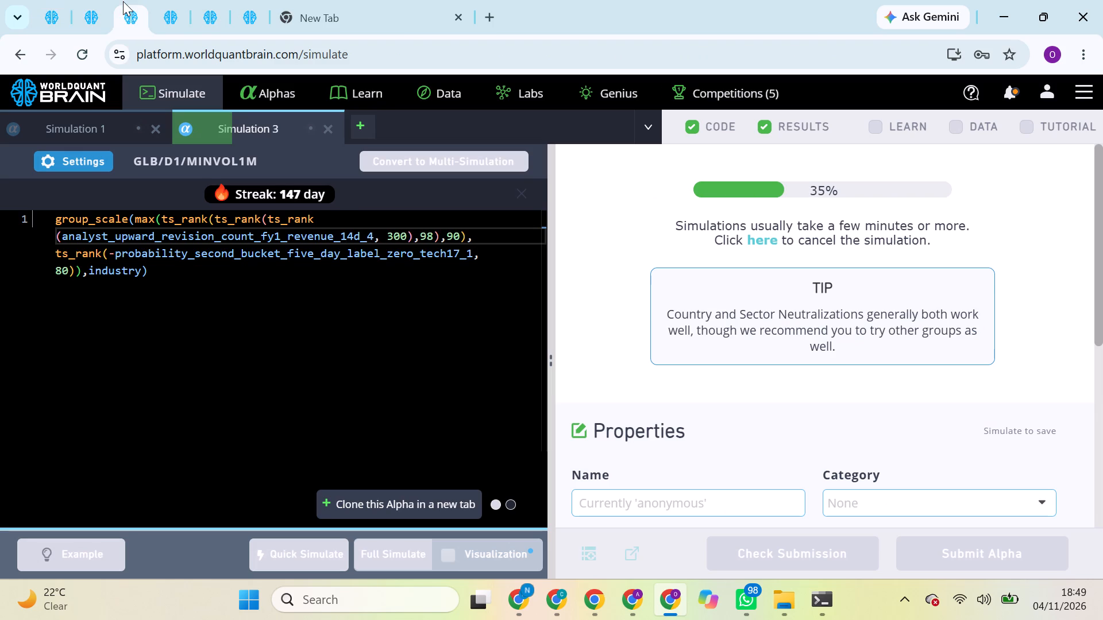
{"action": "left_click", "coordinate": [162, 1]}
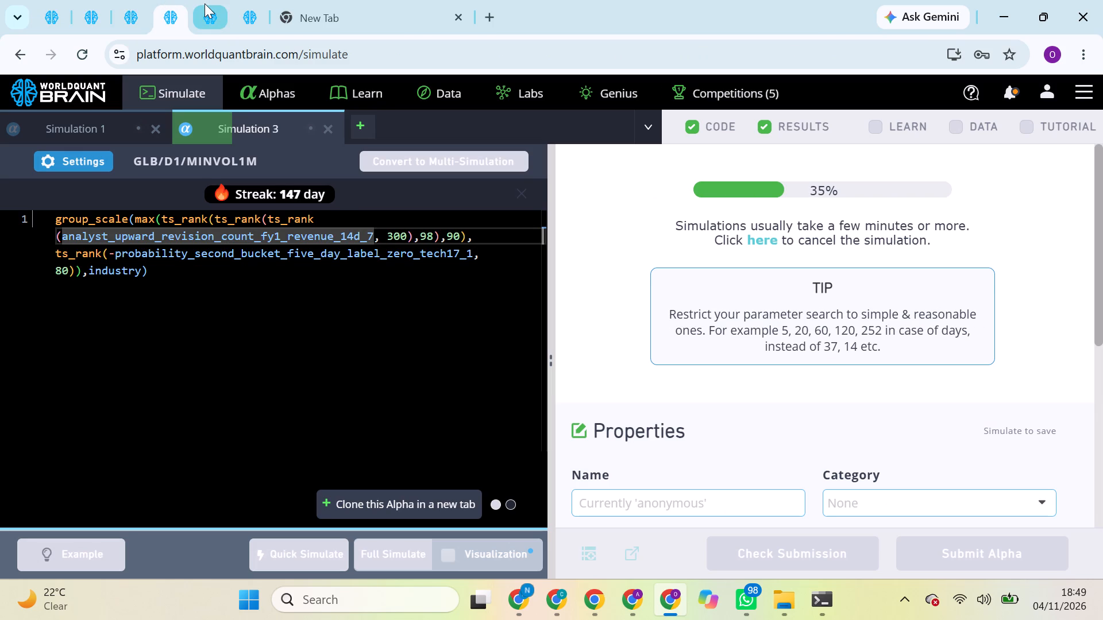
{"action": "left_click", "coordinate": [139, 2]}
{"action": "left_click", "coordinate": [105, 2]}
{"action": "left_click", "coordinate": [63, 1]}
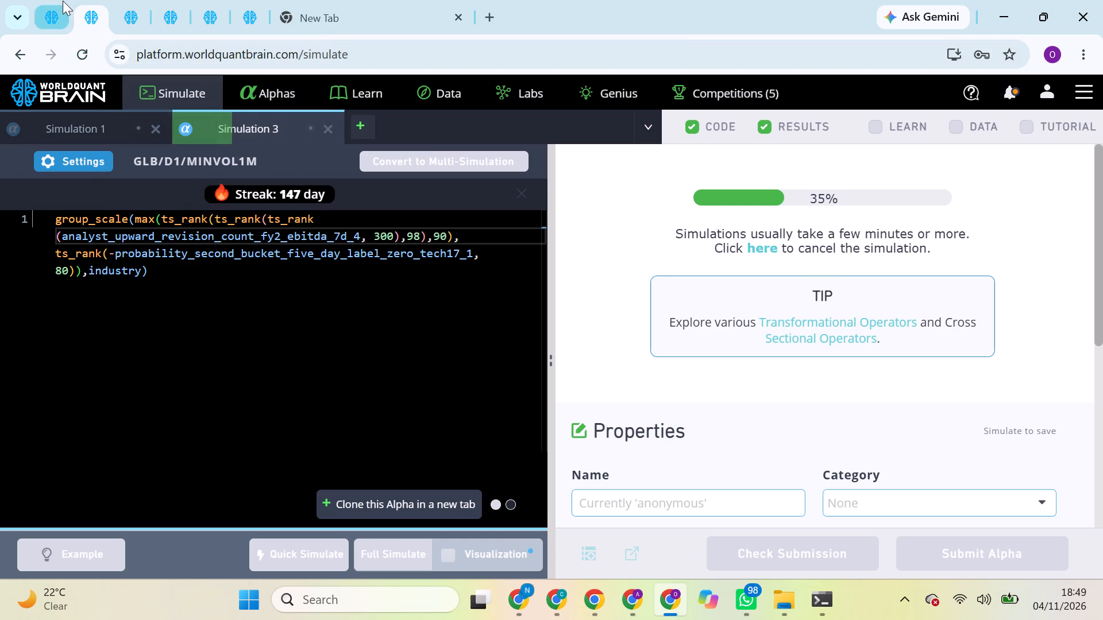
Run Prod Correlation for the USA TOP3000 super alpha in Super Simulation 1 of the browser profile marked A.
{"action": "left_click", "coordinate": [260, 299]}
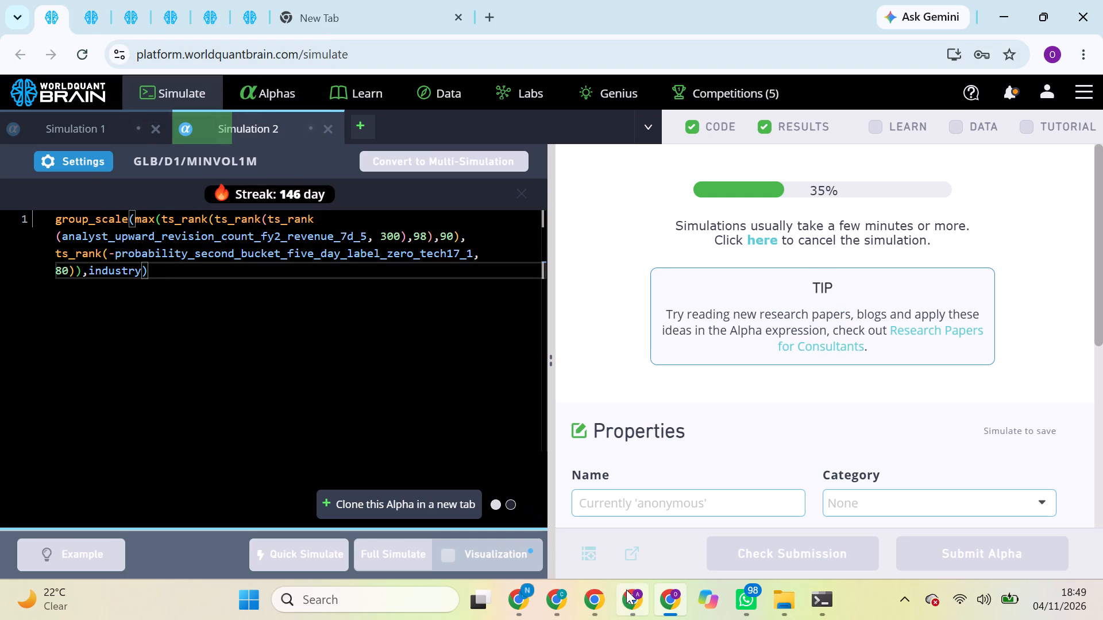
{"action": "left_click", "coordinate": [626, 590]}
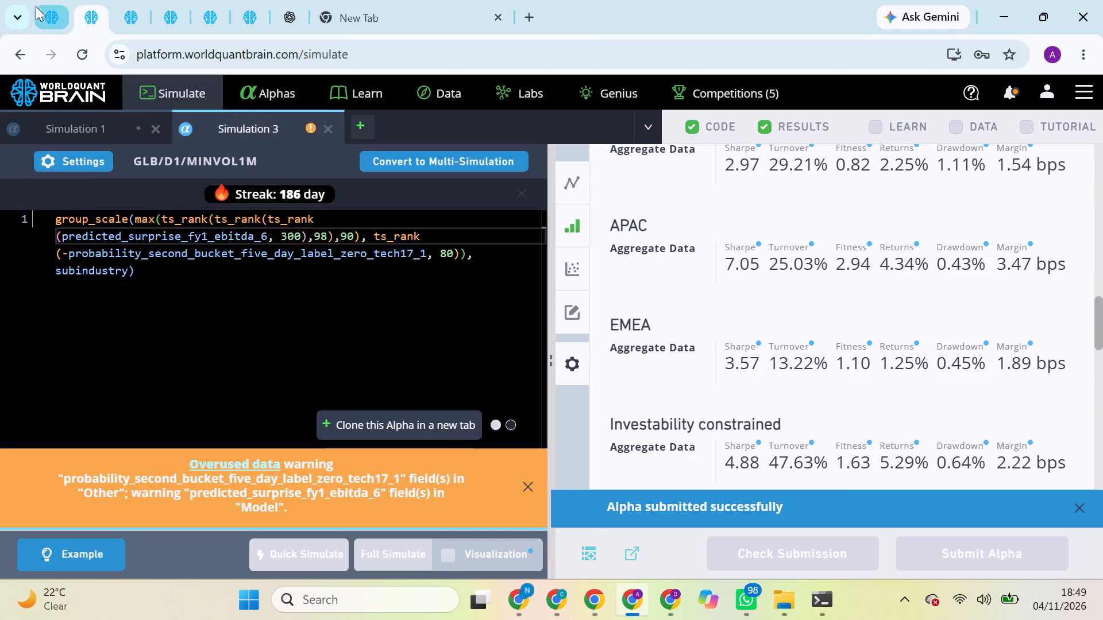
{"action": "left_click", "coordinate": [36, 6]}
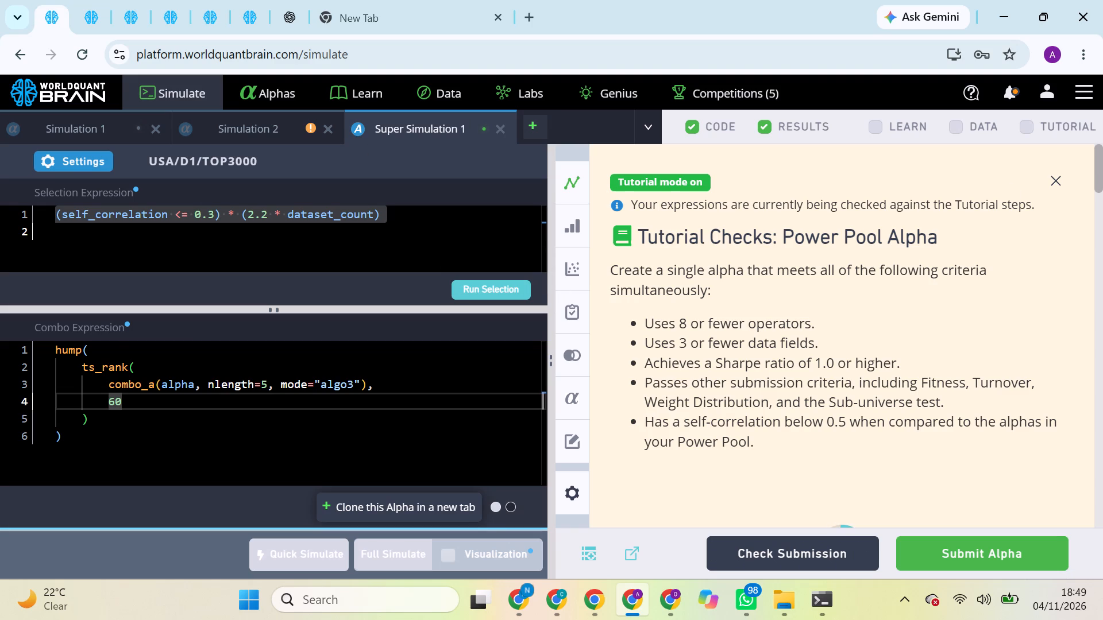
{"action": "left_click", "coordinate": [1052, 180]}
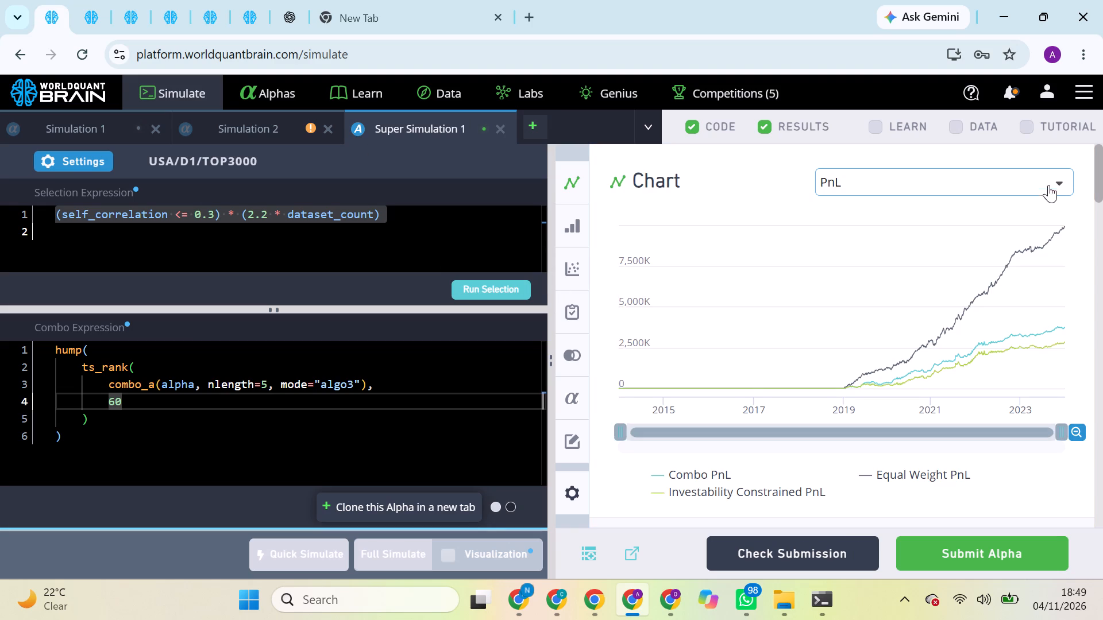
{"action": "scroll", "coordinate": [1043, 192], "scroll_direction": "down", "scroll_amount": 1}
{"action": "scroll", "coordinate": [868, 362], "scroll_direction": "down", "scroll_amount": 2}
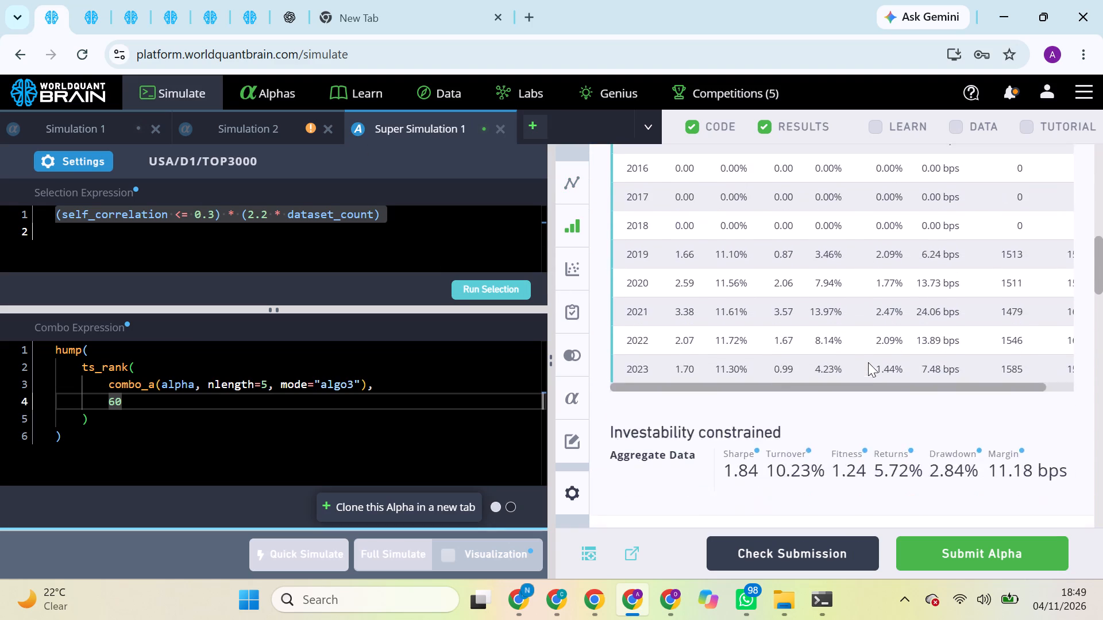
{"action": "scroll", "coordinate": [868, 362], "scroll_direction": "down", "scroll_amount": 3}
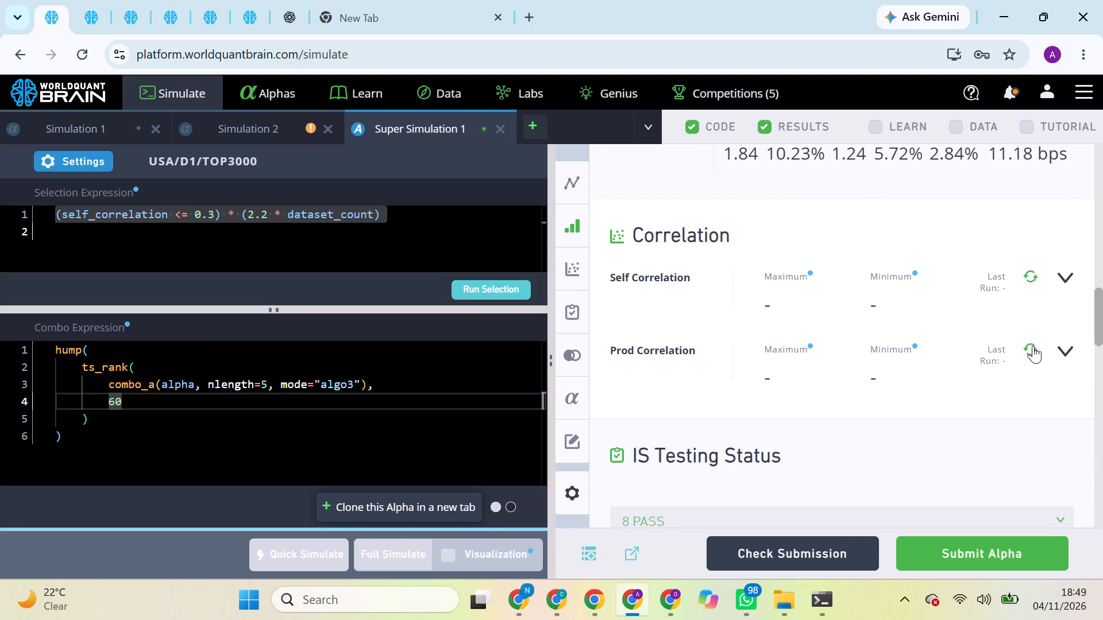
{"action": "left_click", "coordinate": [1031, 351]}
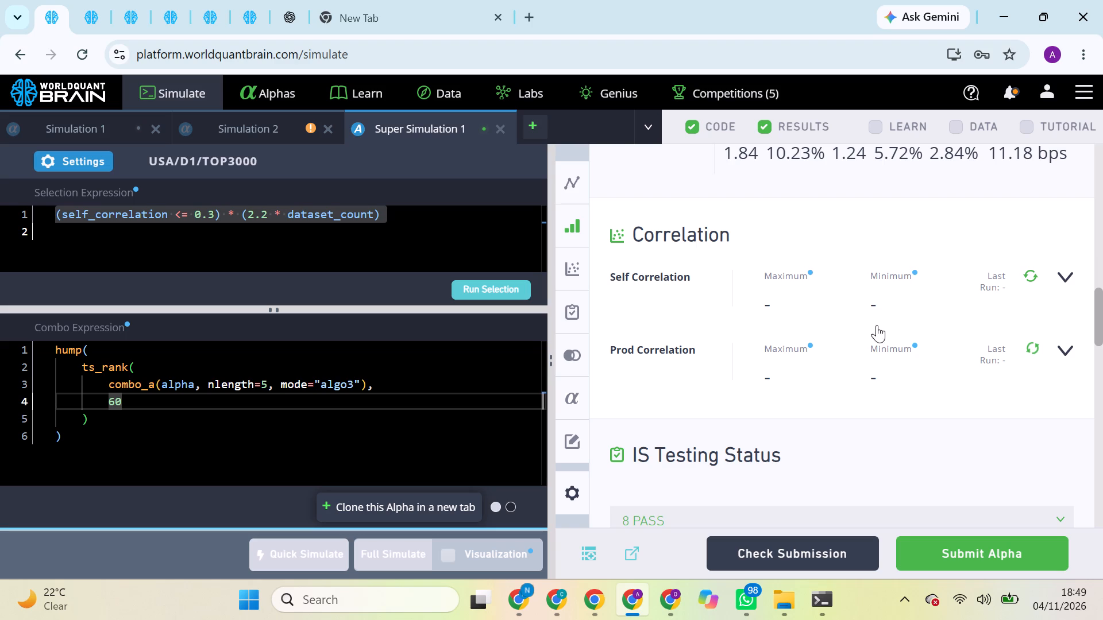
Set Super Simulation 1's neutralization to Slow Factors, then rerun the selection and a full simulation.
{"action": "left_click", "coordinate": [96, 165]}
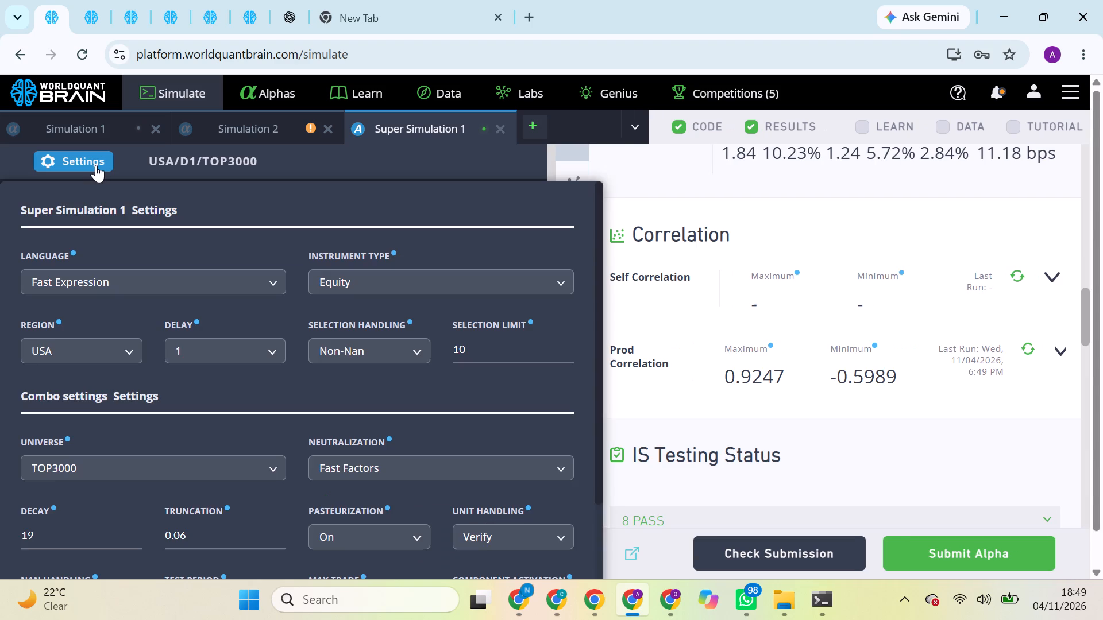
{"action": "scroll", "coordinate": [187, 485], "scroll_direction": "down", "scroll_amount": 1}
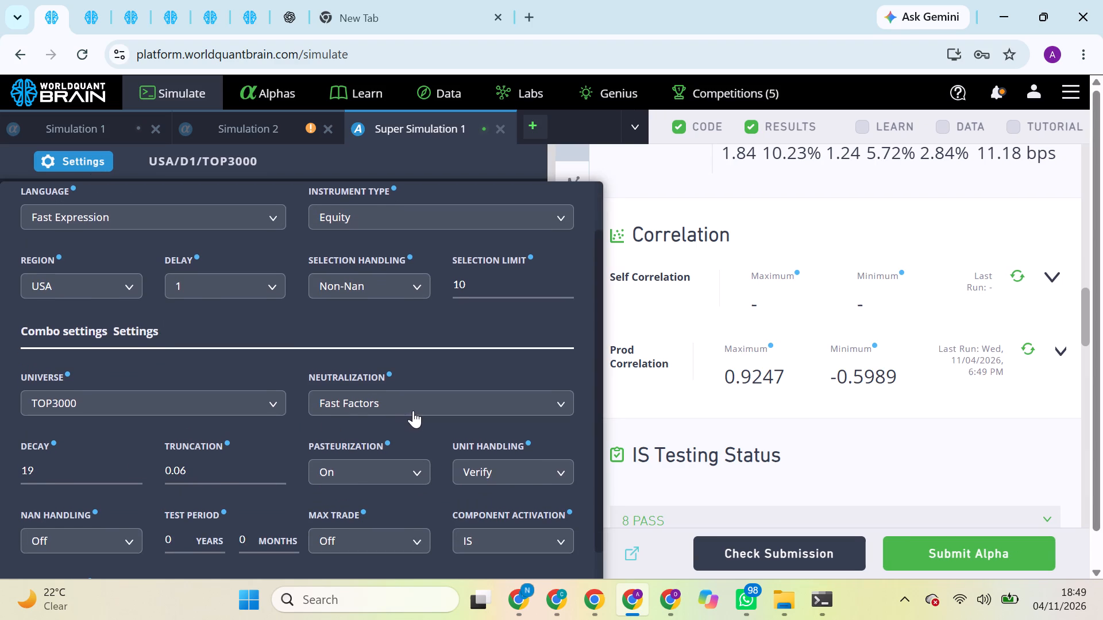
{"action": "left_click", "coordinate": [413, 410]}
{"action": "left_click", "coordinate": [378, 560]}
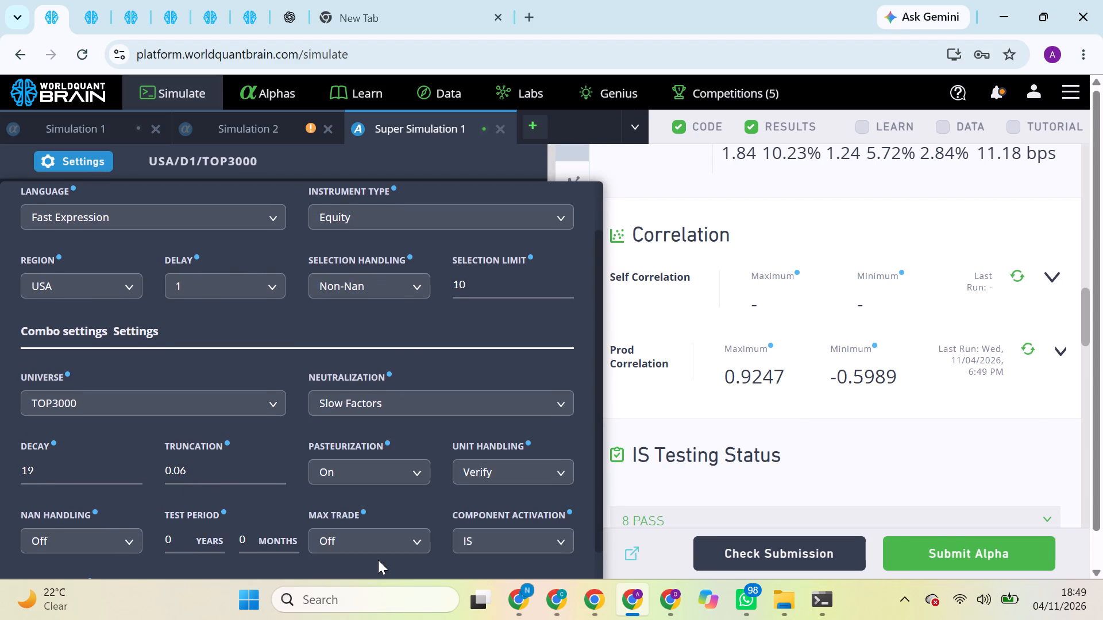
{"action": "scroll", "coordinate": [378, 560], "scroll_direction": "down", "scroll_amount": 5}
{"action": "left_click", "coordinate": [496, 543]}
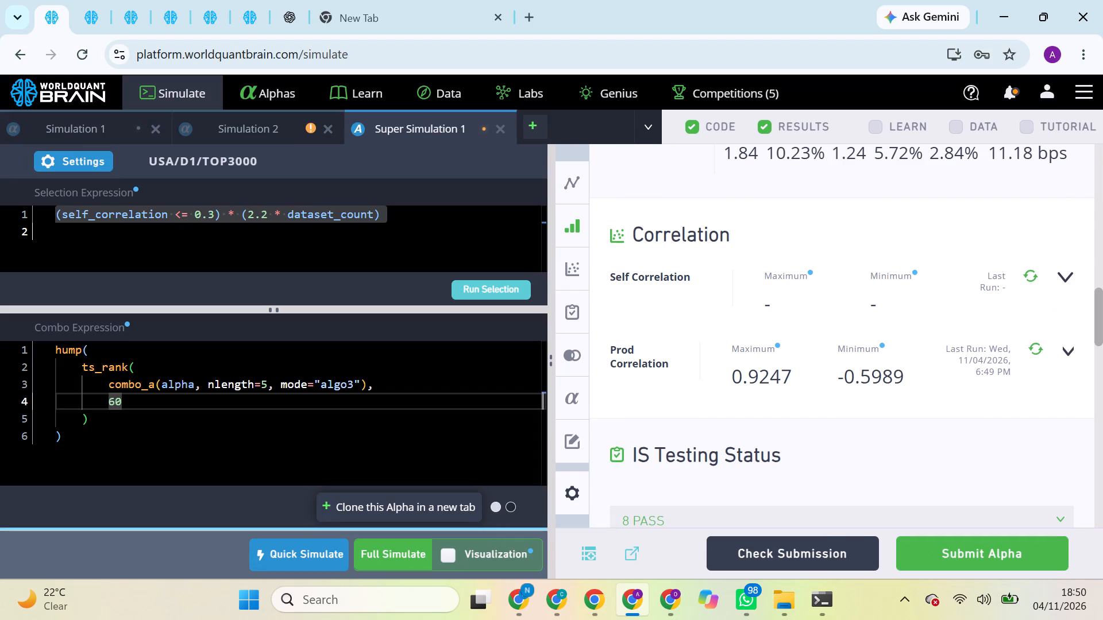
{"action": "left_click", "coordinate": [485, 342]}
{"action": "left_click", "coordinate": [491, 294]}
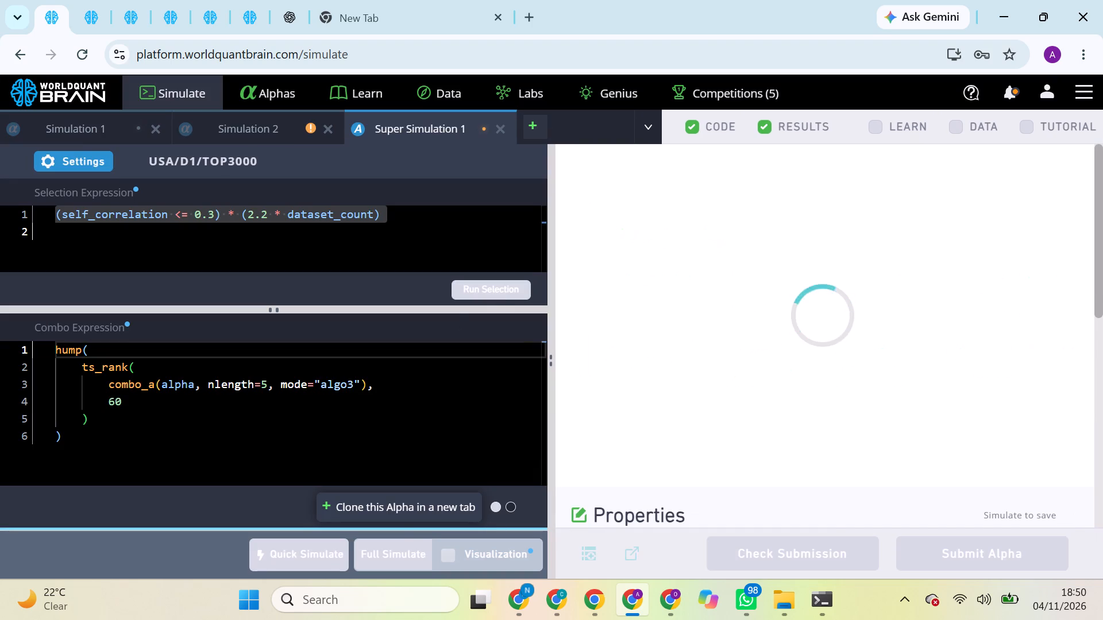
{"action": "left_click", "coordinate": [404, 548]}
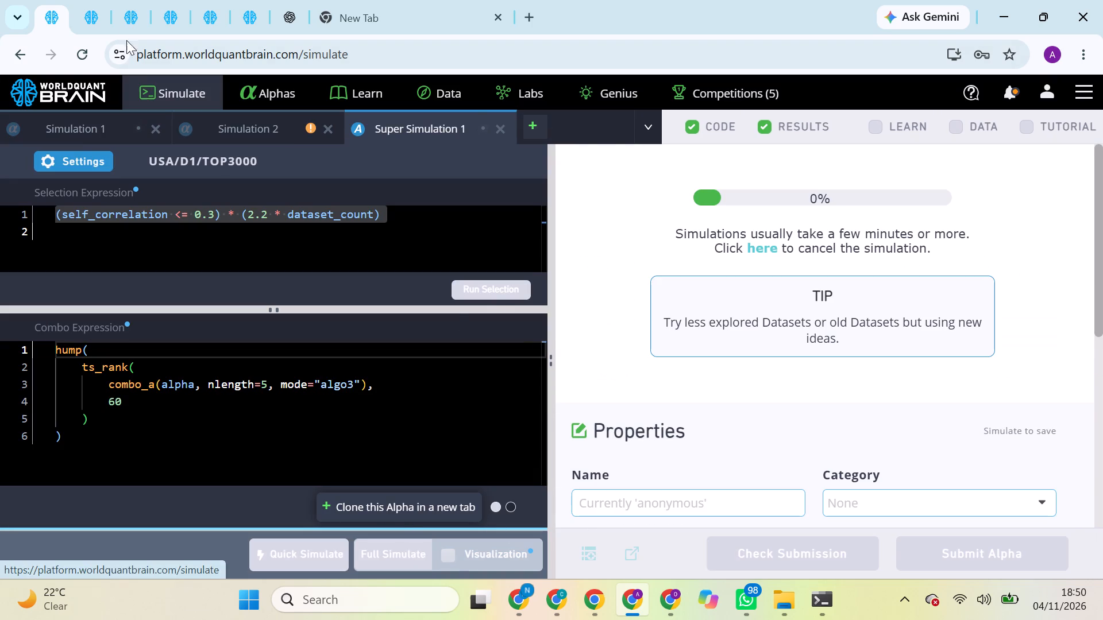
Replace oth460_sld1_class in the GLB subindustry alpha with oth460_sncc_class from the other460 dataset fields and run a full simulation.
{"action": "left_click", "coordinate": [92, 0]}
{"action": "left_click", "coordinate": [139, 7]}
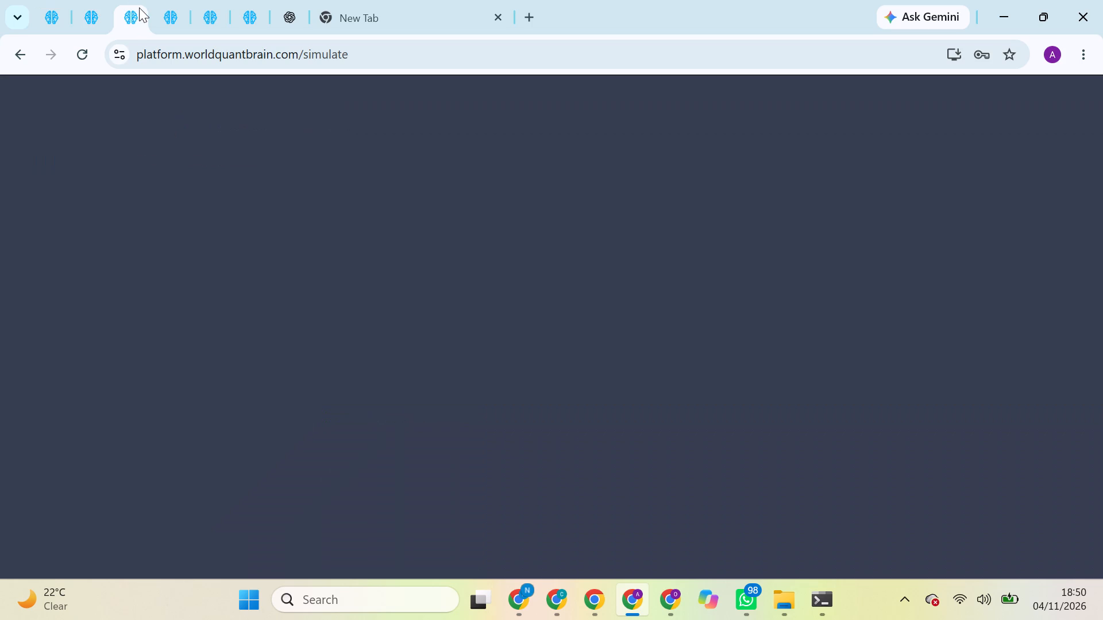
{"action": "left_click_drag", "start_coordinate": [575, 303], "coordinate": [603, 294]}
{"action": "scroll", "coordinate": [647, 279], "scroll_direction": "up", "scroll_amount": 3}
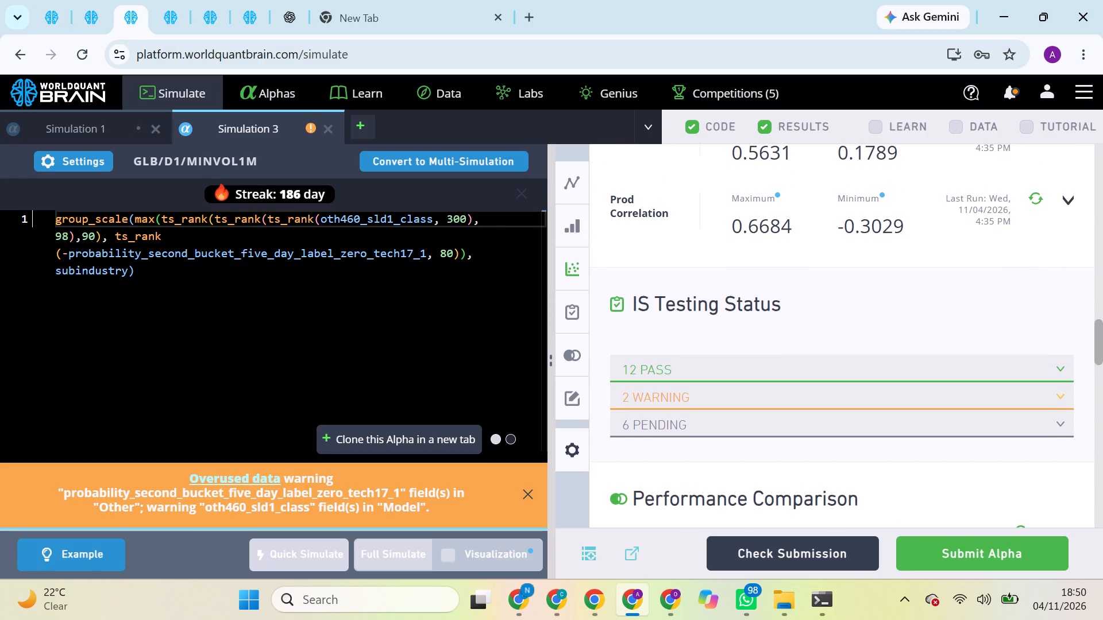
{"action": "left_click", "coordinate": [224, 13]}
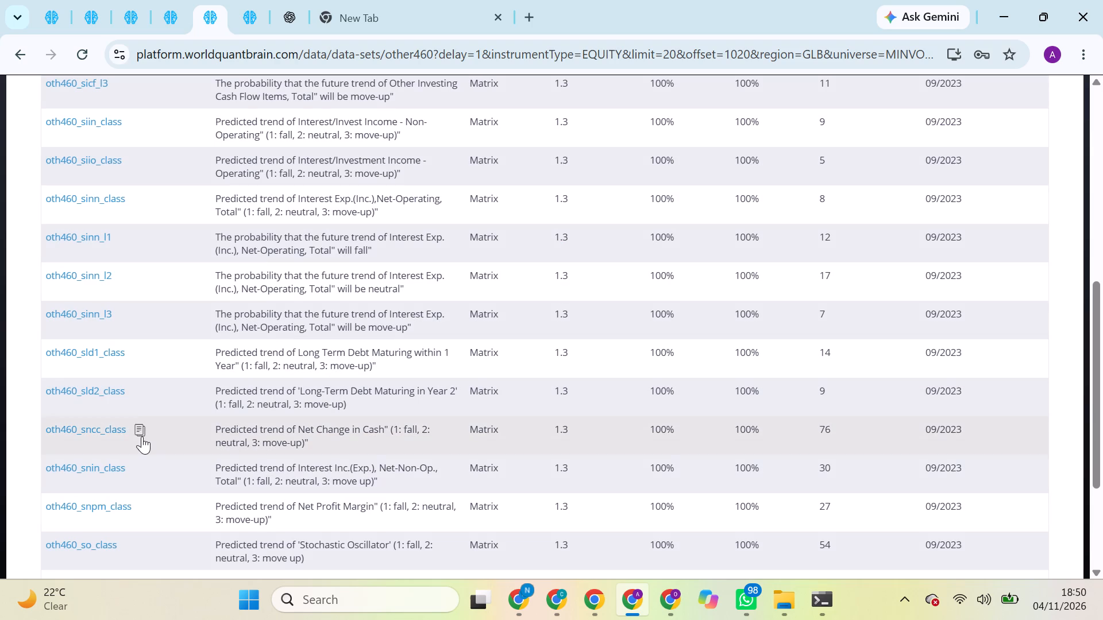
{"action": "left_click", "coordinate": [142, 436]}
{"action": "left_click", "coordinate": [107, 0]}
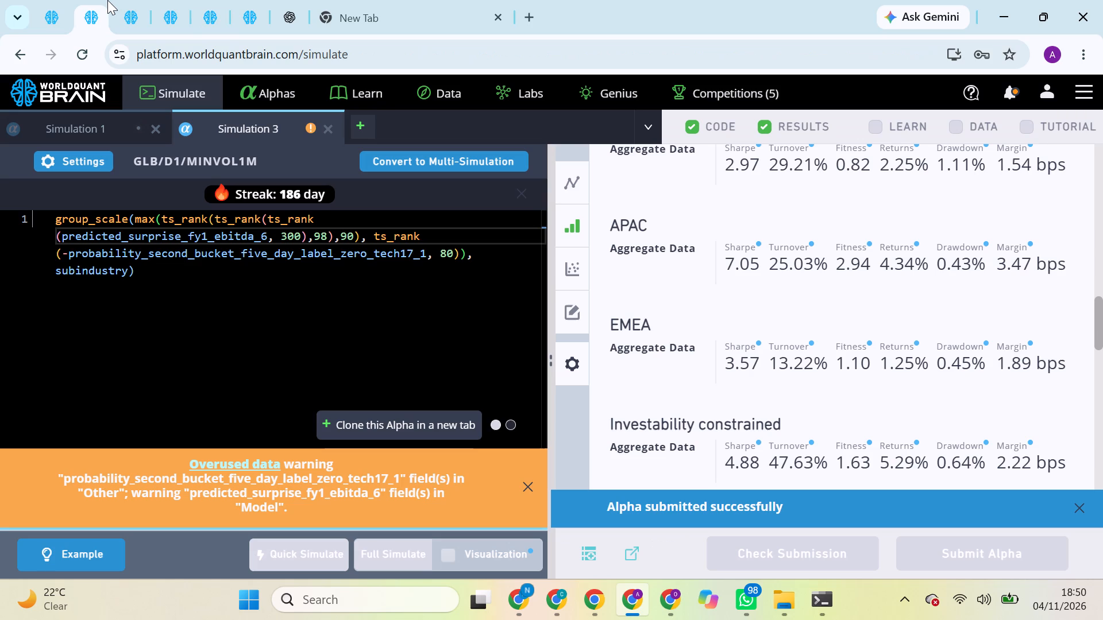
{"action": "left_click", "coordinate": [143, 7]}
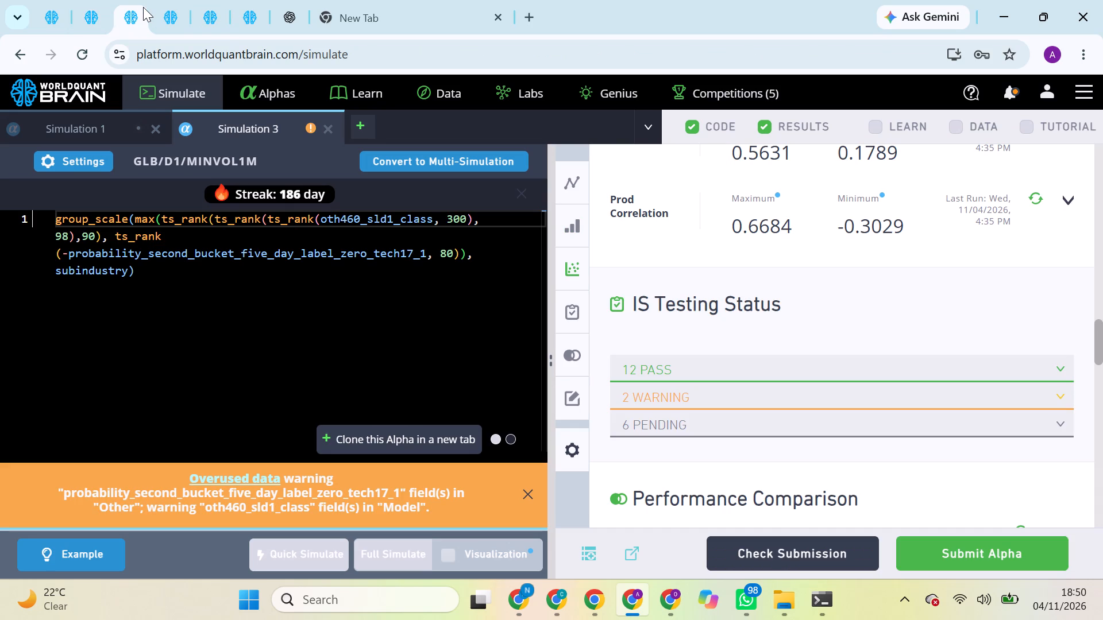
{"action": "double_click", "coordinate": [344, 226]}
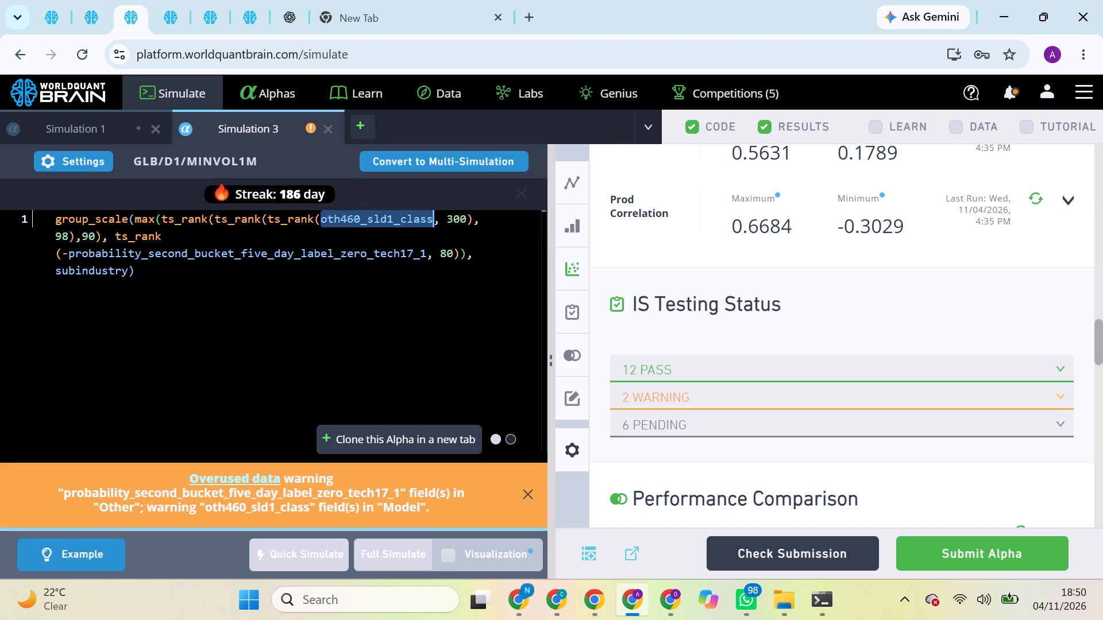
{"action": "key", "text": "ctrl+v"}
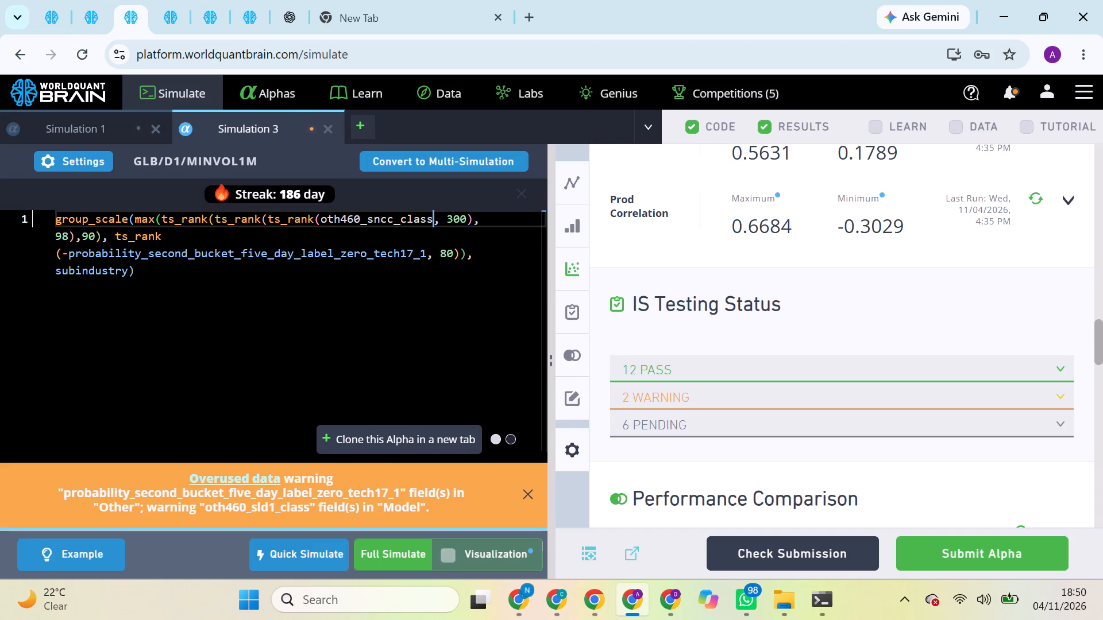
{"action": "left_click", "coordinate": [402, 547]}
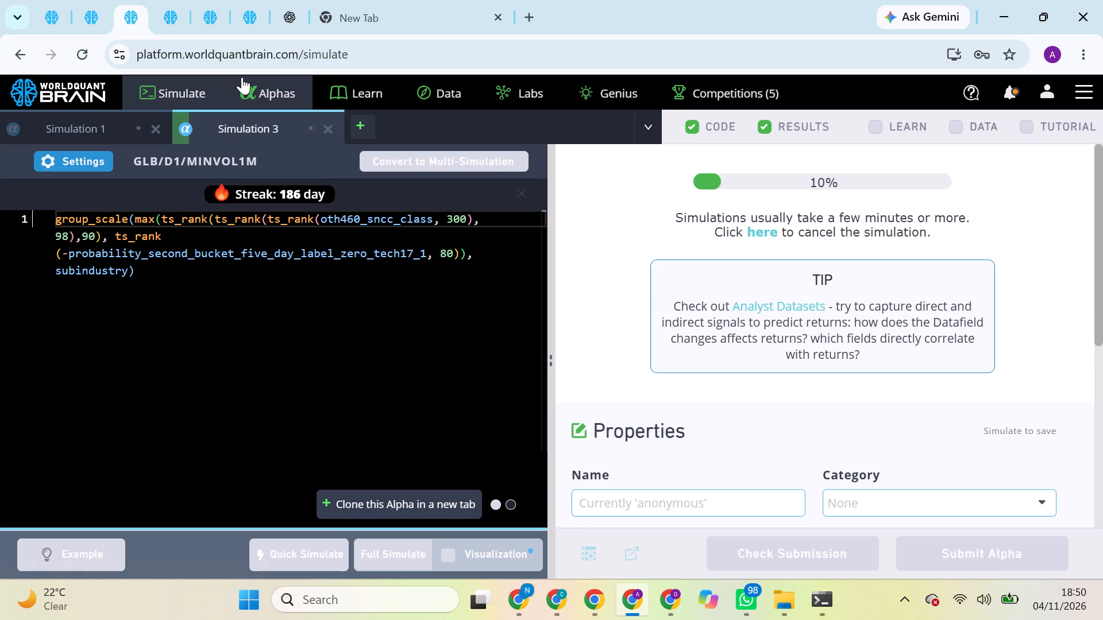
Check the progress of the running super alpha and GLB simulations and view the submitted alphas across the open browser tabs.
{"action": "left_click", "coordinate": [174, 2]}
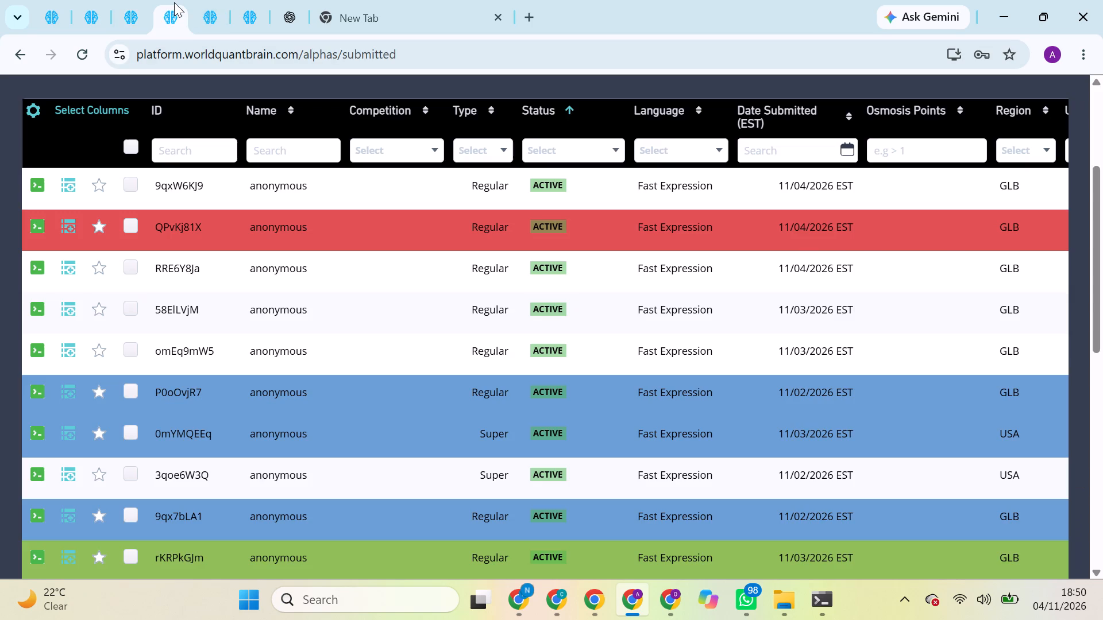
{"action": "left_click", "coordinate": [133, 0]}
{"action": "left_click", "coordinate": [159, 1]}
{"action": "left_click", "coordinate": [218, 1]}
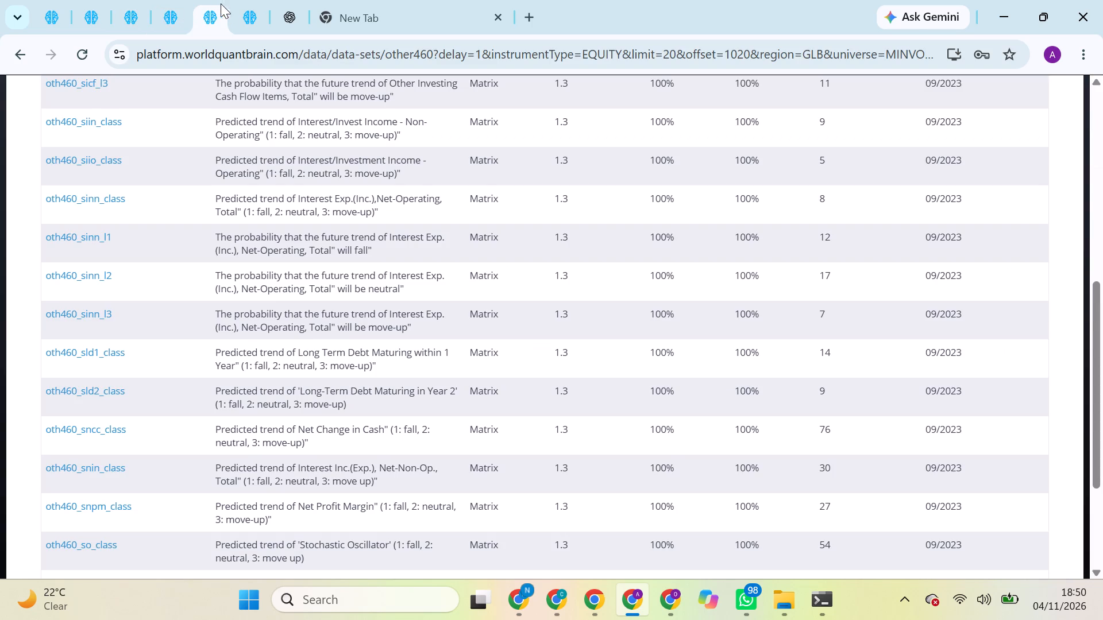
{"action": "left_click", "coordinate": [236, 5]}
{"action": "left_click", "coordinate": [209, 9]}
{"action": "left_click", "coordinate": [172, 5]}
{"action": "left_click", "coordinate": [135, 9]}
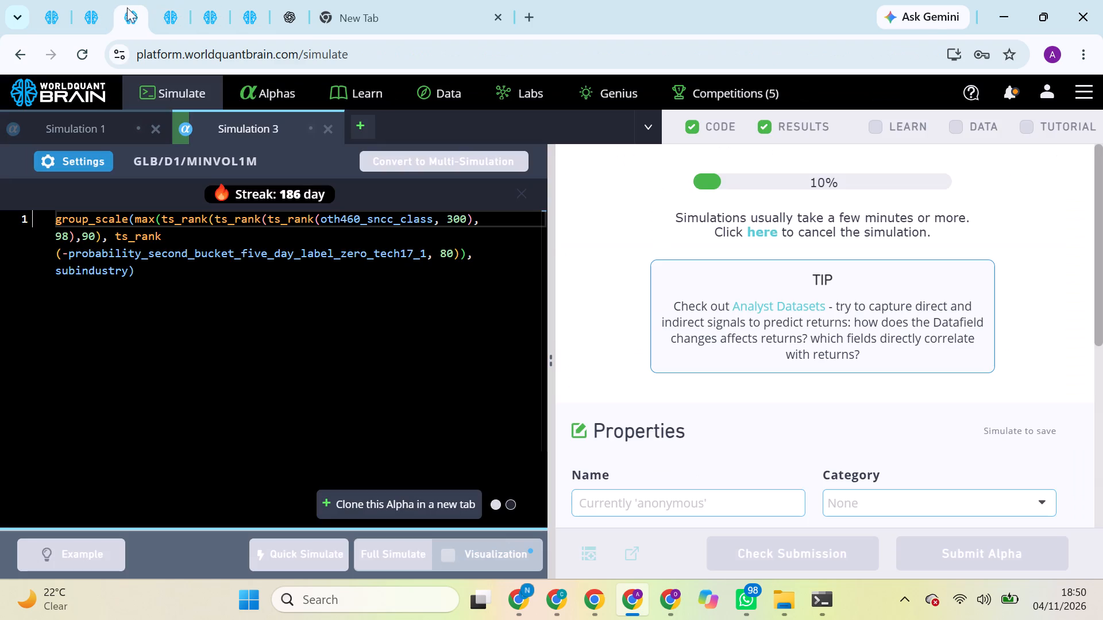
{"action": "left_click", "coordinate": [101, 2]}
{"action": "left_click", "coordinate": [52, 4]}
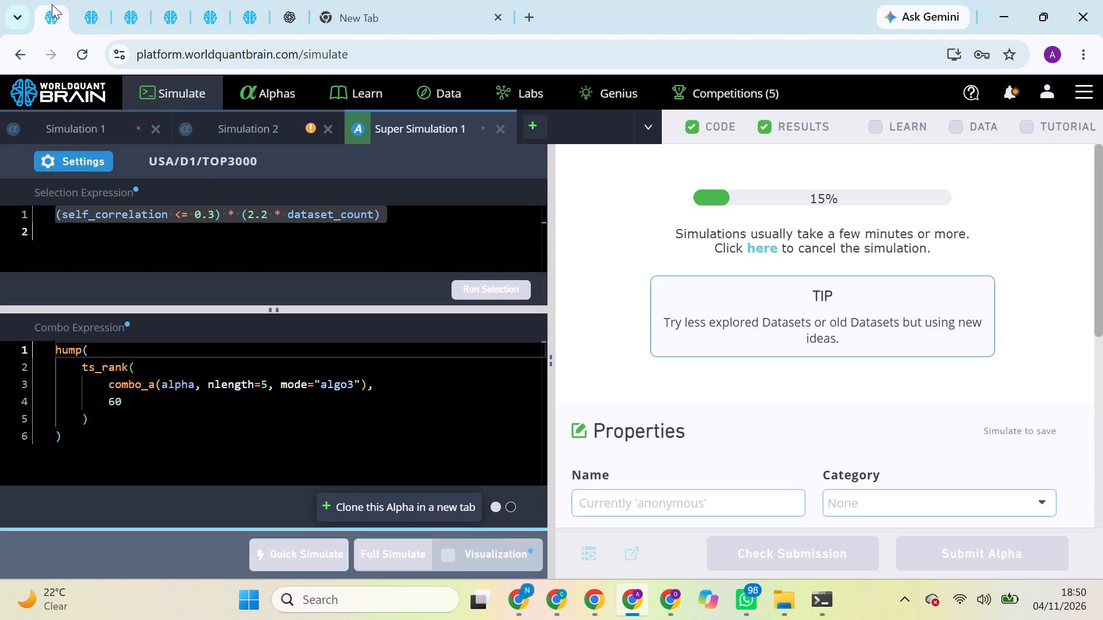
{"action": "left_click", "coordinate": [91, 1]}
{"action": "double_click", "coordinate": [118, 2]}
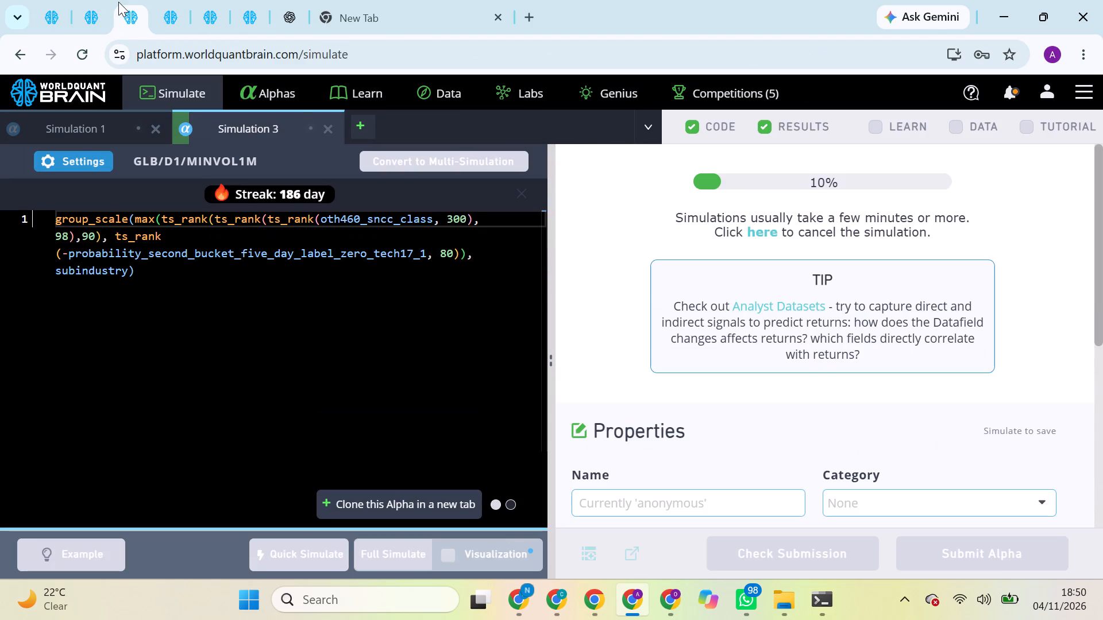
Replace predicted_surprise_fy1_ebitda_6 in the submitted GLB alpha's expression with oth460_soca_class from page 52 of the other460 fields and run a full simulation.
{"action": "left_click", "coordinate": [168, 3]}
{"action": "left_click", "coordinate": [222, 0]}
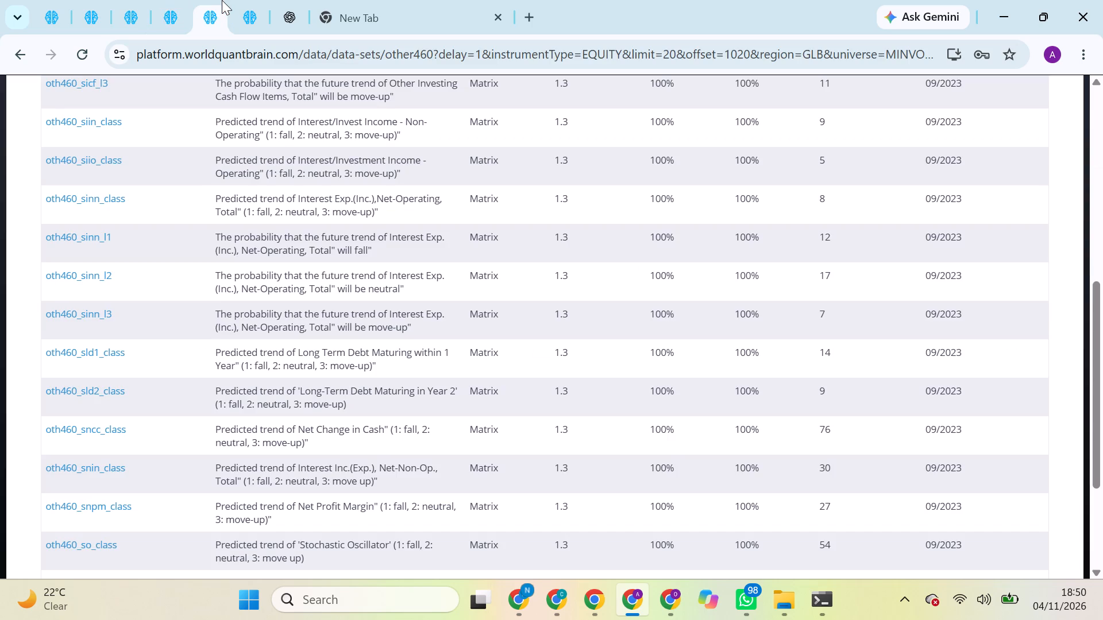
{"action": "scroll", "coordinate": [108, 332], "scroll_direction": "down", "scroll_amount": 3}
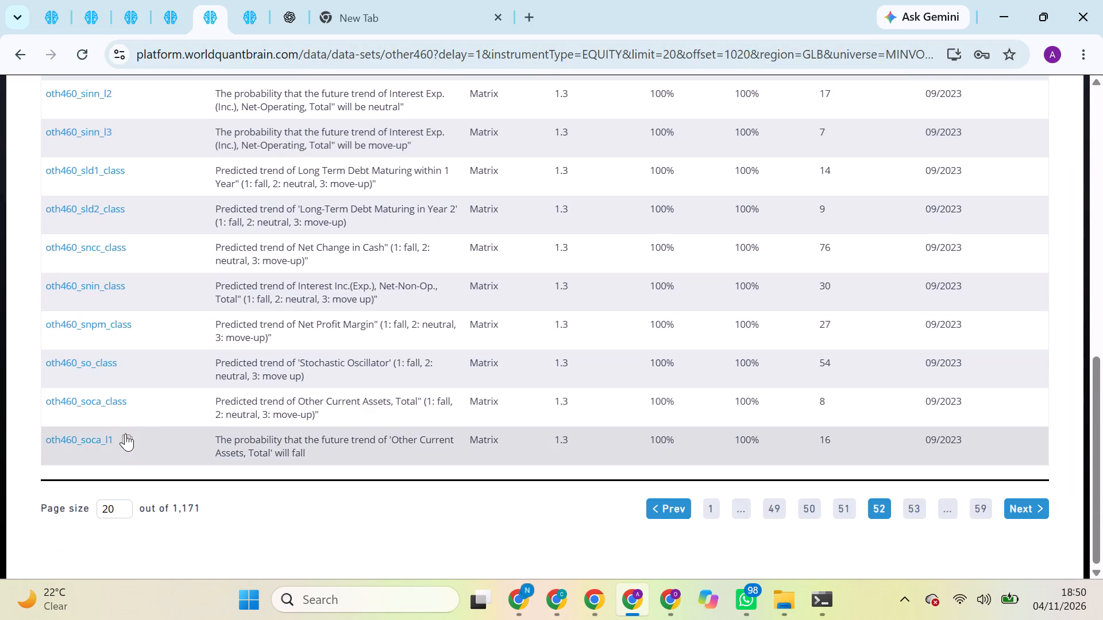
{"action": "left_click", "coordinate": [143, 405]}
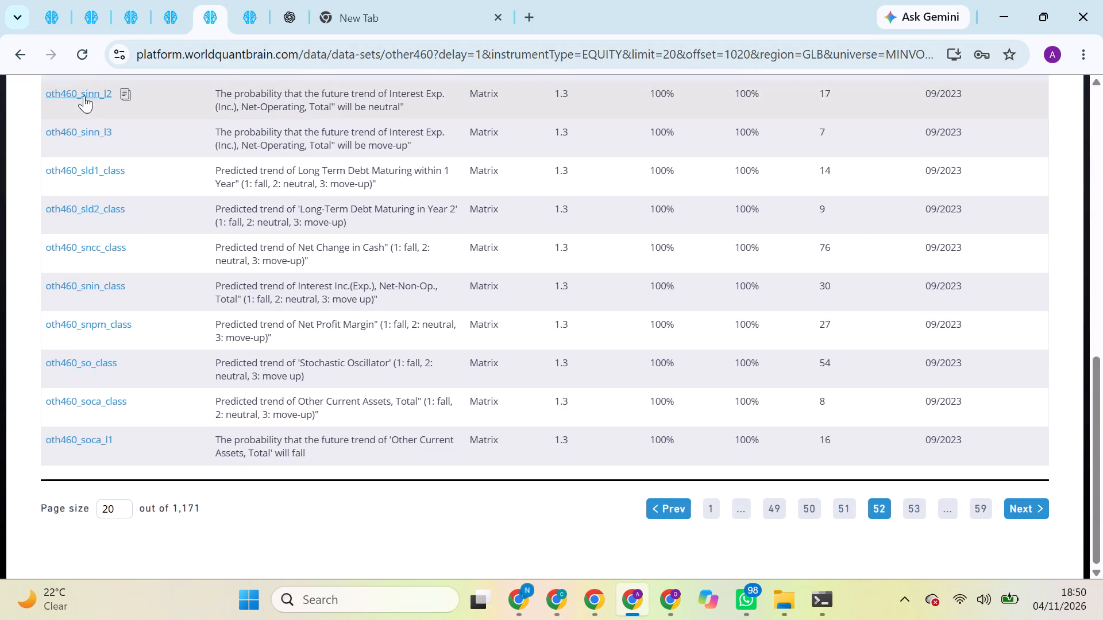
{"action": "left_click", "coordinate": [74, 9]}
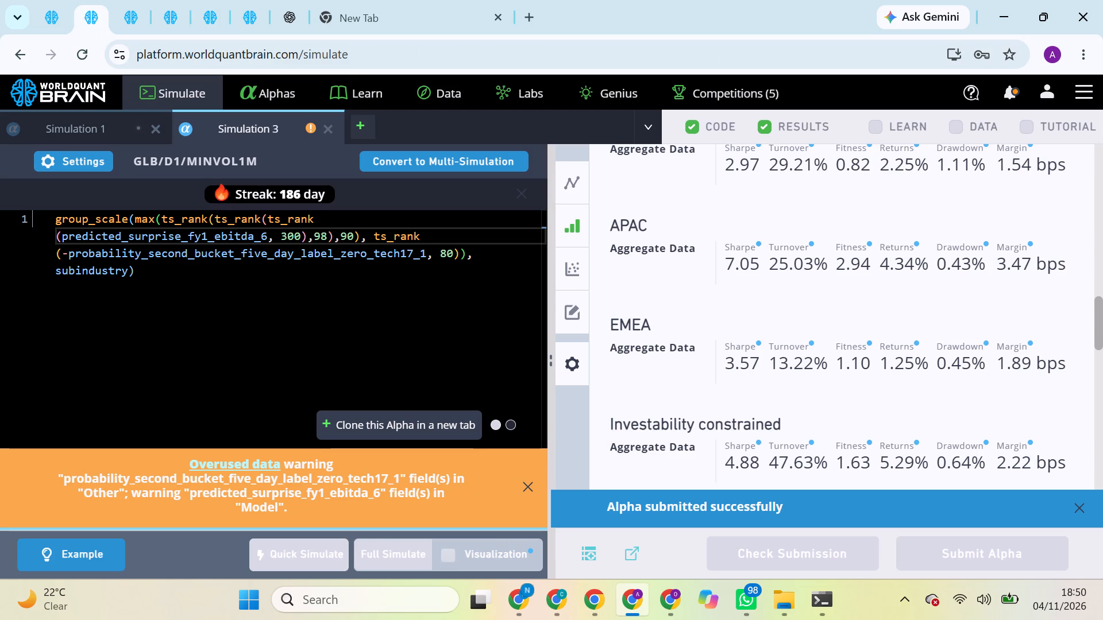
{"action": "double_click", "coordinate": [229, 230]}
{"action": "key", "text": "ctrl+v"}
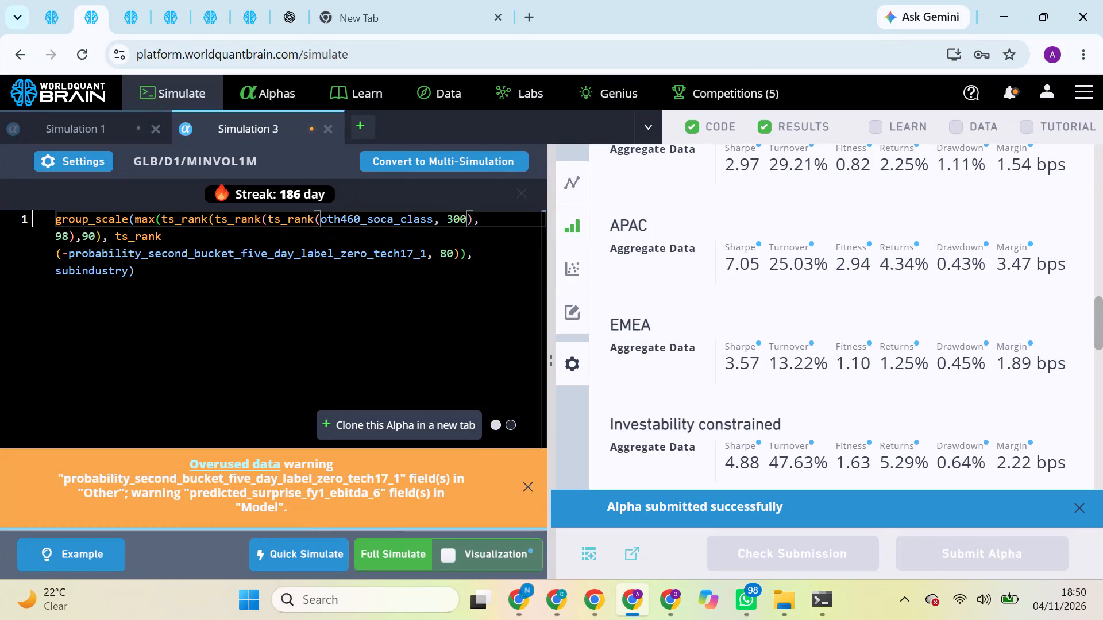
{"action": "left_click", "coordinate": [393, 549]}
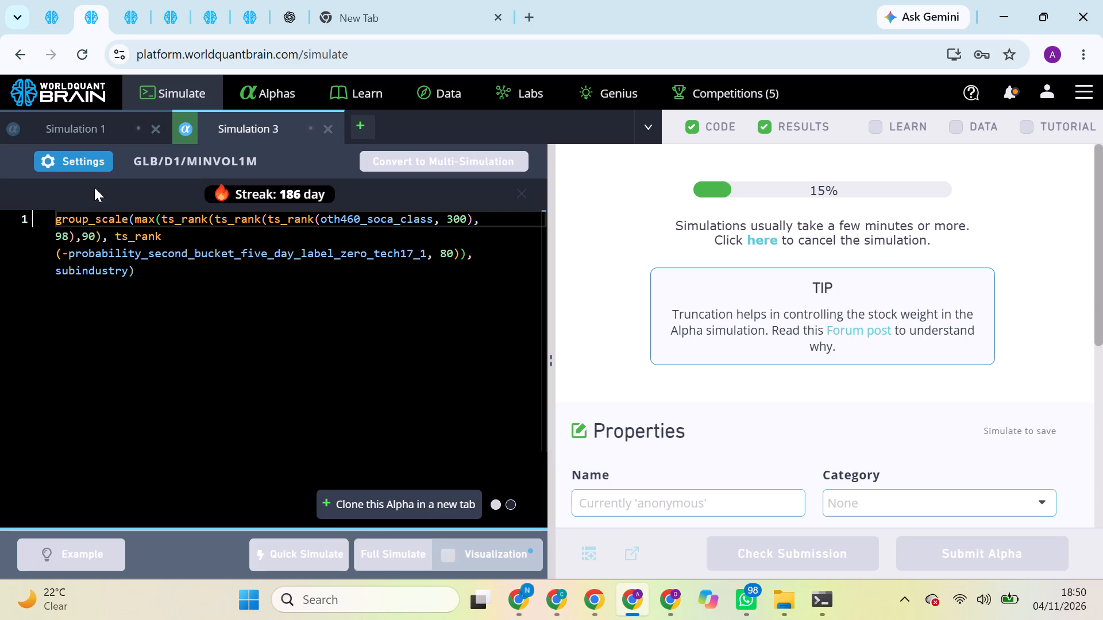
Check the progress of the USA super alpha and both GLB other460 simulations, and look over the submitted alphas and other460 fields.
{"action": "left_click", "coordinate": [63, 0]}
{"action": "left_click", "coordinate": [109, 1]}
{"action": "left_click", "coordinate": [133, 0]}
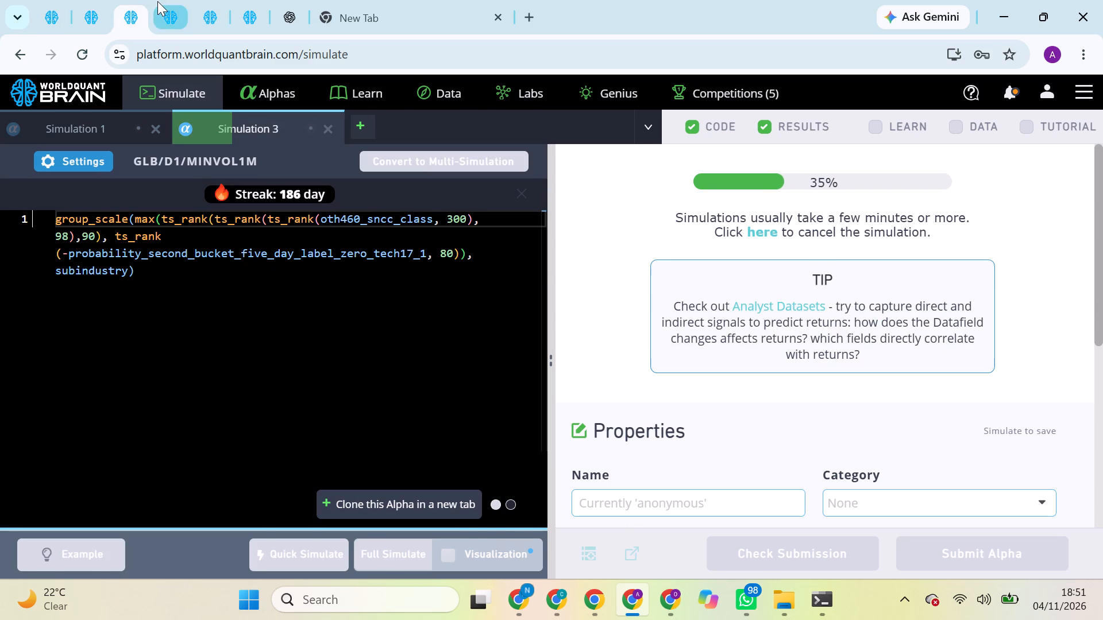
{"action": "left_click", "coordinate": [157, 1]}
{"action": "left_click", "coordinate": [202, 3]}
{"action": "scroll", "coordinate": [213, 185], "scroll_direction": "up", "scroll_amount": 1}
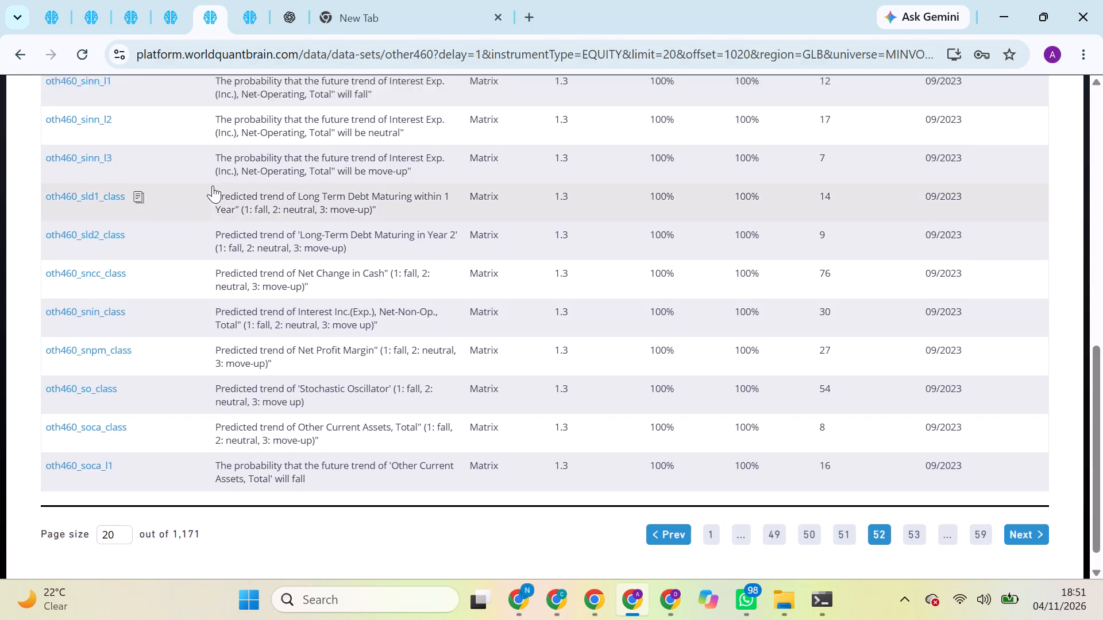
{"action": "scroll", "coordinate": [213, 185], "scroll_direction": "up", "scroll_amount": 5}
{"action": "left_click", "coordinate": [183, 0]}
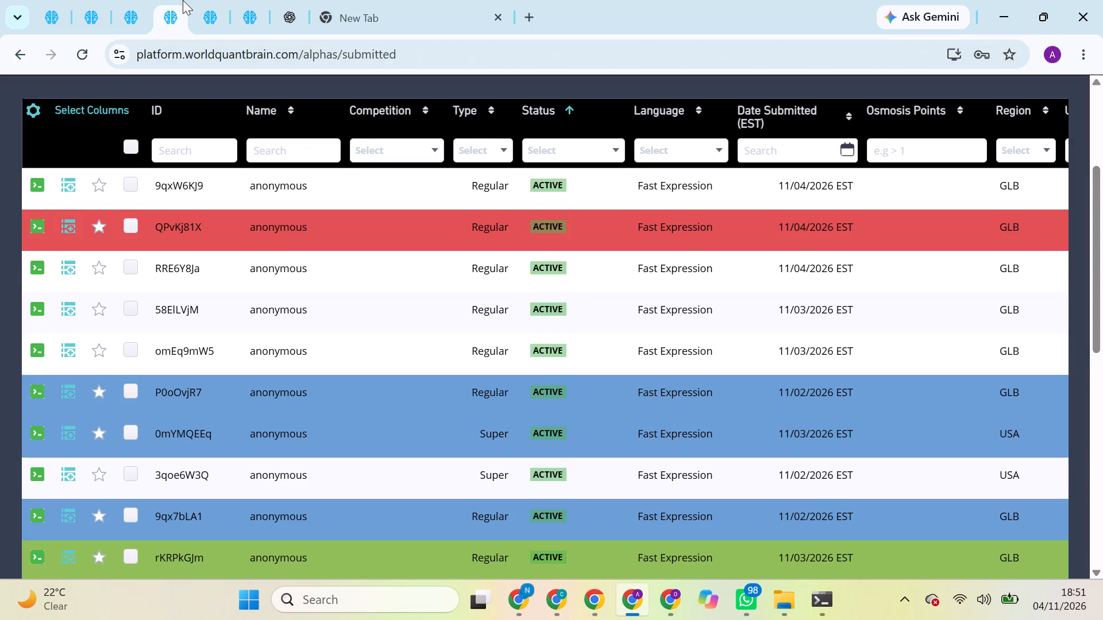
{"action": "left_click", "coordinate": [122, 2]}
{"action": "left_click", "coordinate": [92, 0]}
{"action": "left_click", "coordinate": [63, 1]}
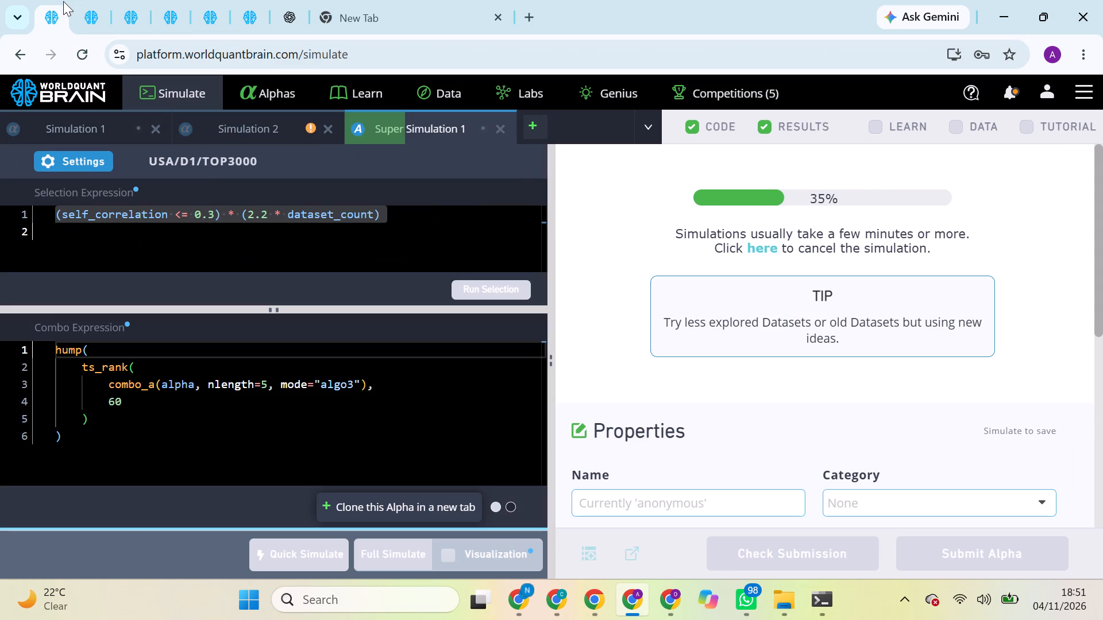
{"action": "left_click", "coordinate": [91, 0]}
{"action": "left_click", "coordinate": [109, 14]}
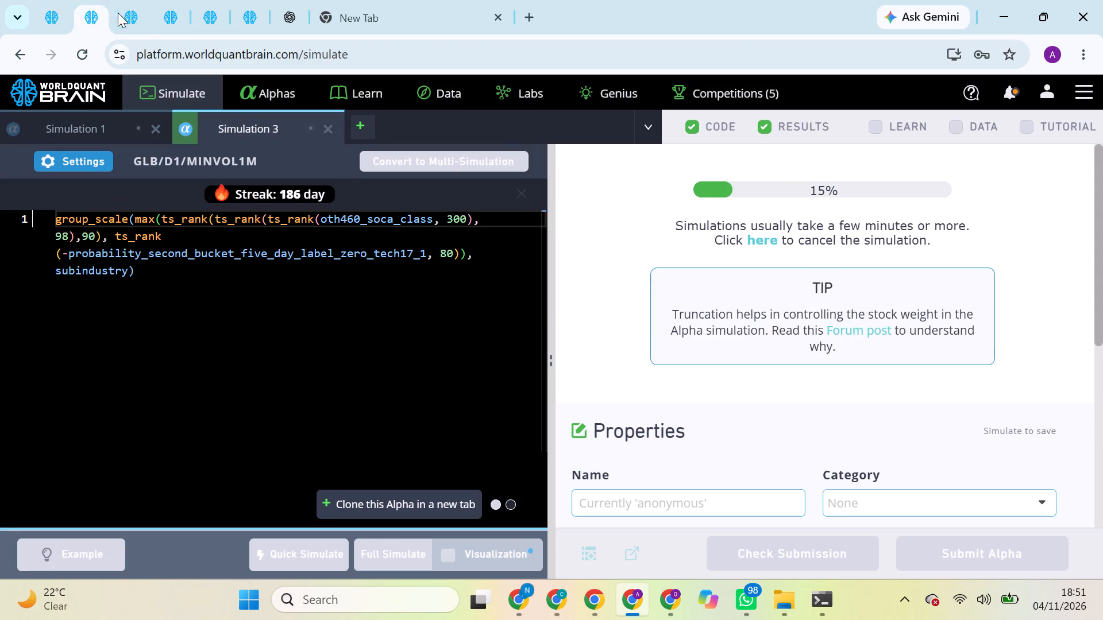
{"action": "left_click", "coordinate": [126, 13]}
{"action": "left_click", "coordinate": [160, 6]}
{"action": "left_click", "coordinate": [214, 5]}
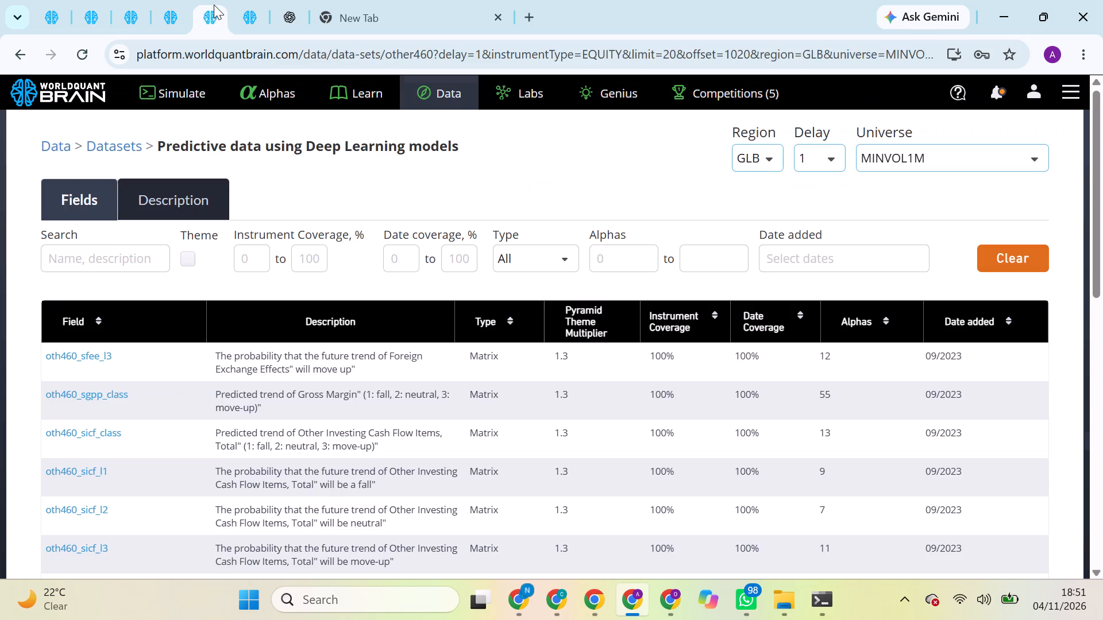
{"action": "left_click", "coordinate": [241, 10]}
{"action": "left_click", "coordinate": [223, 14]}
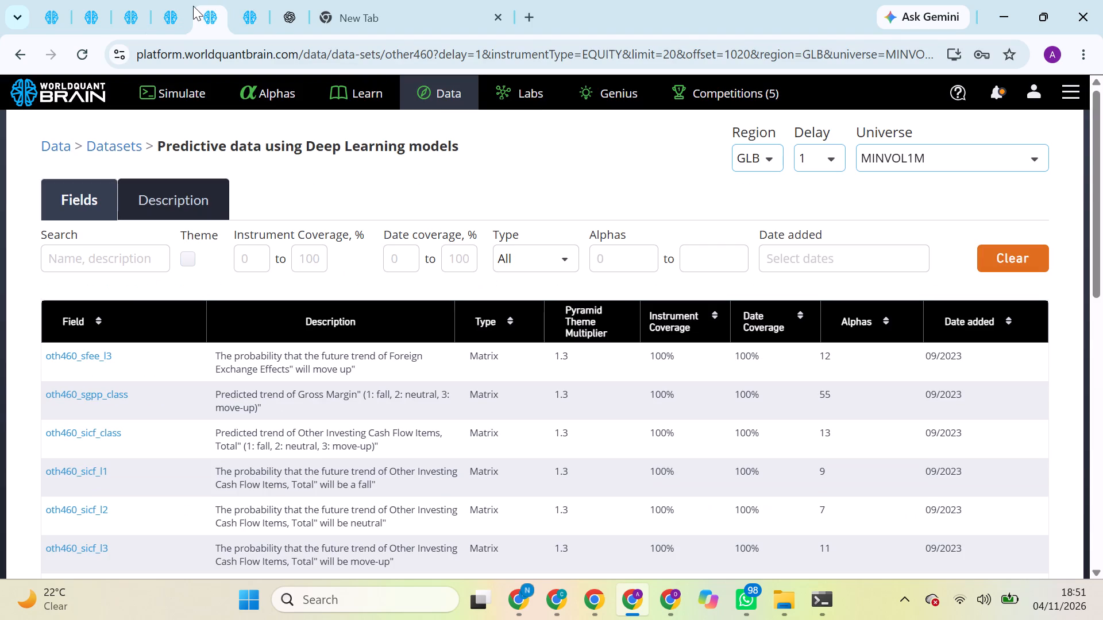
{"action": "left_click", "coordinate": [193, 6]}
{"action": "double_click", "coordinate": [193, 6]}
{"action": "left_click", "coordinate": [180, 6]}
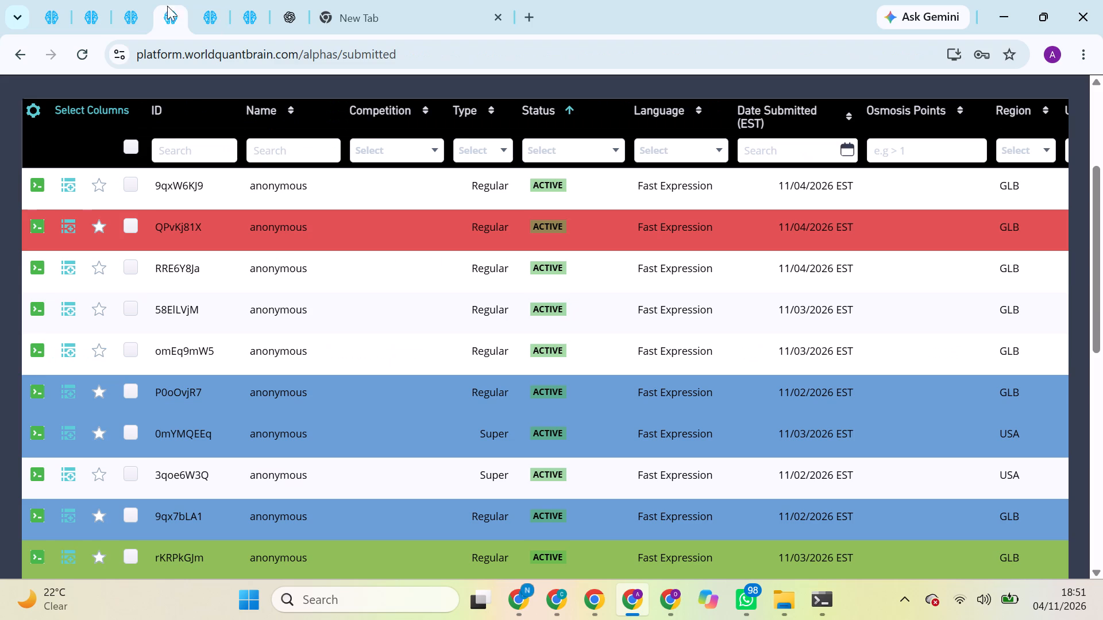
{"action": "left_click", "coordinate": [138, 5]}
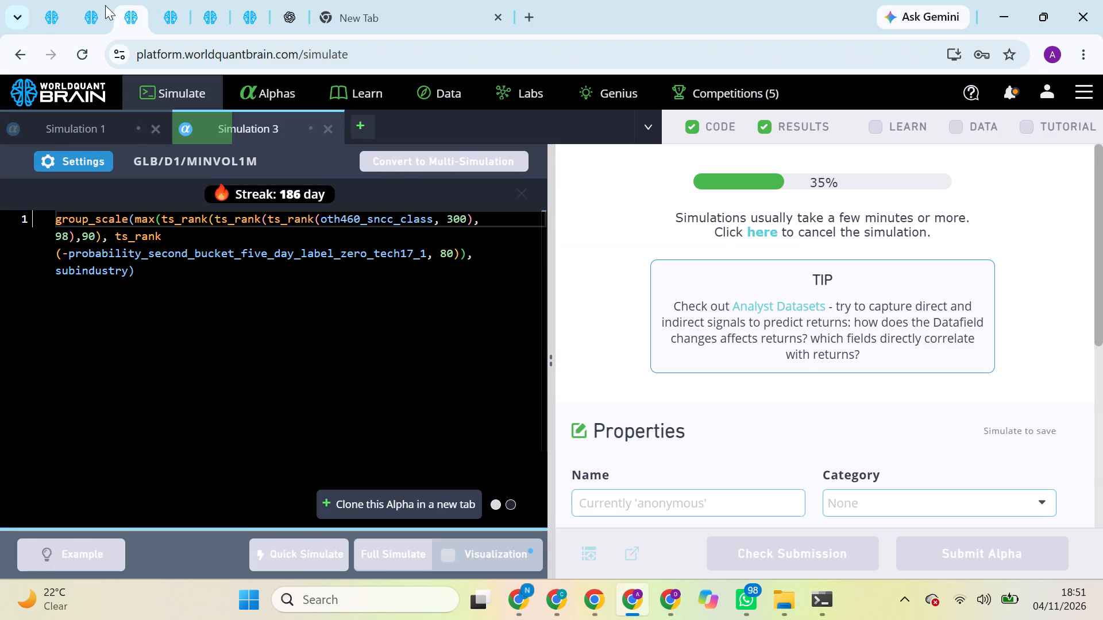
{"action": "left_click", "coordinate": [105, 5]}
{"action": "left_click", "coordinate": [88, 3]}
{"action": "left_click", "coordinate": [71, 1]}
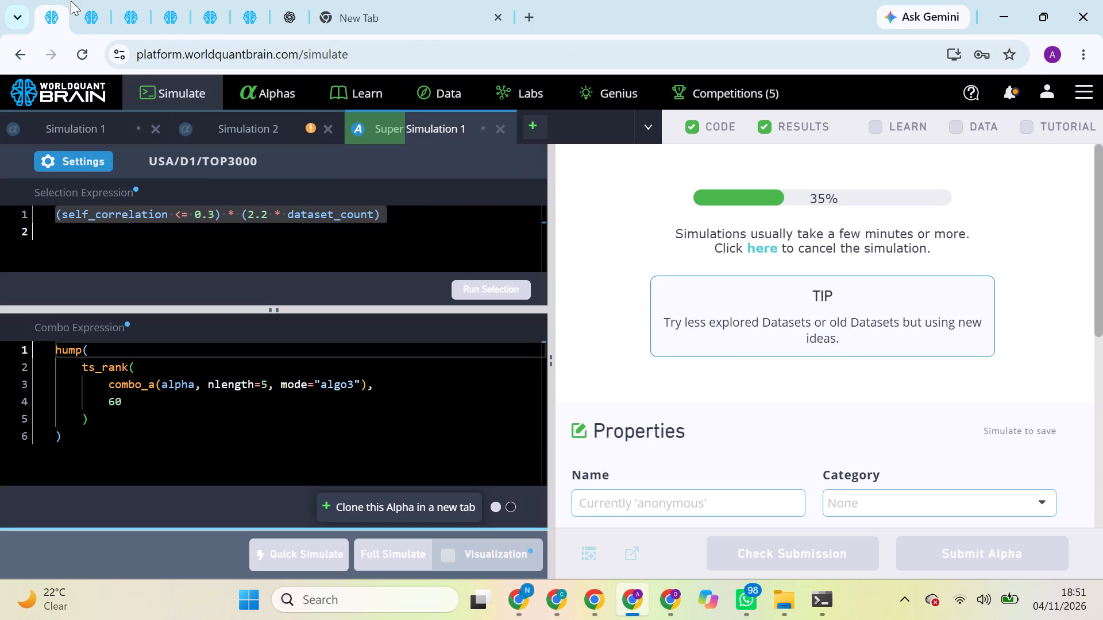
{"action": "left_click", "coordinate": [83, 0]}
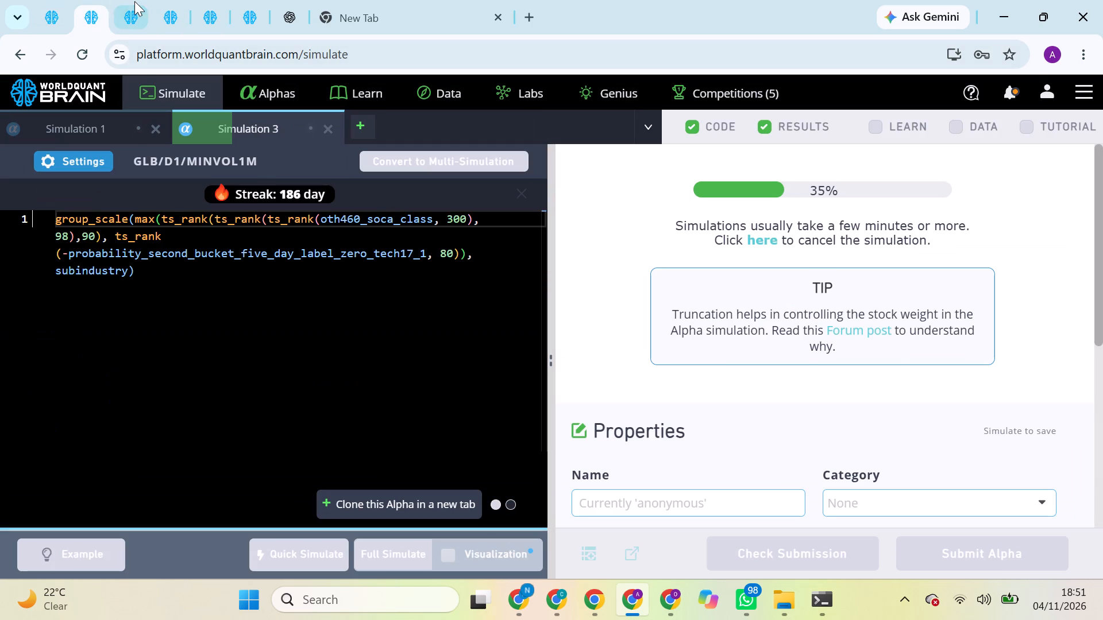
{"action": "left_click", "coordinate": [134, 1]}
{"action": "left_click", "coordinate": [170, 0]}
{"action": "left_click", "coordinate": [199, 0]}
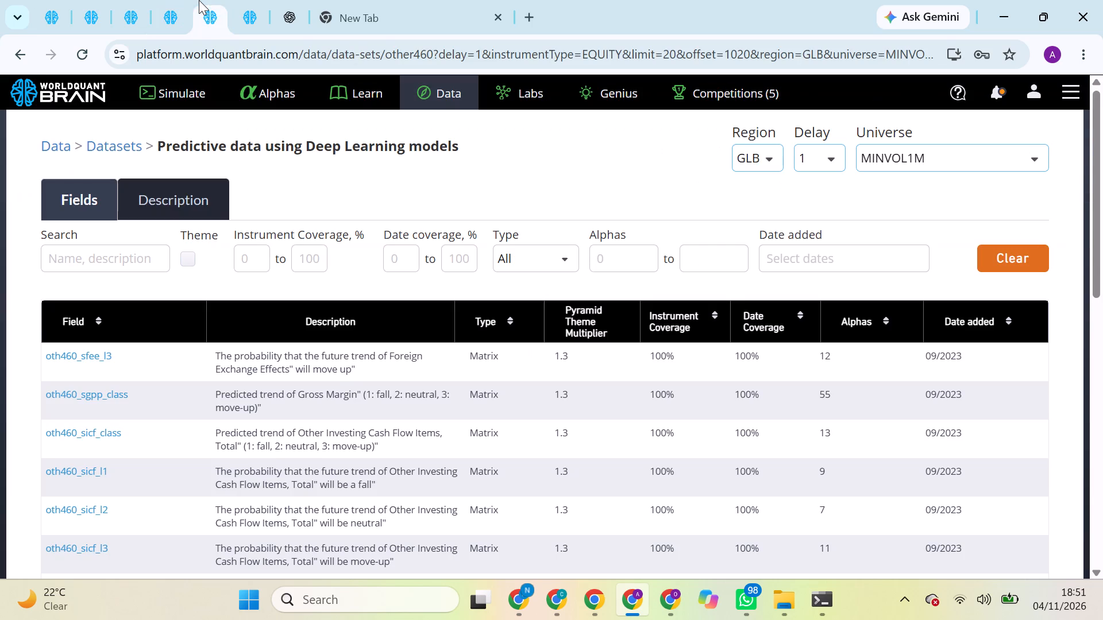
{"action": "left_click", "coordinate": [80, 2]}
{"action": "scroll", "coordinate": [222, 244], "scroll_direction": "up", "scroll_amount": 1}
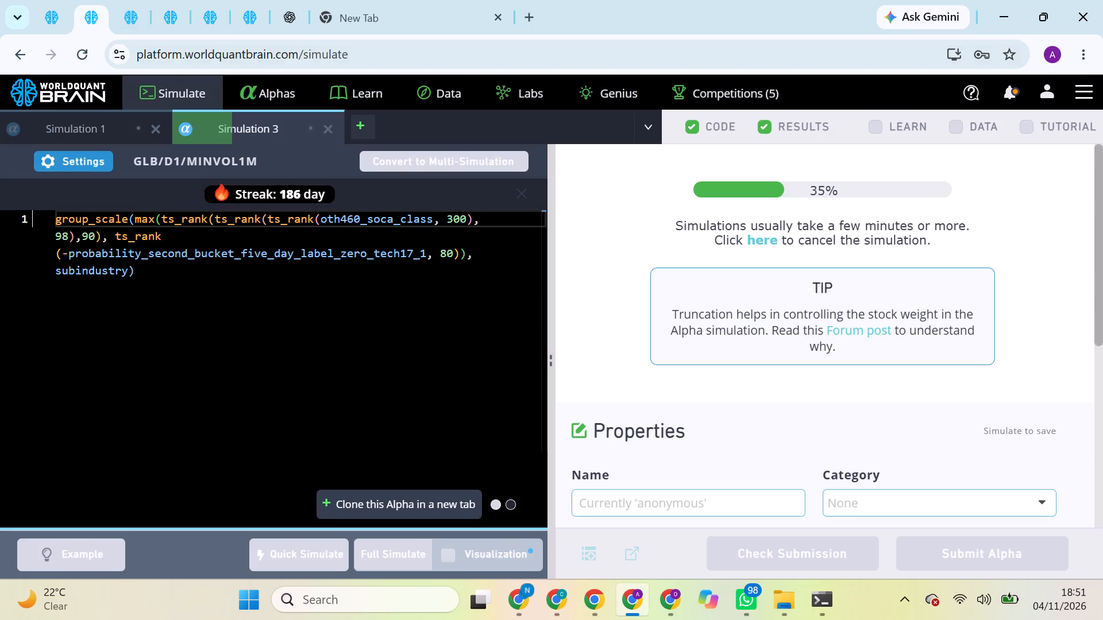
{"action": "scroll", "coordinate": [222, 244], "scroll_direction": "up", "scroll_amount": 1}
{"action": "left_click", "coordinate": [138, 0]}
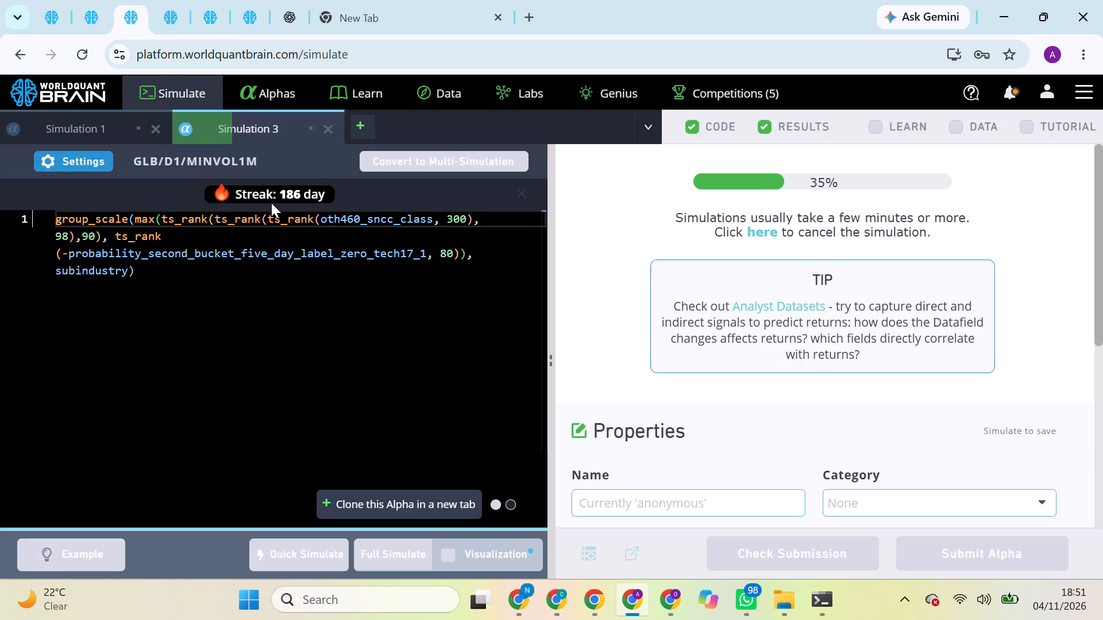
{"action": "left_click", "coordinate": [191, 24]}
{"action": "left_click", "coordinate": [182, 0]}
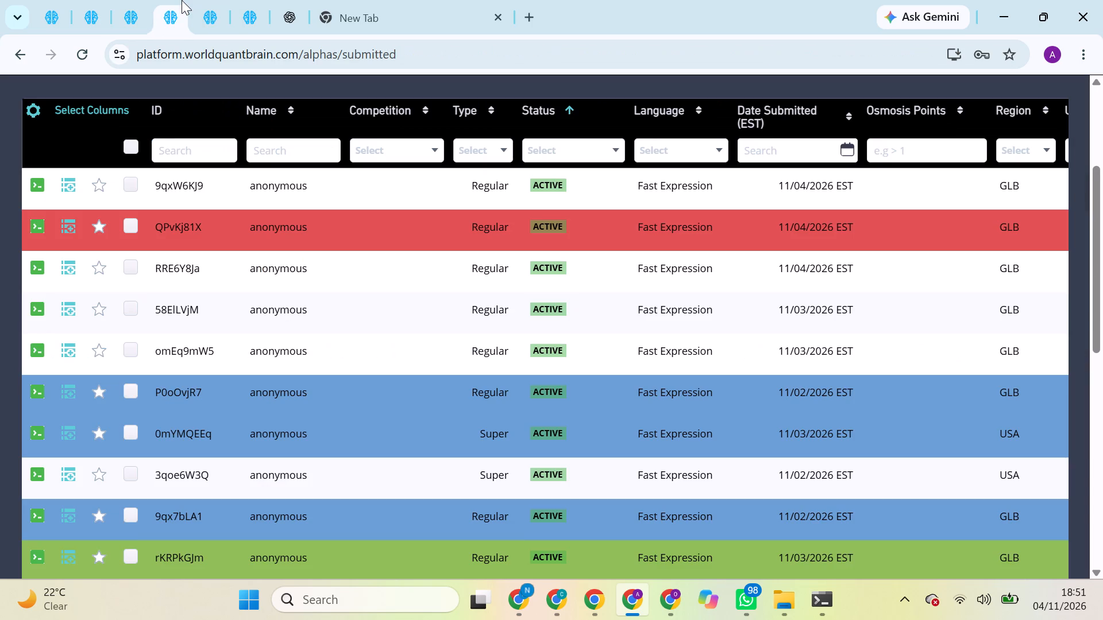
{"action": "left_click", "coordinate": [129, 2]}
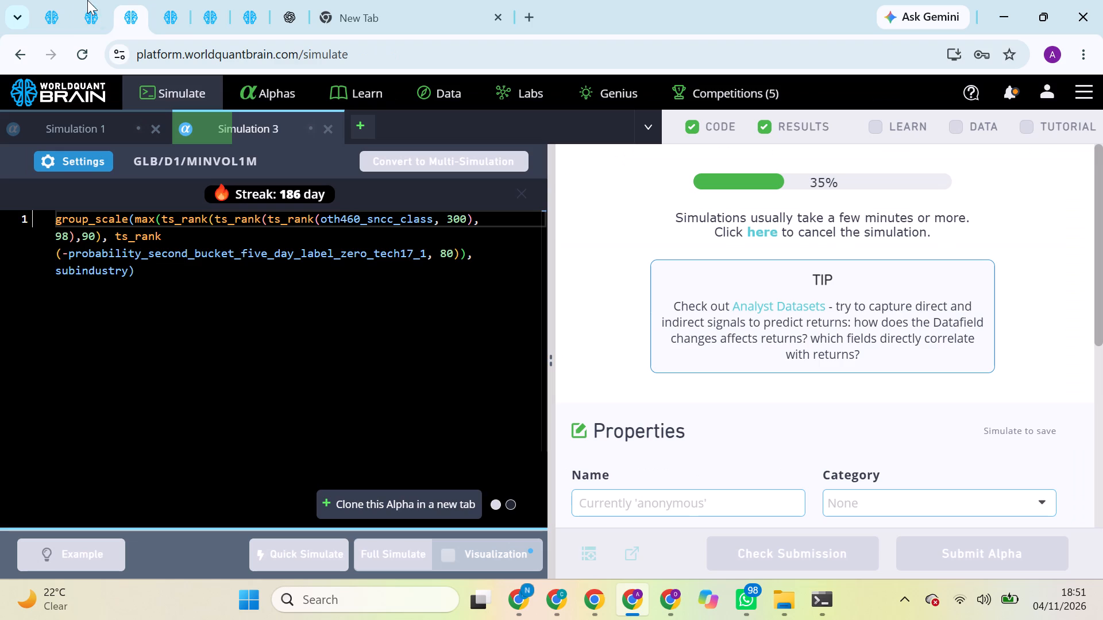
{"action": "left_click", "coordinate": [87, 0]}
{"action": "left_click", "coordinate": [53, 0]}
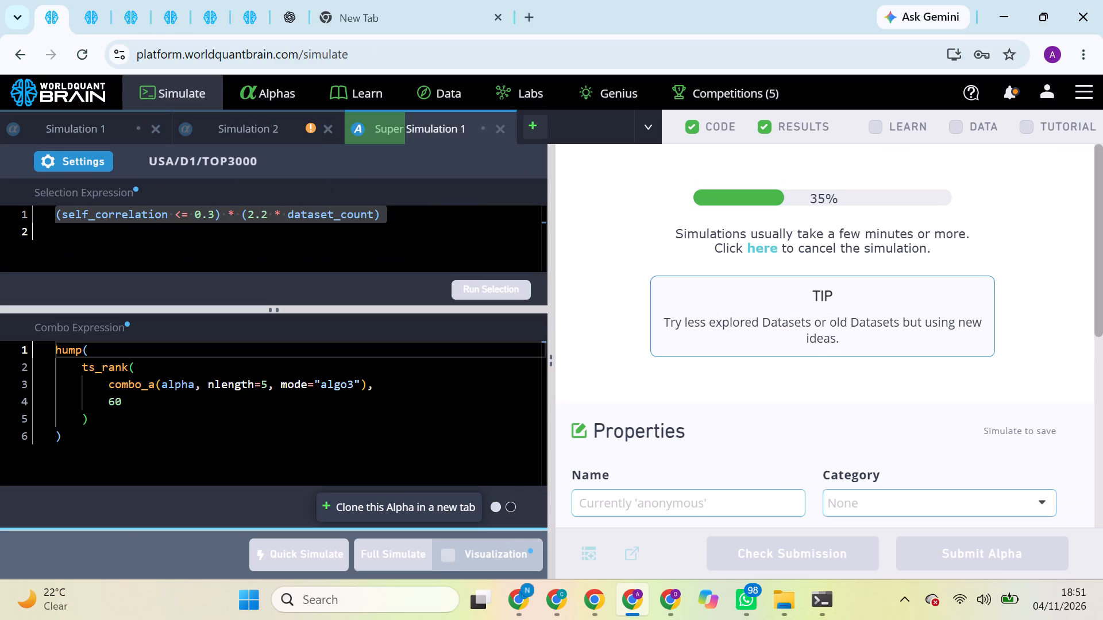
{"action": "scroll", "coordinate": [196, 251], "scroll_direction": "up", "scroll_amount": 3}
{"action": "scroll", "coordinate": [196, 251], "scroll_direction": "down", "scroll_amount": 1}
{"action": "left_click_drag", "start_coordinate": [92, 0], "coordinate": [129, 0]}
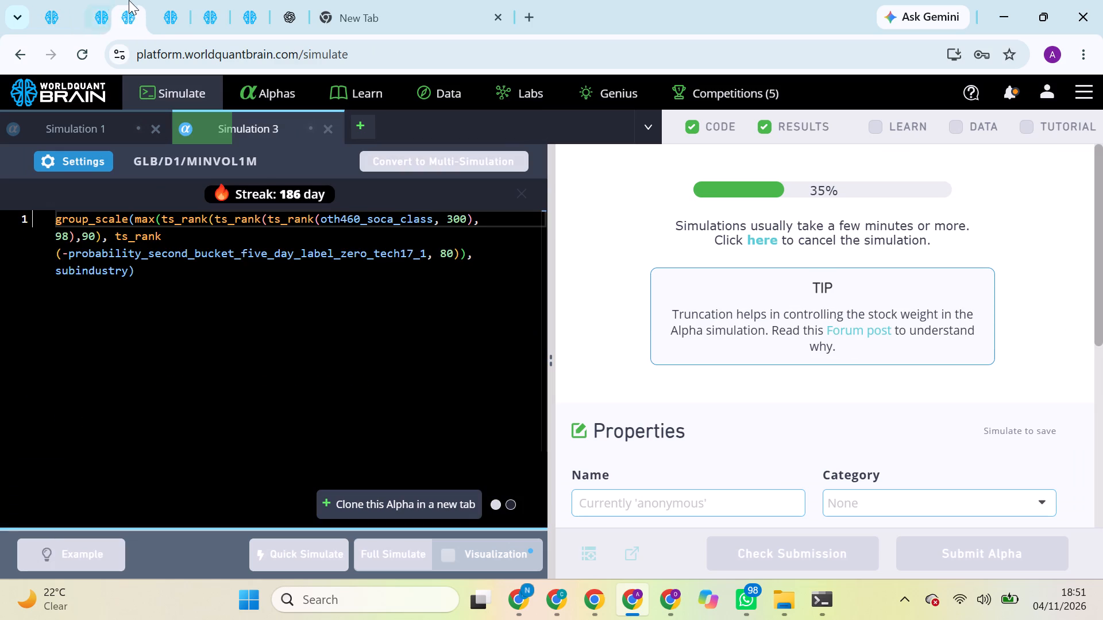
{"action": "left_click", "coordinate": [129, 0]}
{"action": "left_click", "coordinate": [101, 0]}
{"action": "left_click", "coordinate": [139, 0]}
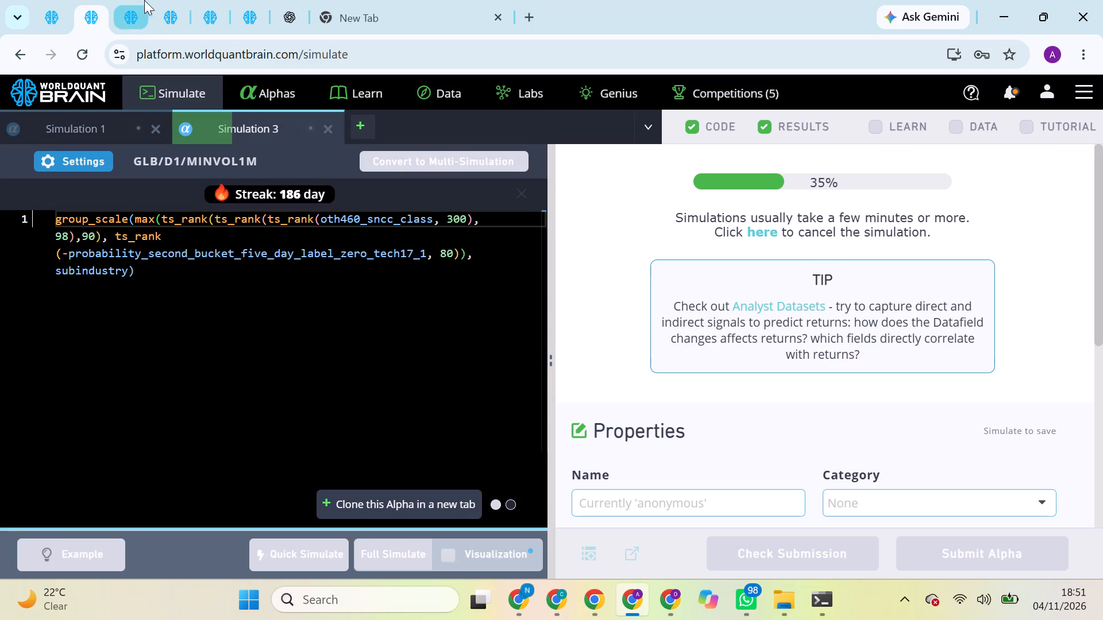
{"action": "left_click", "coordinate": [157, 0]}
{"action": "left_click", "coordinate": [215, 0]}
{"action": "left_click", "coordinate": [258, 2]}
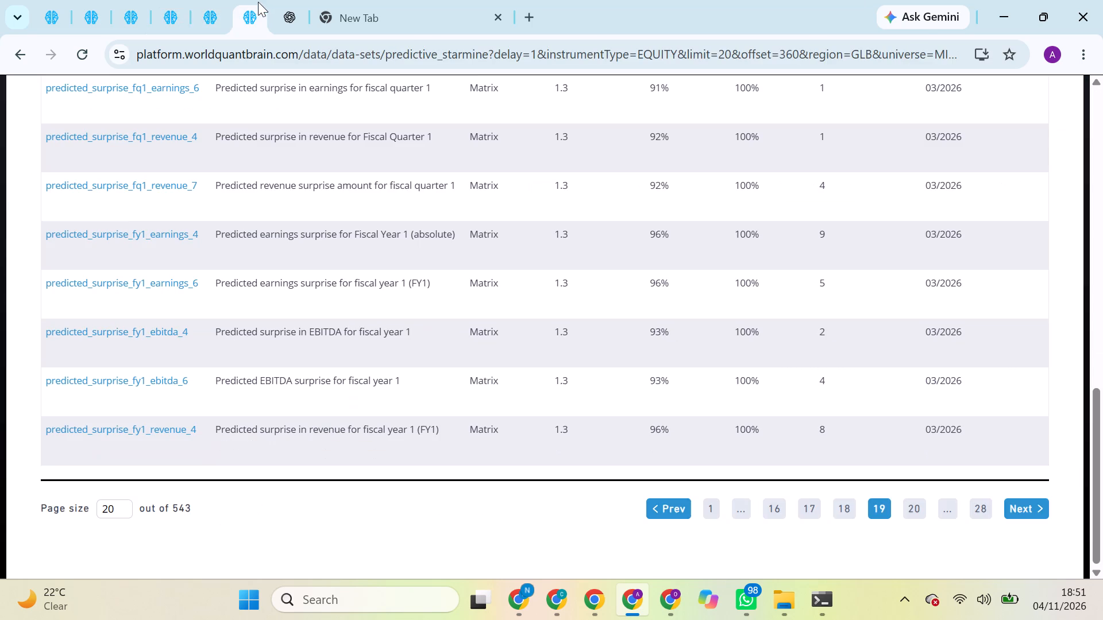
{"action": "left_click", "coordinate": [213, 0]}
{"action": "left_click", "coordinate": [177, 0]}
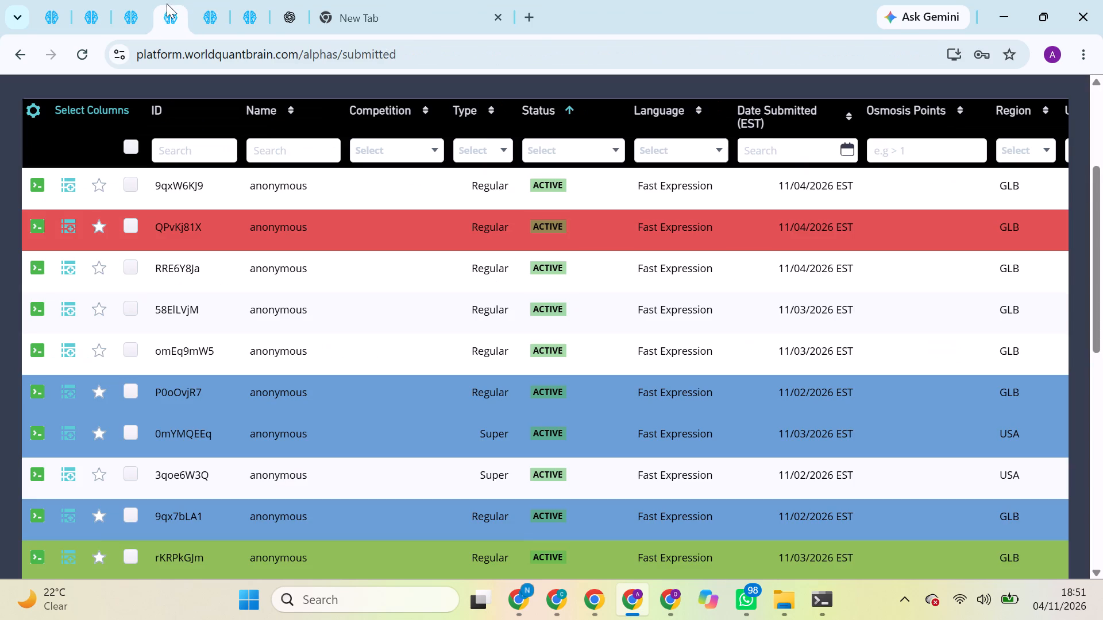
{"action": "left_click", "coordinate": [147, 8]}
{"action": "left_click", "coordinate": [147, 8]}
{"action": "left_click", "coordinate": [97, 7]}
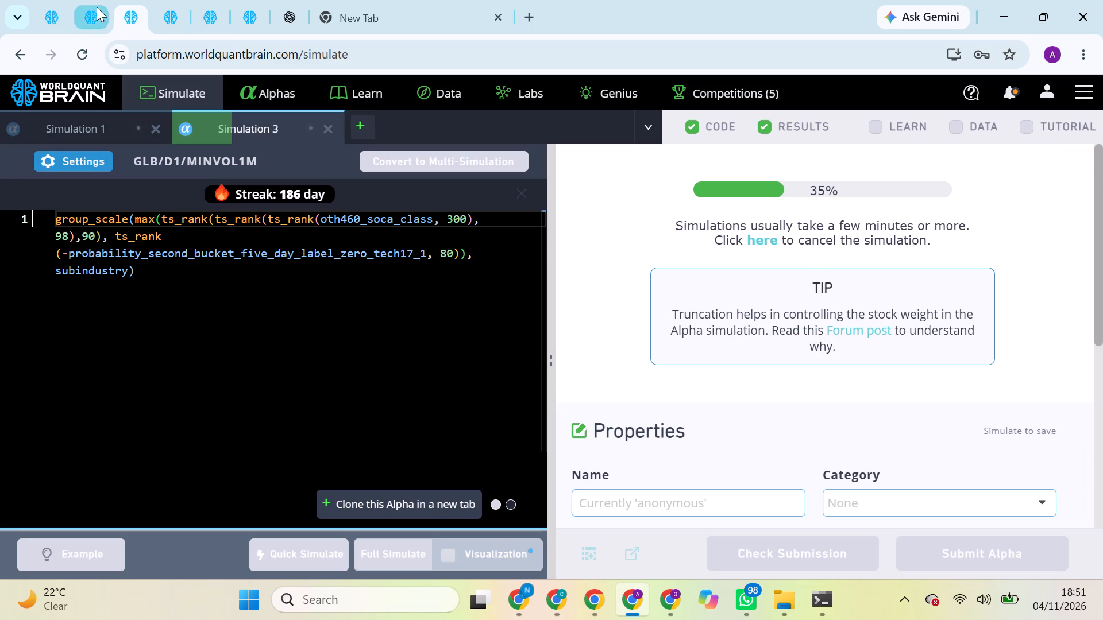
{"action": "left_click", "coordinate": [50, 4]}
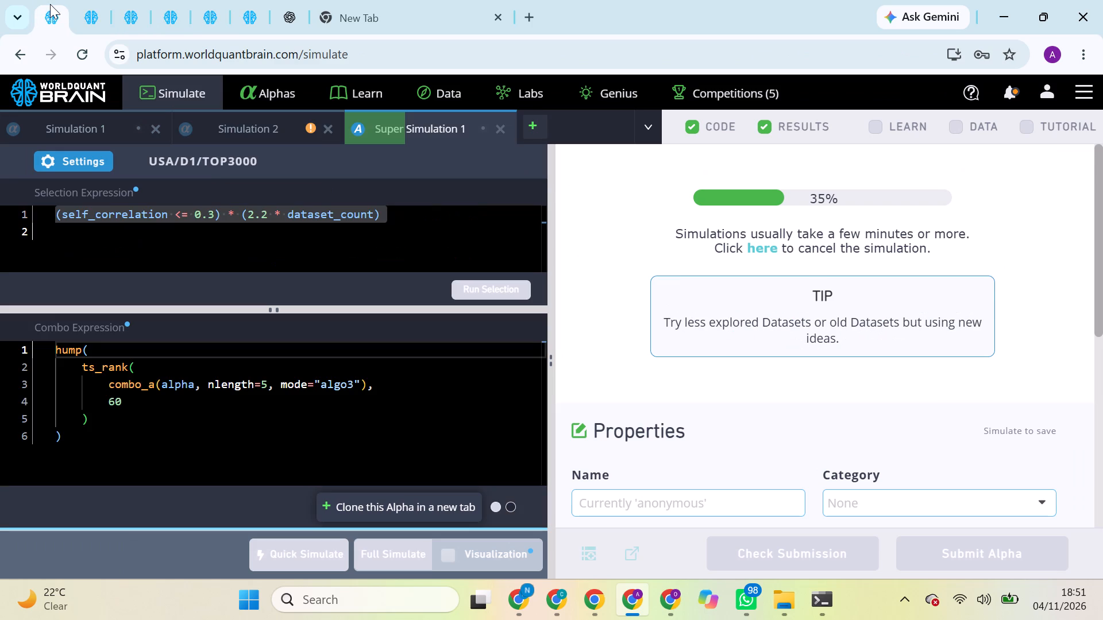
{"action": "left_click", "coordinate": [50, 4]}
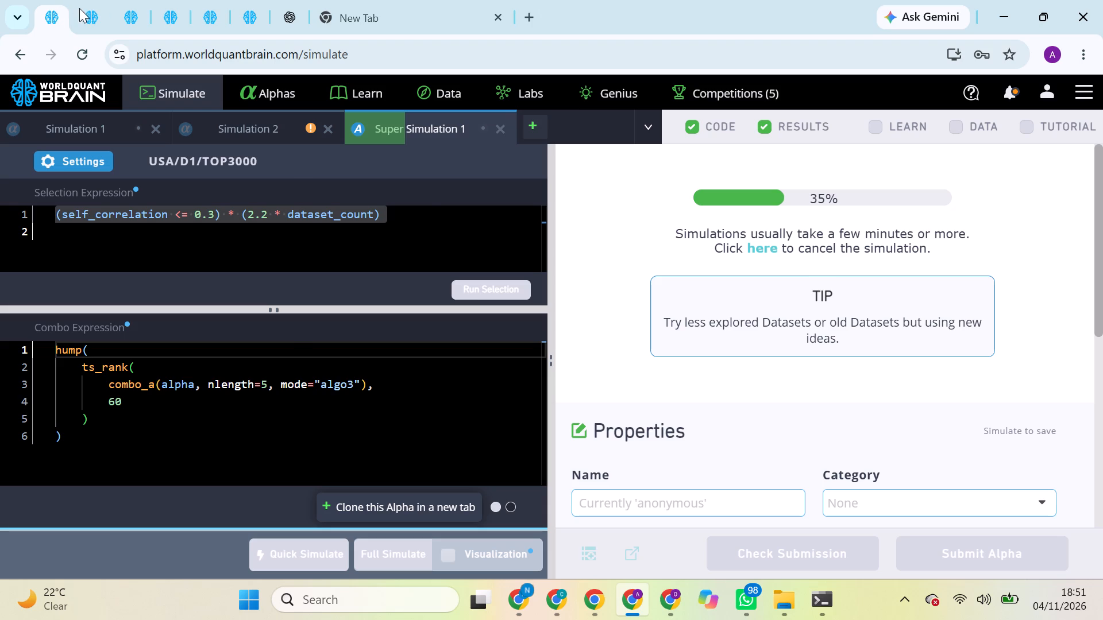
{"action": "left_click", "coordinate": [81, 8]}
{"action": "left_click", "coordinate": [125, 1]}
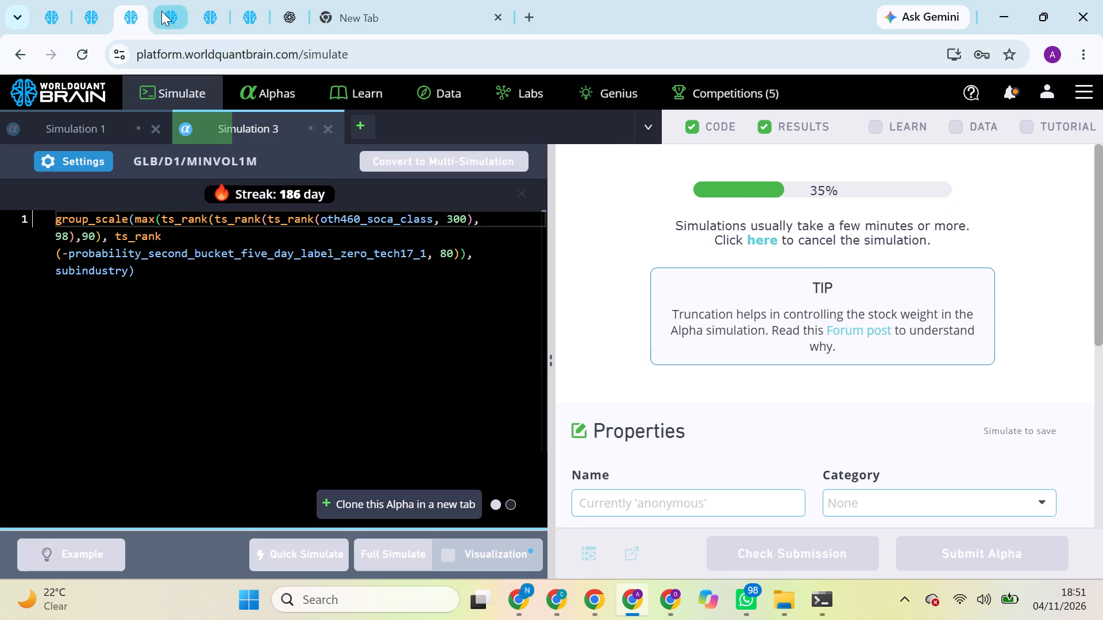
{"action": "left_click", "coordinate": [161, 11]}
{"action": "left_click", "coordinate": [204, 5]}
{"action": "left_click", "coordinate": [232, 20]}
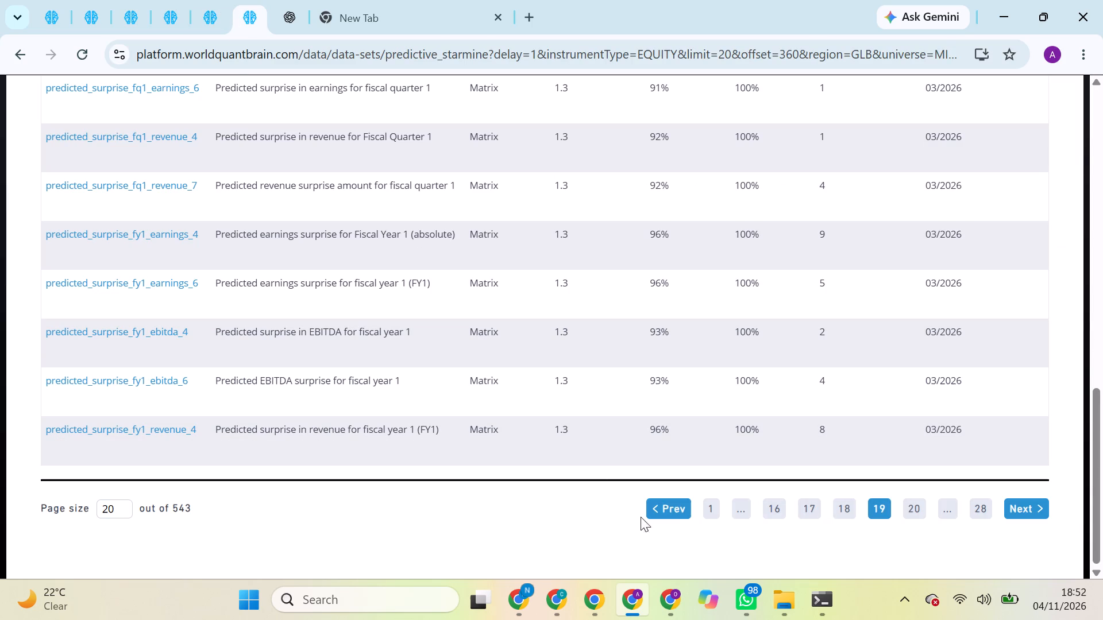
In the O browser profile, review the results of the GLB alpha using analyst_upward_revision_count_fy1_revenue_14d_4, dismissing the tutorial checks, and run its Prod Correlation.
{"action": "left_click", "coordinate": [676, 591]}
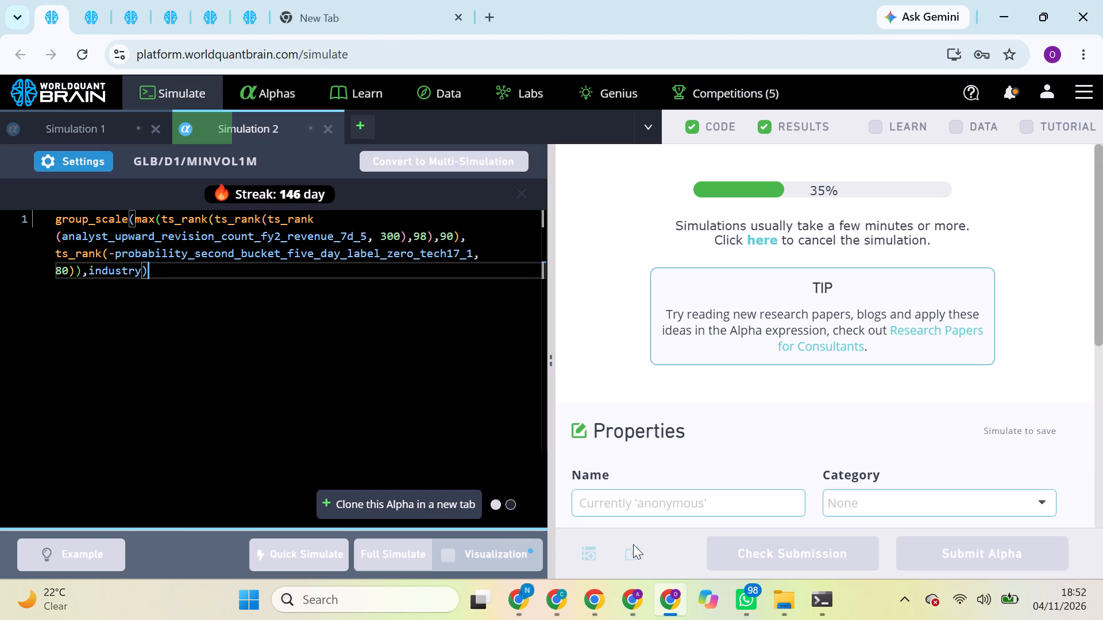
{"action": "left_click", "coordinate": [80, 0]}
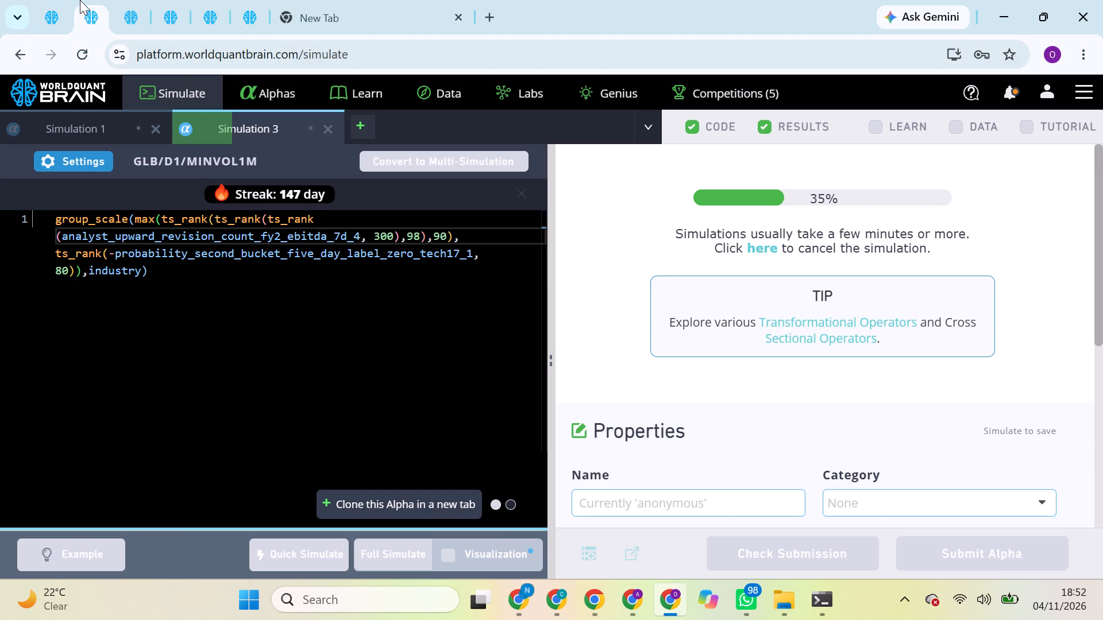
{"action": "left_click", "coordinate": [124, 0]}
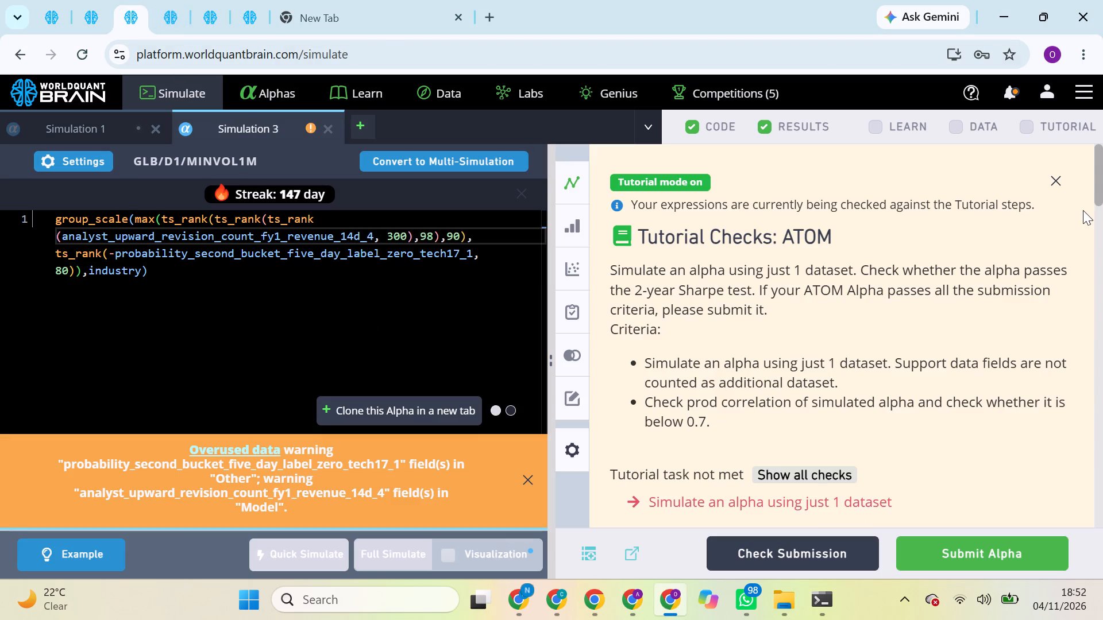
{"action": "left_click", "coordinate": [1062, 185]}
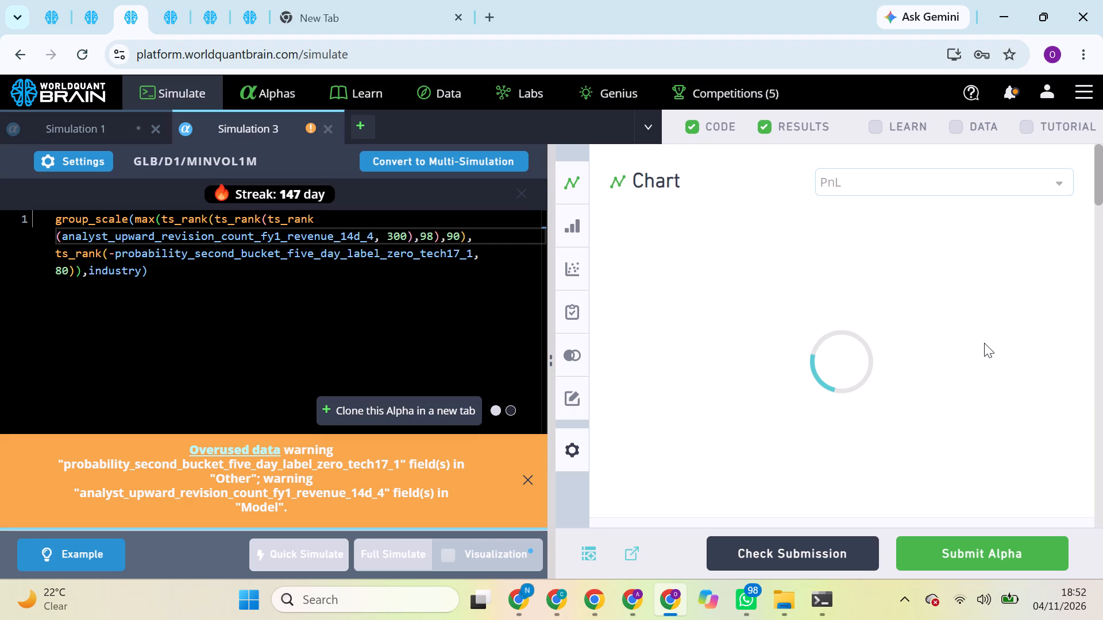
{"action": "scroll", "coordinate": [984, 319], "scroll_direction": "down", "scroll_amount": 4}
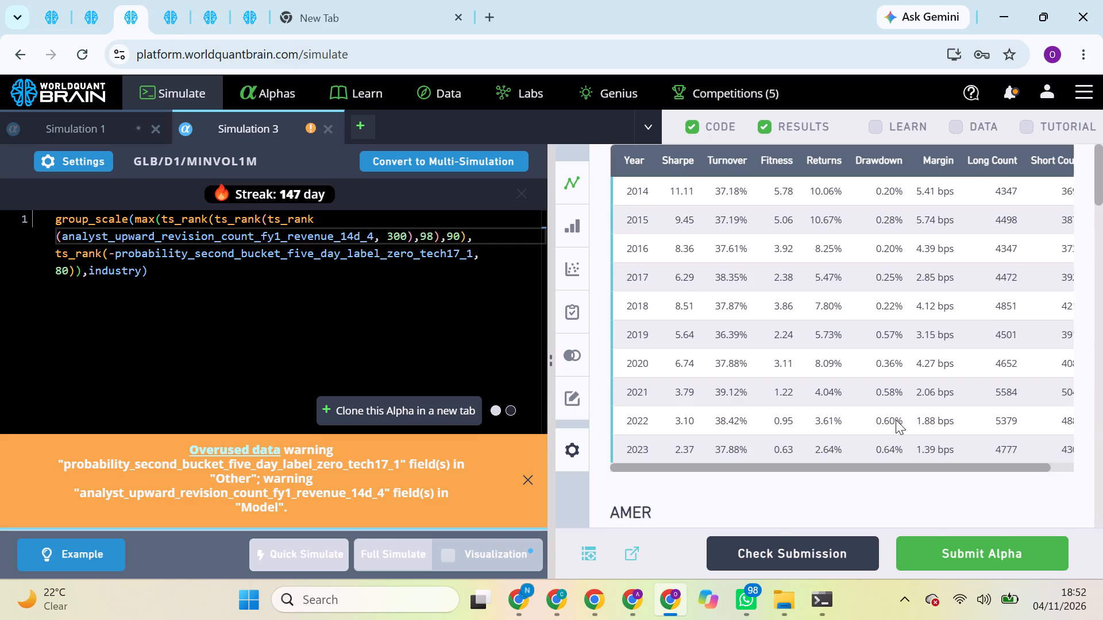
{"action": "scroll", "coordinate": [896, 420], "scroll_direction": "down", "scroll_amount": 2}
{"action": "scroll", "coordinate": [783, 396], "scroll_direction": "up", "scroll_amount": 1}
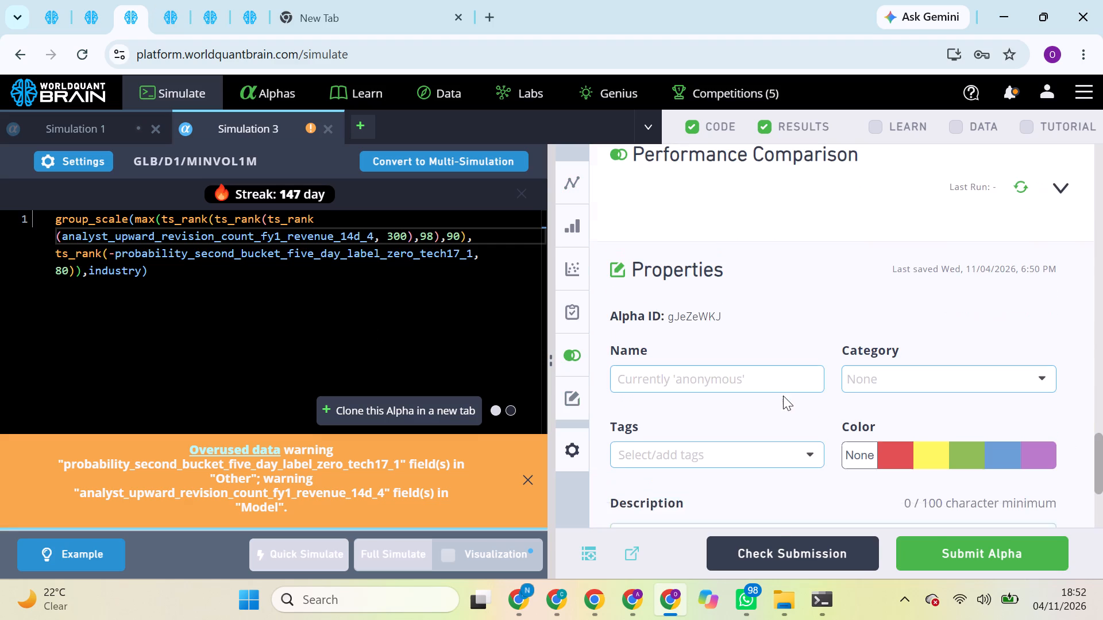
{"action": "scroll", "coordinate": [783, 396], "scroll_direction": "up", "scroll_amount": 4}
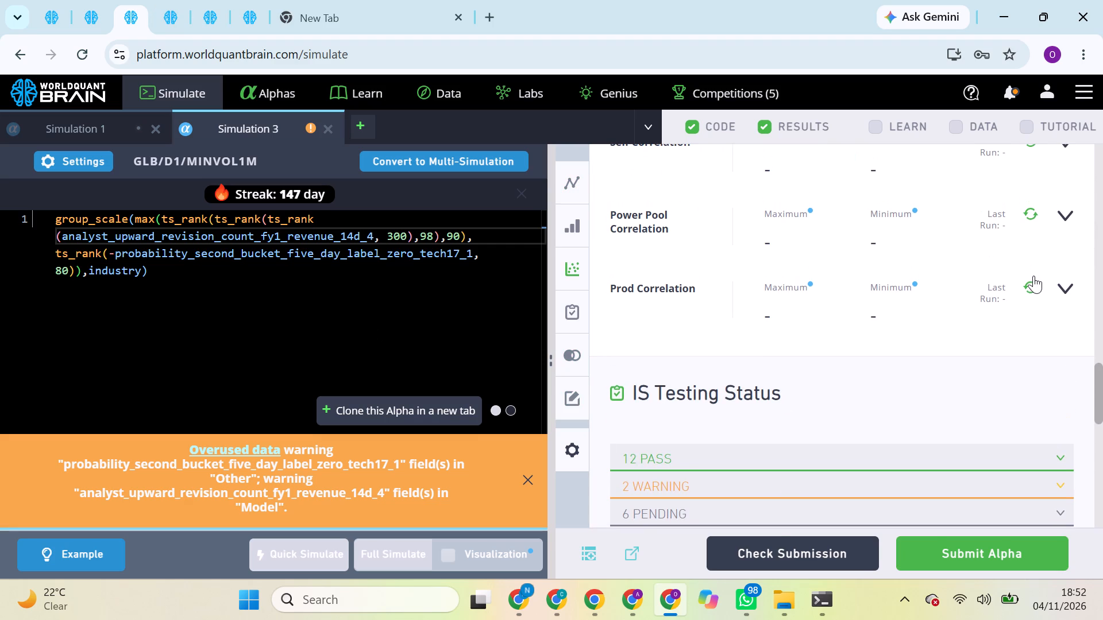
{"action": "left_click", "coordinate": [1033, 282]}
Run the Power Pool Correlation and Self Correlation for the GLB alpha using analyst_upward_revision_count_fy1_revenue_14d_4.
{"action": "scroll", "coordinate": [1033, 282], "scroll_direction": "up", "scroll_amount": 1}
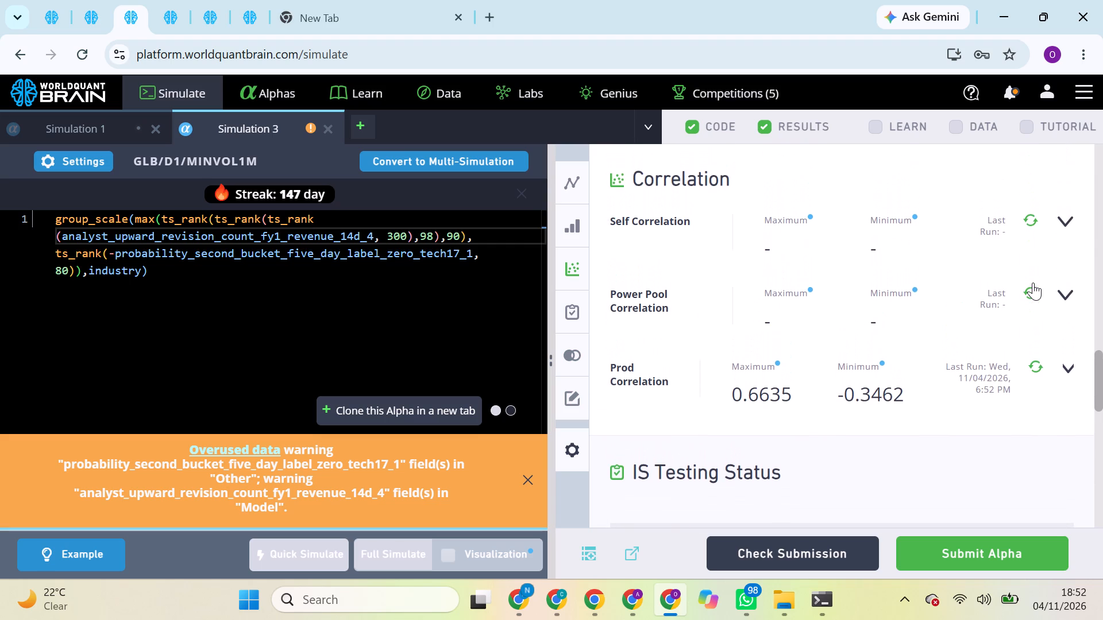
{"action": "left_click", "coordinate": [1032, 292]}
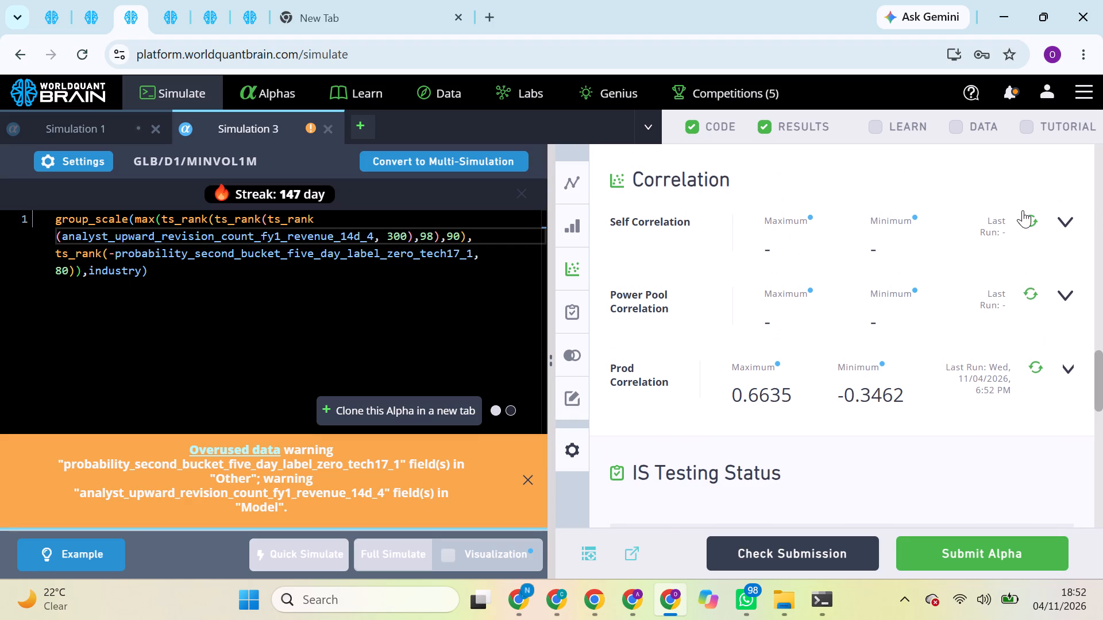
{"action": "left_click", "coordinate": [1029, 218]}
Run the alpha's Performance Comparison and review it along with the correlation results.
{"action": "scroll", "coordinate": [992, 379], "scroll_direction": "down", "scroll_amount": 3}
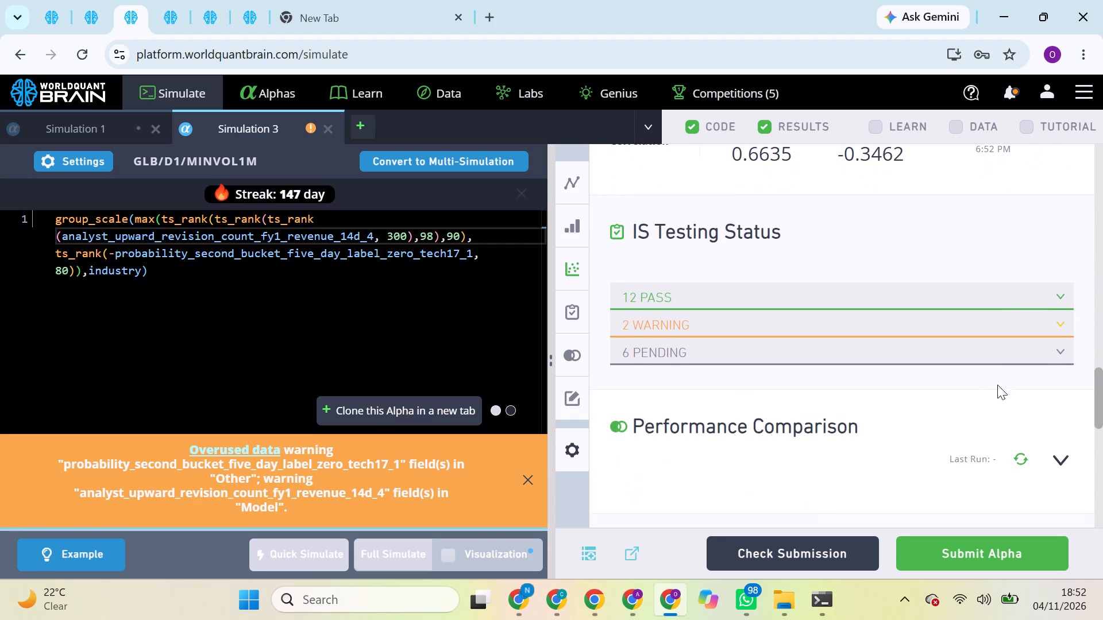
{"action": "left_click", "coordinate": [1056, 455]}
{"action": "scroll", "coordinate": [982, 432], "scroll_direction": "up", "scroll_amount": 2}
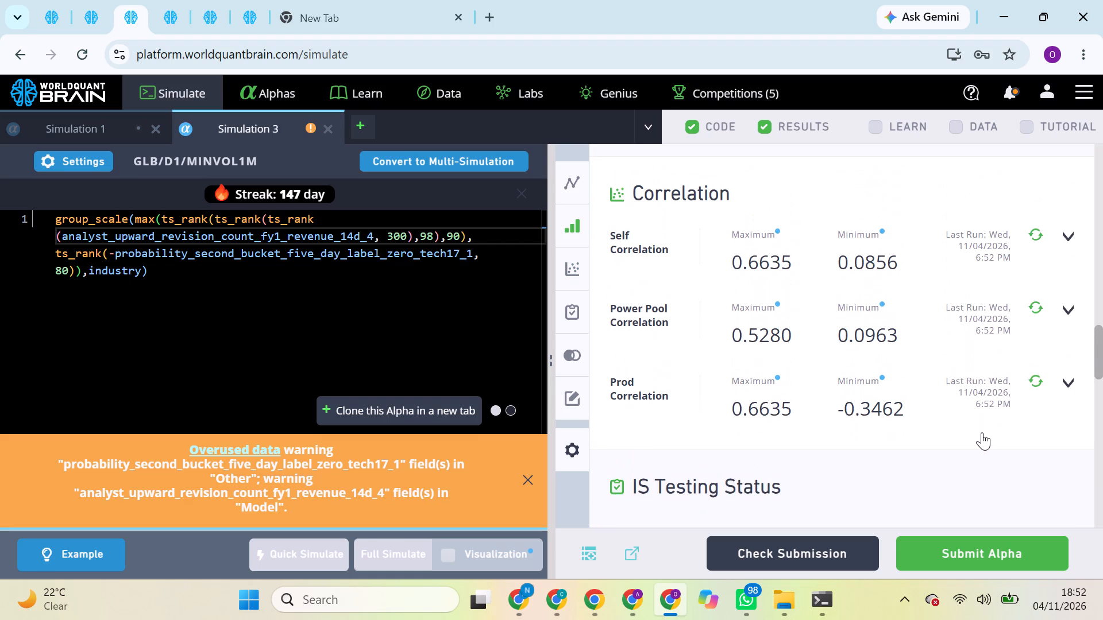
{"action": "scroll", "coordinate": [982, 432], "scroll_direction": "down", "scroll_amount": 1}
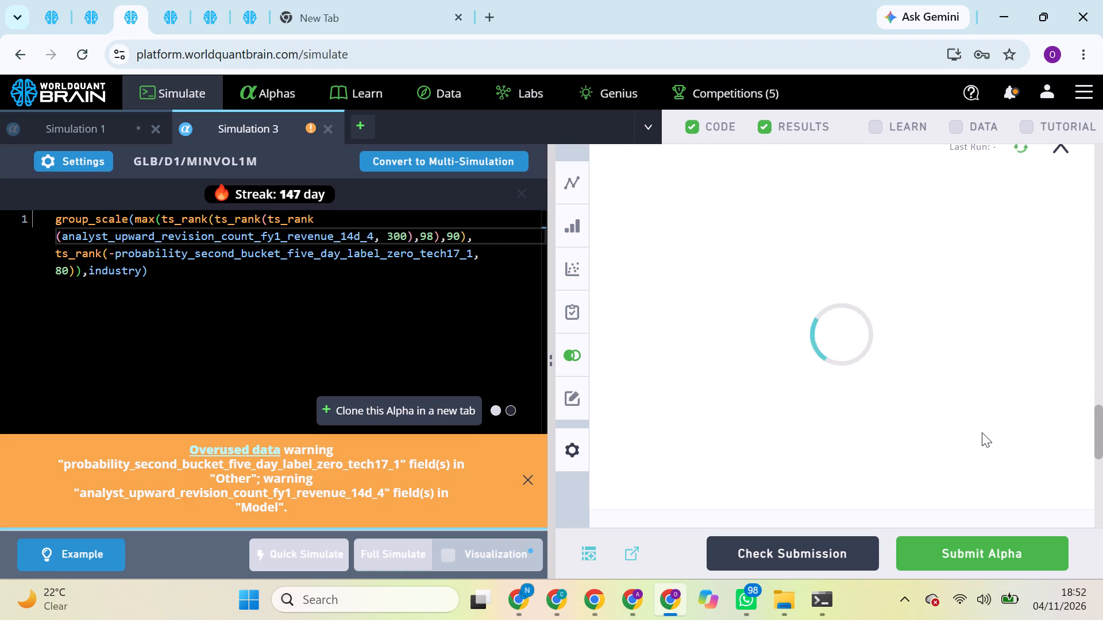
{"action": "scroll", "coordinate": [982, 432], "scroll_direction": "up", "scroll_amount": 2}
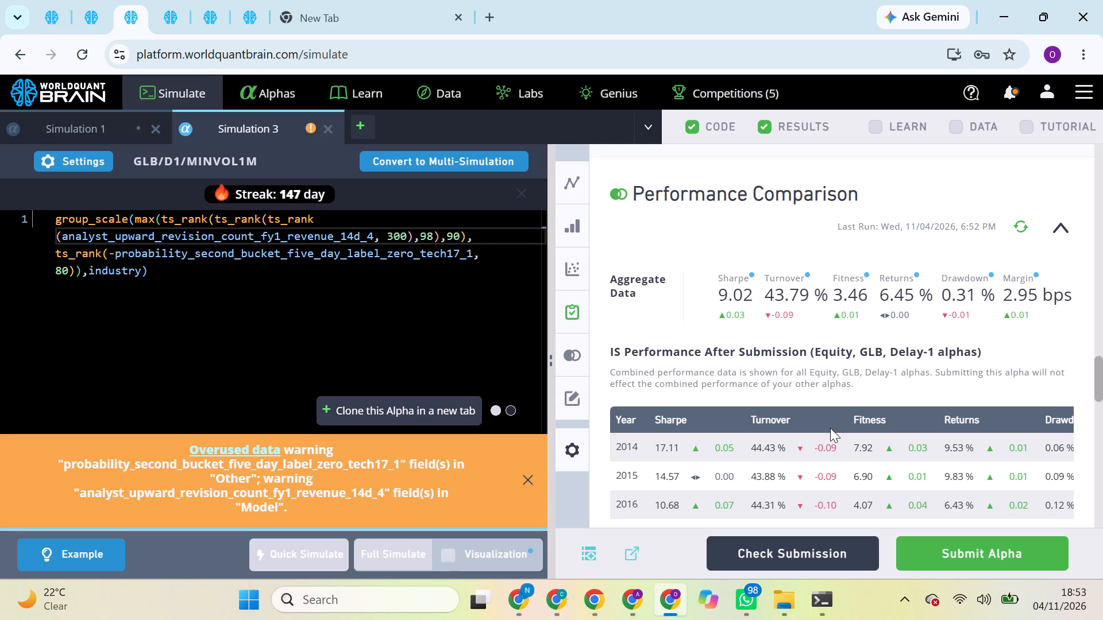
{"action": "triple_click", "coordinate": [277, 241]}
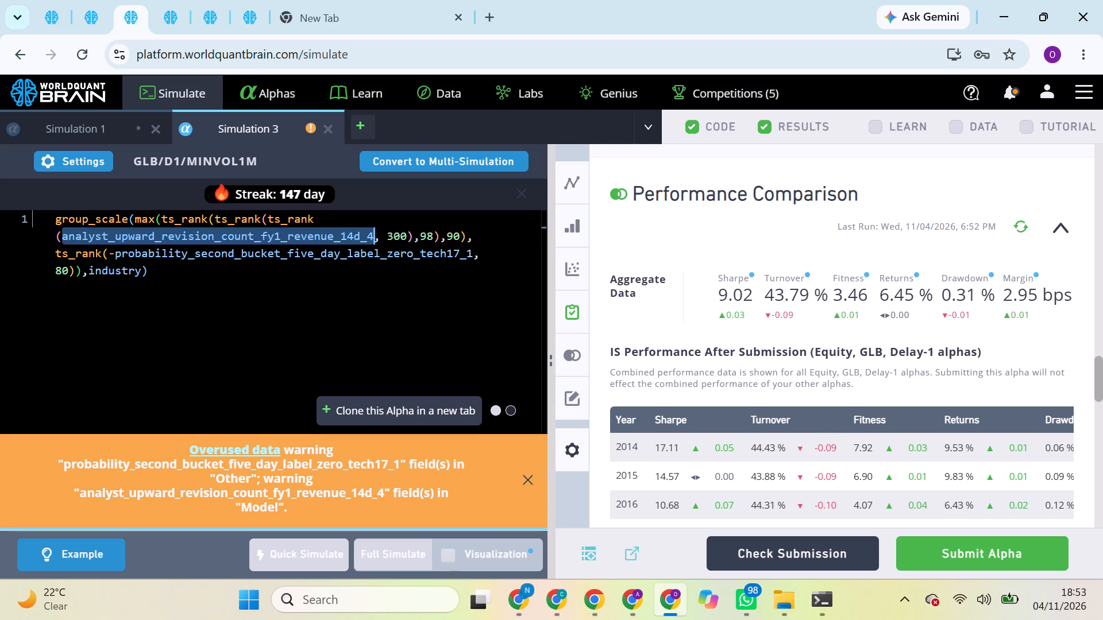
{"action": "left_click", "coordinate": [277, 241]}
{"action": "key", "text": "ctrl+c"}
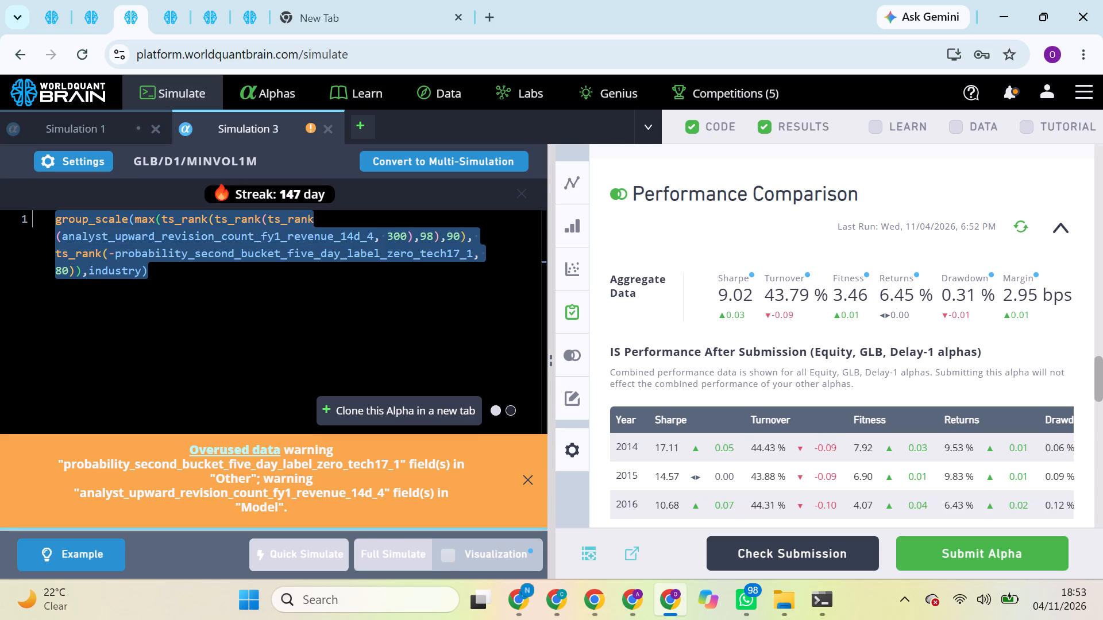
{"action": "left_click", "coordinate": [626, 591]}
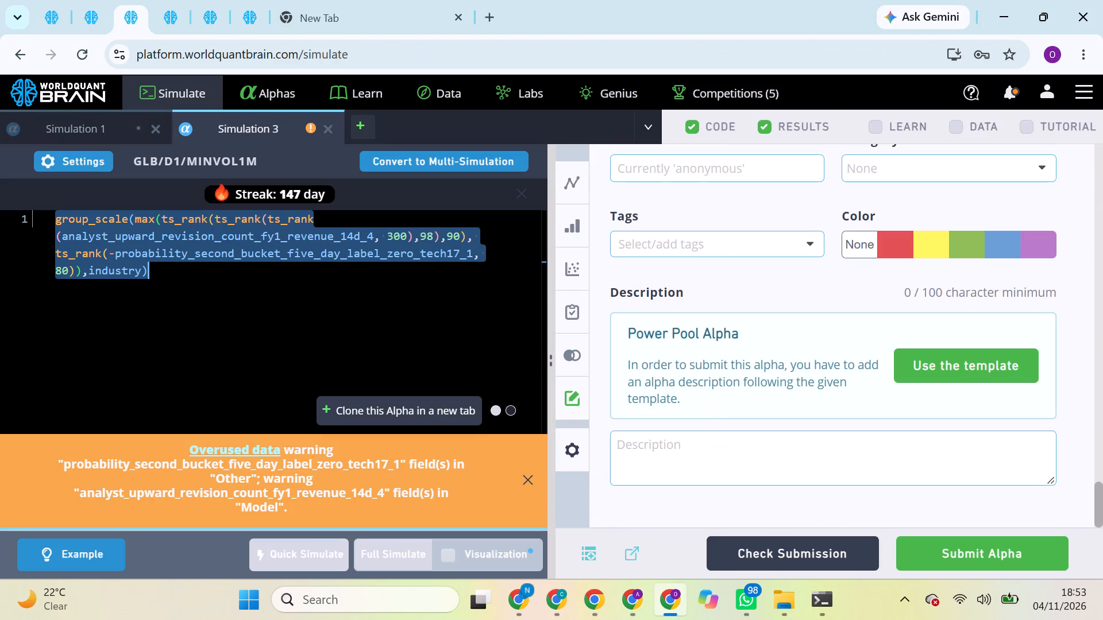
{"action": "left_click", "coordinate": [708, 452]}
{"action": "left_click", "coordinate": [708, 452]}
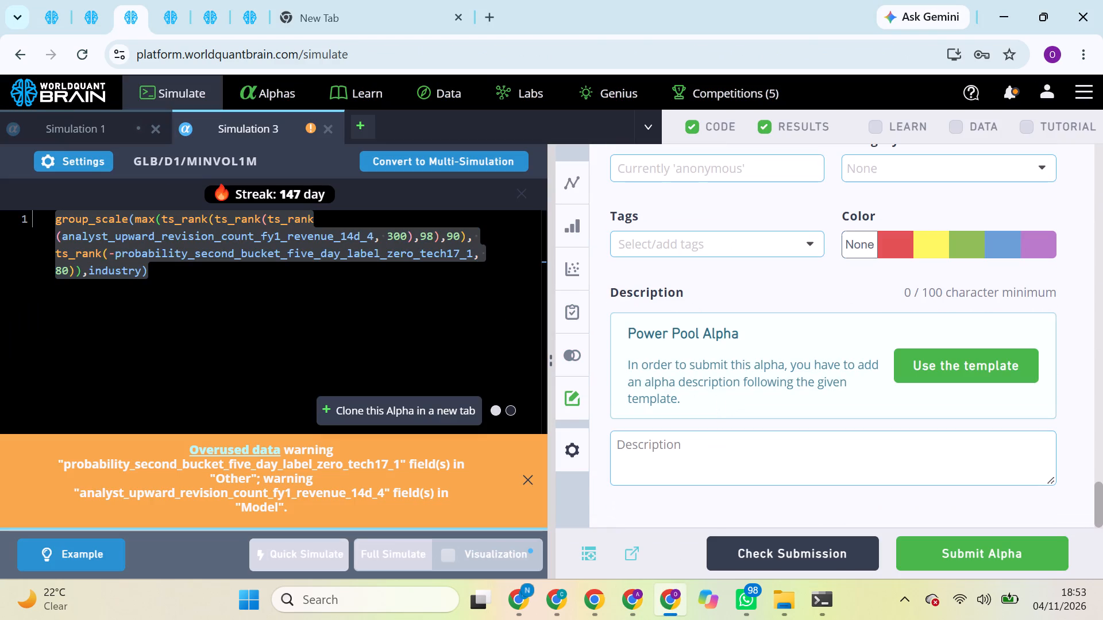
{"action": "key", "text": "ctrl+v"}
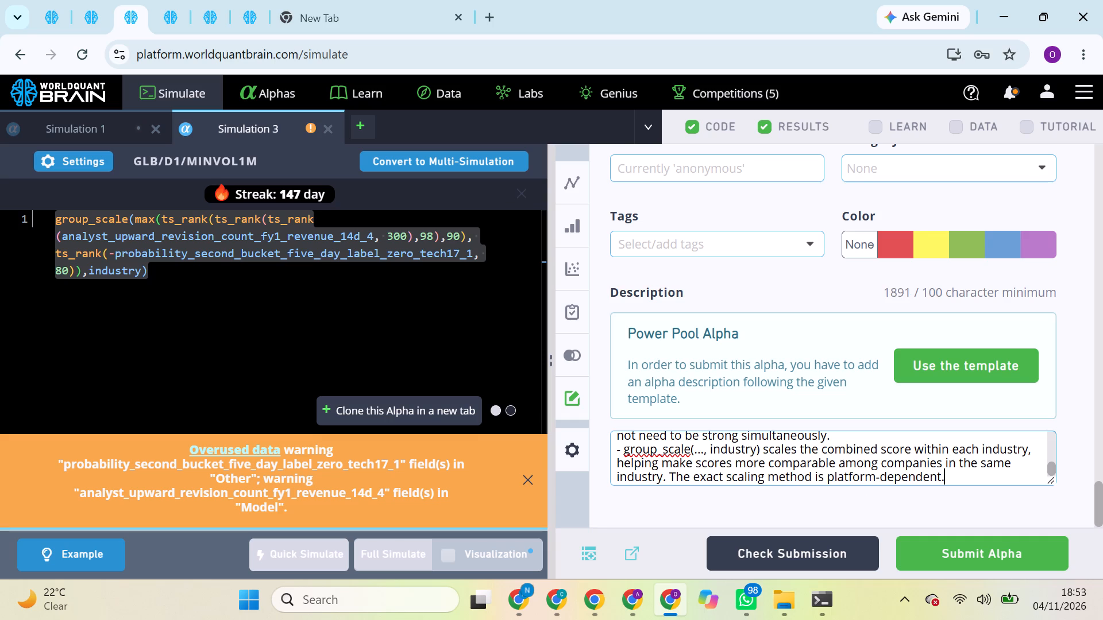
{"action": "left_click", "coordinate": [937, 541]}
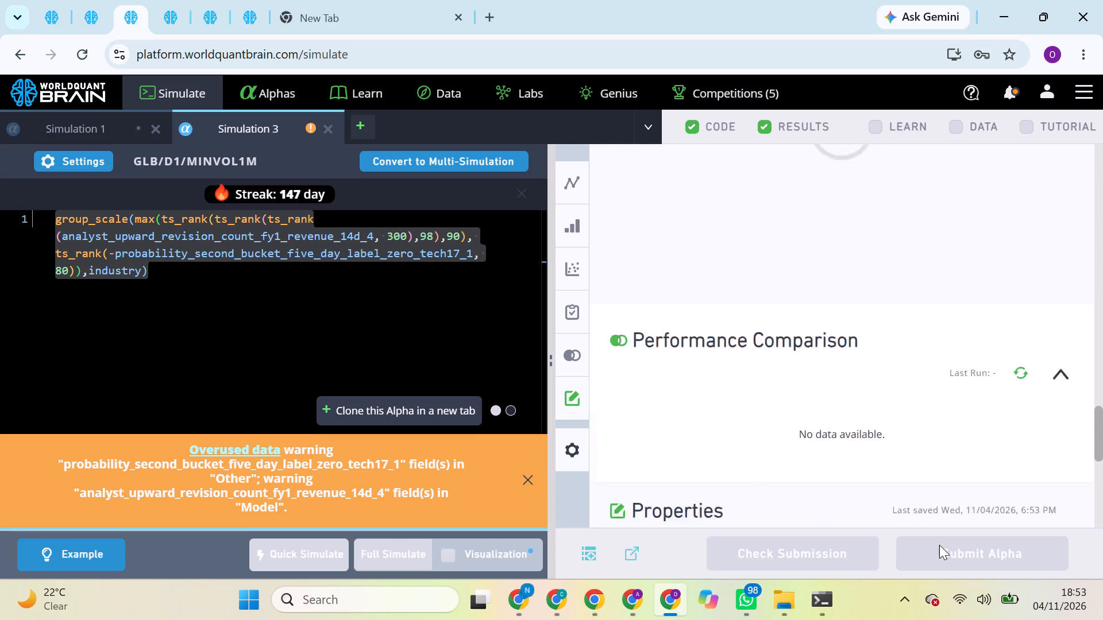
Review the chart, IS Summary and regional results of the GLB alpha using analyst_upward_revision_count_fy2_ebitda_7d_4, dismissing the tutorial checks.
{"action": "left_click", "coordinate": [83, 0]}
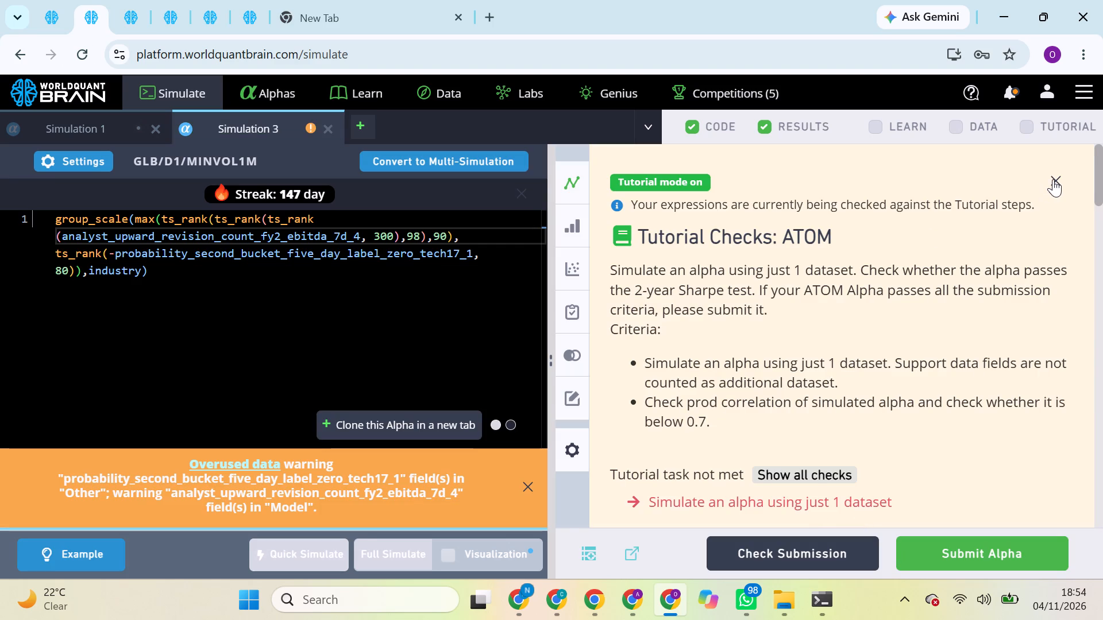
{"action": "left_click", "coordinate": [1053, 179]}
{"action": "scroll", "coordinate": [881, 375], "scroll_direction": "down", "scroll_amount": 2}
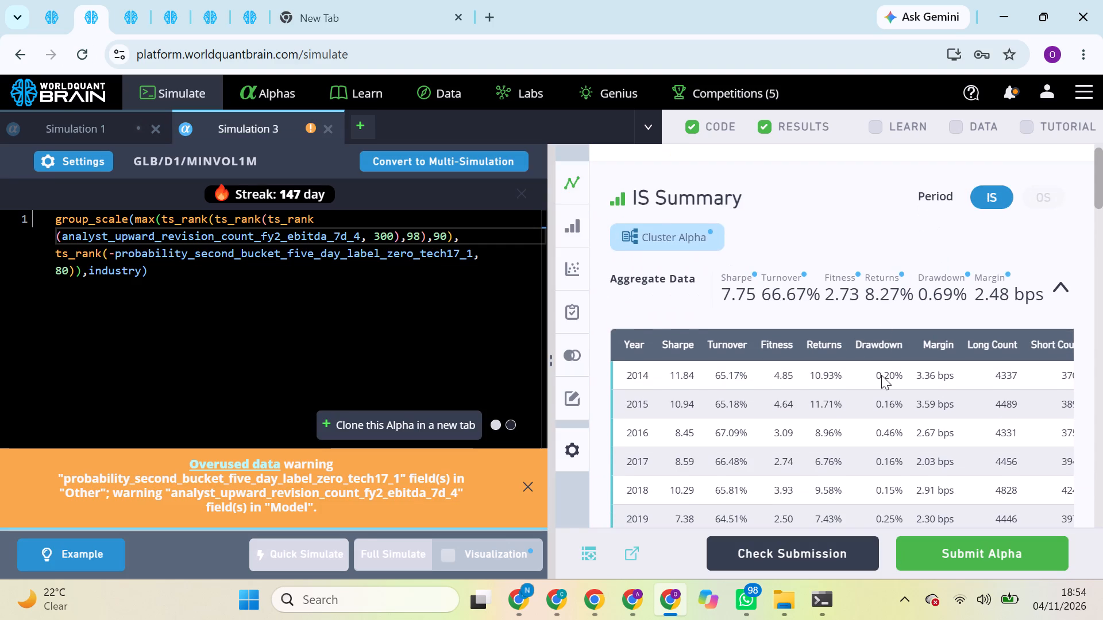
{"action": "scroll", "coordinate": [881, 375], "scroll_direction": "down", "scroll_amount": 3}
{"action": "scroll", "coordinate": [881, 375], "scroll_direction": "up", "scroll_amount": 2}
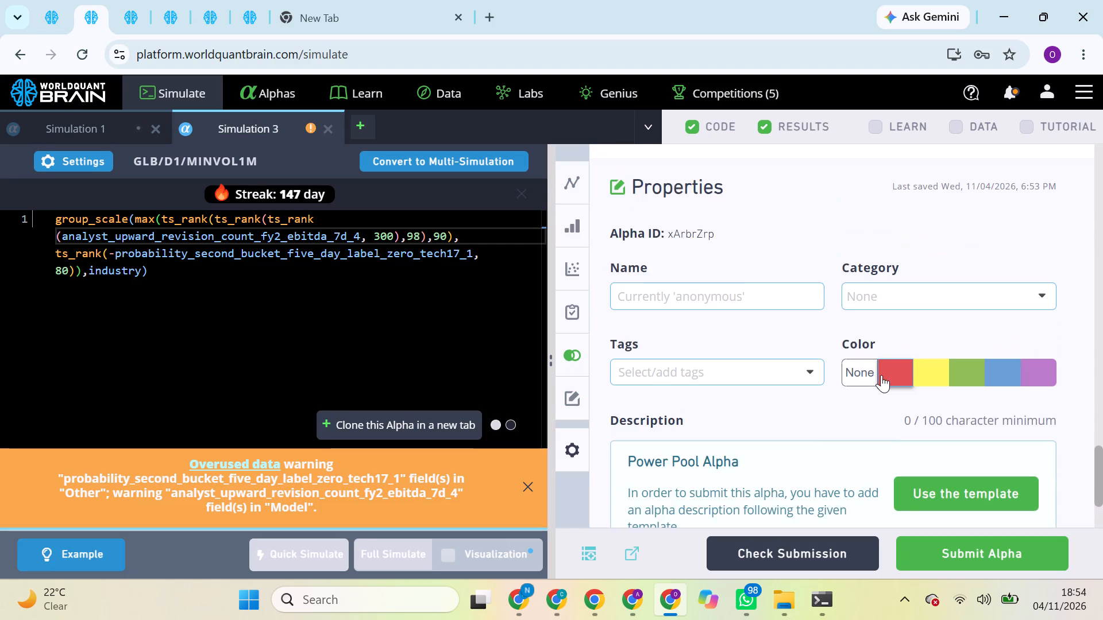
{"action": "scroll", "coordinate": [881, 375], "scroll_direction": "up", "scroll_amount": 4}
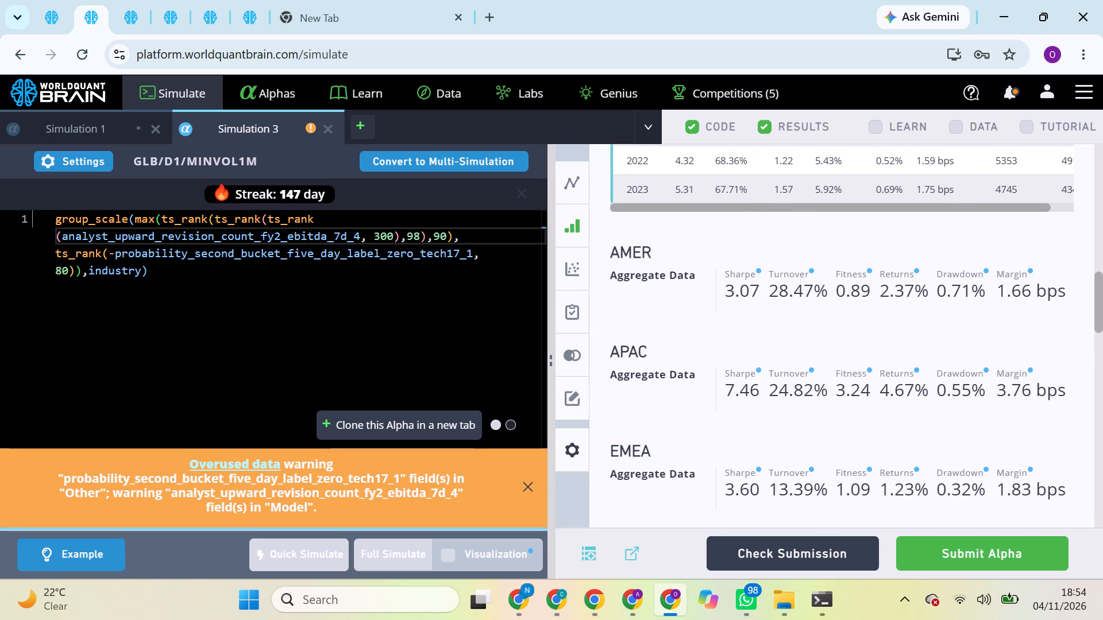
{"action": "scroll", "coordinate": [881, 375], "scroll_direction": "up", "scroll_amount": 4}
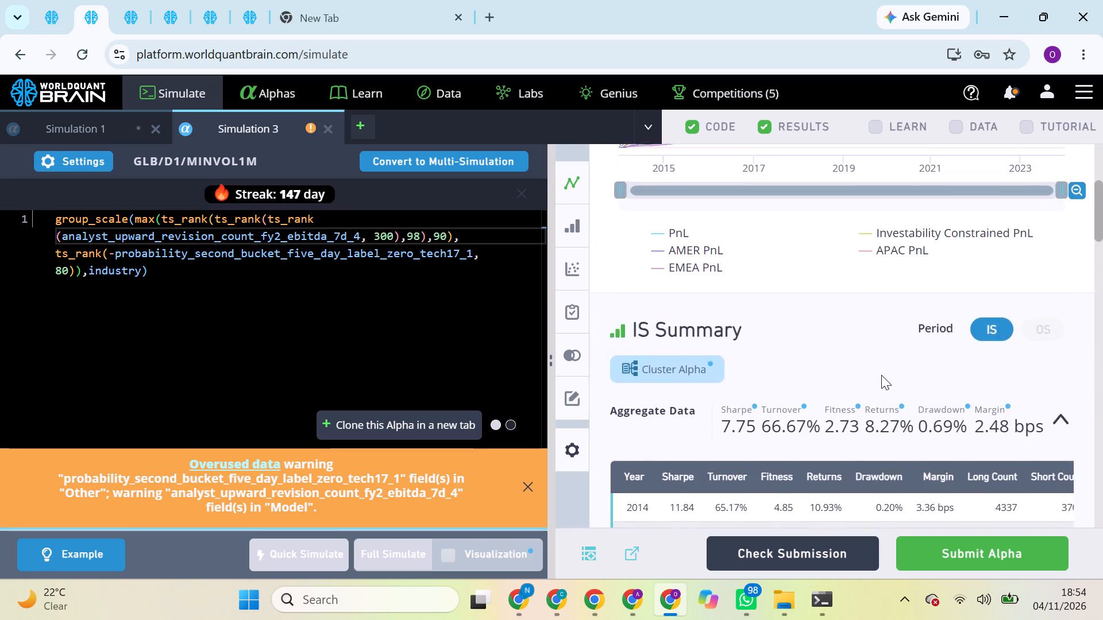
{"action": "scroll", "coordinate": [881, 375], "scroll_direction": "up", "scroll_amount": 7}
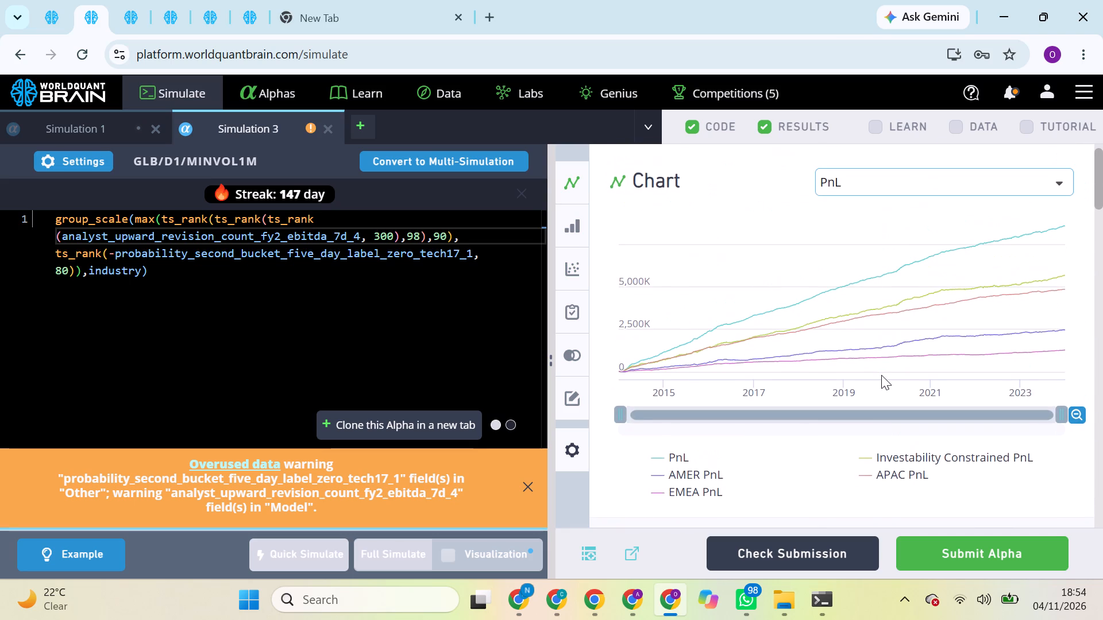
Run the Prod Correlation check for the GLB alpha using analyst_upward_revision_count_fy2_ebitda_7d_4.
{"action": "scroll", "coordinate": [881, 375], "scroll_direction": "down", "scroll_amount": 2}
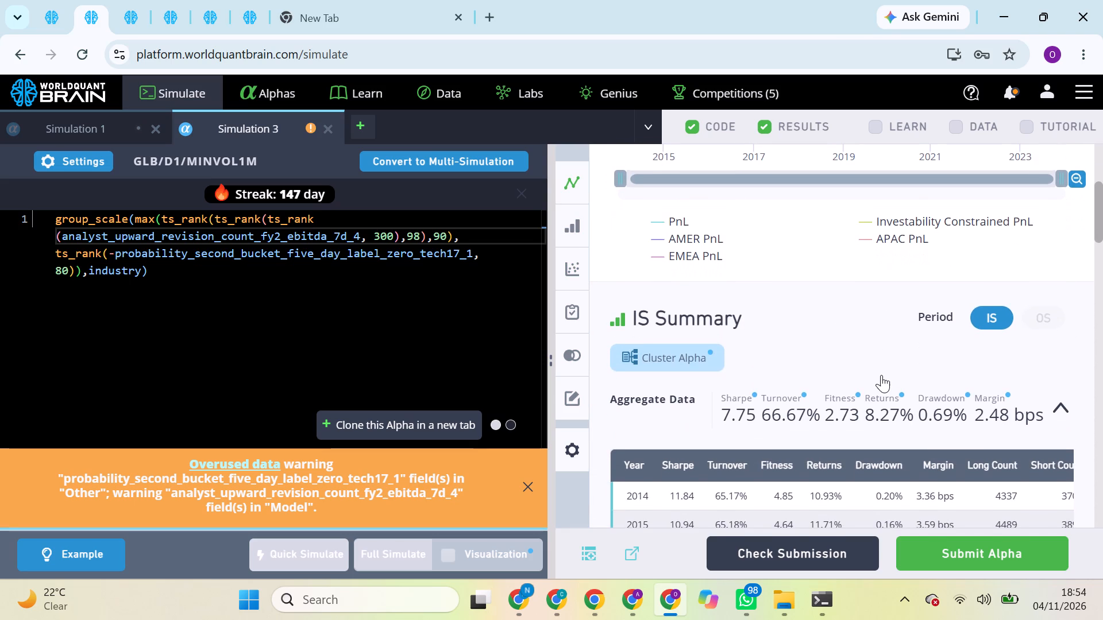
{"action": "scroll", "coordinate": [881, 375], "scroll_direction": "down", "scroll_amount": 5}
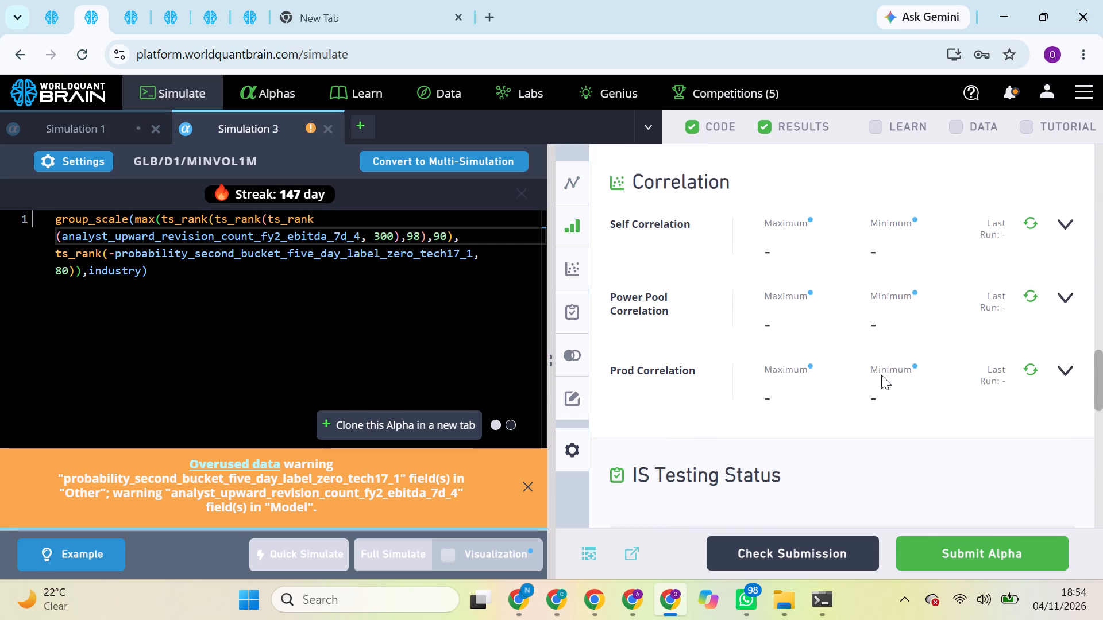
{"action": "left_click", "coordinate": [1026, 325]}
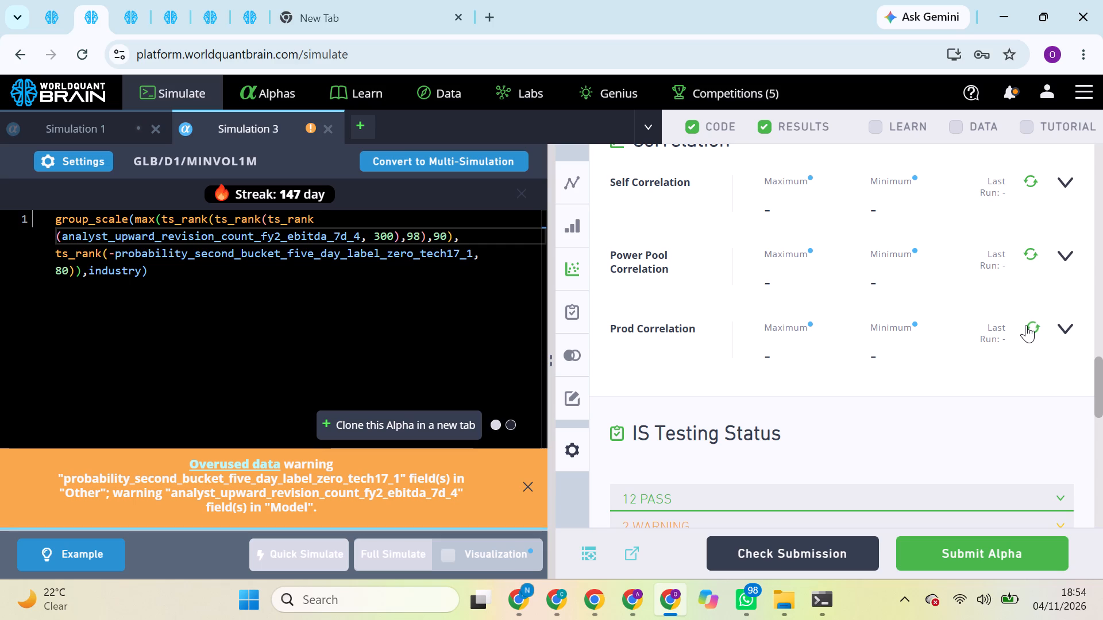
Dismiss the tutorial checks on the analyst_upward_revision_count_fy1_revenue_14d_7 alpha, look over its regional results and run its Prod Correlation check.
{"action": "left_click", "coordinate": [60, 2]}
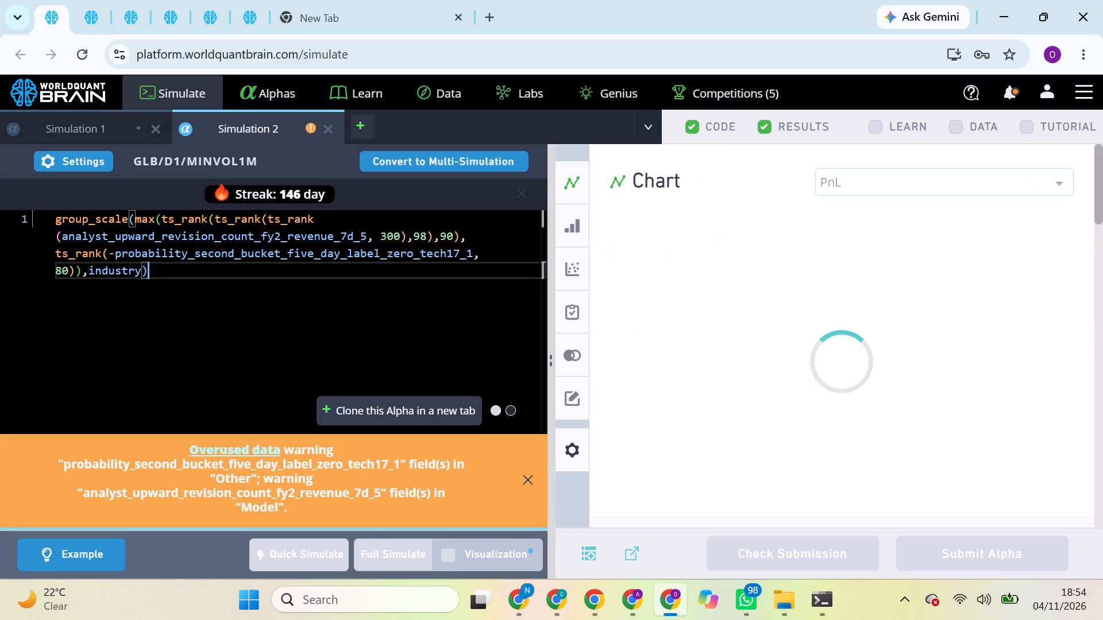
{"action": "left_click", "coordinate": [90, 0]}
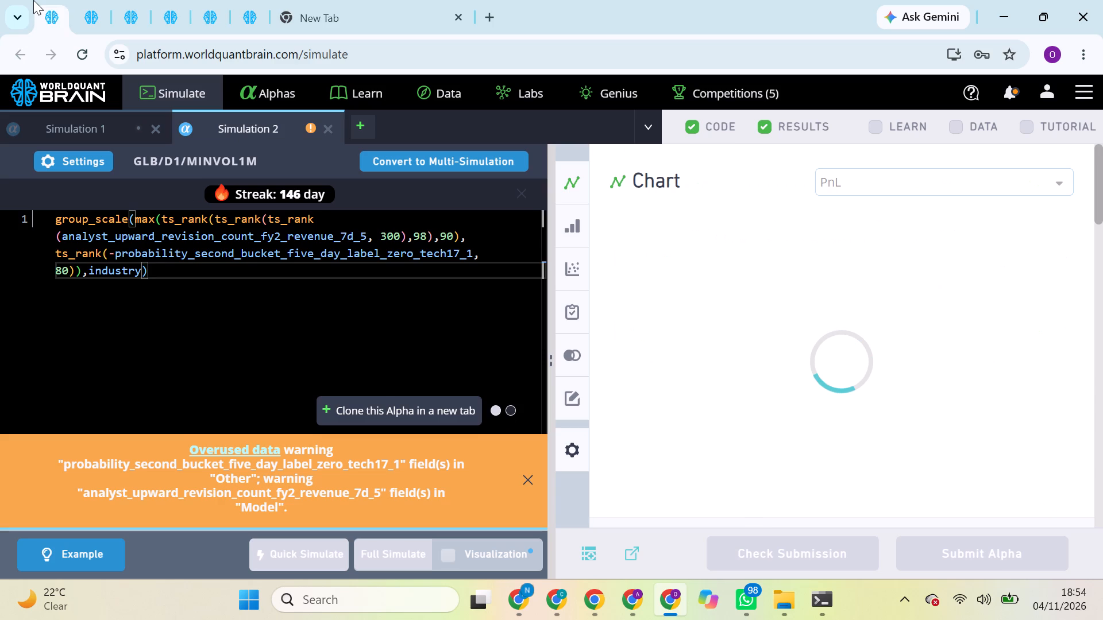
{"action": "left_click", "coordinate": [132, 1]}
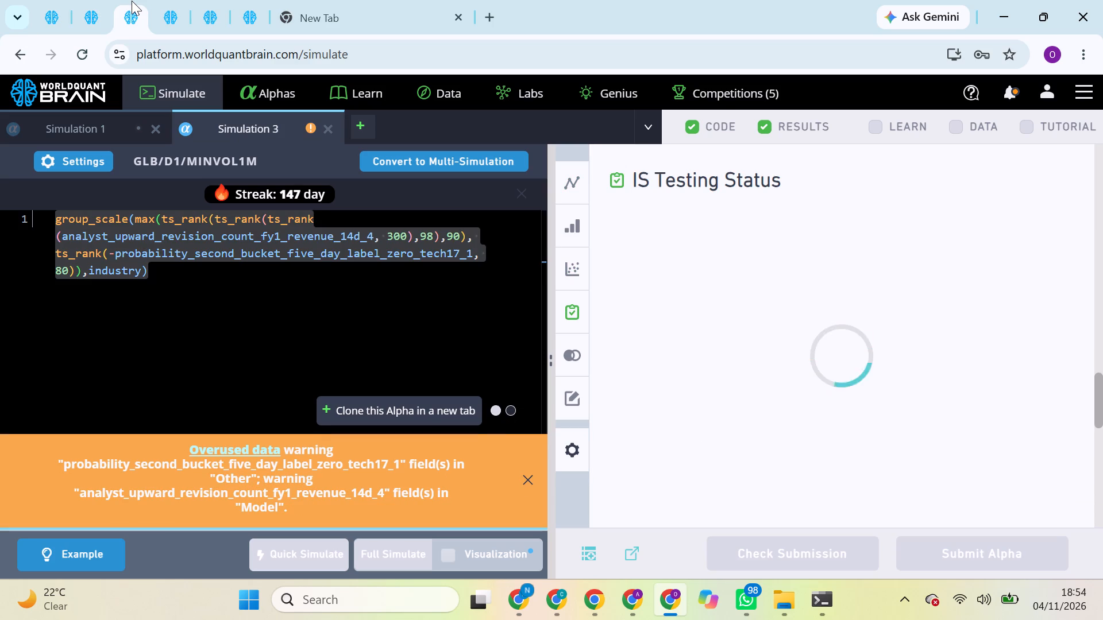
{"action": "left_click", "coordinate": [173, 5]}
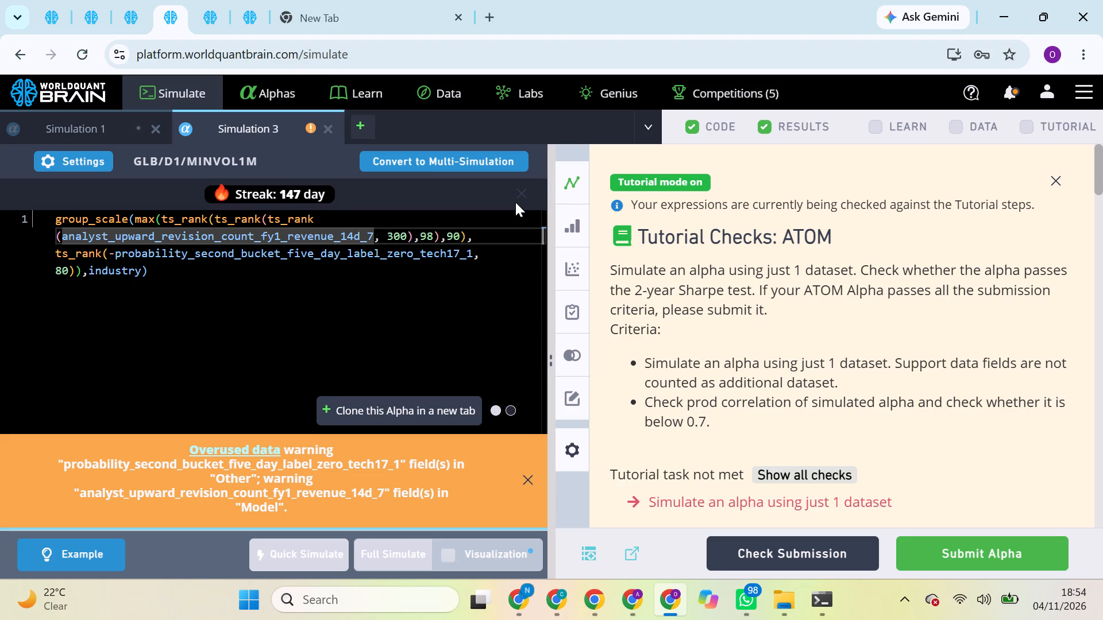
{"action": "left_click", "coordinate": [1056, 189]}
{"action": "scroll", "coordinate": [986, 193], "scroll_direction": "down", "scroll_amount": 3}
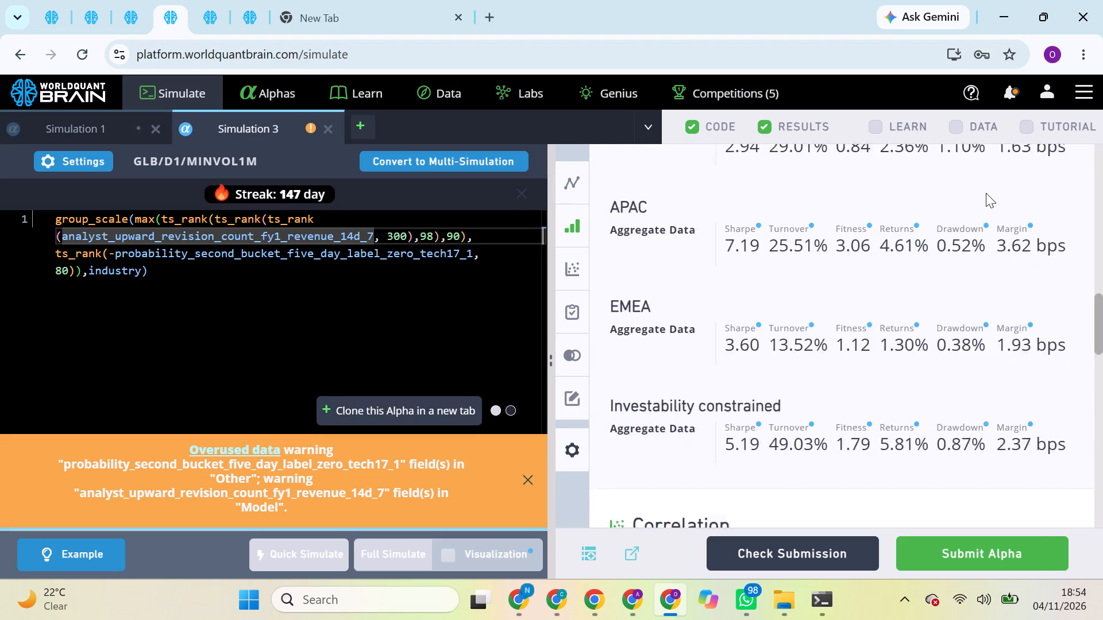
{"action": "scroll", "coordinate": [986, 193], "scroll_direction": "down", "scroll_amount": 1}
{"action": "scroll", "coordinate": [1013, 208], "scroll_direction": "up", "scroll_amount": 1}
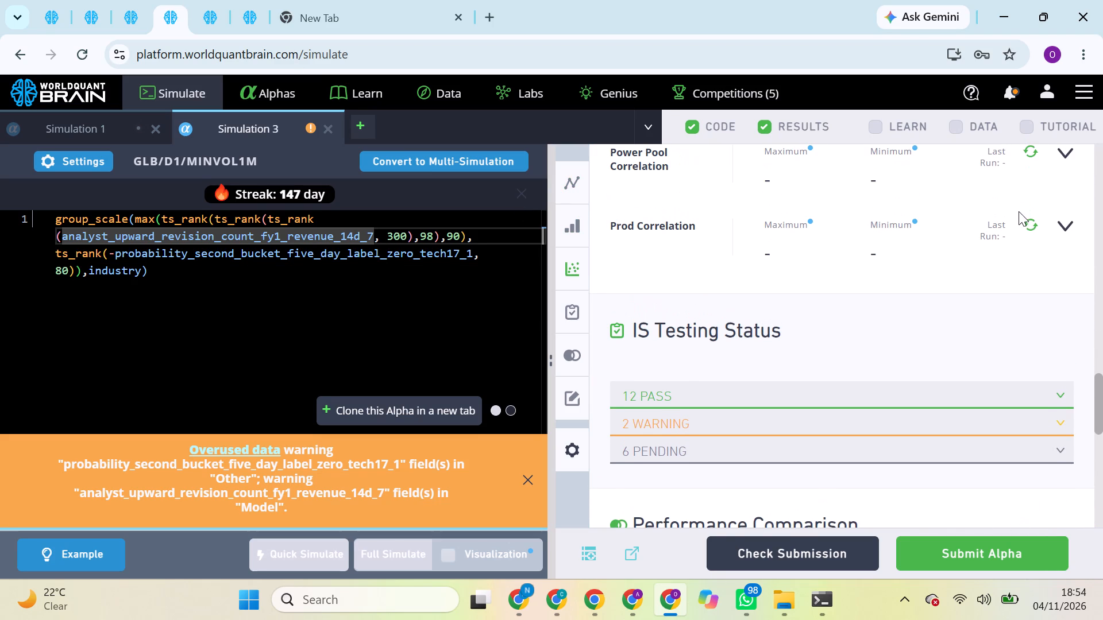
{"action": "left_click", "coordinate": [1033, 224]}
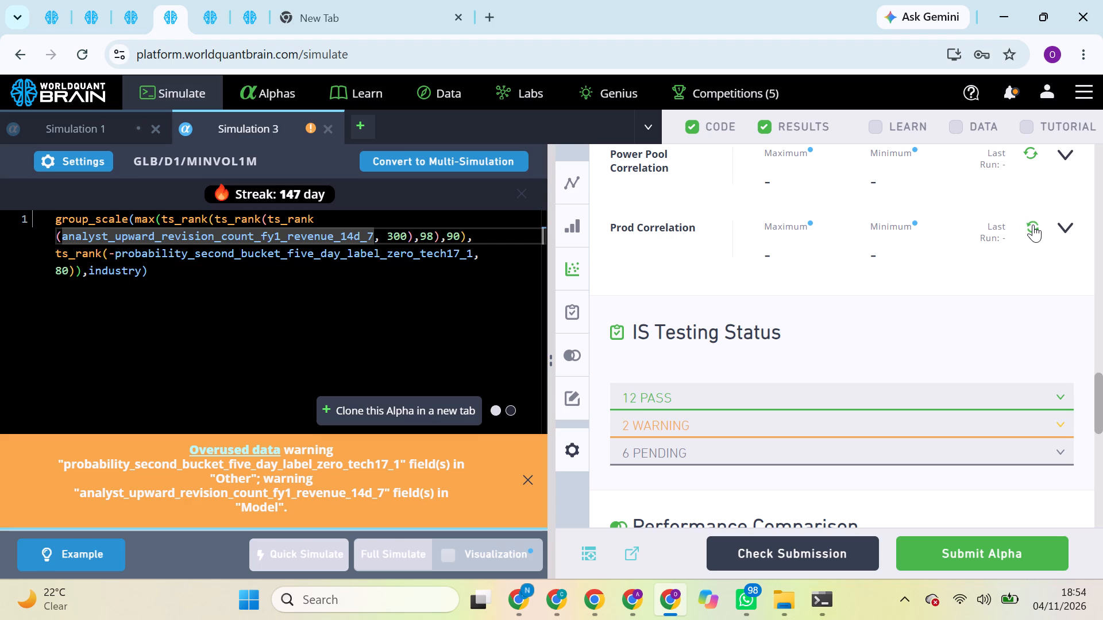
Replace analyst_upward_revision_count_fy1_revenue_14d_7 with arm_country_rank_score_3 copied from the dataset's field list, and run a full simulation.
{"action": "left_click", "coordinate": [213, 0]}
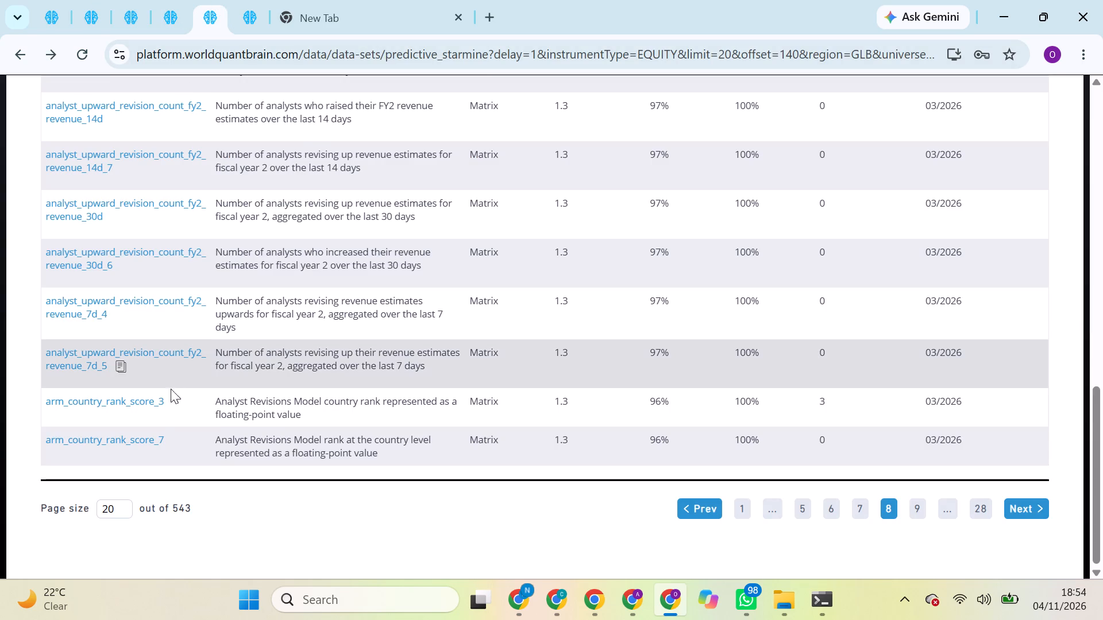
{"action": "left_click", "coordinate": [177, 402]}
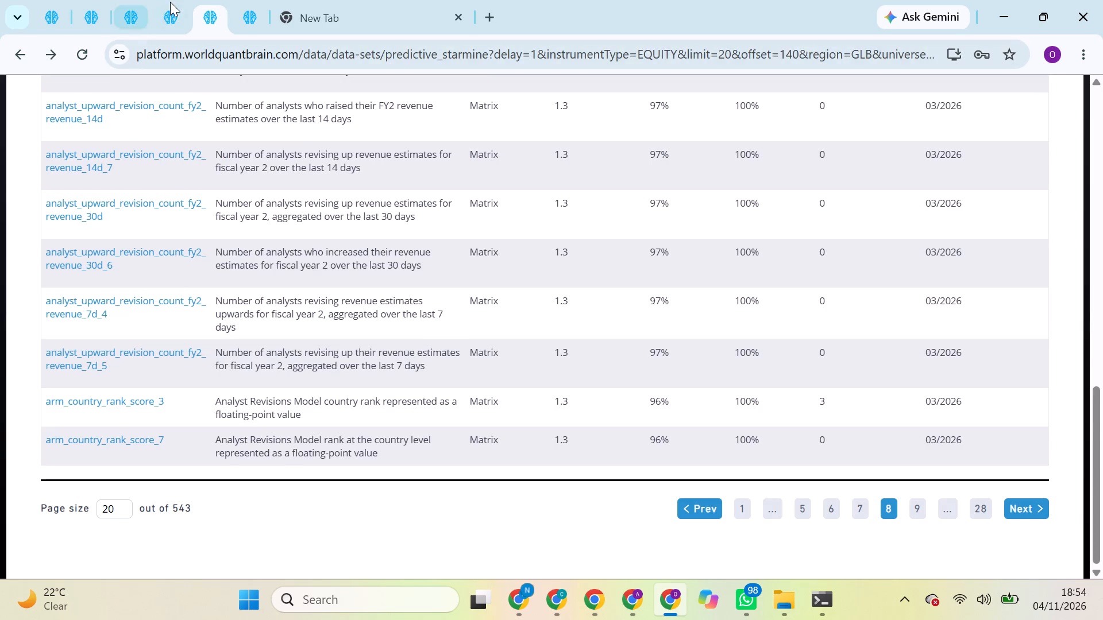
{"action": "left_click", "coordinate": [173, 0]}
{"action": "double_click", "coordinate": [289, 230]}
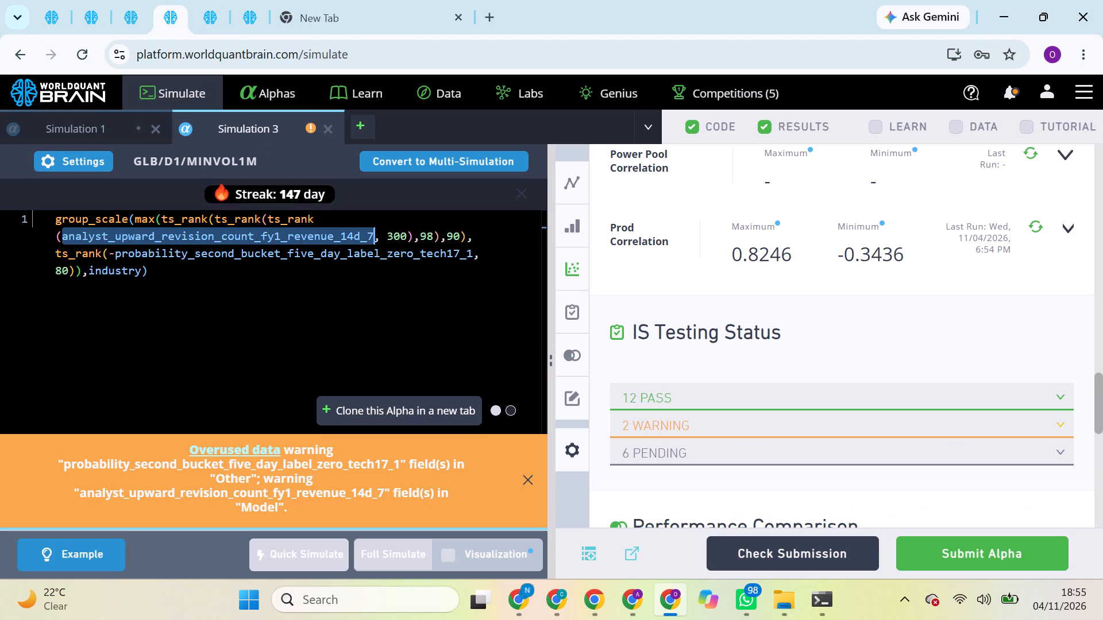
{"action": "key", "text": "ctrl+v"}
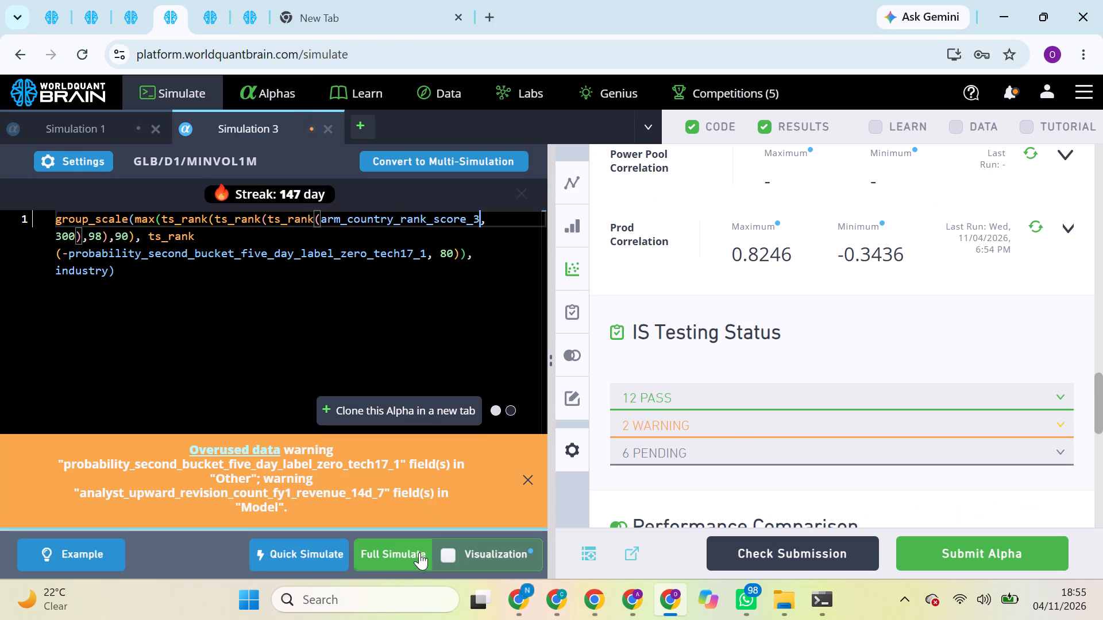
{"action": "left_click", "coordinate": [414, 557]}
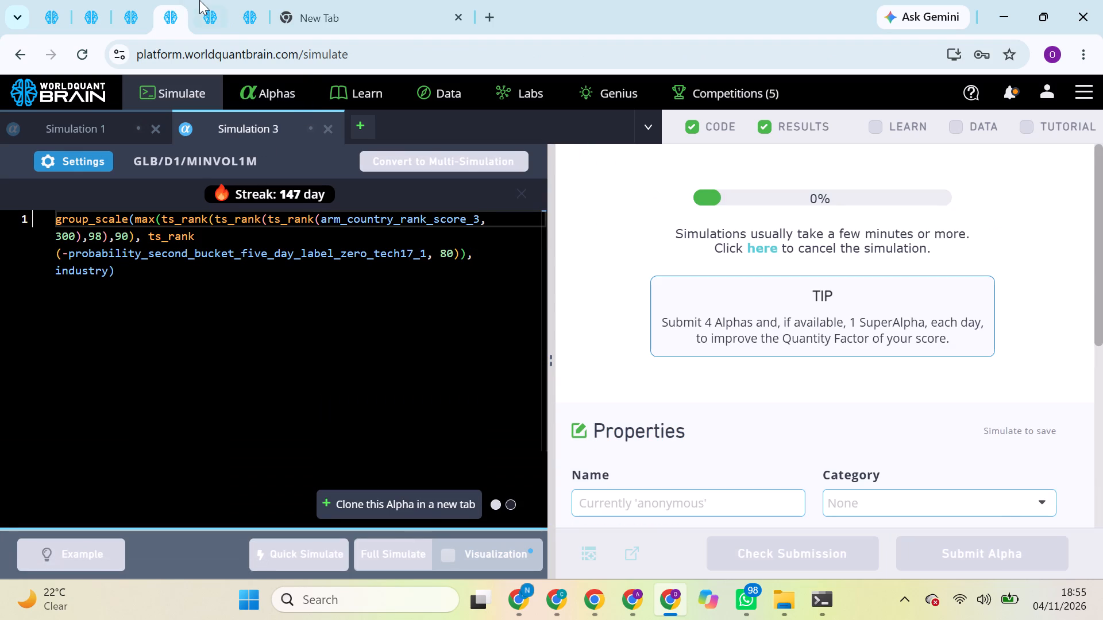
Copy arm_global_rank_score from page 9 of the dataset fields, substitute it for analyst_upward_revision_count_fy2_revenue_7d_5, and run a full simulation.
{"action": "left_click", "coordinate": [199, 0]}
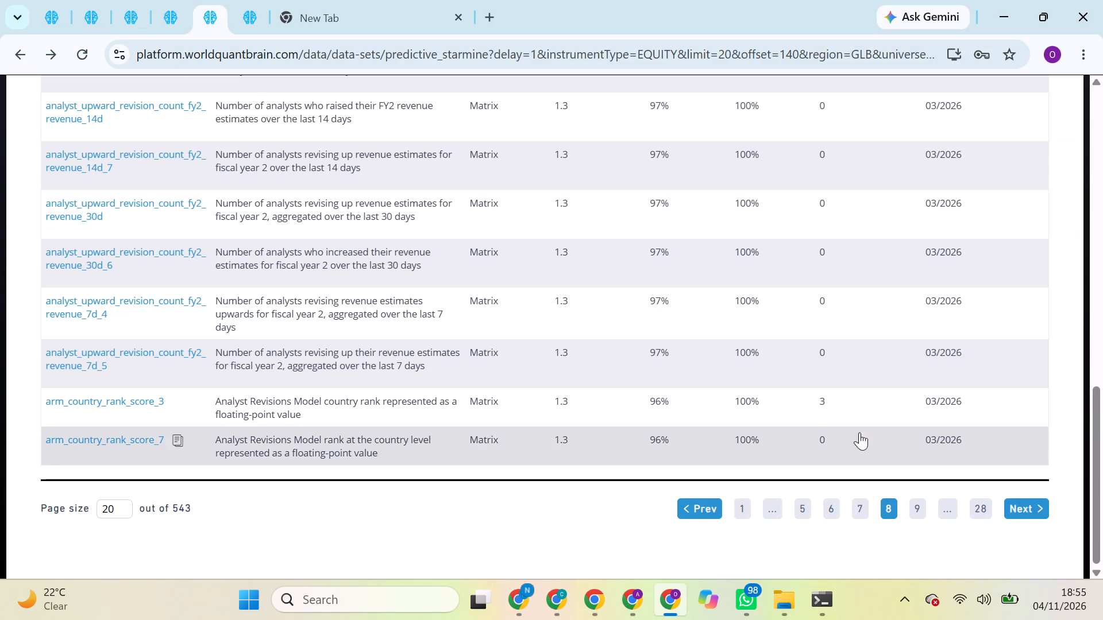
{"action": "left_click", "coordinate": [918, 509]}
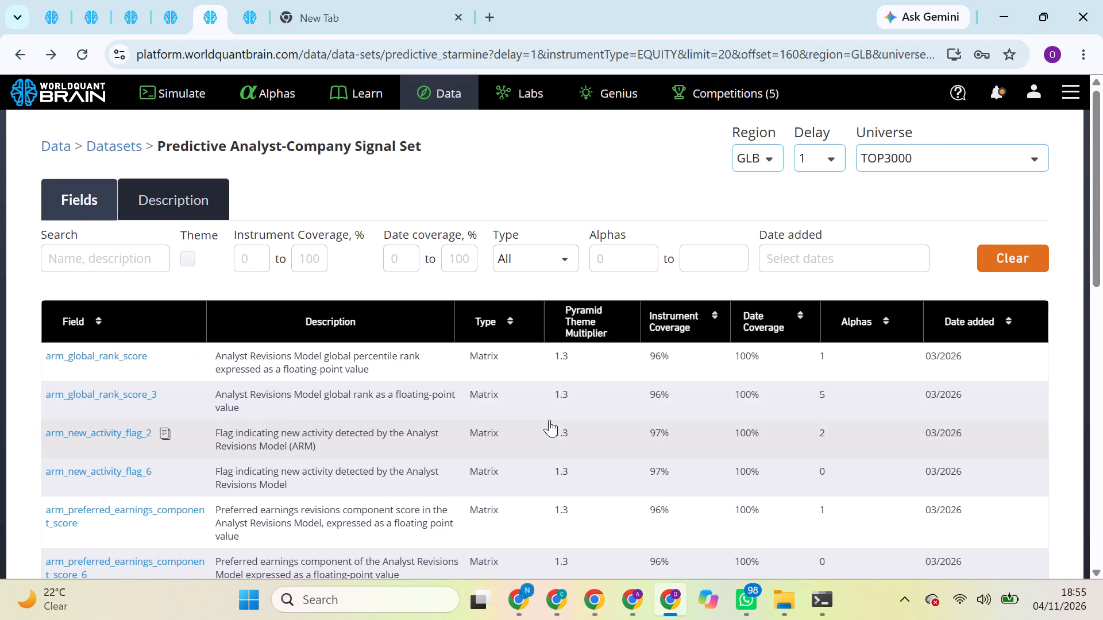
{"action": "left_click", "coordinate": [170, 350]}
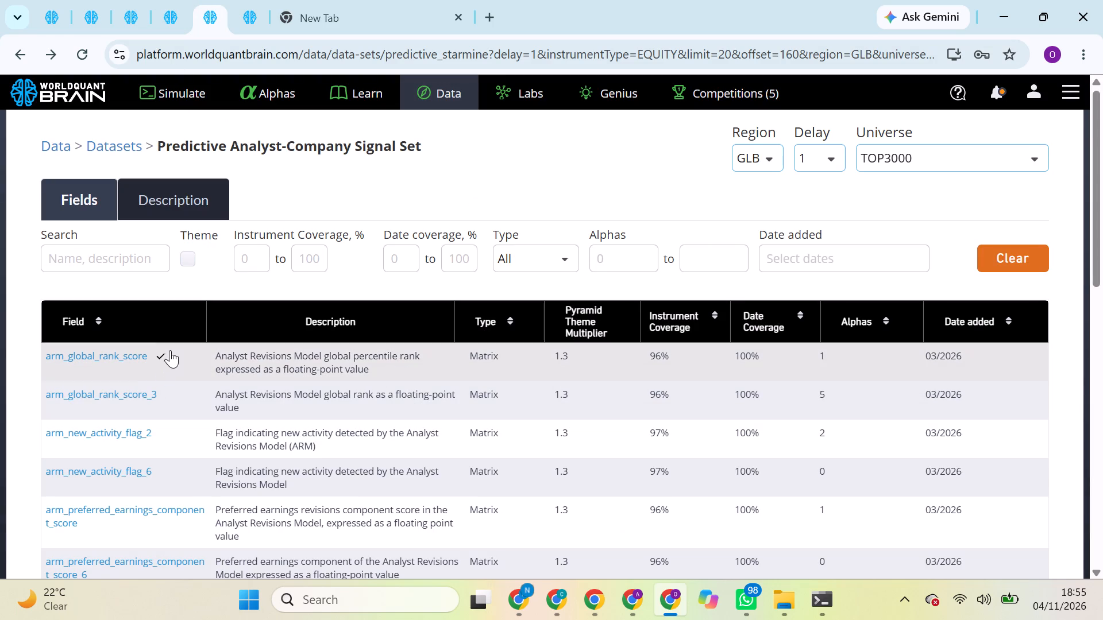
{"action": "left_click", "coordinate": [63, 0]}
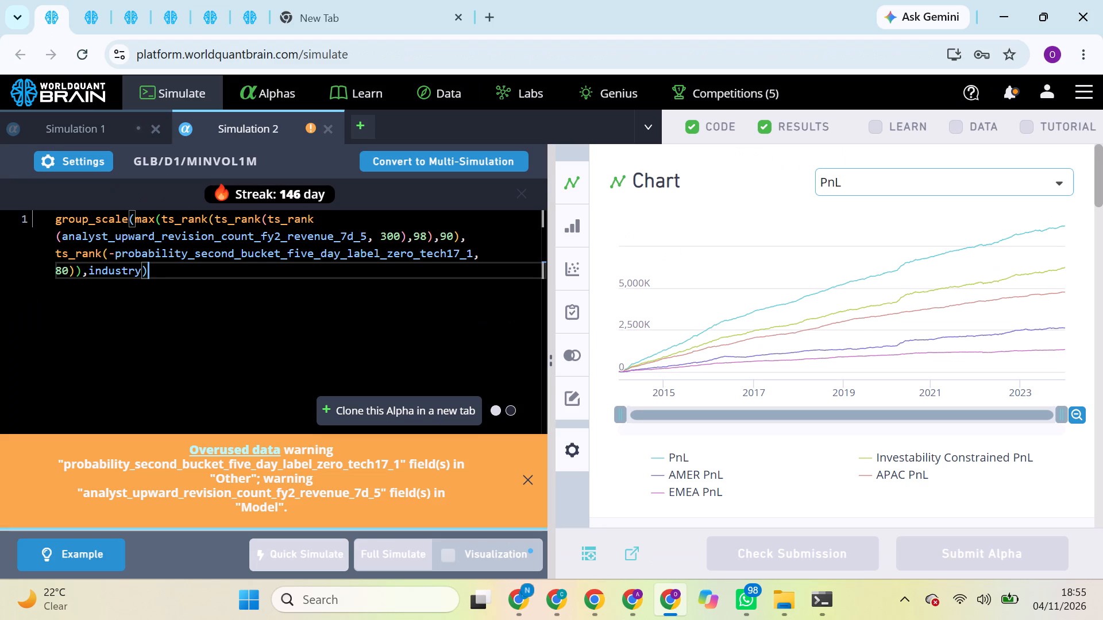
{"action": "triple_click", "coordinate": [215, 235]}
{"action": "double_click", "coordinate": [215, 235]}
{"action": "double_click", "coordinate": [215, 235]}
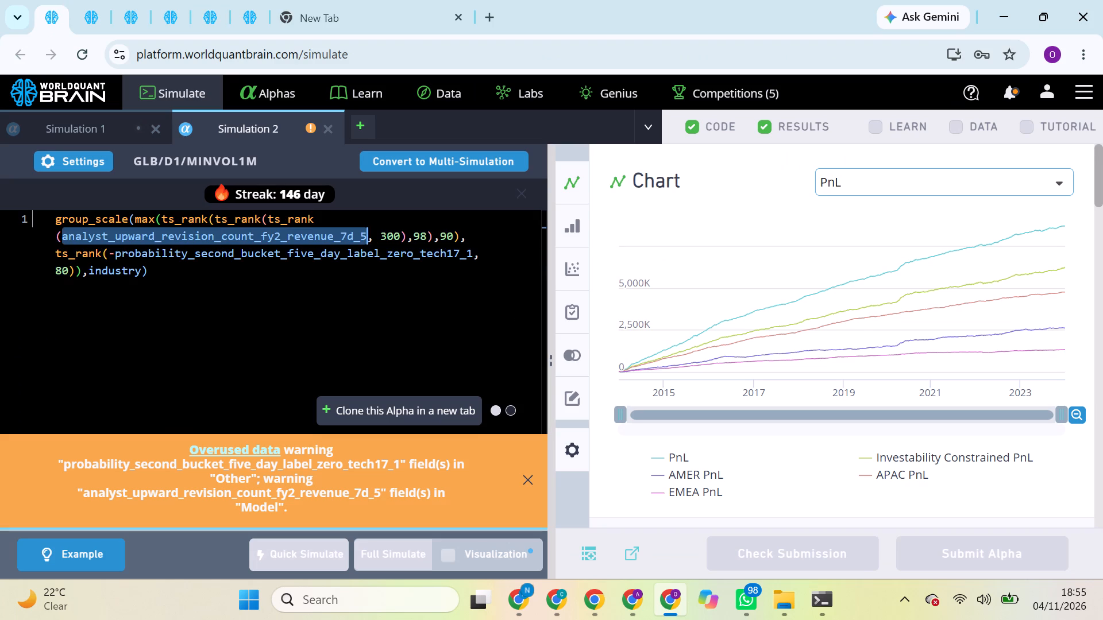
{"action": "key", "text": "ctrl+v"}
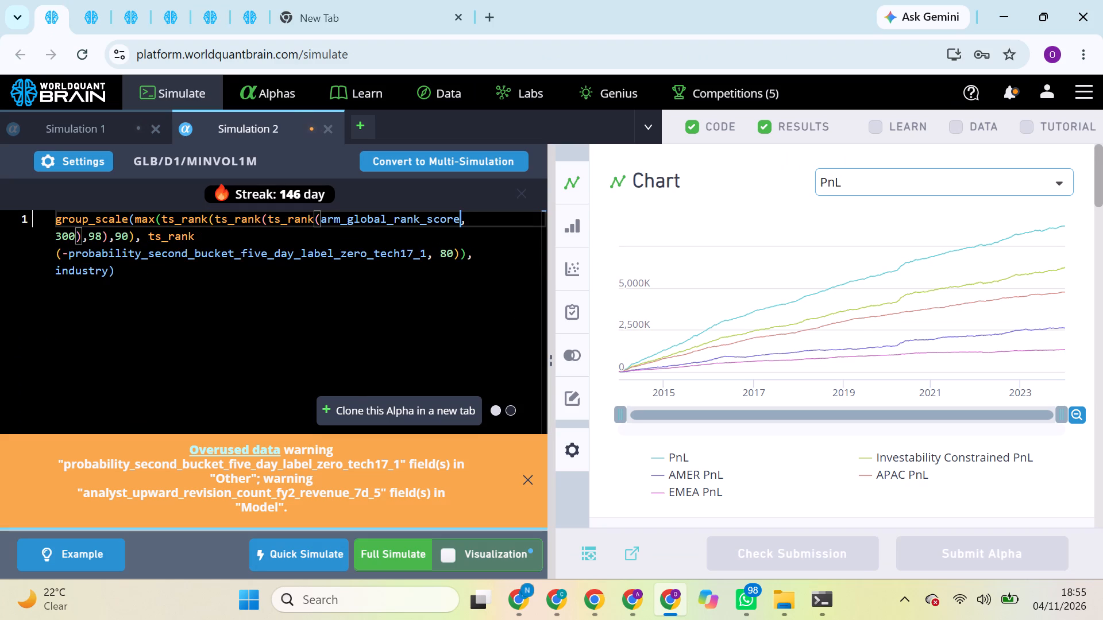
{"action": "left_click", "coordinate": [424, 553]}
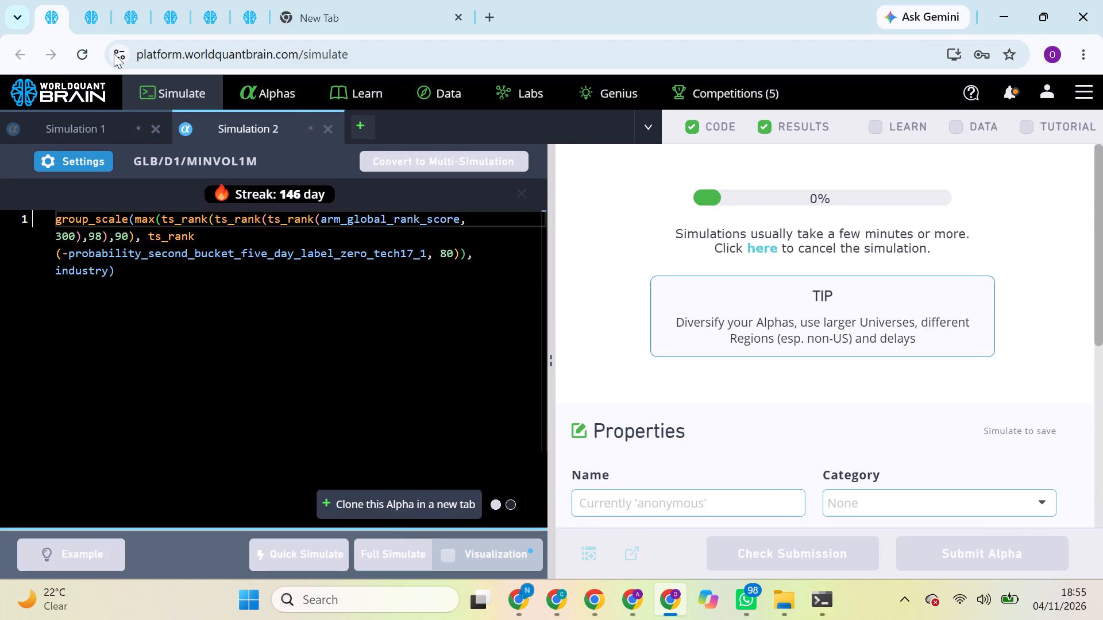
Copy arm_global_rank_score_3 from the dataset fields, substitute it for analyst_upward_revision_count_fy2_ebitda_7d_4, and run a full simulation.
{"action": "left_click", "coordinate": [100, 0]}
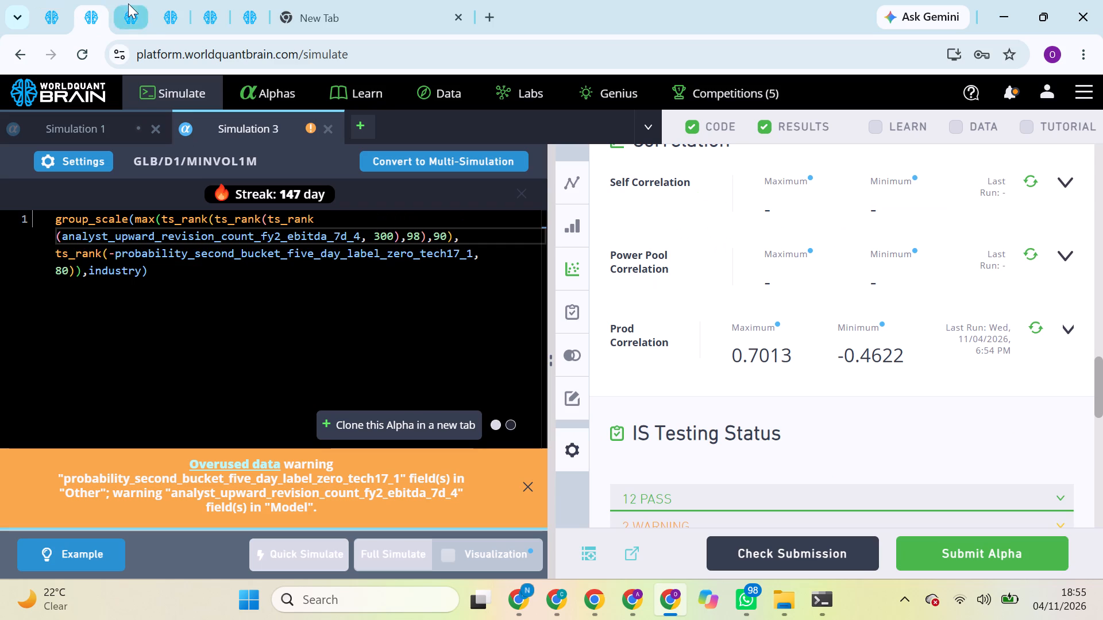
{"action": "left_click", "coordinate": [128, 3]}
{"action": "left_click", "coordinate": [152, 0]}
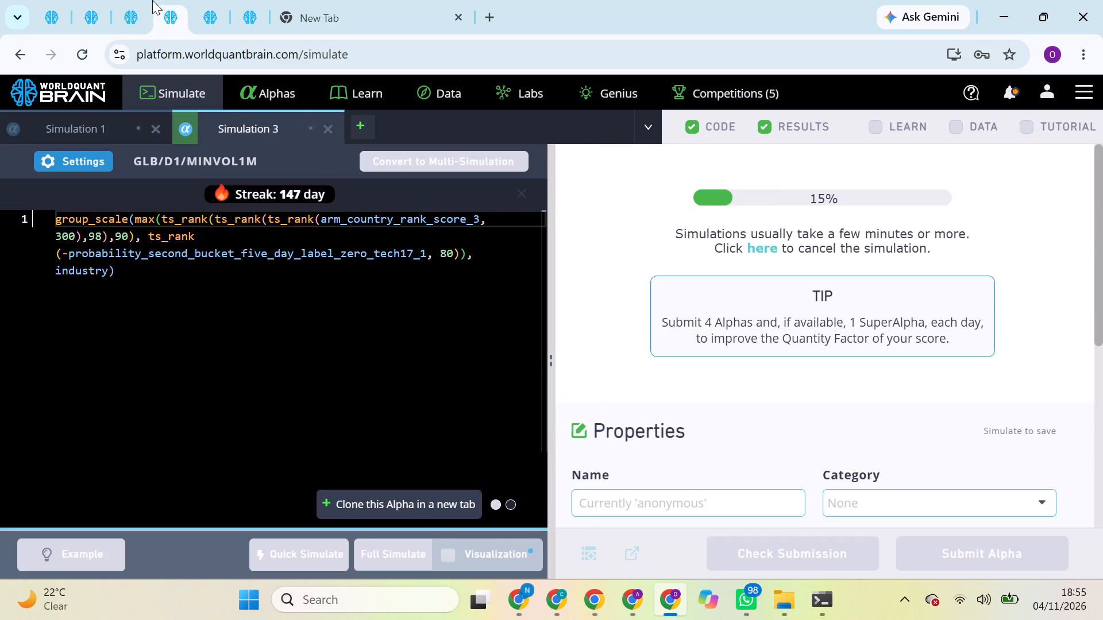
{"action": "left_click", "coordinate": [201, 5]}
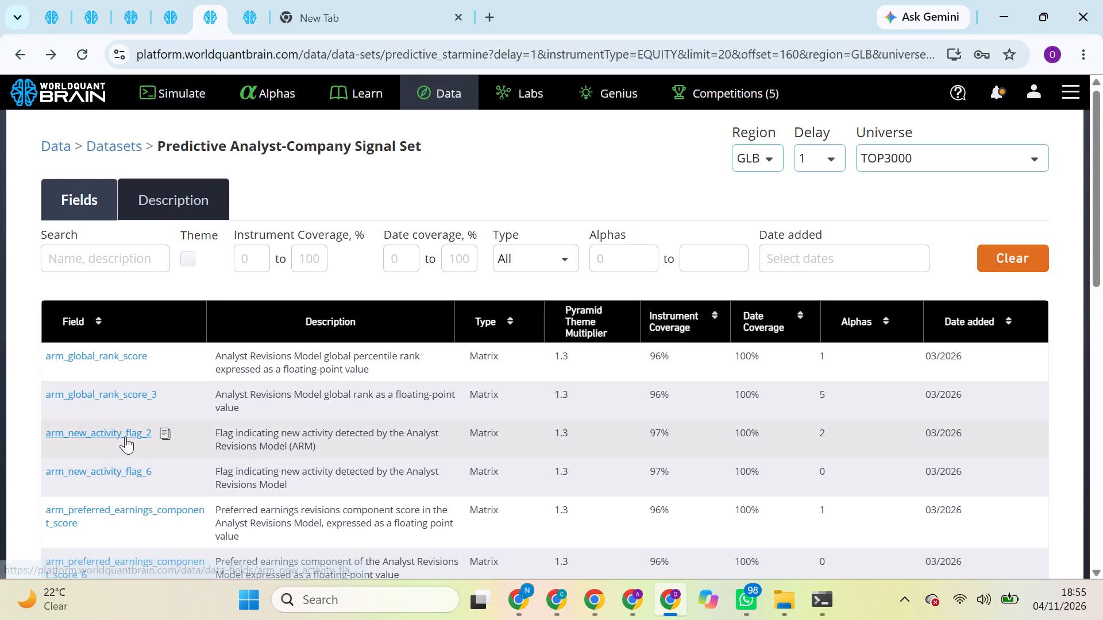
{"action": "left_click", "coordinate": [167, 394]}
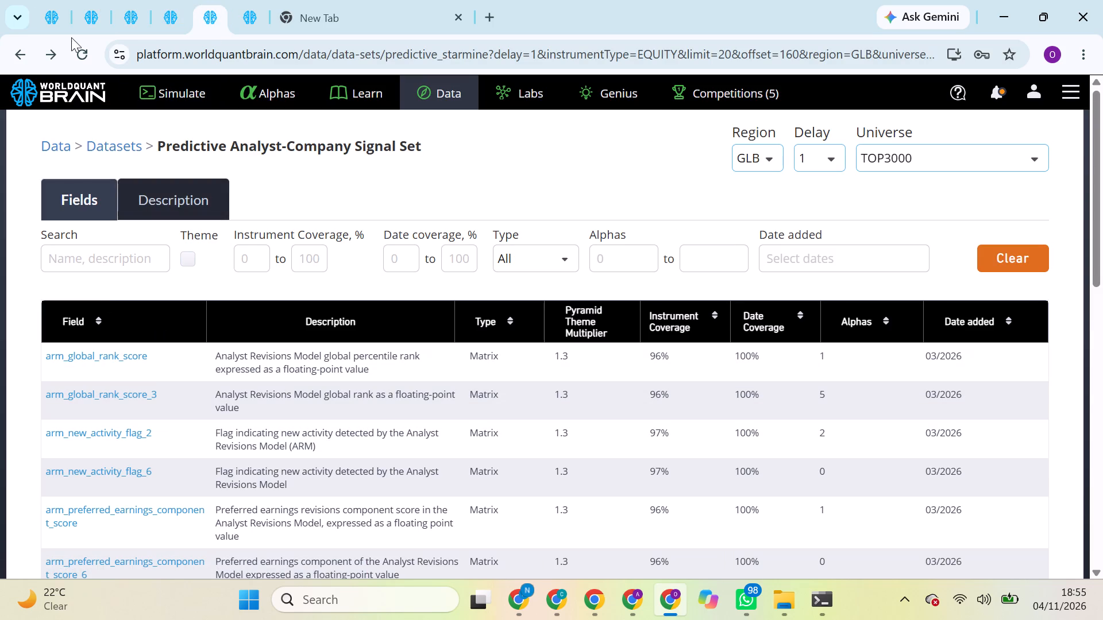
{"action": "left_click", "coordinate": [61, 4]}
{"action": "left_click", "coordinate": [101, 2]}
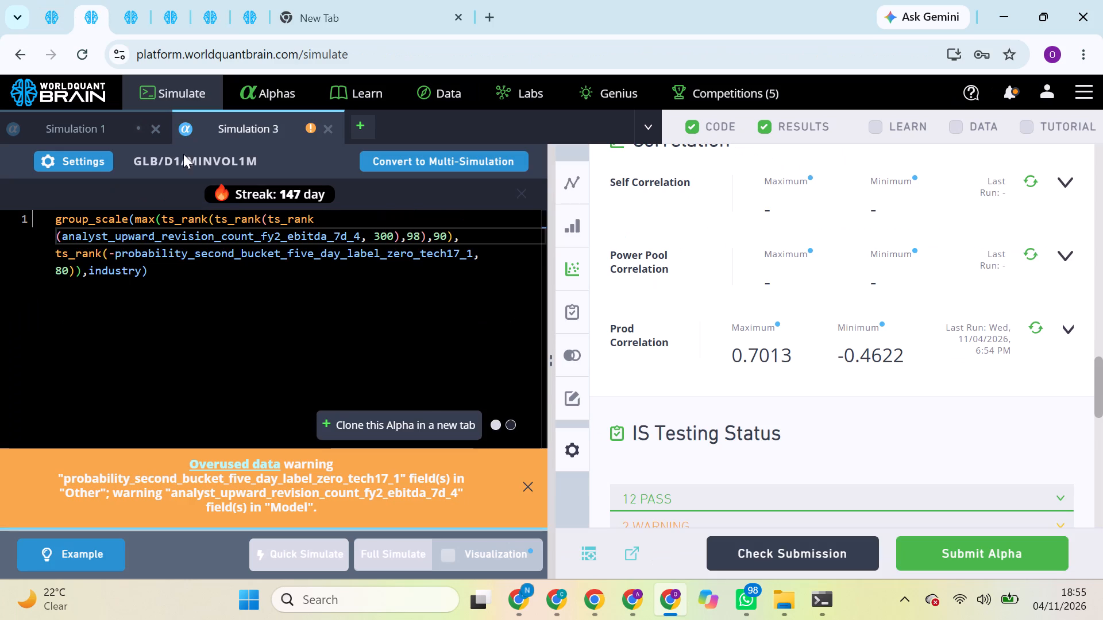
{"action": "double_click", "coordinate": [225, 230]}
{"action": "key", "text": "ctrl+v"}
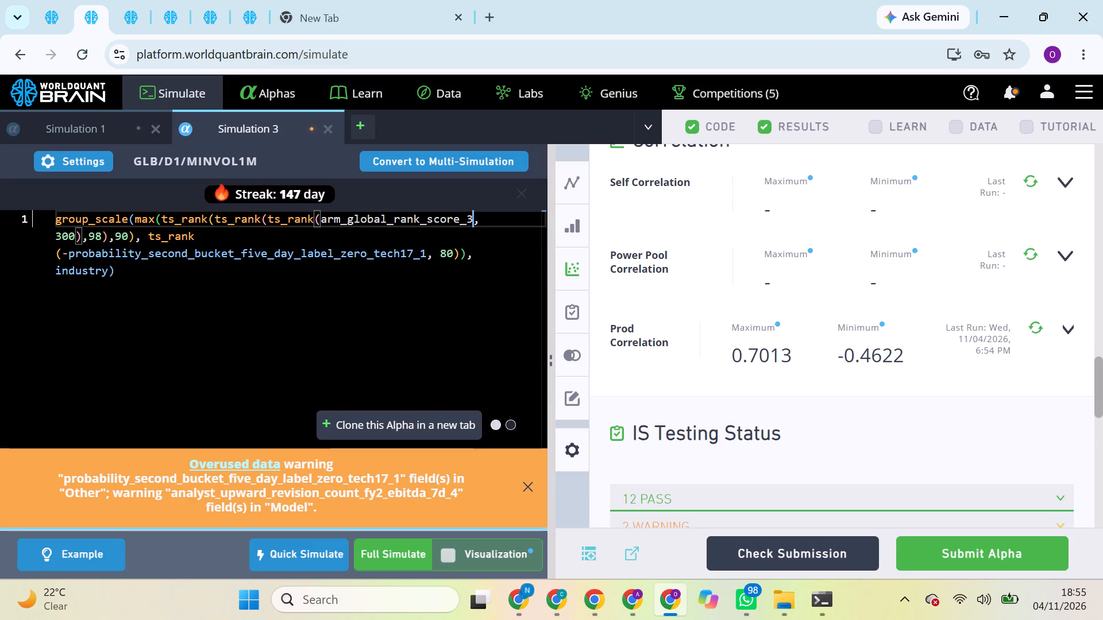
{"action": "left_click", "coordinate": [381, 555]}
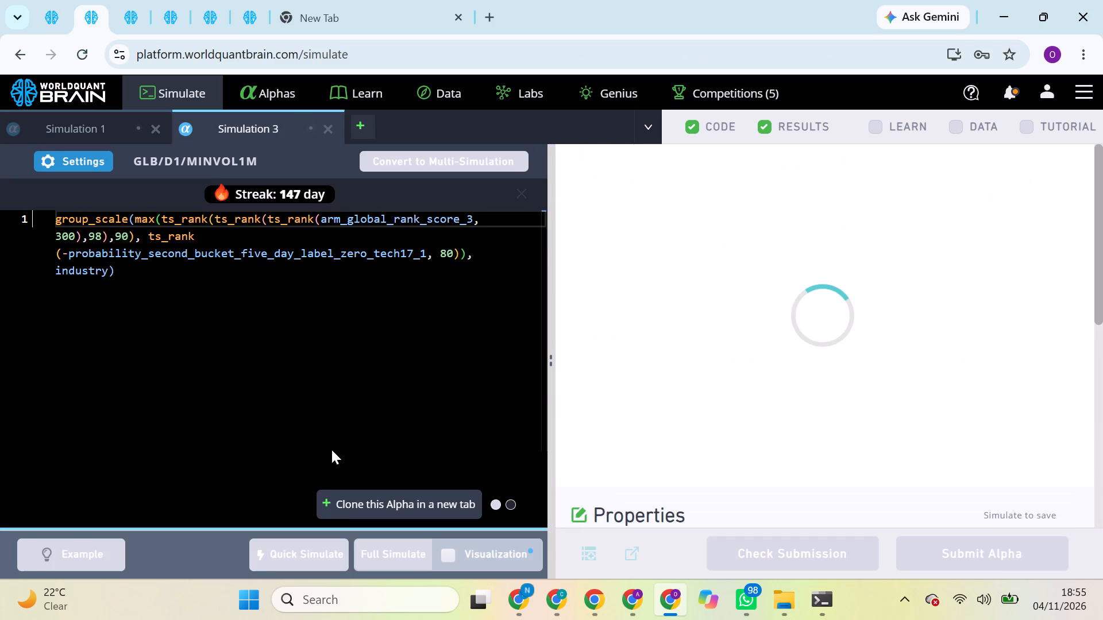
Check the progress of the arm_country_rank_score_3, arm_global_rank_score_3 and arm_global_rank_score simulations.
{"action": "left_click", "coordinate": [139, 0]}
{"action": "left_click", "coordinate": [166, 0]}
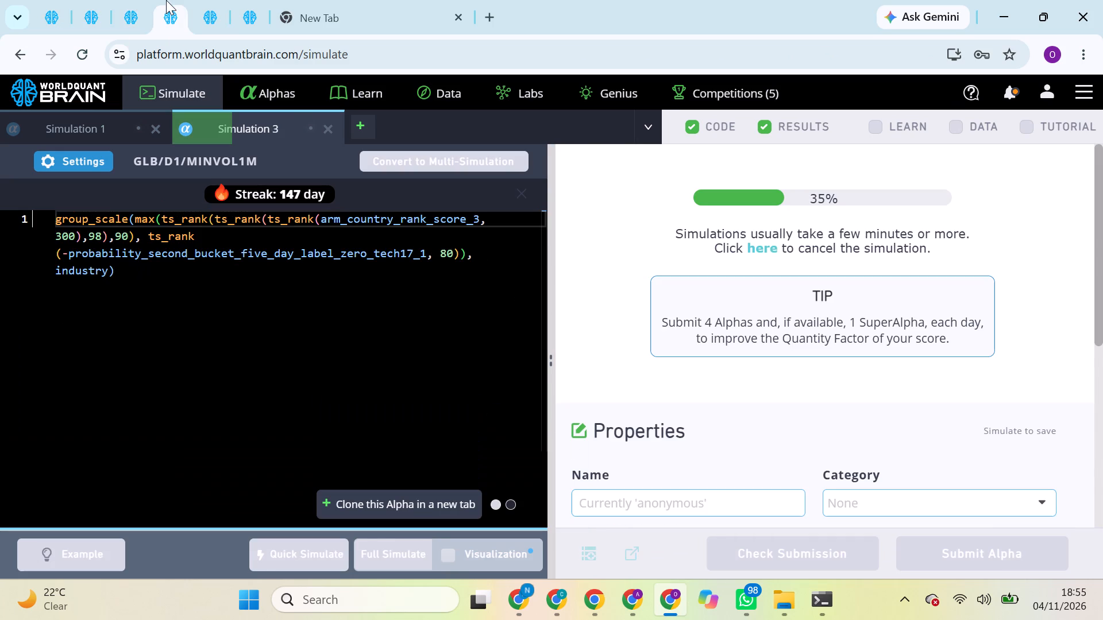
{"action": "left_click", "coordinate": [202, 2]}
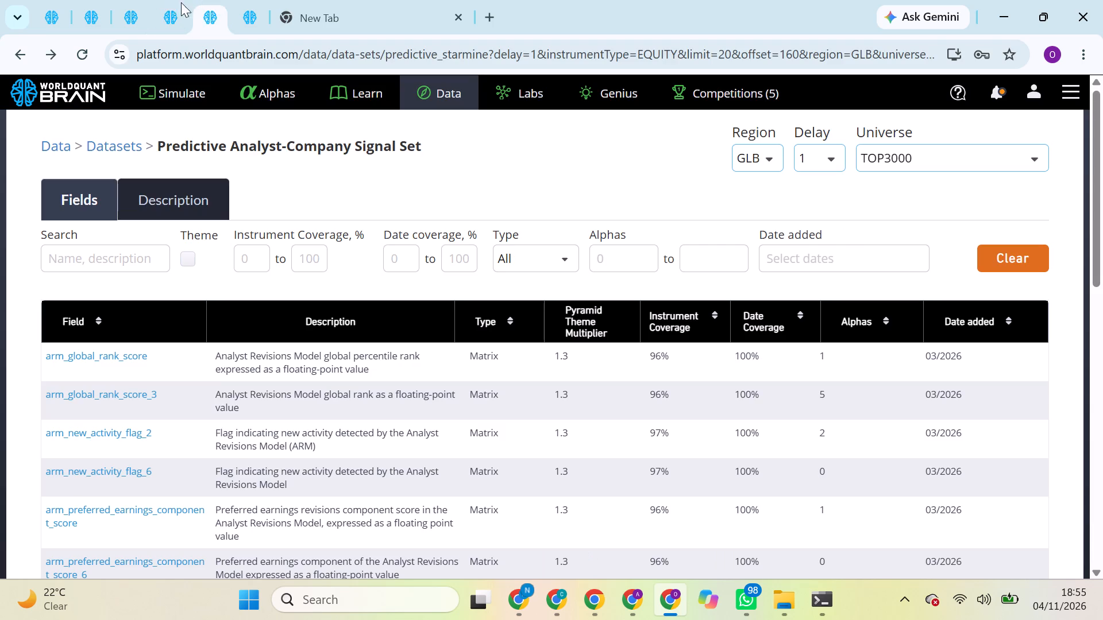
{"action": "left_click", "coordinate": [175, 2]}
{"action": "left_click", "coordinate": [133, 0]}
{"action": "left_click", "coordinate": [111, 0]}
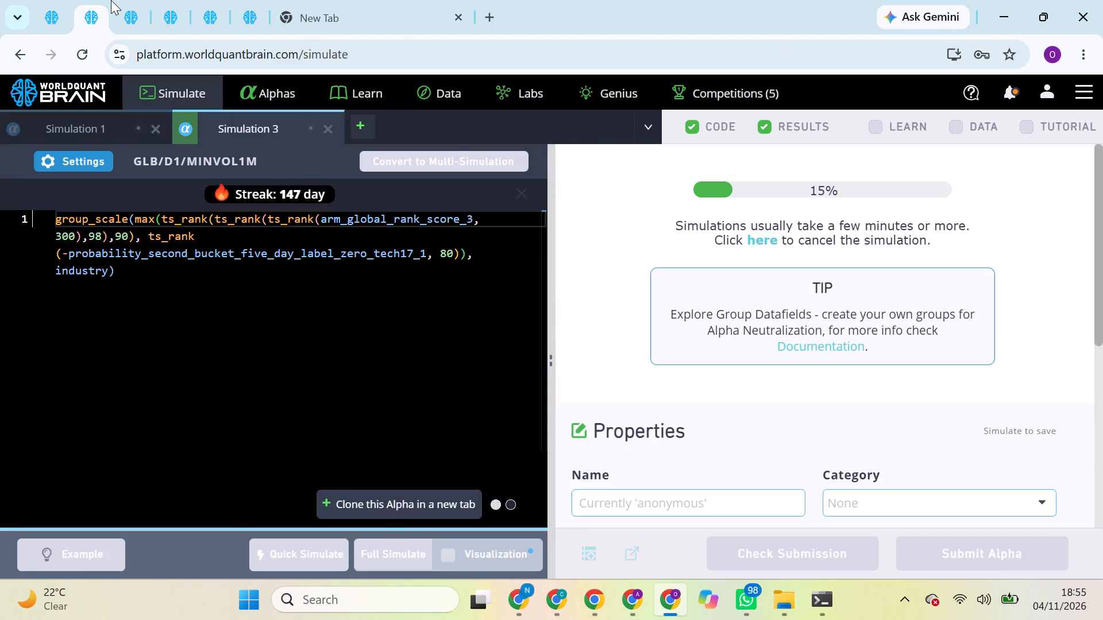
{"action": "left_click", "coordinate": [57, 0]}
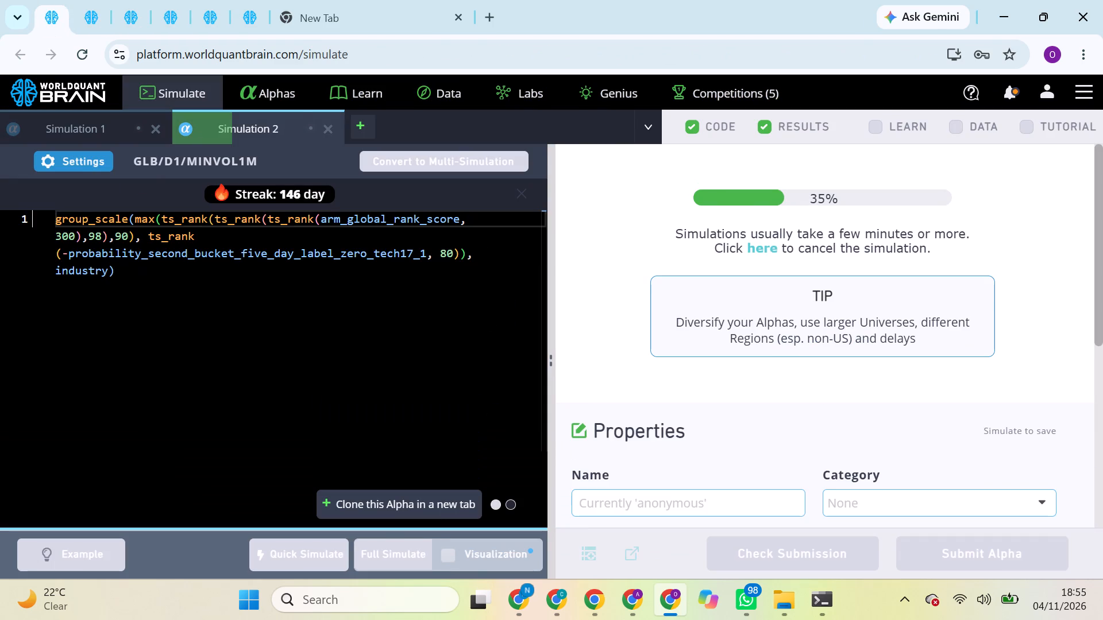
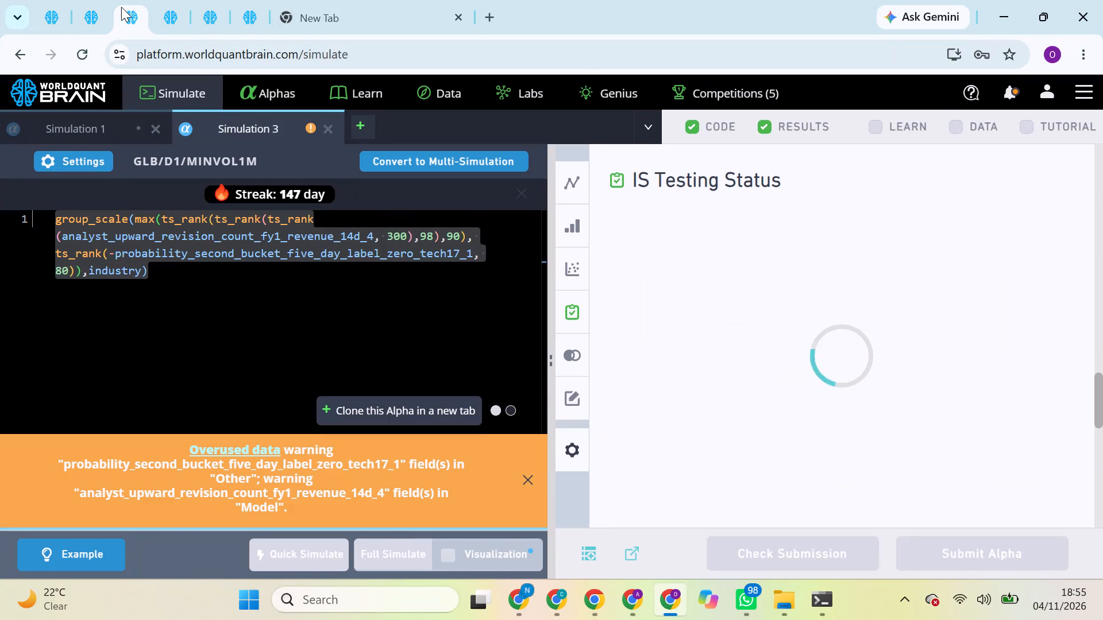
Check the progress of the arm_country_rank_score_3 simulation and look over the neighbouring simulation and dataset pages.
{"action": "left_click", "coordinate": [173, 6]}
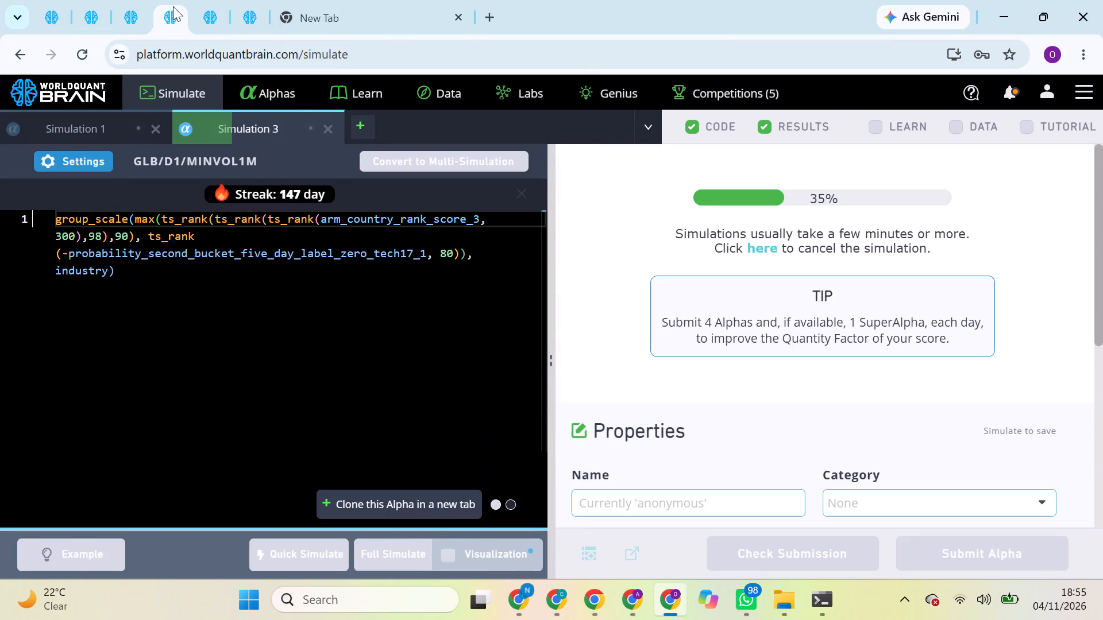
{"action": "left_click", "coordinate": [222, 0]}
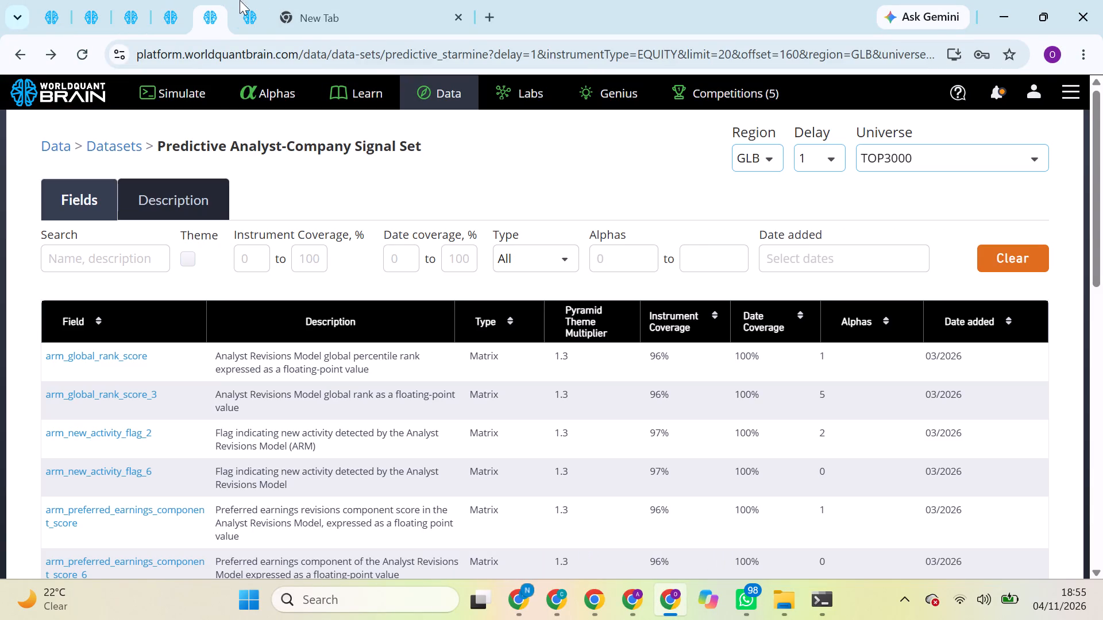
{"action": "left_click", "coordinate": [243, 2]}
{"action": "left_click", "coordinate": [215, 7]}
{"action": "left_click", "coordinate": [173, 2]}
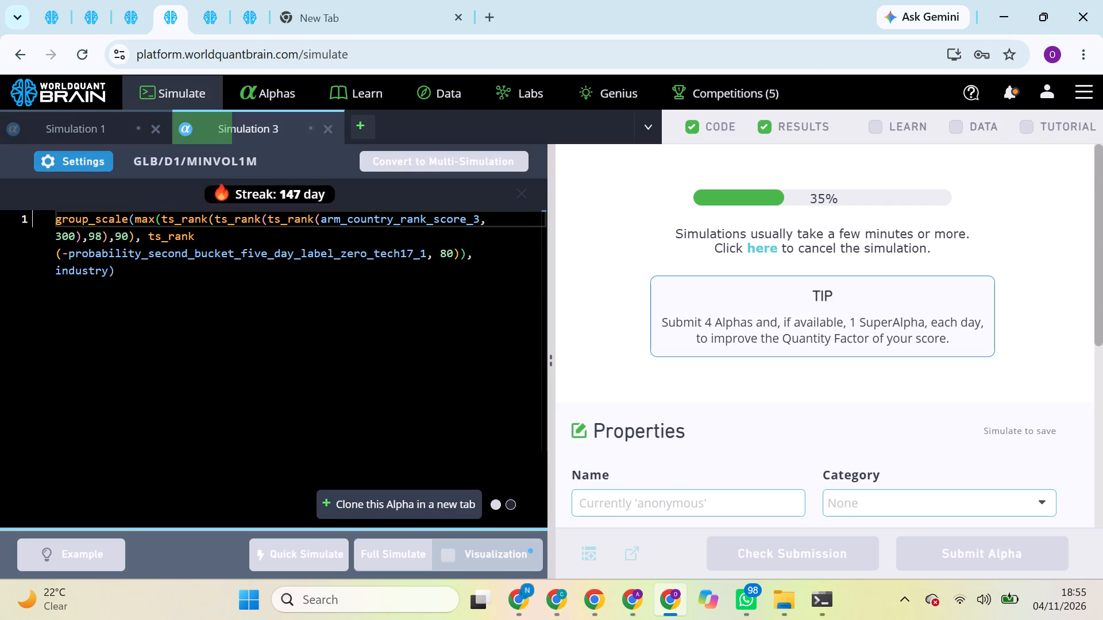
Switch to the N browser profile and dismiss the error banner and Power Pool tutorial checks in the long_count super simulation.
{"action": "left_click", "coordinate": [535, 587]}
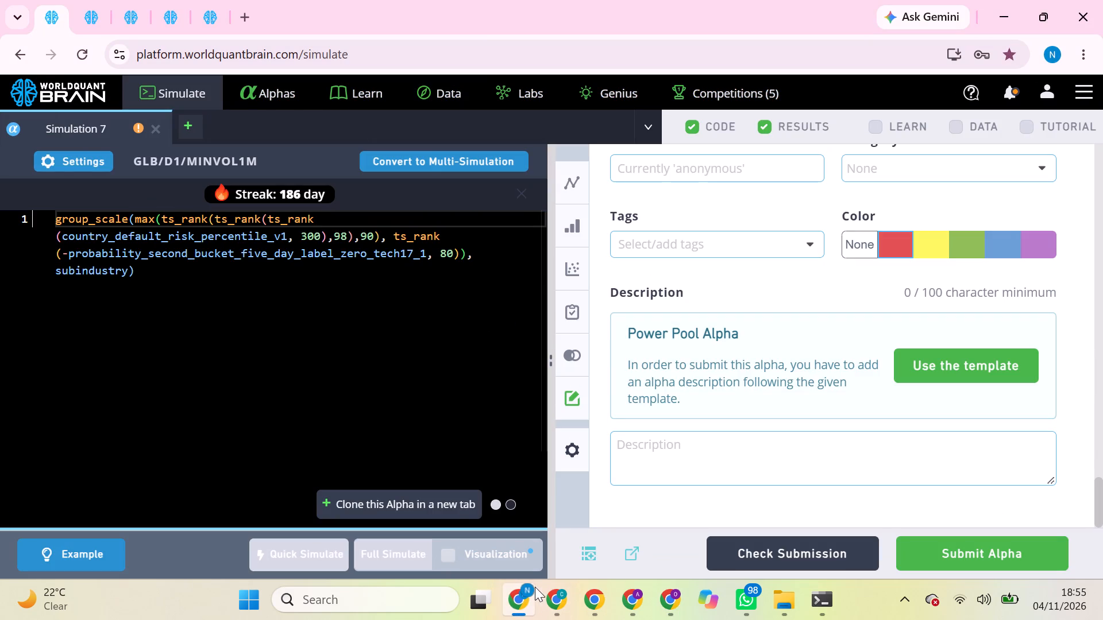
{"action": "left_click", "coordinate": [87, 5]}
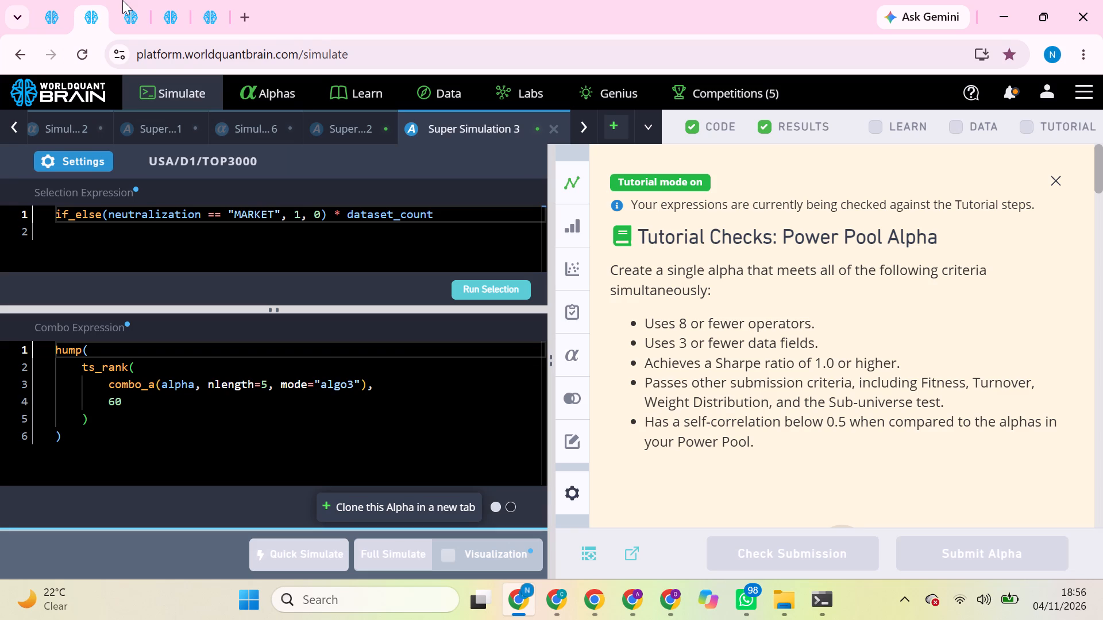
{"action": "left_click", "coordinate": [142, 0]}
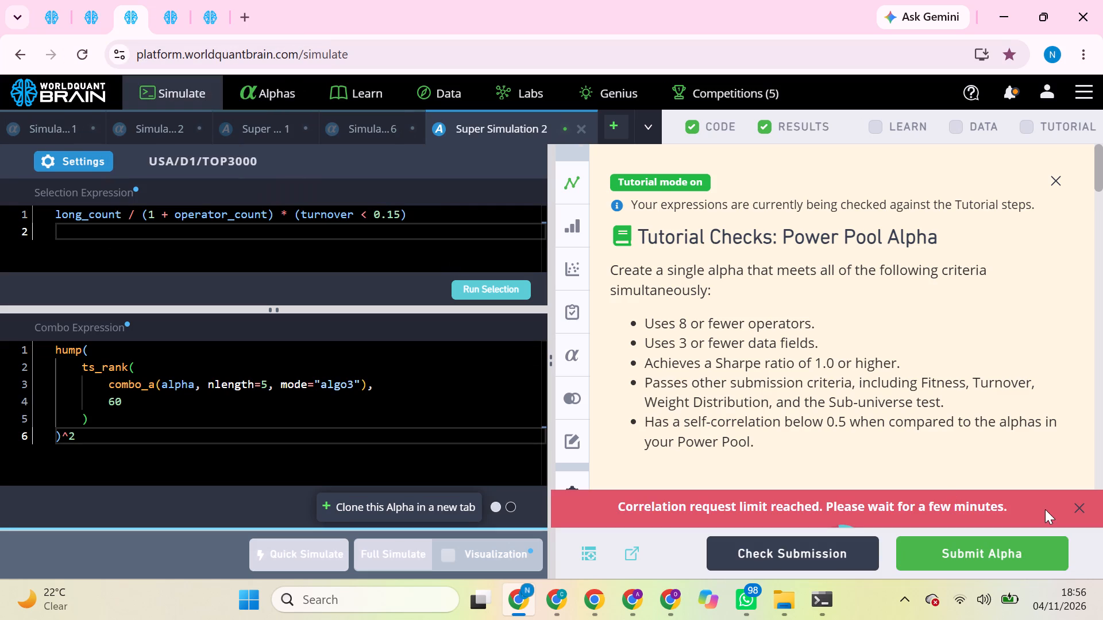
{"action": "left_click", "coordinate": [1081, 509]}
{"action": "left_click", "coordinate": [1059, 174]}
Run the Prod Correlation check for the long_count / (1 + operator_count) super alpha.
{"action": "scroll", "coordinate": [973, 337], "scroll_direction": "down", "scroll_amount": 2}
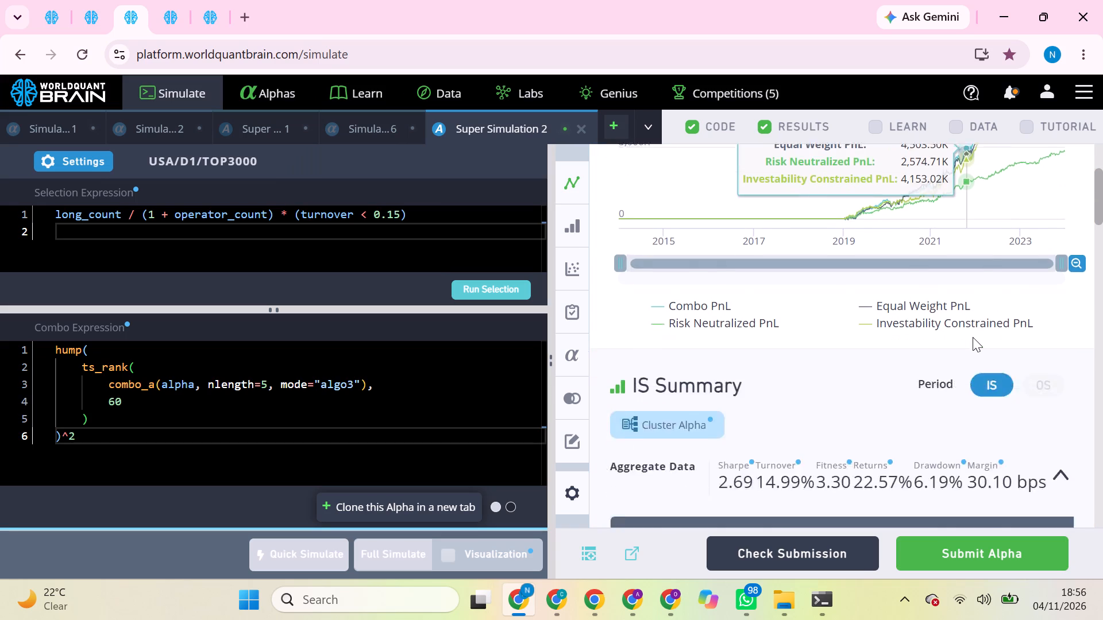
{"action": "scroll", "coordinate": [973, 337], "scroll_direction": "down", "scroll_amount": 3}
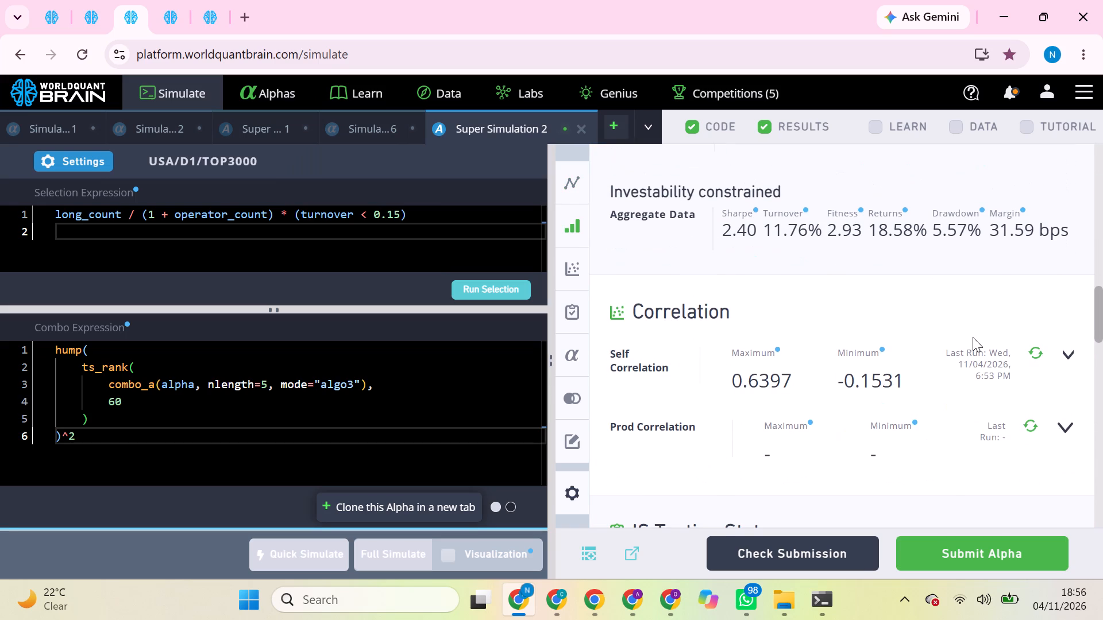
{"action": "scroll", "coordinate": [964, 385], "scroll_direction": "down", "scroll_amount": 2}
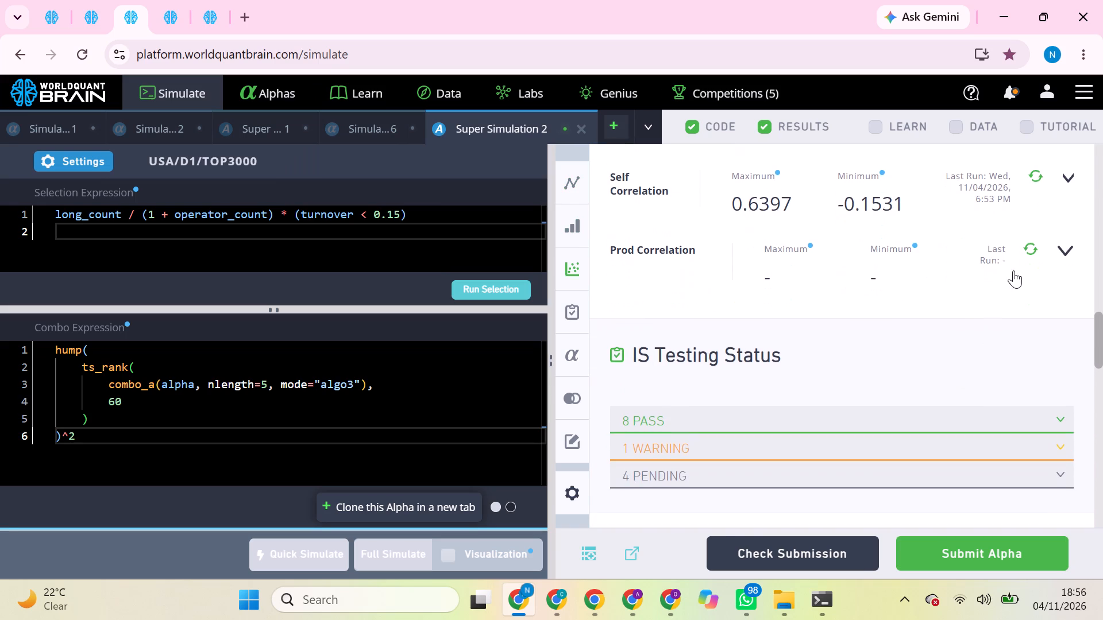
{"action": "left_click", "coordinate": [1025, 253]}
{"action": "left_click", "coordinate": [1027, 250]}
{"action": "left_click", "coordinate": [972, 250]}
{"action": "left_click", "coordinate": [866, 258]}
{"action": "left_click", "coordinate": [866, 258]}
{"action": "left_click", "coordinate": [747, 361]}
Check the status of the other super simulations and the country_default_risk_percentile_v1 alpha in this profile.
{"action": "left_click", "coordinate": [179, 0]}
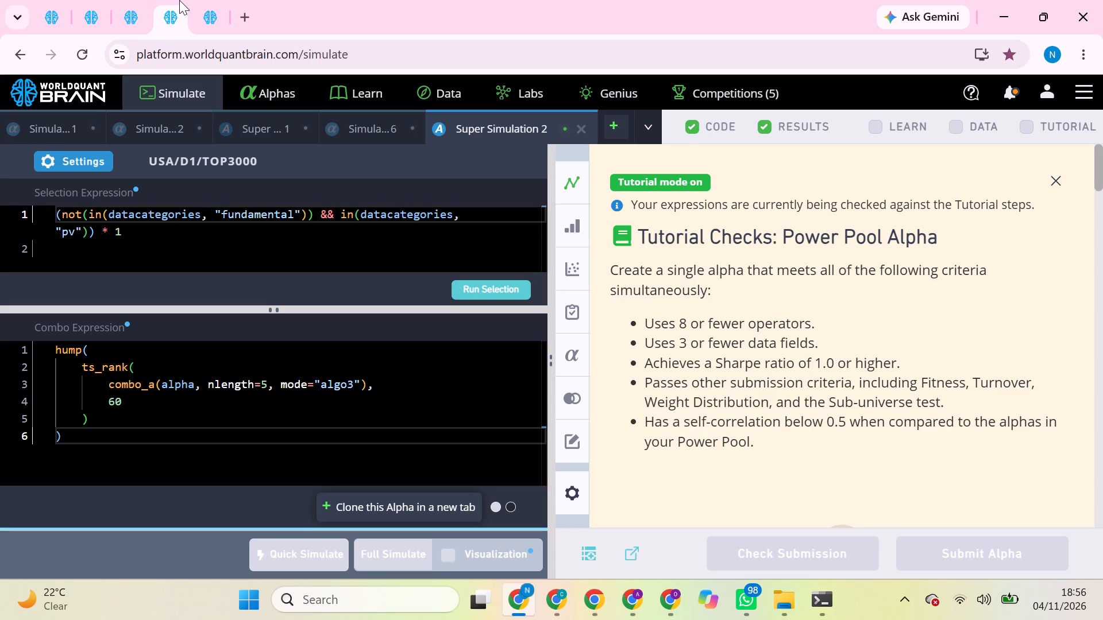
{"action": "left_click", "coordinate": [125, 7]}
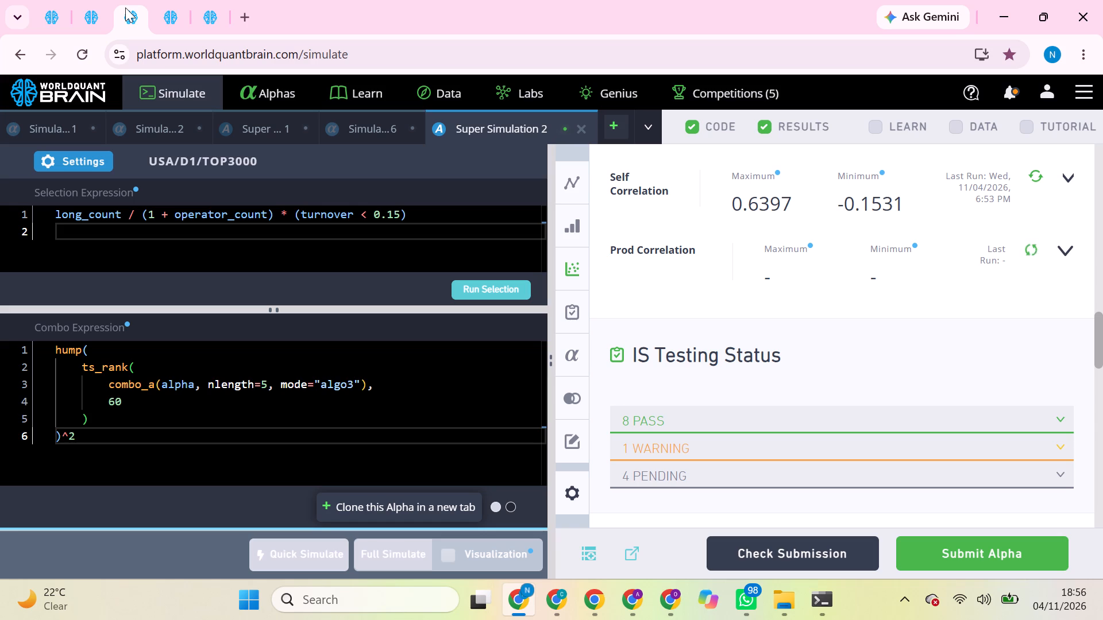
{"action": "left_click", "coordinate": [93, 6]}
{"action": "left_click", "coordinate": [52, 6]}
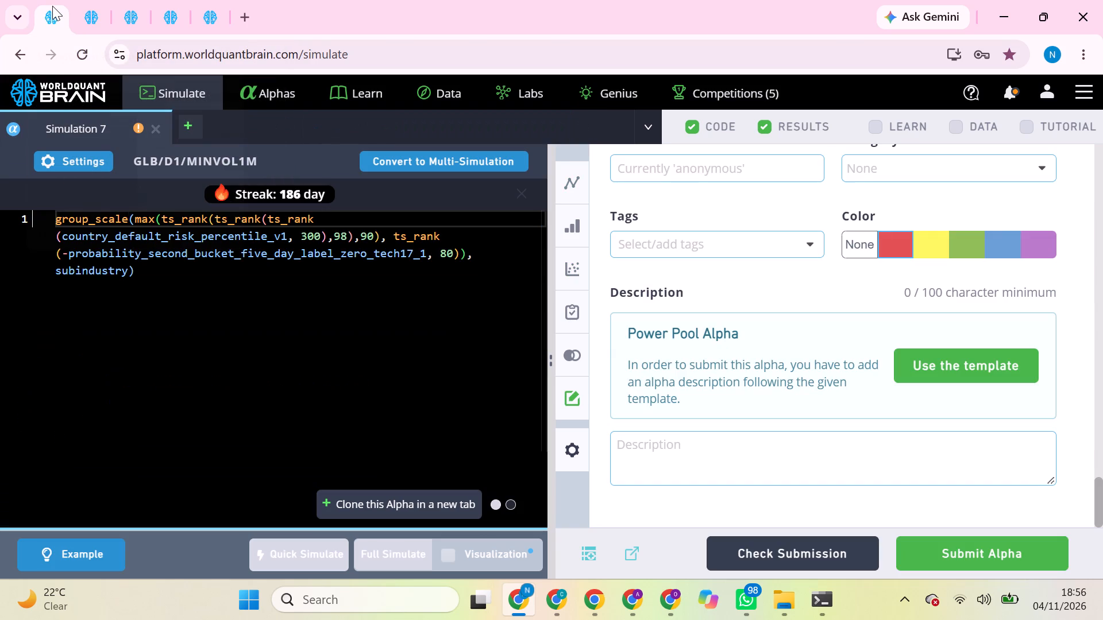
Switch through the C browser profile to the A profile, where the predictive dataset page is open.
{"action": "left_click", "coordinate": [565, 596]}
{"action": "left_click", "coordinate": [626, 587]}
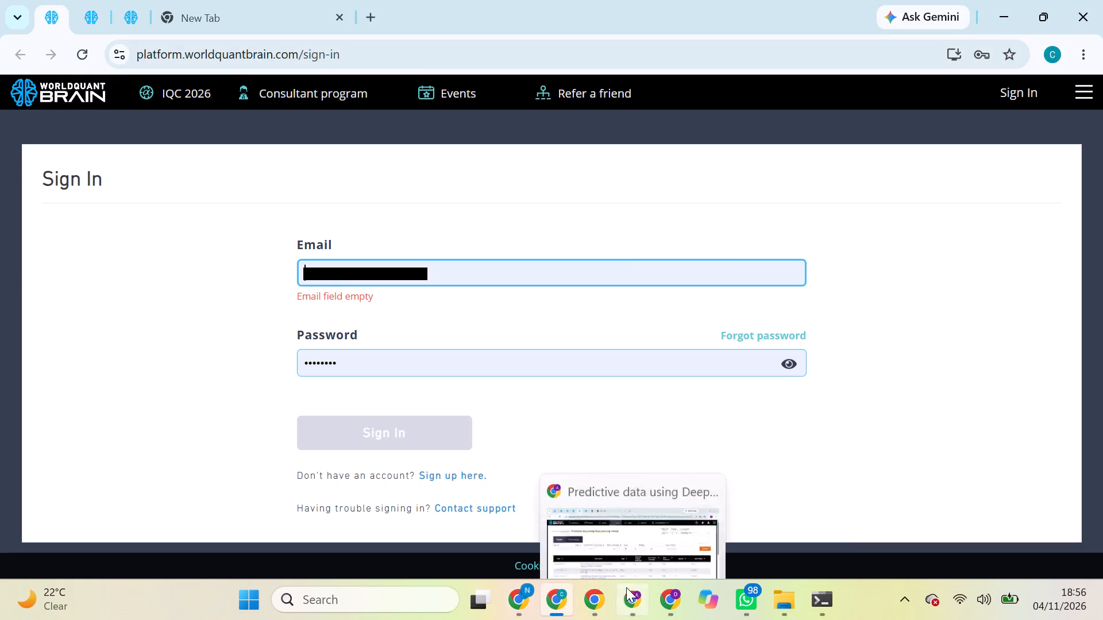
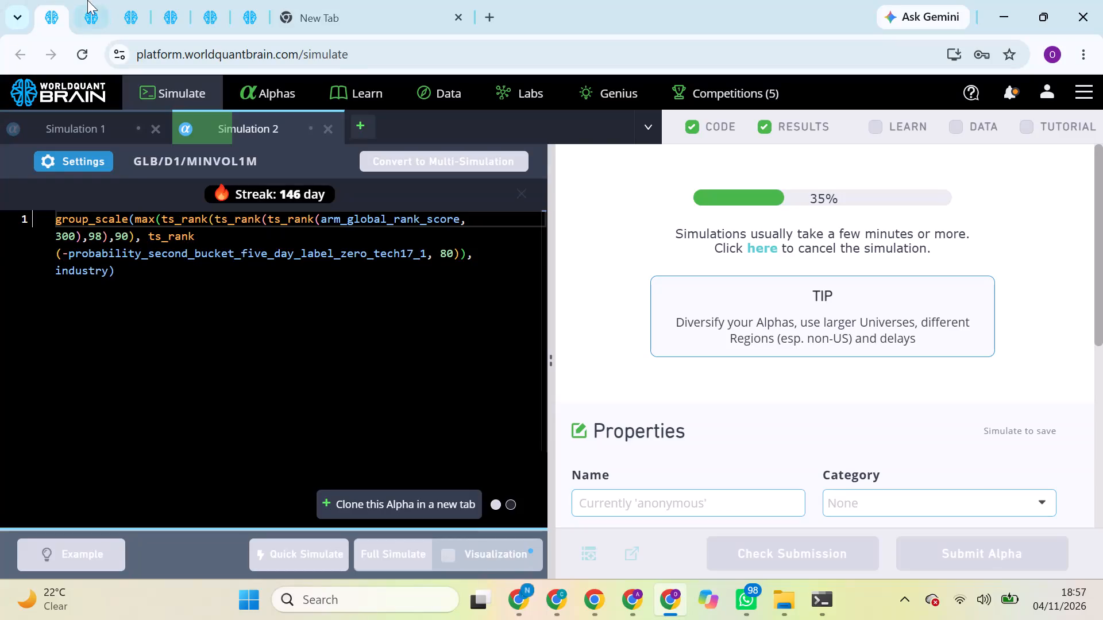
Check the progress of the running ARM rank score simulations and the submission status of the analyst_upward_revision_count_fy1_revenue_14d_4 alpha.
{"action": "left_click", "coordinate": [97, 0]}
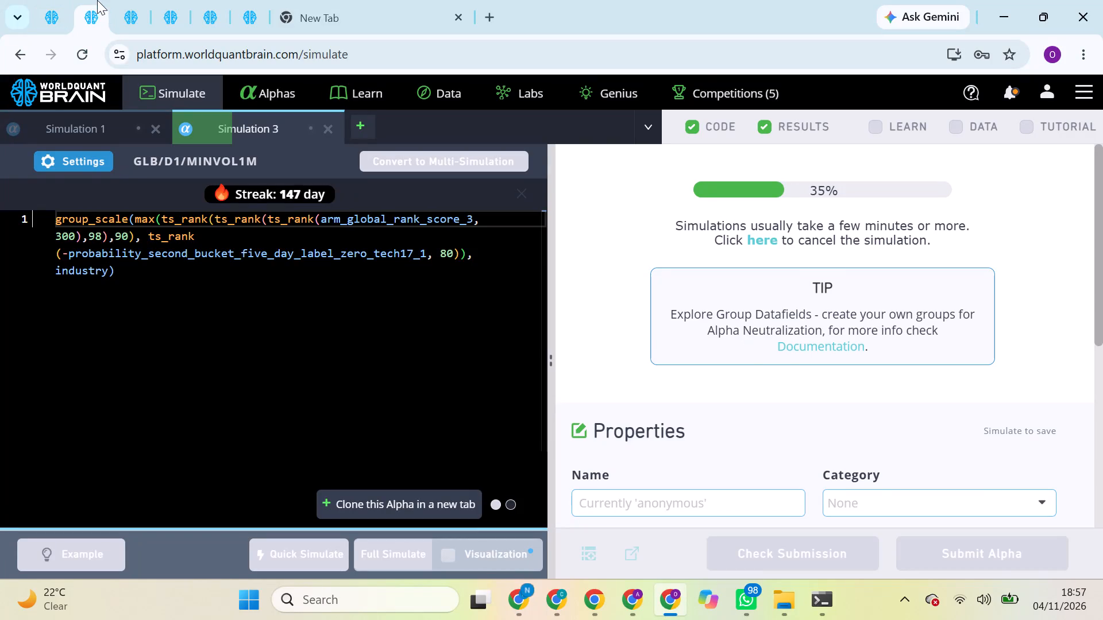
{"action": "left_click", "coordinate": [119, 0]}
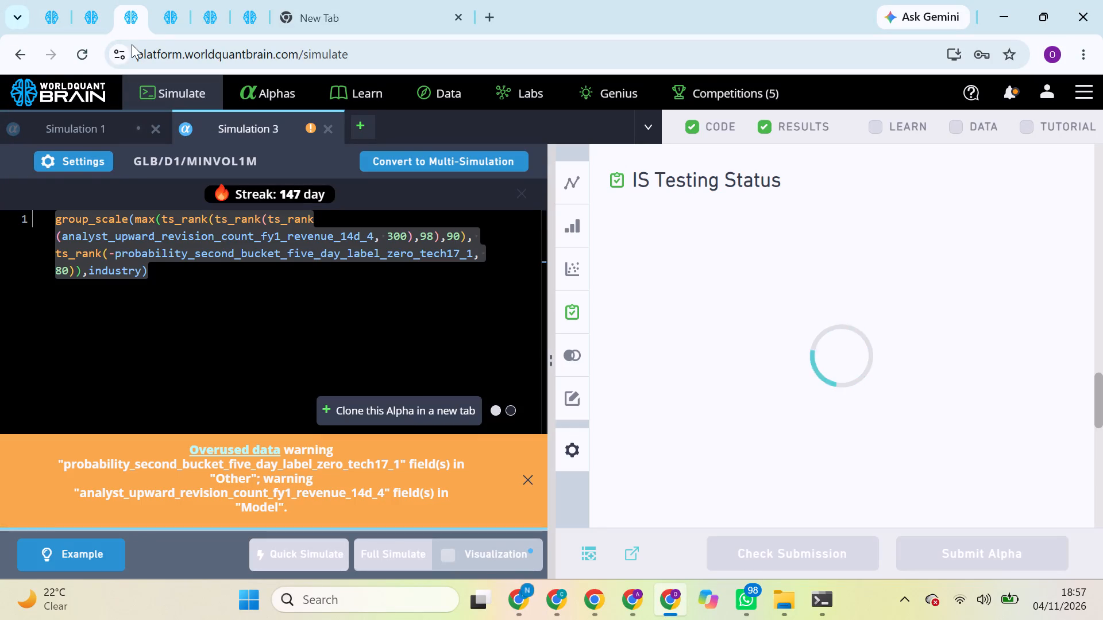
{"action": "left_click", "coordinate": [183, 14]}
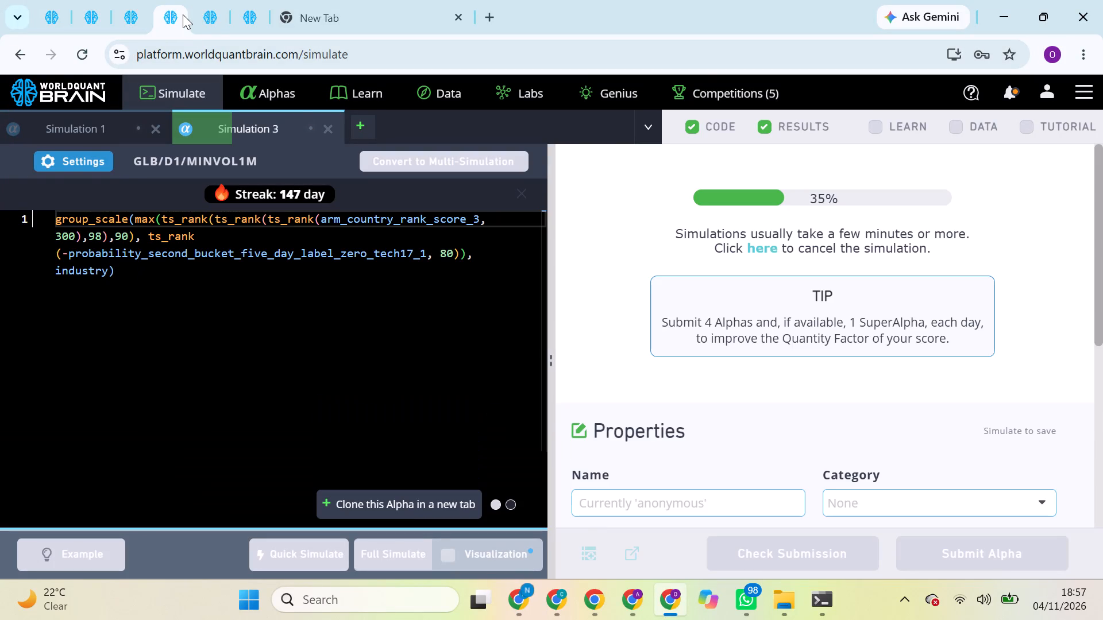
{"action": "left_click", "coordinate": [217, 0]}
{"action": "left_click", "coordinate": [248, 0]}
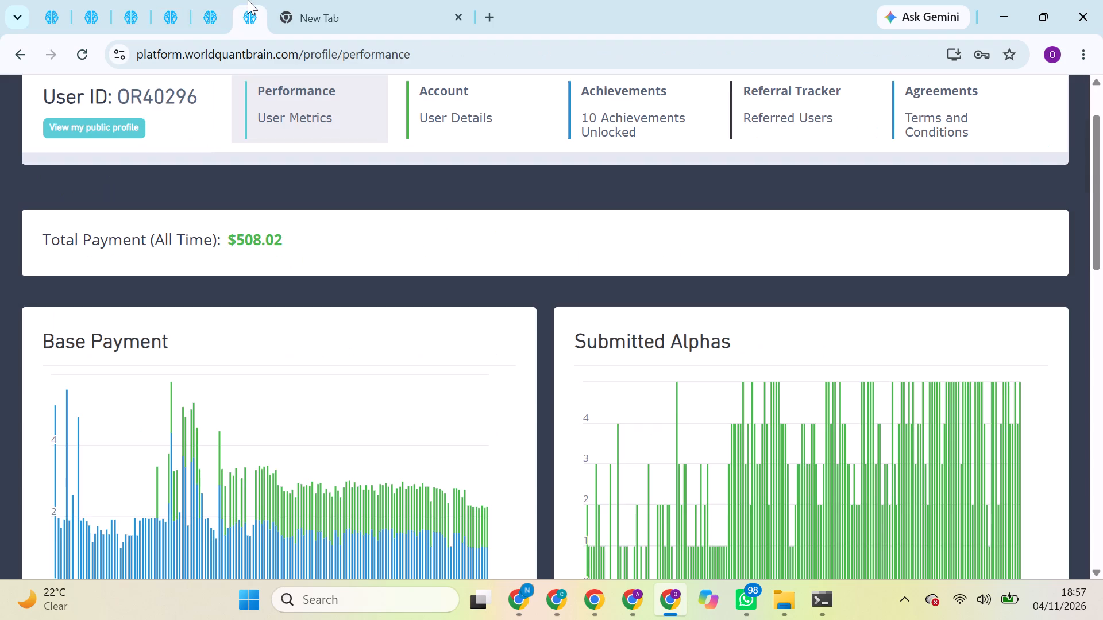
{"action": "left_click", "coordinate": [202, 1]}
{"action": "left_click", "coordinate": [167, 1]}
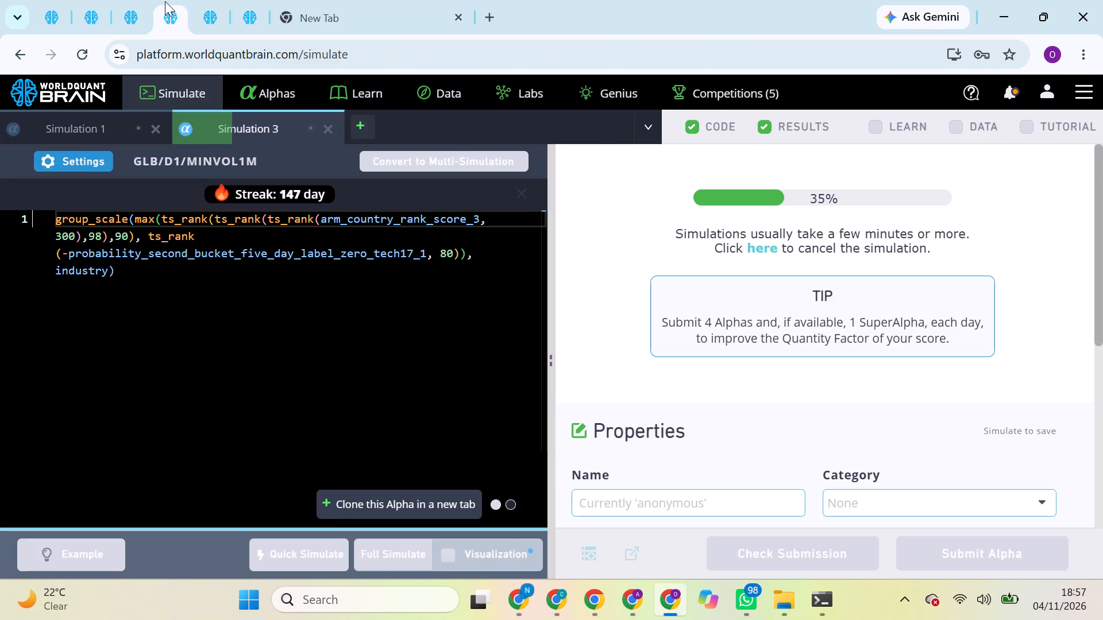
{"action": "left_click", "coordinate": [137, 10]}
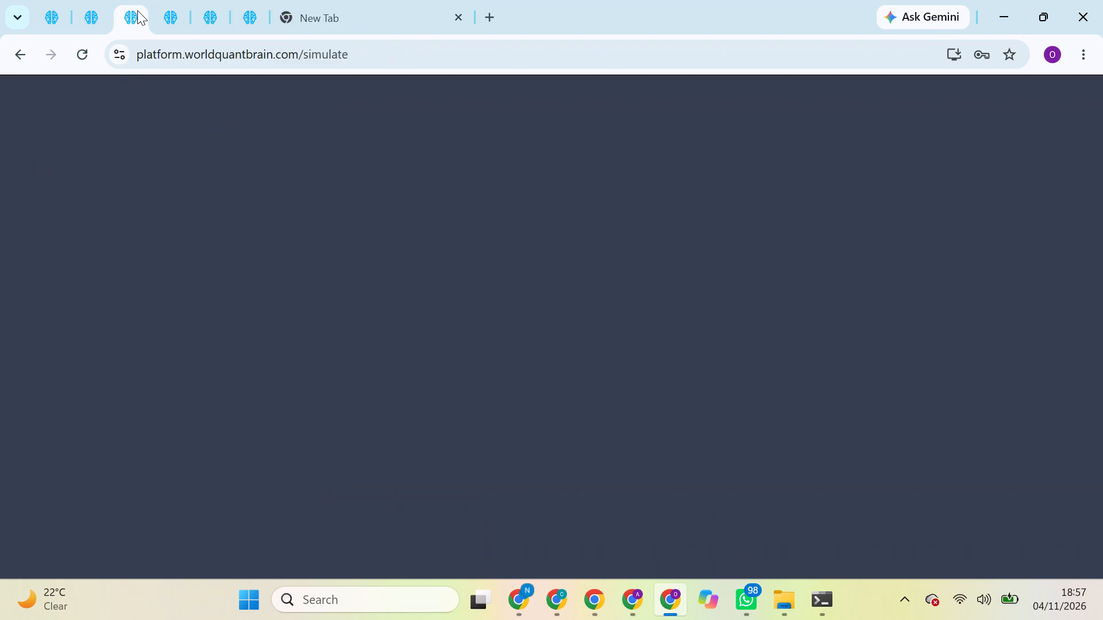
{"action": "left_click", "coordinate": [107, 10]}
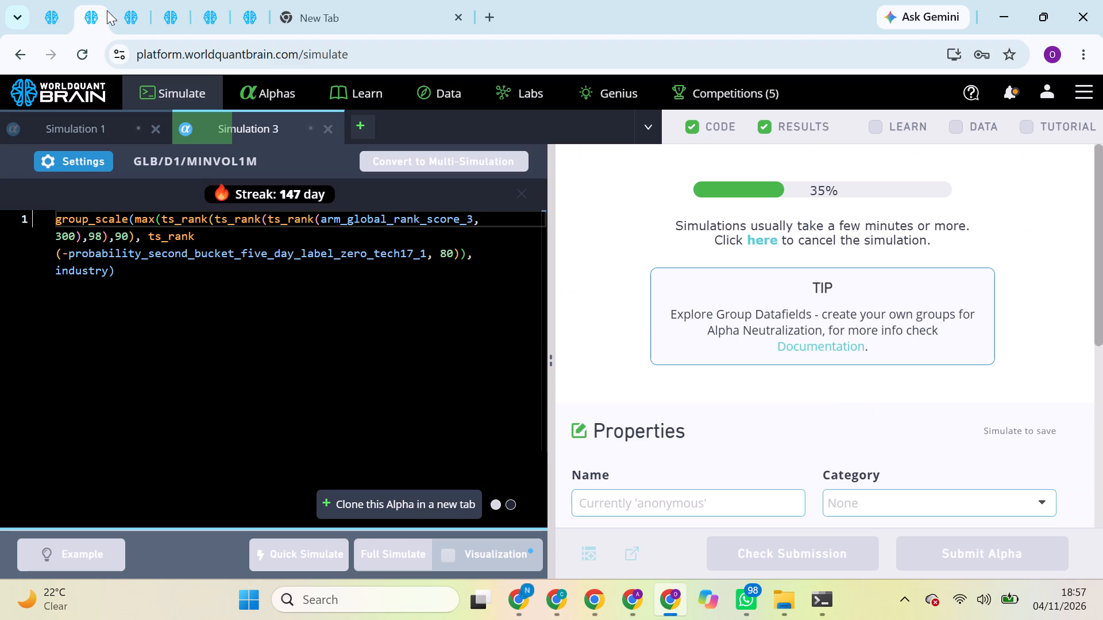
{"action": "left_click", "coordinate": [55, 0]}
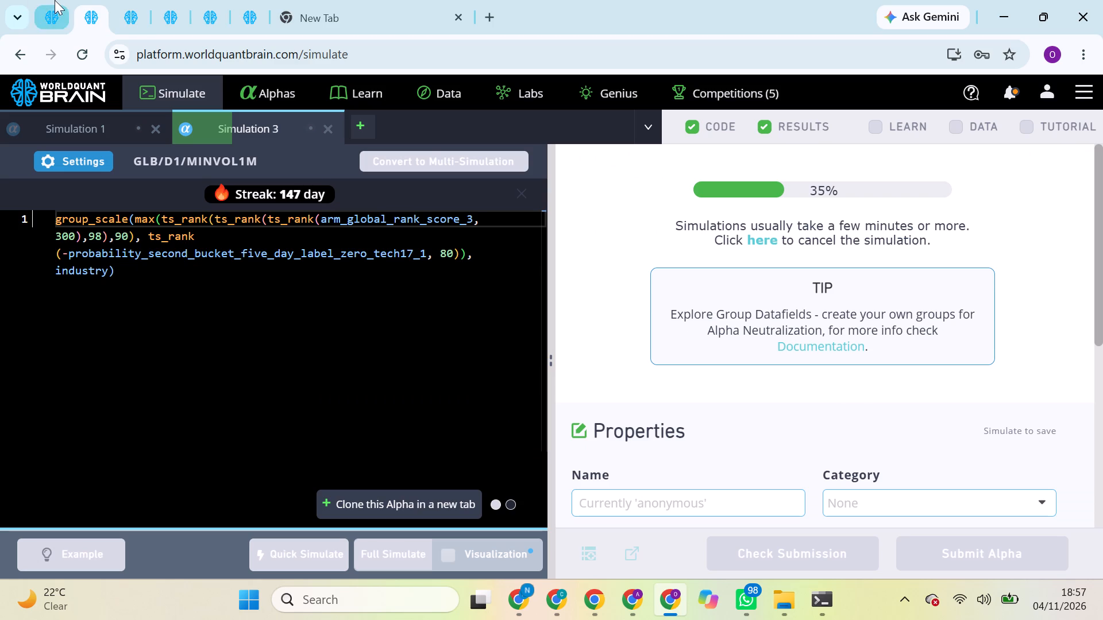
{"action": "left_click", "coordinate": [90, 0]}
{"action": "left_click", "coordinate": [125, 3]}
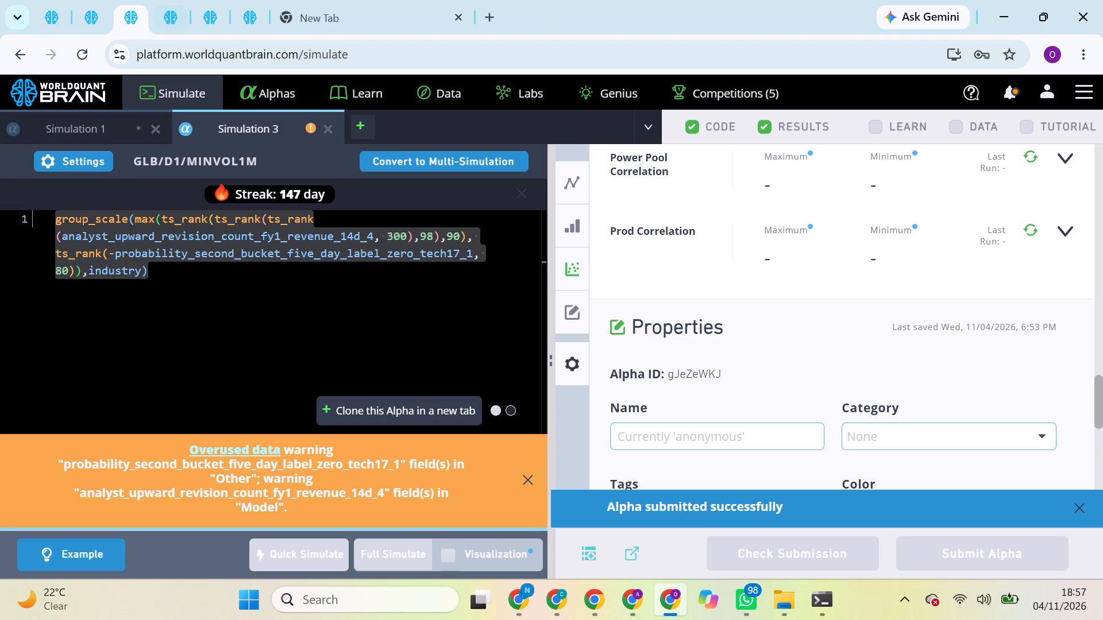
Replace analyst_upward_revision_count_fy1_revenue_14d_4 with the dataset field arm_preferred_earnings_component_score in the submitted alpha's expression and run a full simulation.
{"action": "left_click", "coordinate": [202, 320]}
{"action": "left_click", "coordinate": [242, 0]}
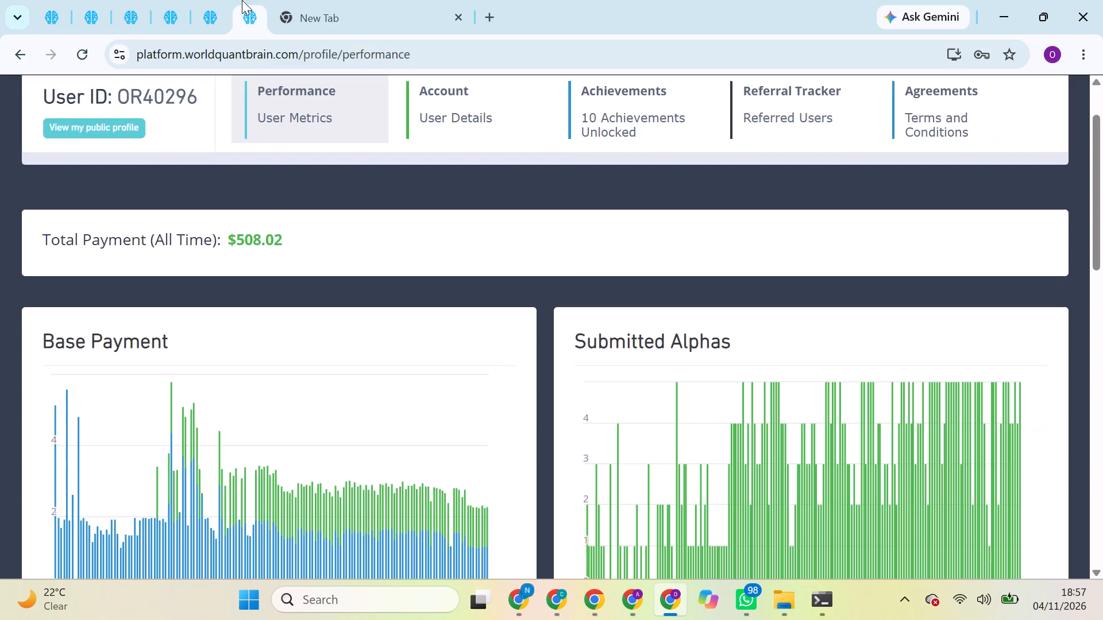
{"action": "left_click", "coordinate": [224, 0]}
{"action": "scroll", "coordinate": [114, 389], "scroll_direction": "down", "scroll_amount": 1}
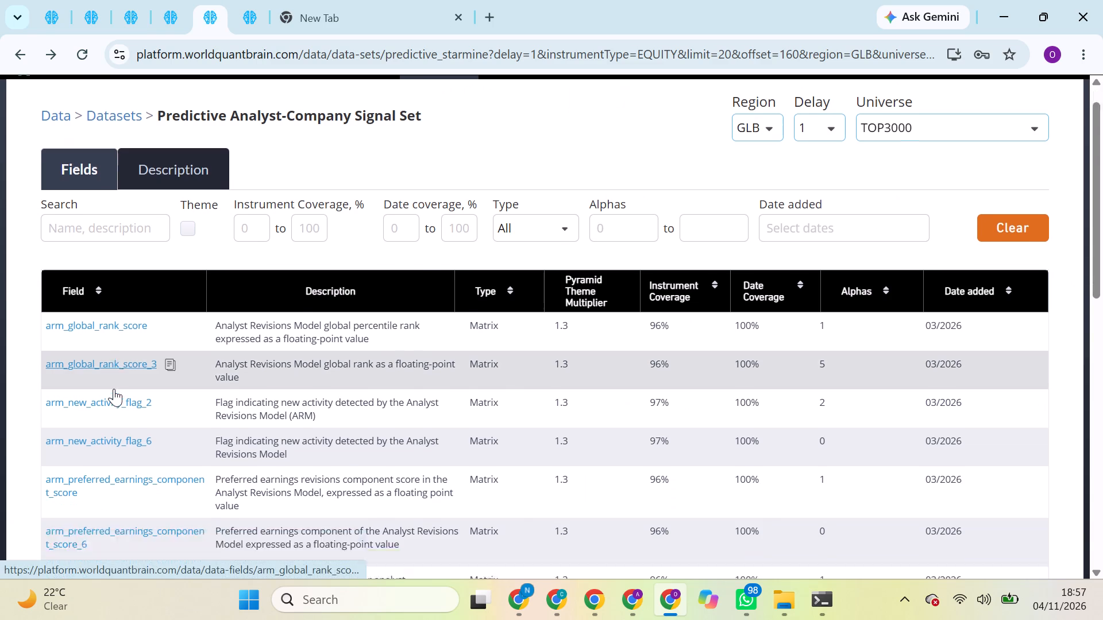
{"action": "scroll", "coordinate": [114, 389], "scroll_direction": "down", "scroll_amount": 1}
{"action": "left_click", "coordinate": [90, 352]}
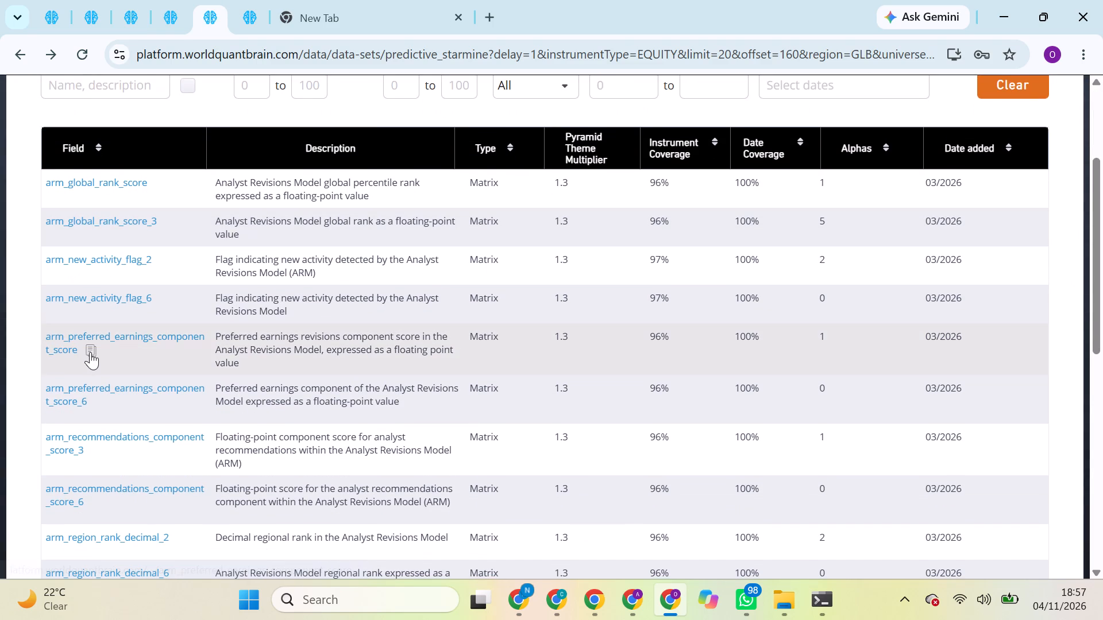
{"action": "left_click", "coordinate": [68, 9]}
{"action": "left_click", "coordinate": [88, 7]}
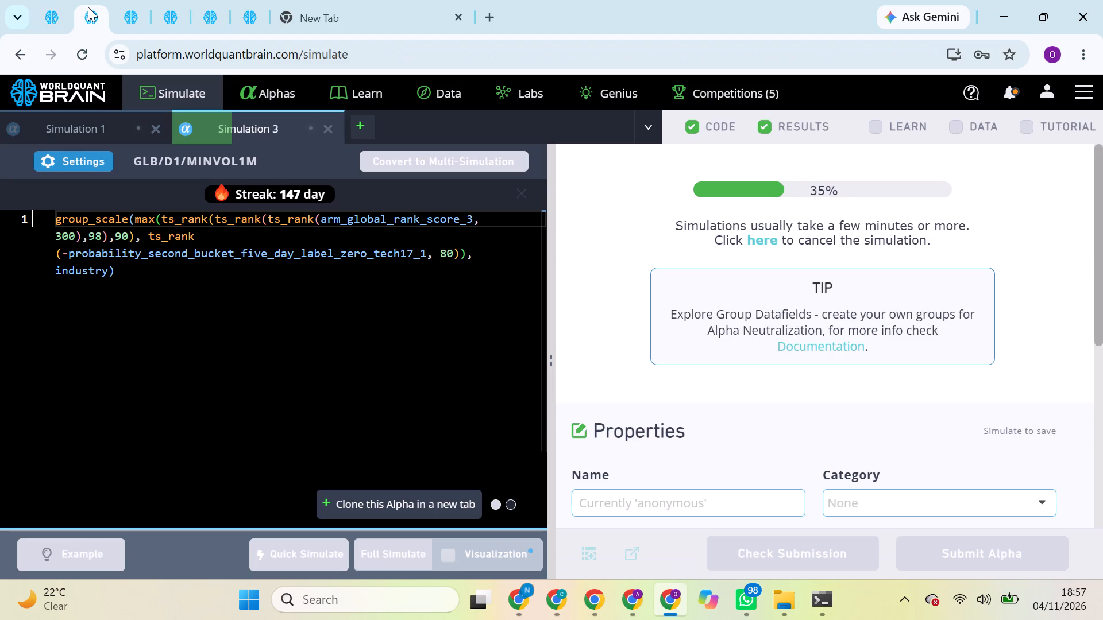
{"action": "left_click", "coordinate": [136, 3]}
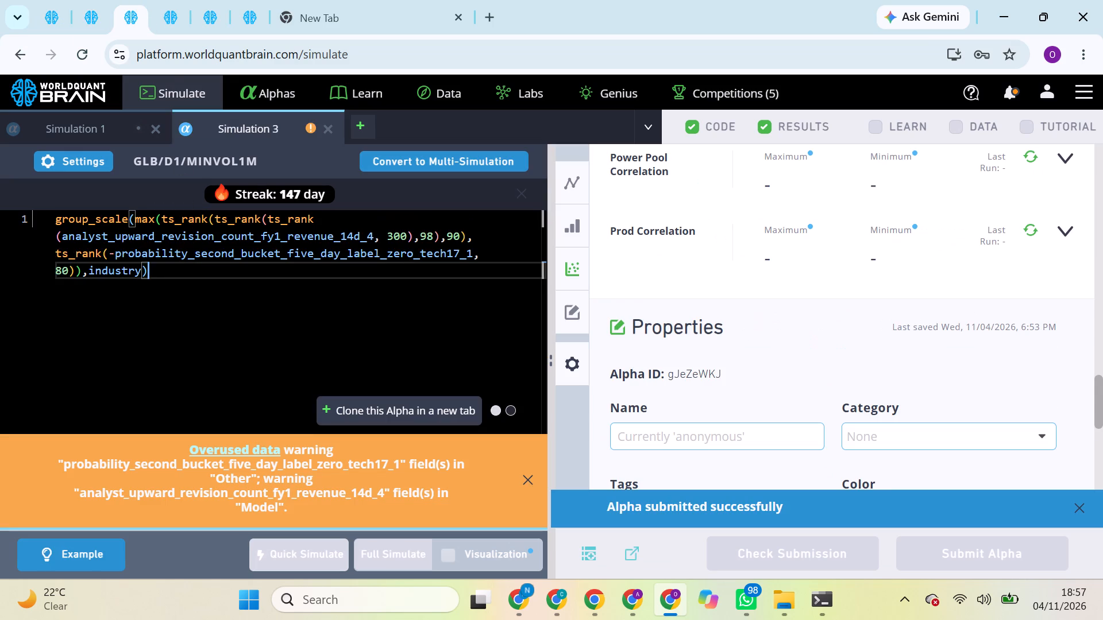
{"action": "double_click", "coordinate": [204, 242]}
{"action": "key", "text": "ctrl+v"}
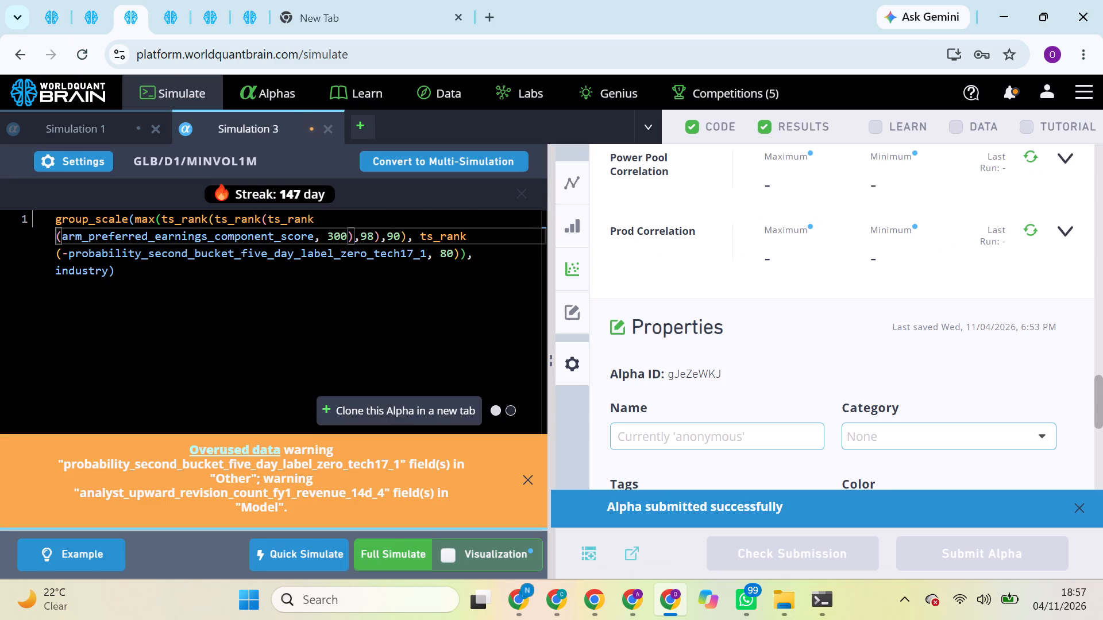
{"action": "left_click", "coordinate": [386, 541]}
Monitor the progress of the arm_global_rank_score, arm_global_rank_score_3, arm_preferred_earnings_component_score and arm_country_rank_score_3 simulations.
{"action": "left_click", "coordinate": [155, 0]}
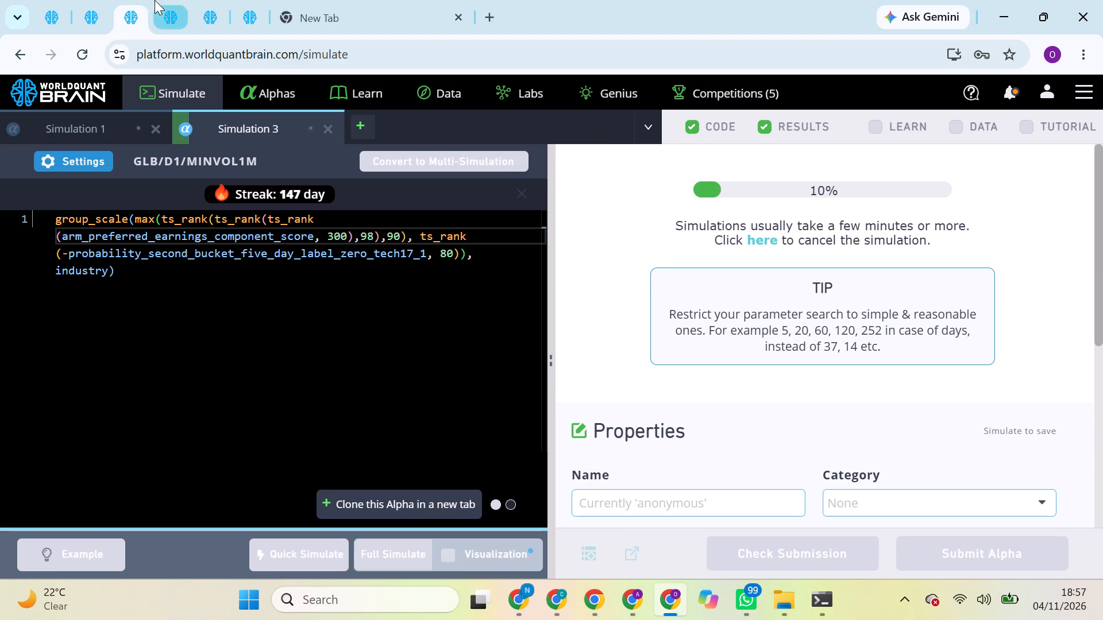
{"action": "left_click", "coordinate": [235, 0]}
{"action": "left_click", "coordinate": [221, 4]}
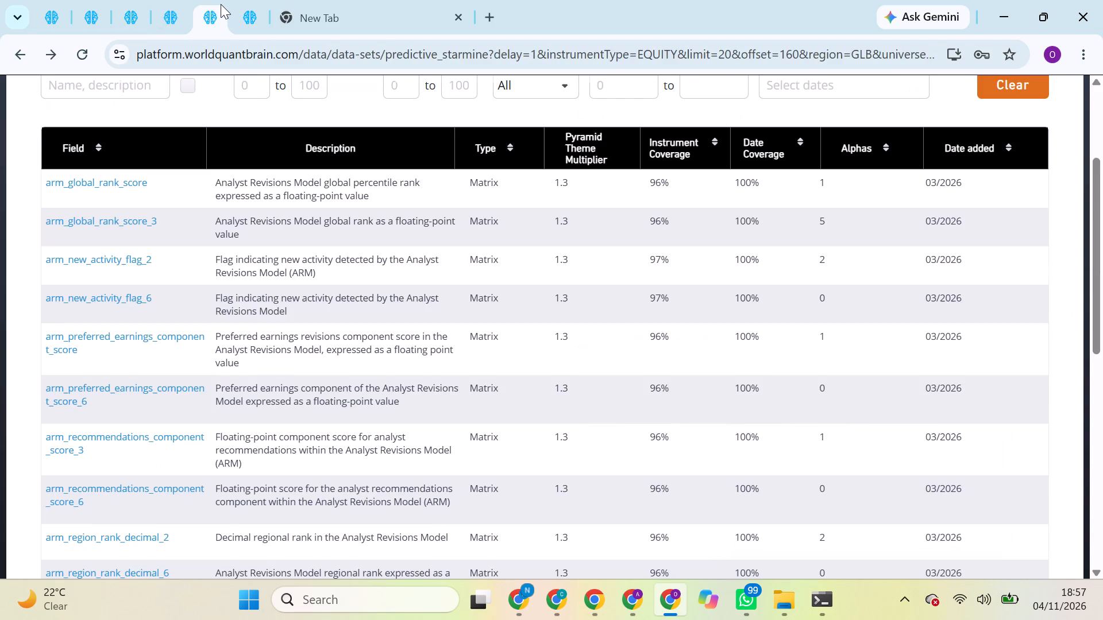
{"action": "left_click", "coordinate": [183, 5]}
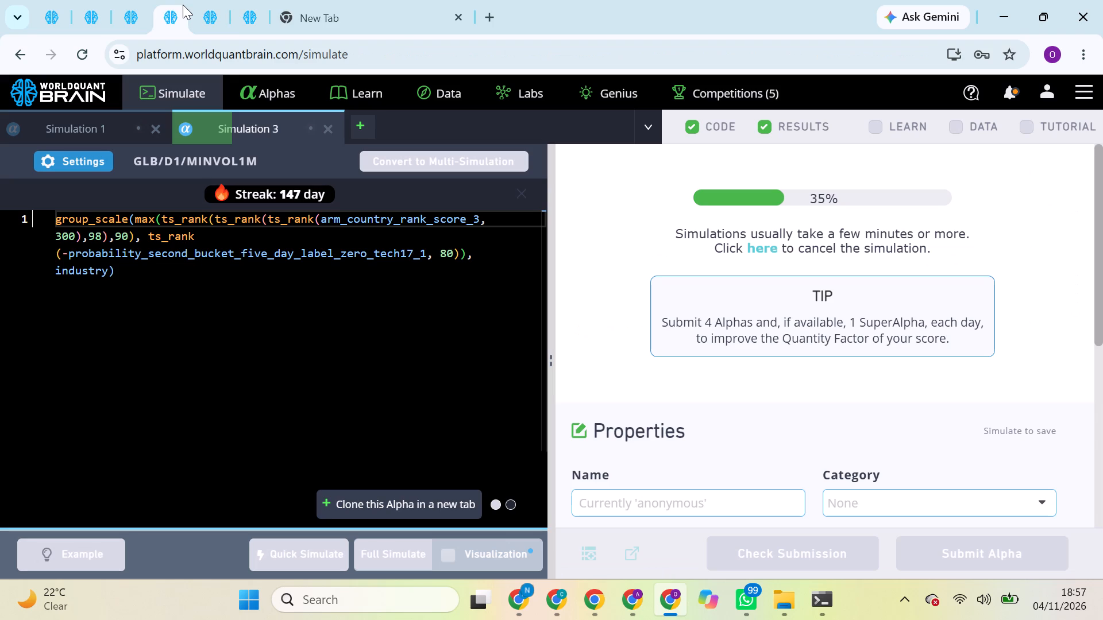
{"action": "left_click", "coordinate": [122, 8]}
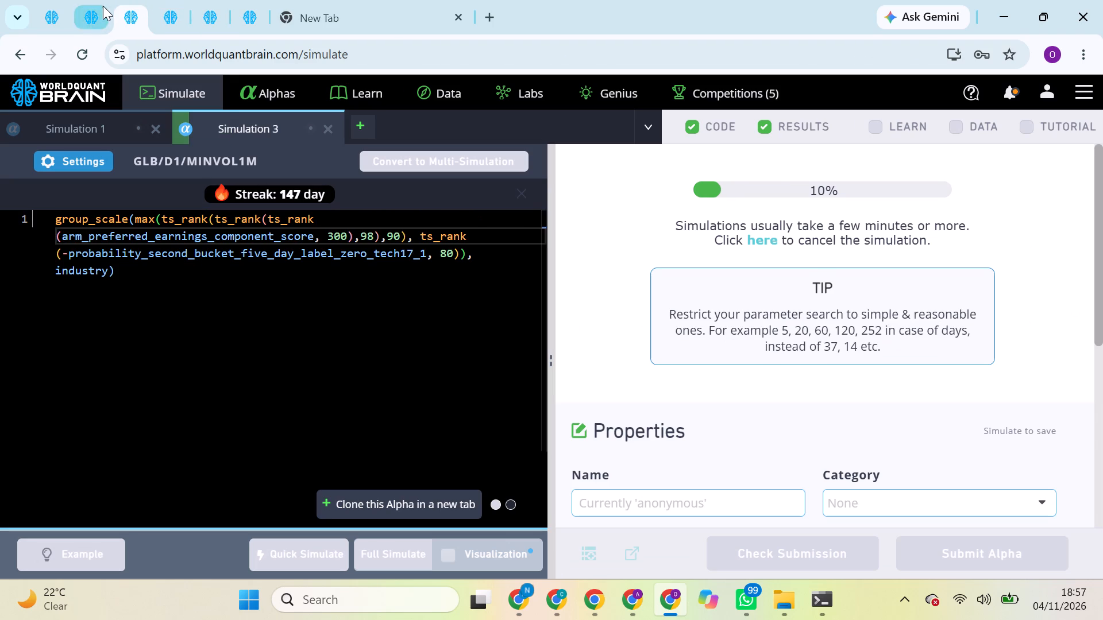
{"action": "left_click", "coordinate": [103, 6]}
{"action": "left_click", "coordinate": [61, 11]}
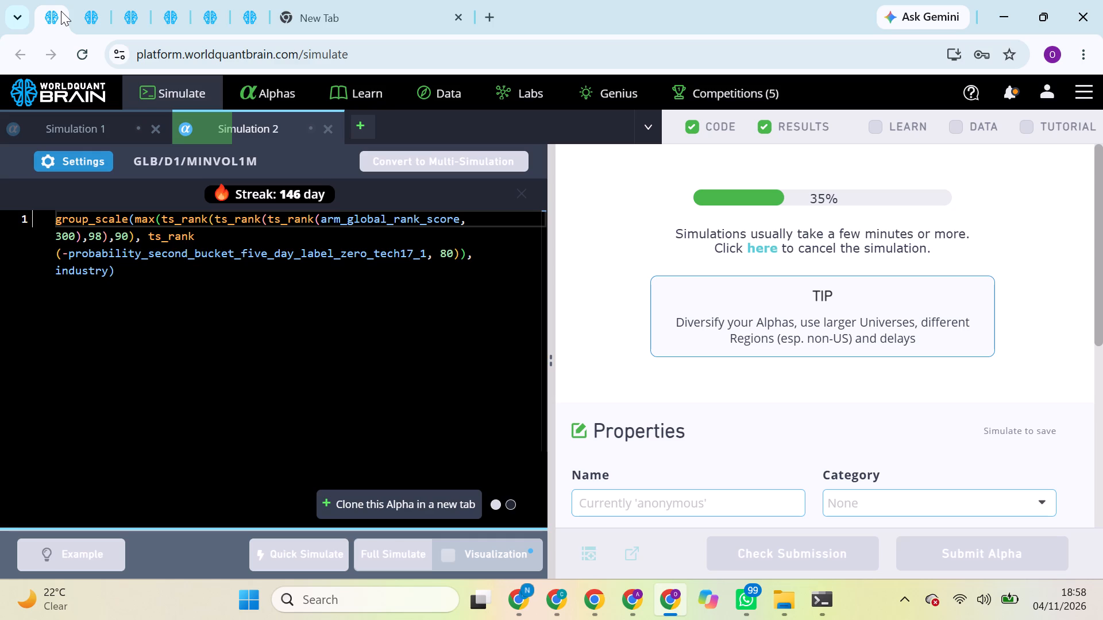
{"action": "left_click", "coordinate": [80, 1]}
{"action": "left_click", "coordinate": [138, 0]}
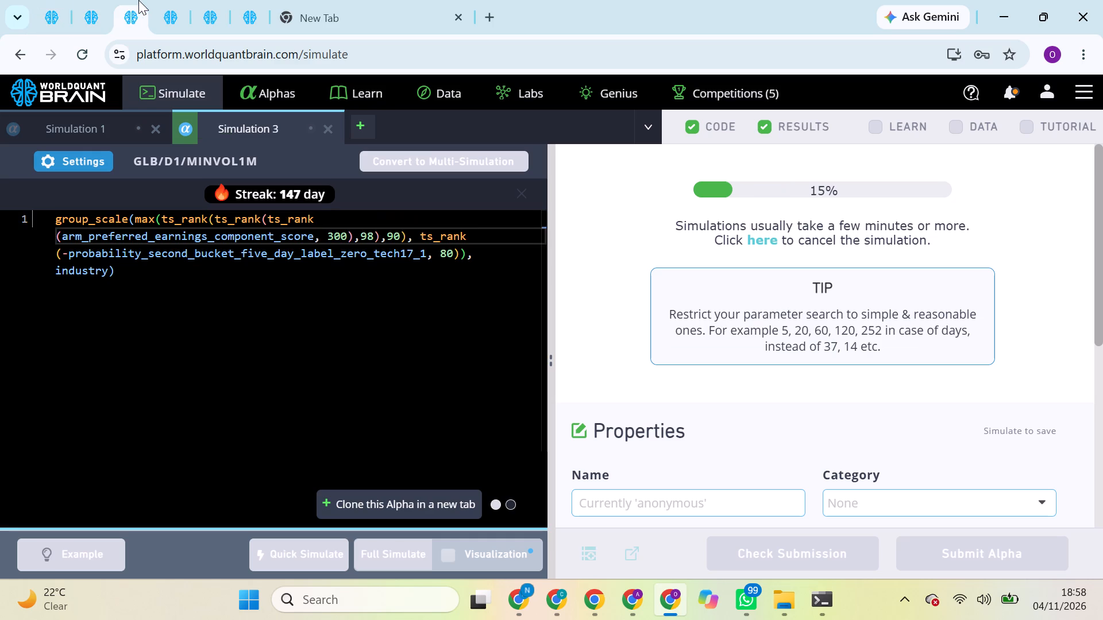
{"action": "left_click", "coordinate": [168, 0]}
{"action": "left_click", "coordinate": [215, 0]}
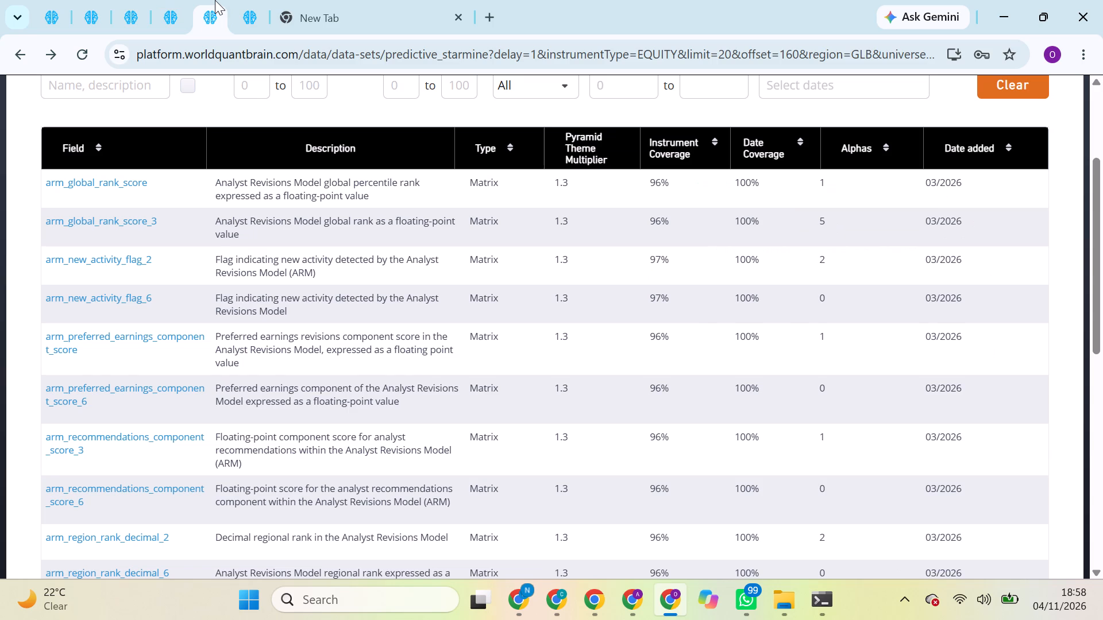
{"action": "left_click", "coordinate": [170, 7]}
{"action": "left_click", "coordinate": [139, 9]}
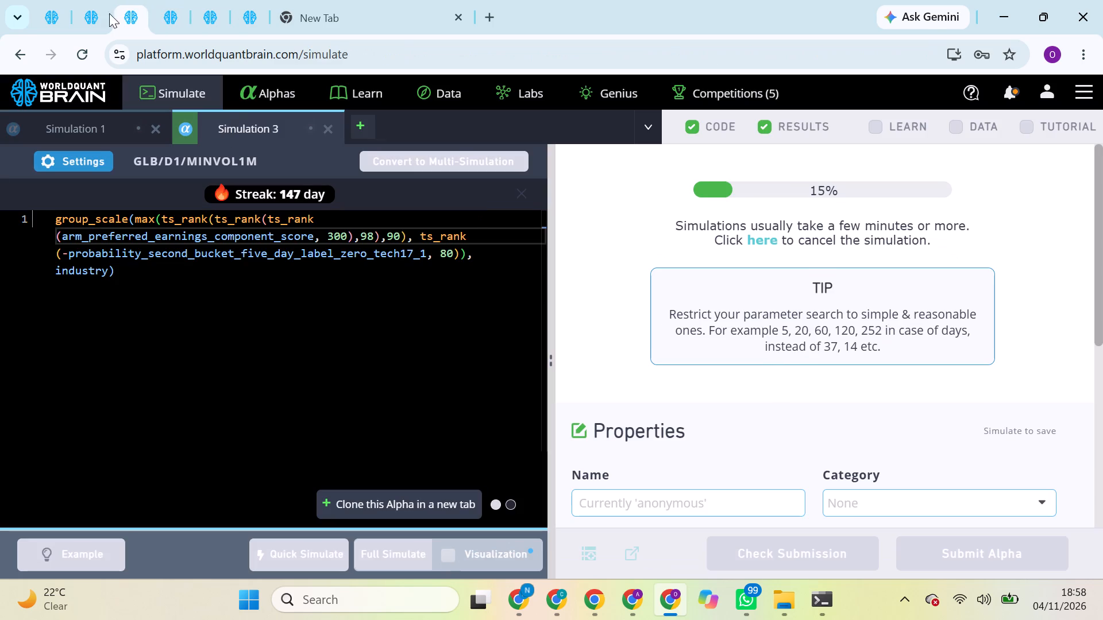
{"action": "left_click", "coordinate": [97, 14]}
{"action": "left_click", "coordinate": [39, 2]}
{"action": "left_click", "coordinate": [39, 2]}
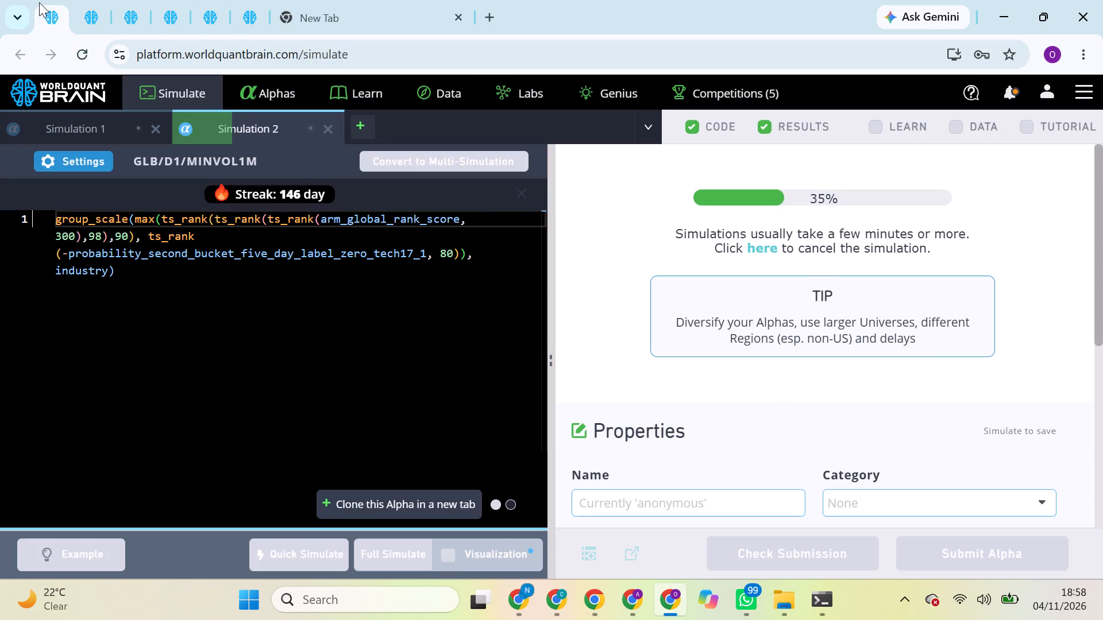
{"action": "left_click", "coordinate": [90, 1]}
{"action": "left_click", "coordinate": [109, 0]}
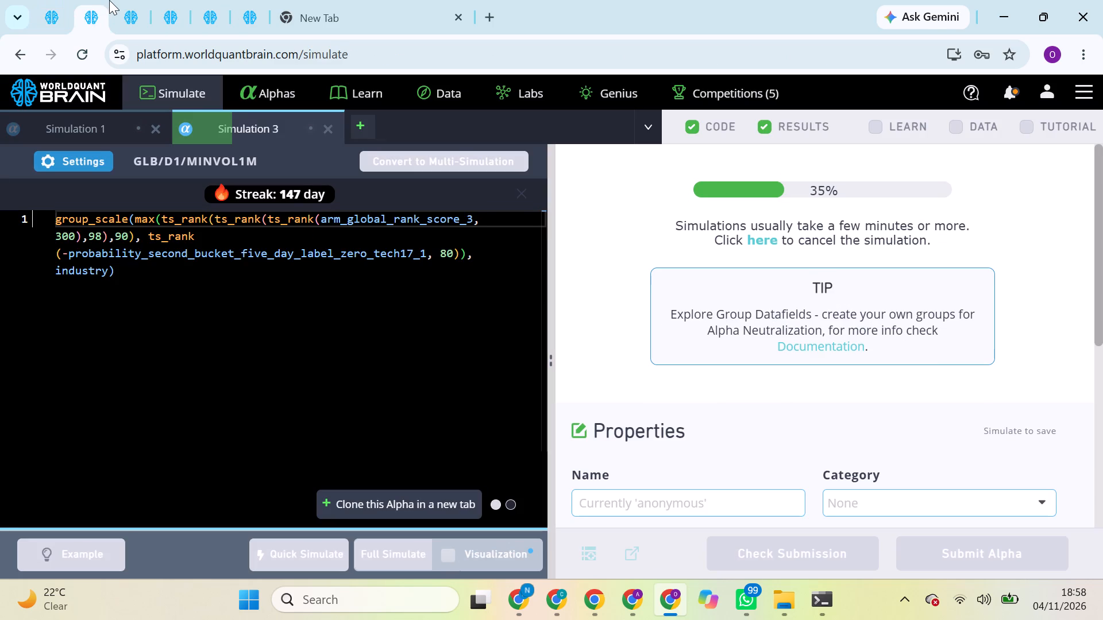
{"action": "left_click", "coordinate": [124, 3]}
{"action": "left_click", "coordinate": [166, 1]}
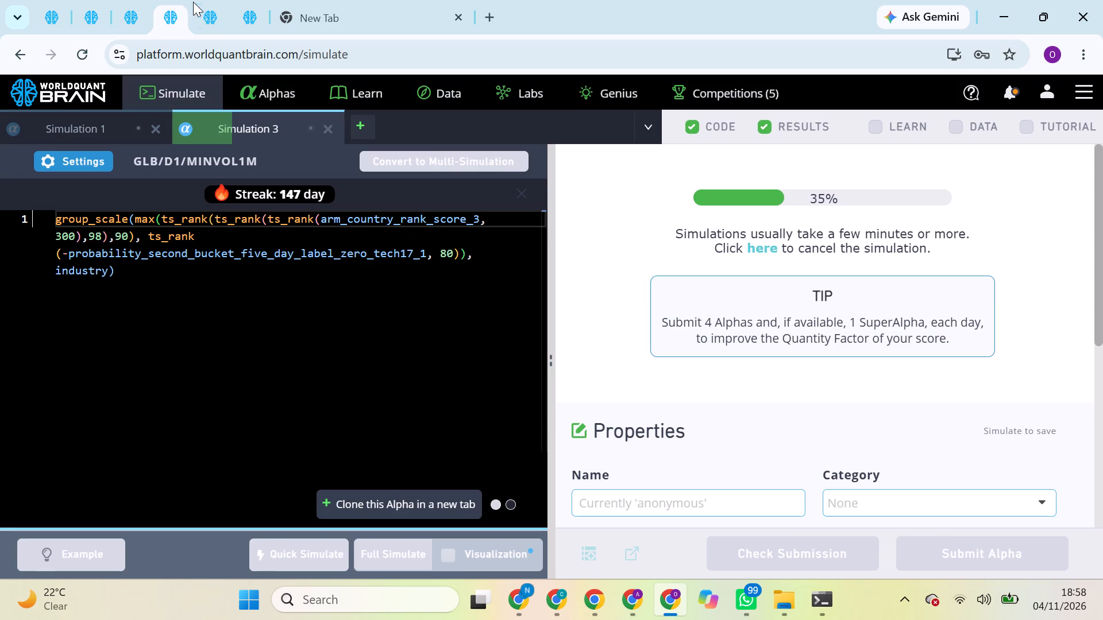
{"action": "left_click", "coordinate": [198, 3]}
{"action": "left_click", "coordinate": [168, 0]}
{"action": "left_click", "coordinate": [141, 0]}
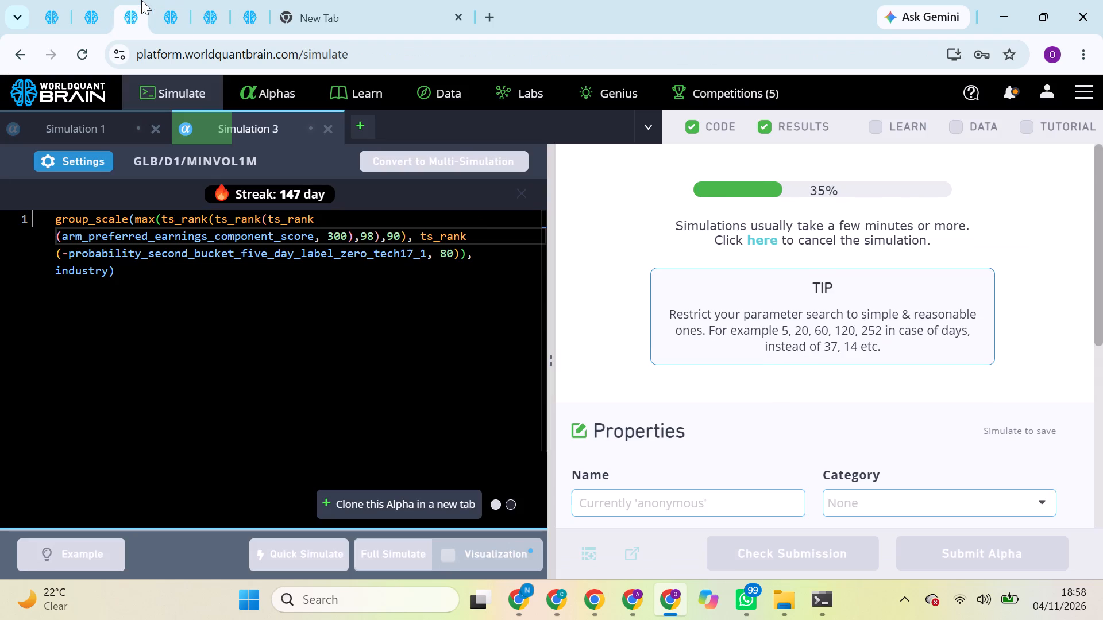
{"action": "left_click", "coordinate": [99, 0]}
{"action": "left_click", "coordinate": [53, 3]}
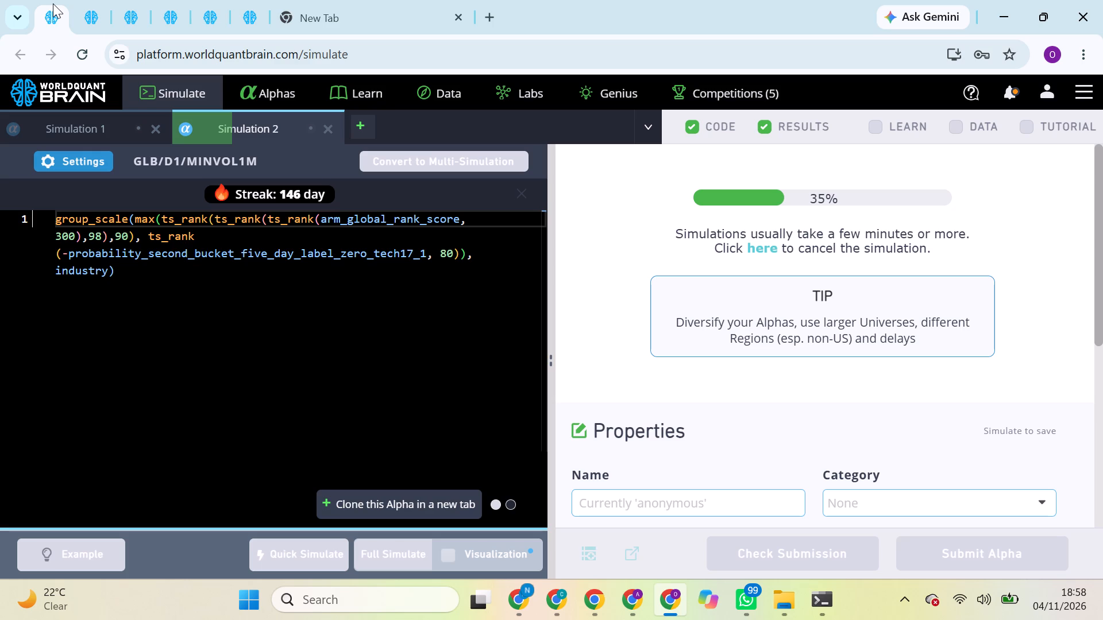
{"action": "left_click", "coordinate": [90, 2]}
{"action": "left_click", "coordinate": [132, 7]}
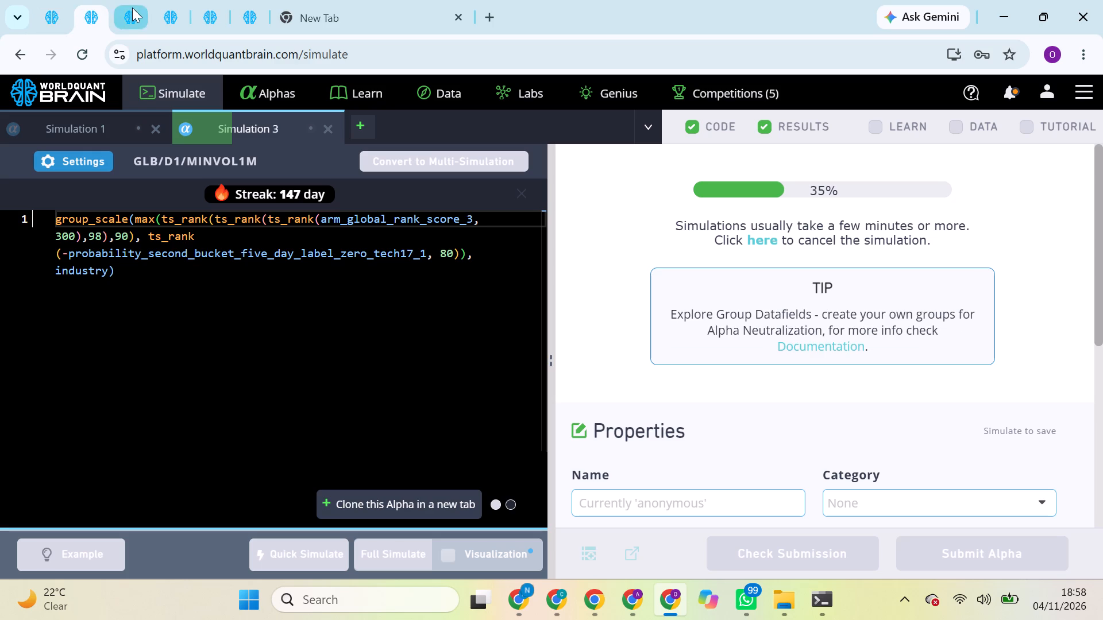
{"action": "left_click", "coordinate": [156, 15]}
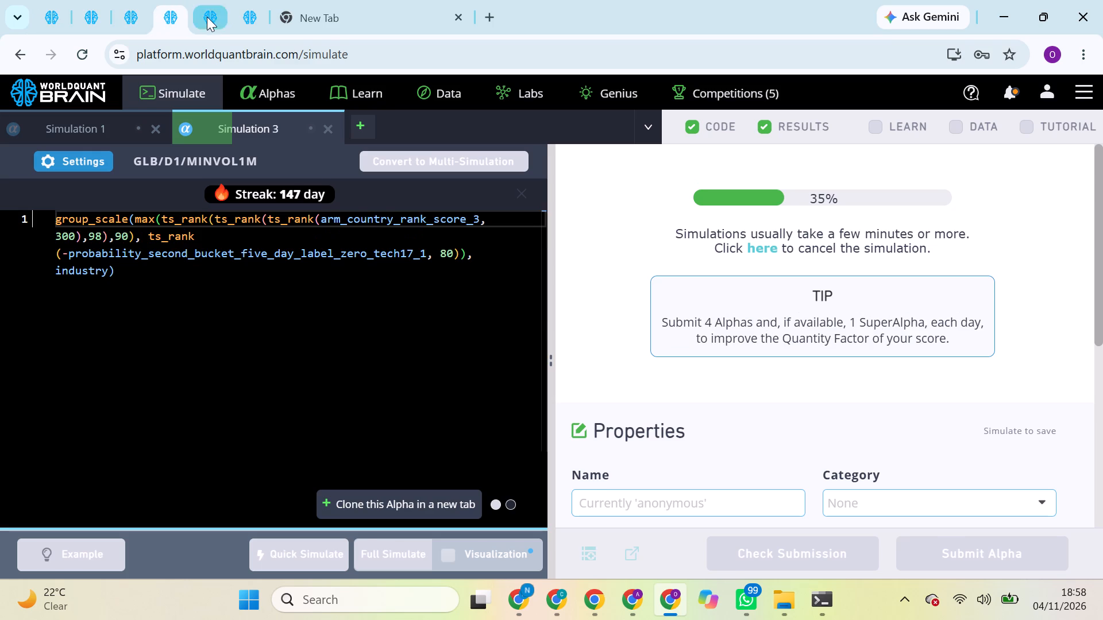
{"action": "left_click", "coordinate": [207, 17]}
{"action": "left_click", "coordinate": [168, 13]}
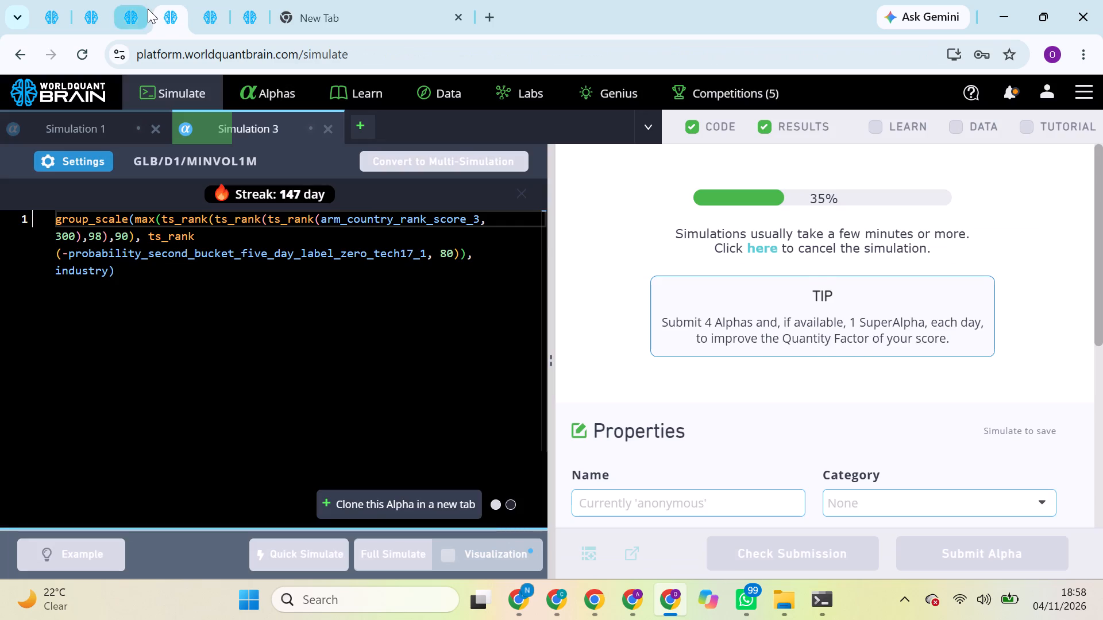
{"action": "left_click", "coordinate": [148, 9]}
{"action": "left_click", "coordinate": [107, 2]}
{"action": "left_click", "coordinate": [61, 4]}
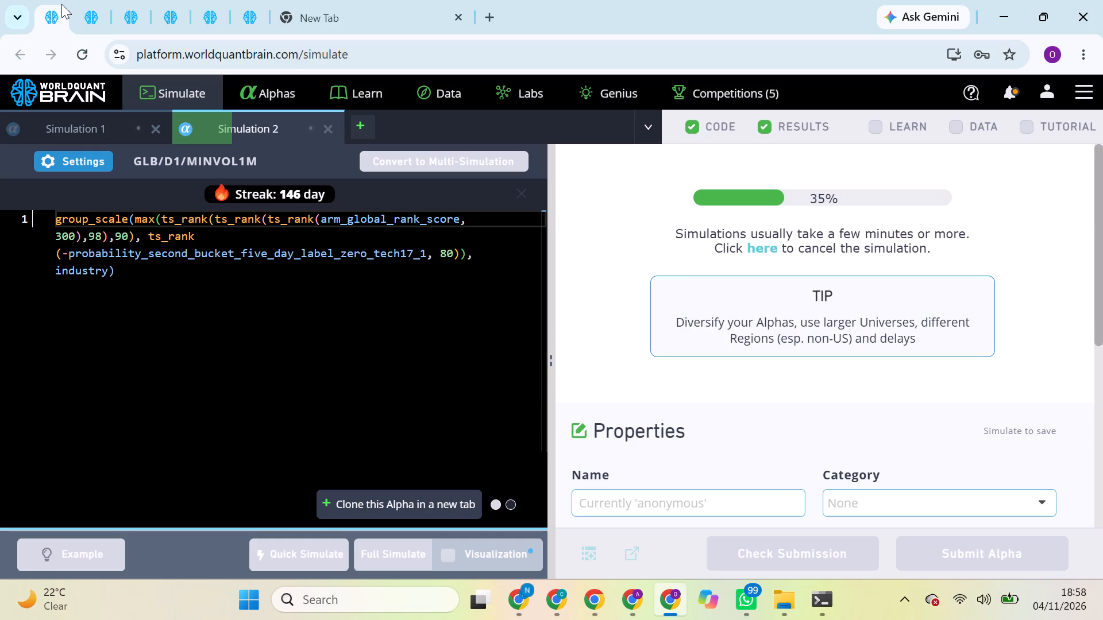
{"action": "left_click", "coordinate": [93, 6]}
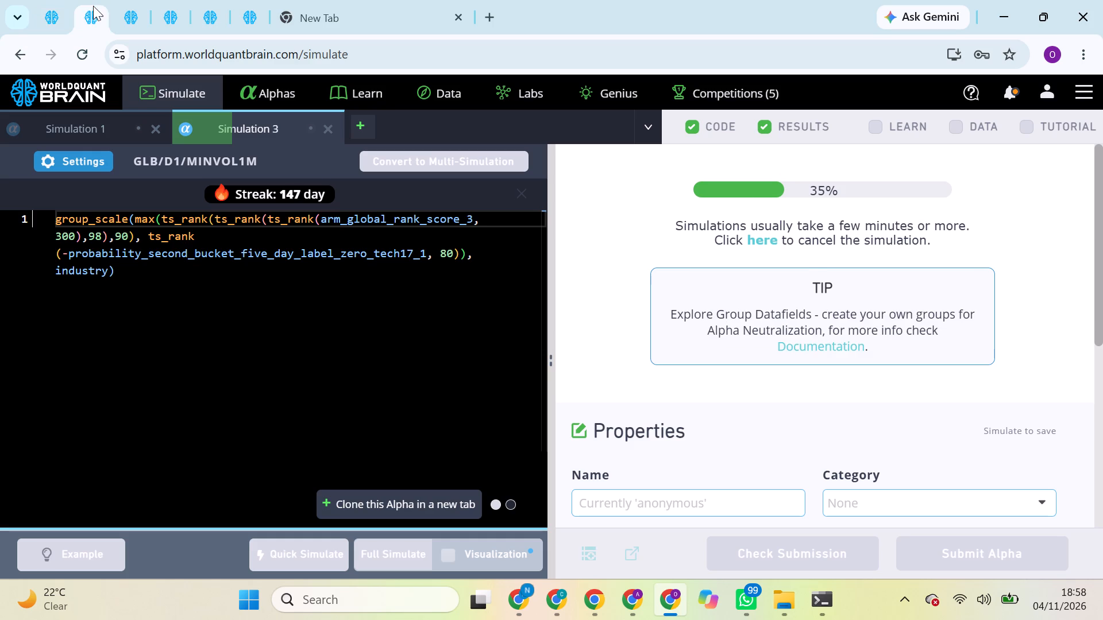
{"action": "left_click", "coordinate": [126, 0]}
{"action": "left_click", "coordinate": [178, 3]}
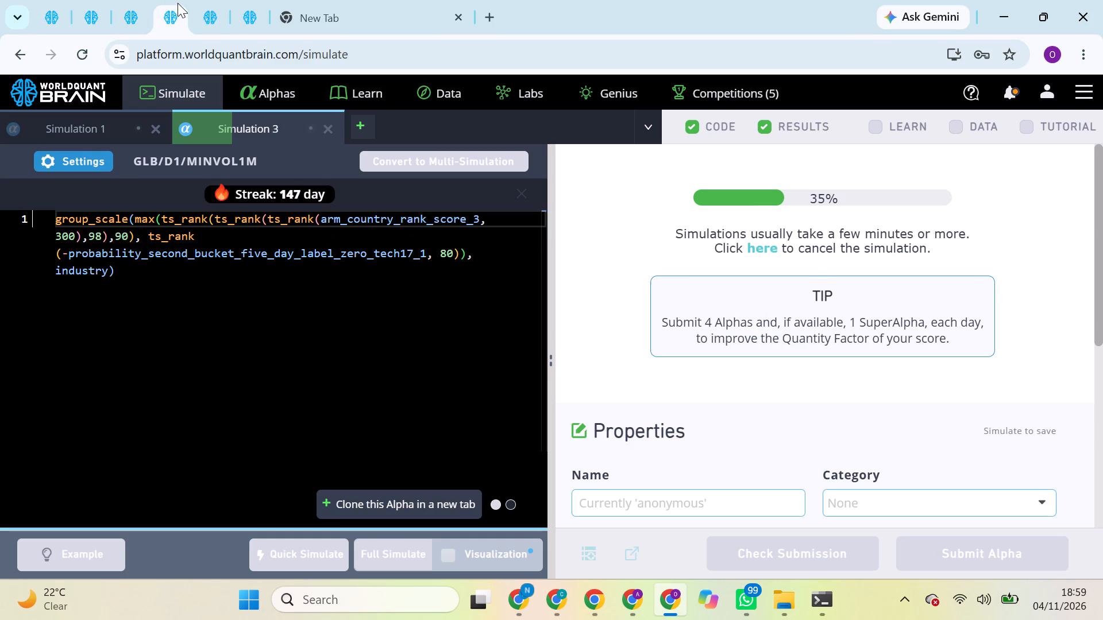
Monitor the progress of the running arm_country_rank_score_3, arm_preferred_earnings_component_score, arm_global_rank_score_3 and arm_global_rank_score simulations.
{"action": "left_click", "coordinate": [201, 4]}
{"action": "left_click", "coordinate": [178, 7]}
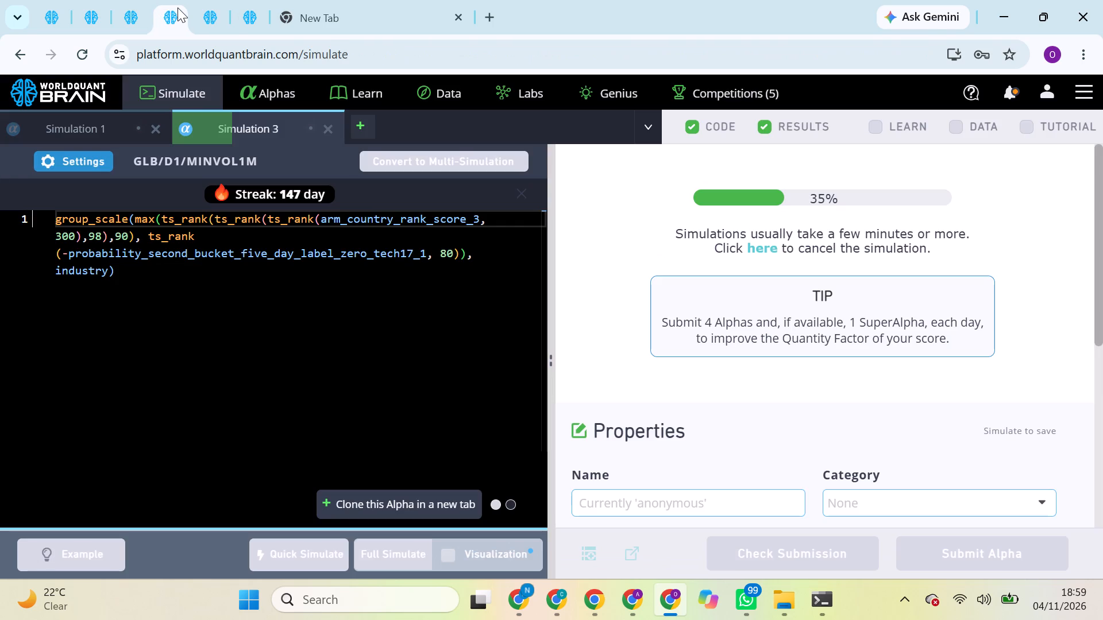
{"action": "left_click_drag", "start_coordinate": [178, 7], "coordinate": [148, 11]}
{"action": "left_click", "coordinate": [183, 10]}
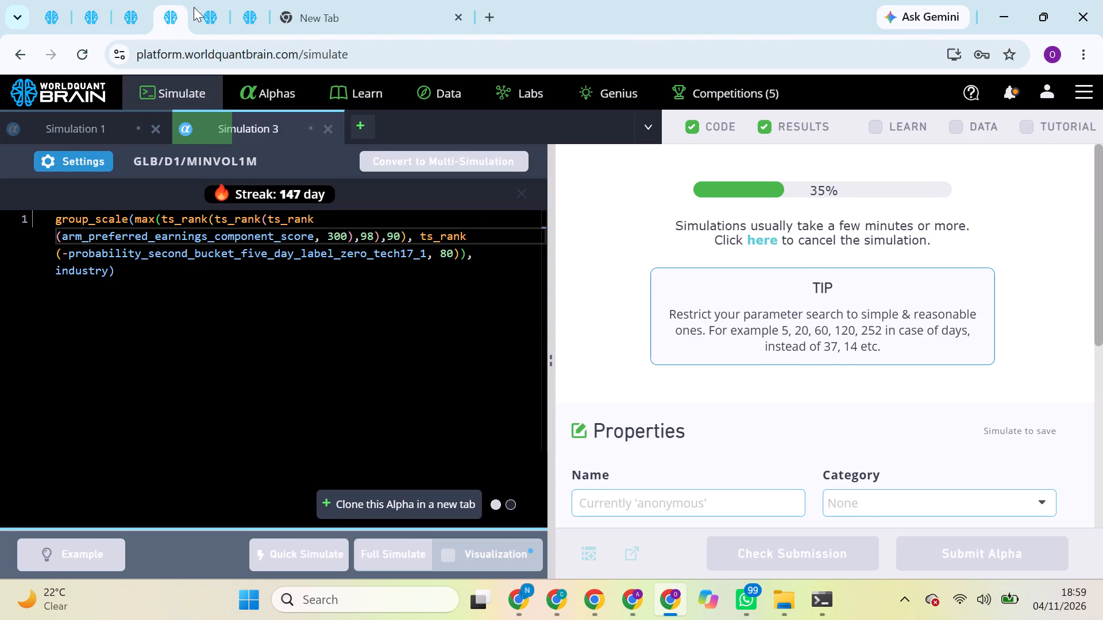
{"action": "left_click", "coordinate": [214, 5]}
{"action": "left_click", "coordinate": [179, 5]}
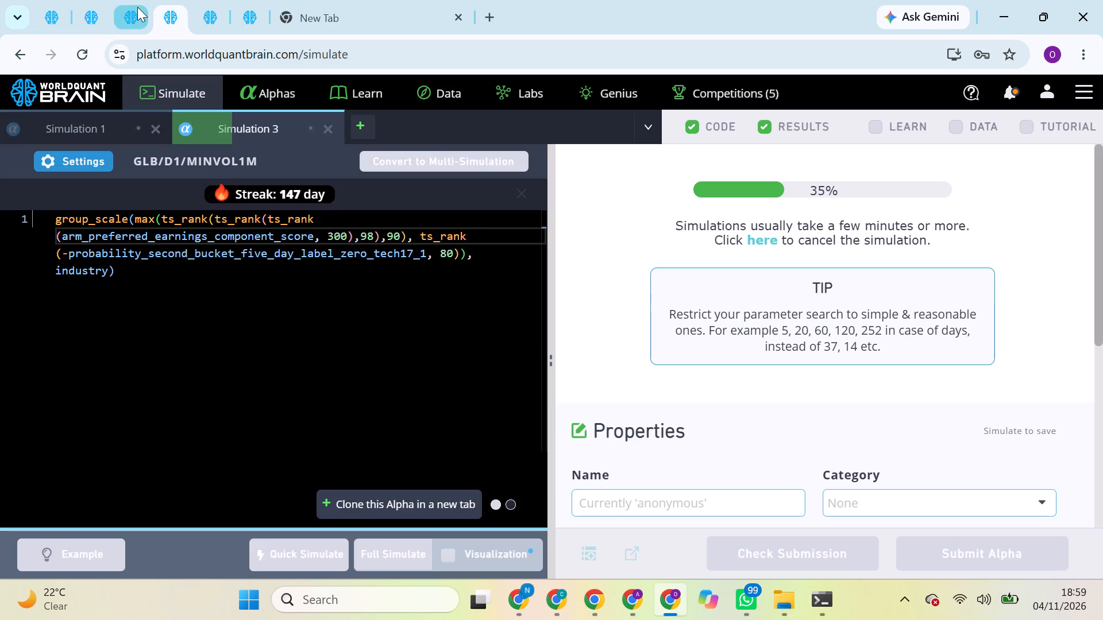
{"action": "left_click", "coordinate": [137, 7]}
{"action": "left_click", "coordinate": [80, 7]}
{"action": "left_click", "coordinate": [53, 10]}
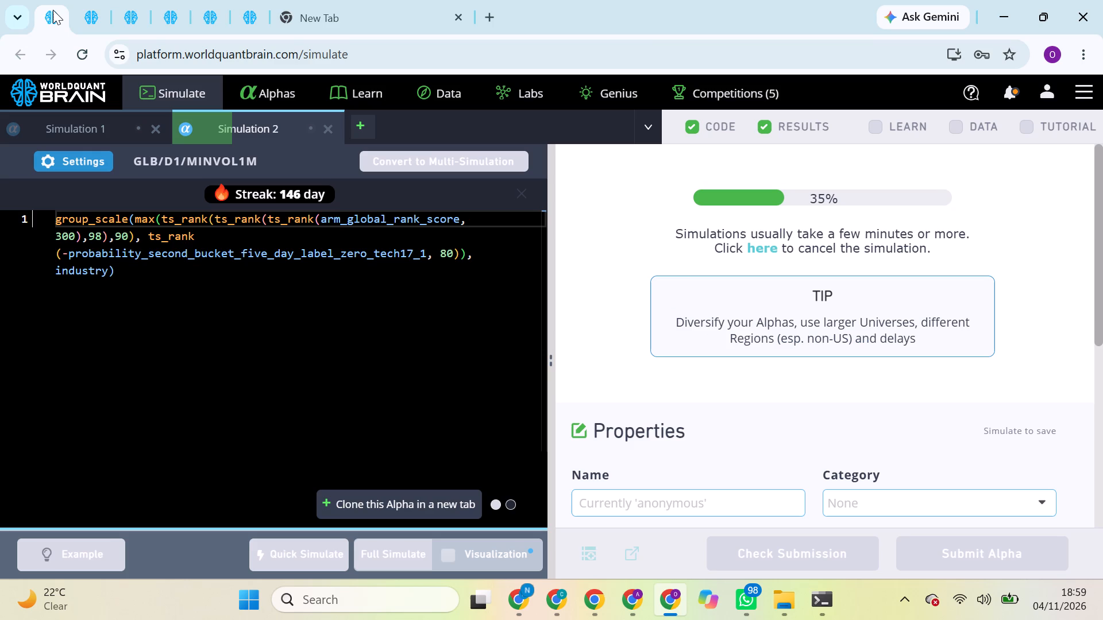
Dismiss the tutorial checks on the arm_global_rank_score_3 alpha and run its Prod Correlation check.
{"action": "left_click", "coordinate": [91, 0]}
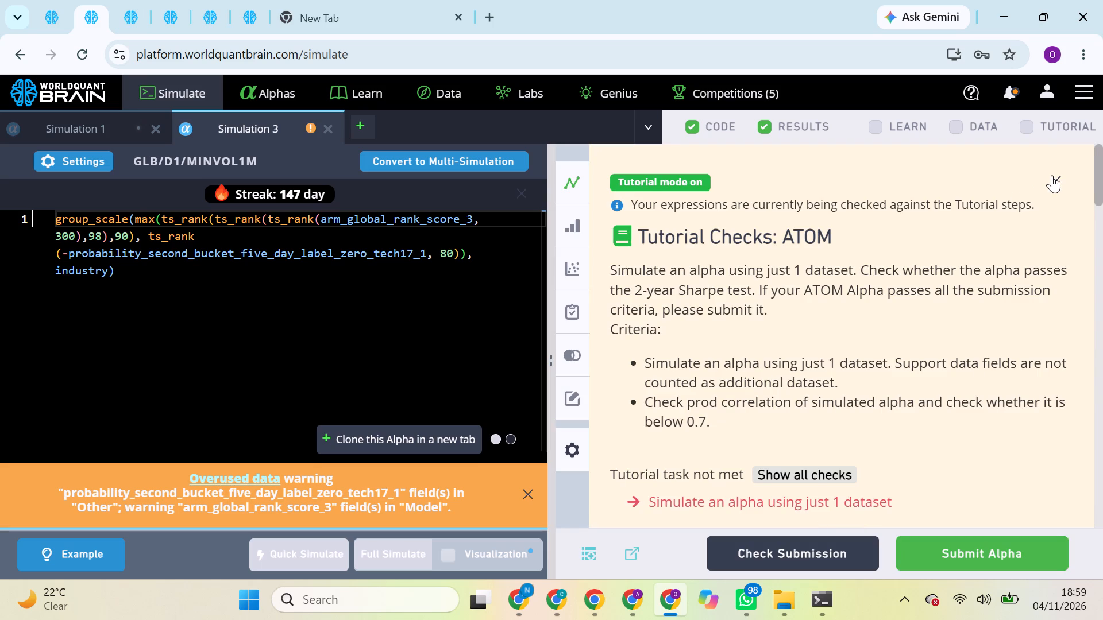
{"action": "left_click", "coordinate": [1052, 175]}
{"action": "scroll", "coordinate": [953, 292], "scroll_direction": "down", "scroll_amount": 2}
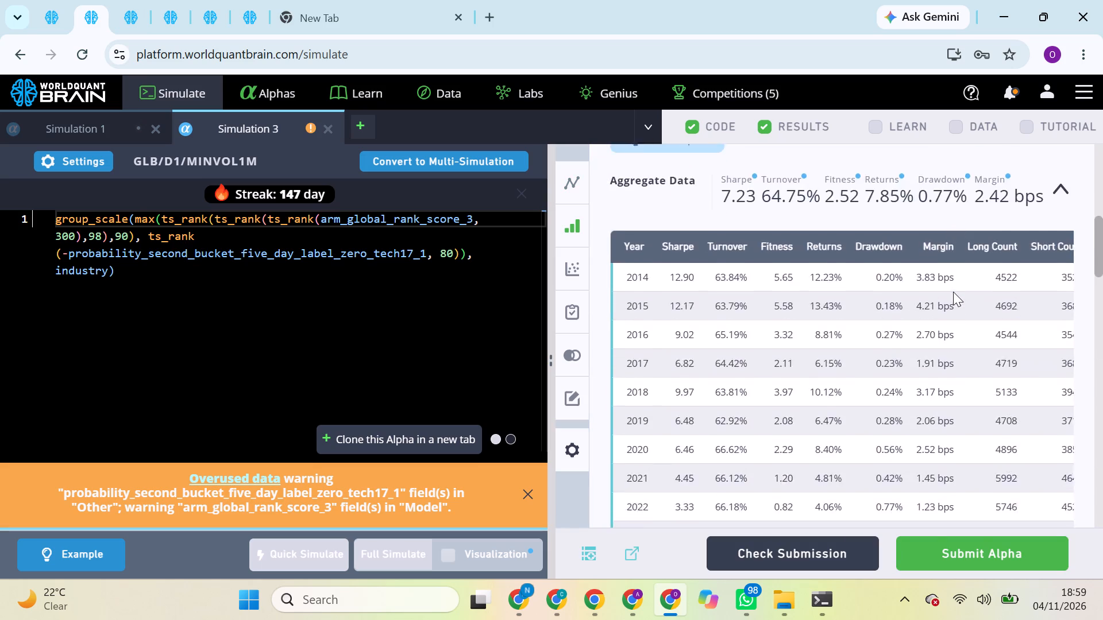
{"action": "scroll", "coordinate": [953, 292], "scroll_direction": "down", "scroll_amount": 3}
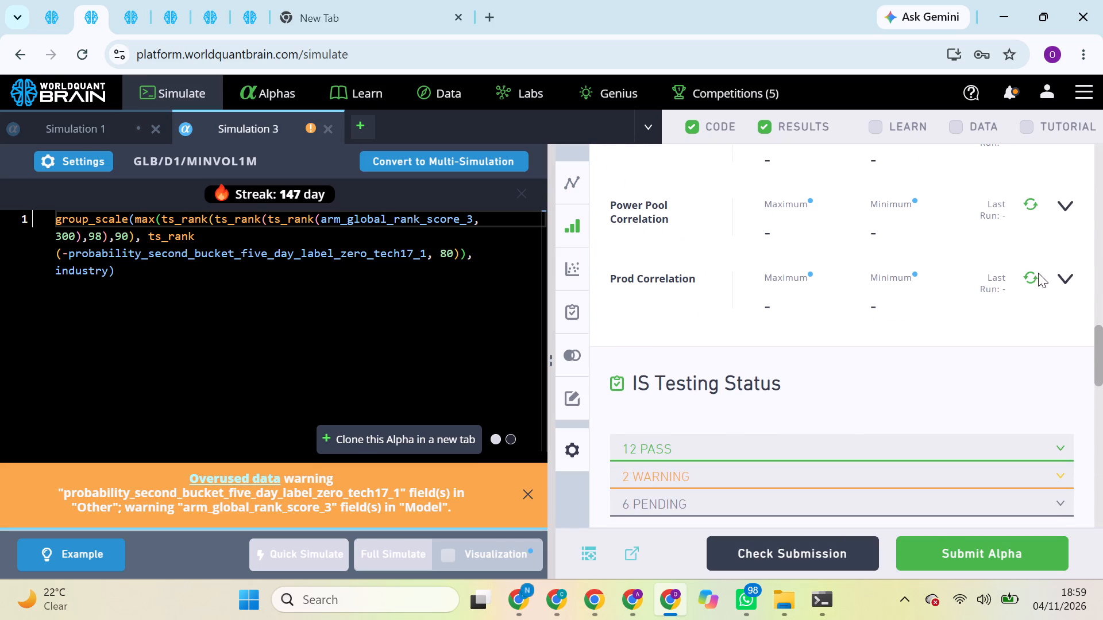
{"action": "left_click", "coordinate": [1030, 277]}
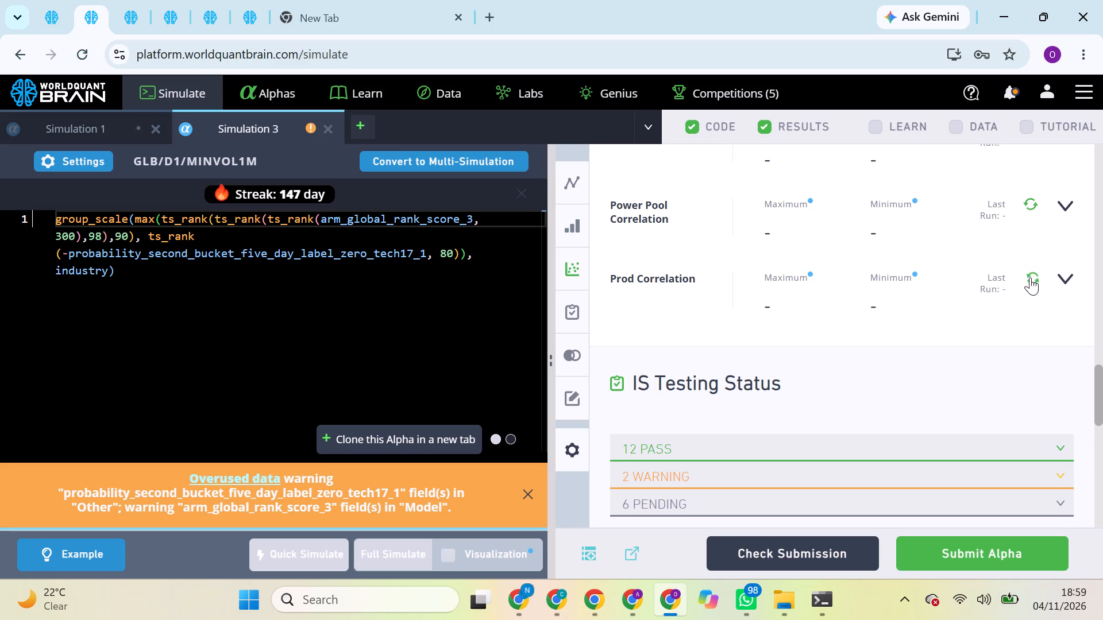
{"action": "double_click", "coordinate": [981, 295]}
{"action": "left_click_drag", "start_coordinate": [981, 295], "coordinate": [1011, 360]}
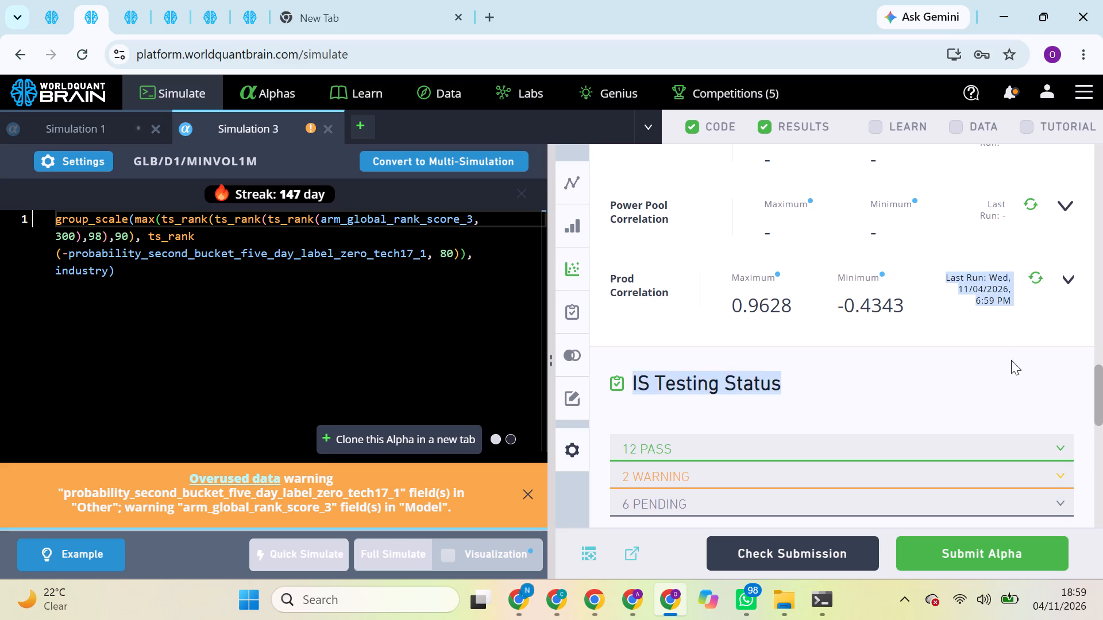
{"action": "left_click_drag", "start_coordinate": [1011, 360], "coordinate": [622, 9]}
Replace arm_global_rank_score_3 with forward_5yr_eps_cagr_projection from page 10 of the predictive dataset's fields and run a full simulation.
{"action": "left_click", "coordinate": [237, 3]}
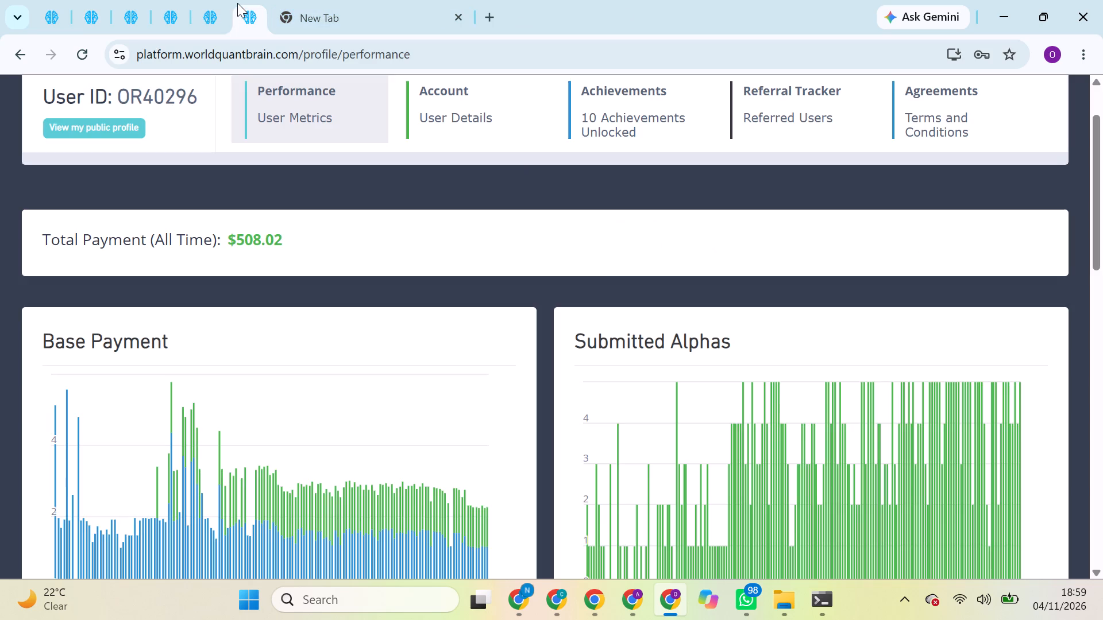
{"action": "left_click", "coordinate": [214, 17]}
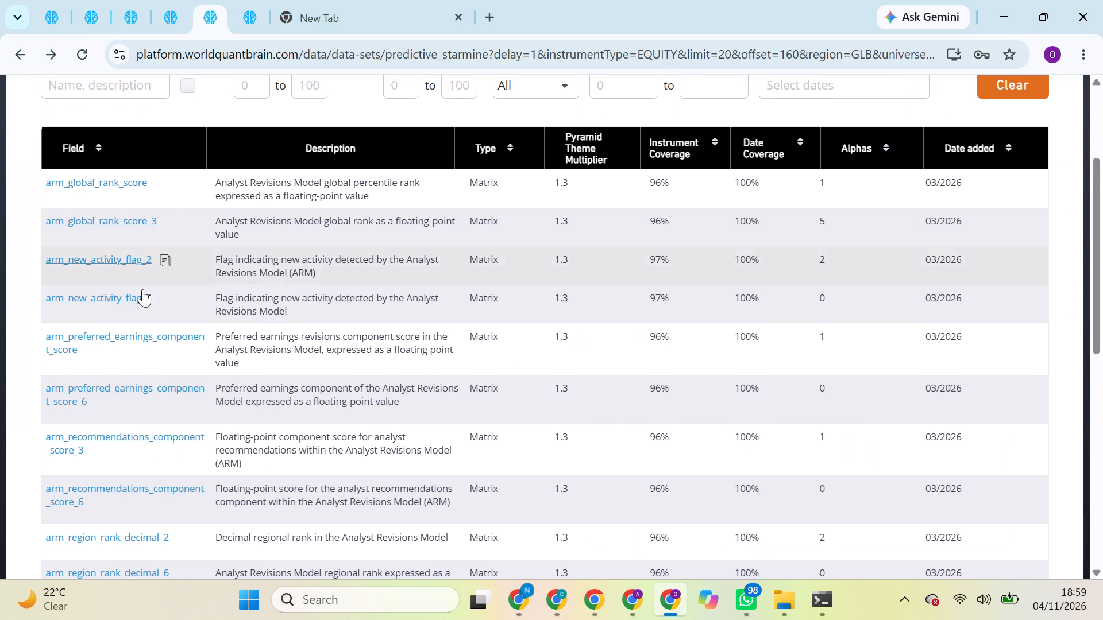
{"action": "scroll", "coordinate": [142, 289], "scroll_direction": "down", "scroll_amount": 3}
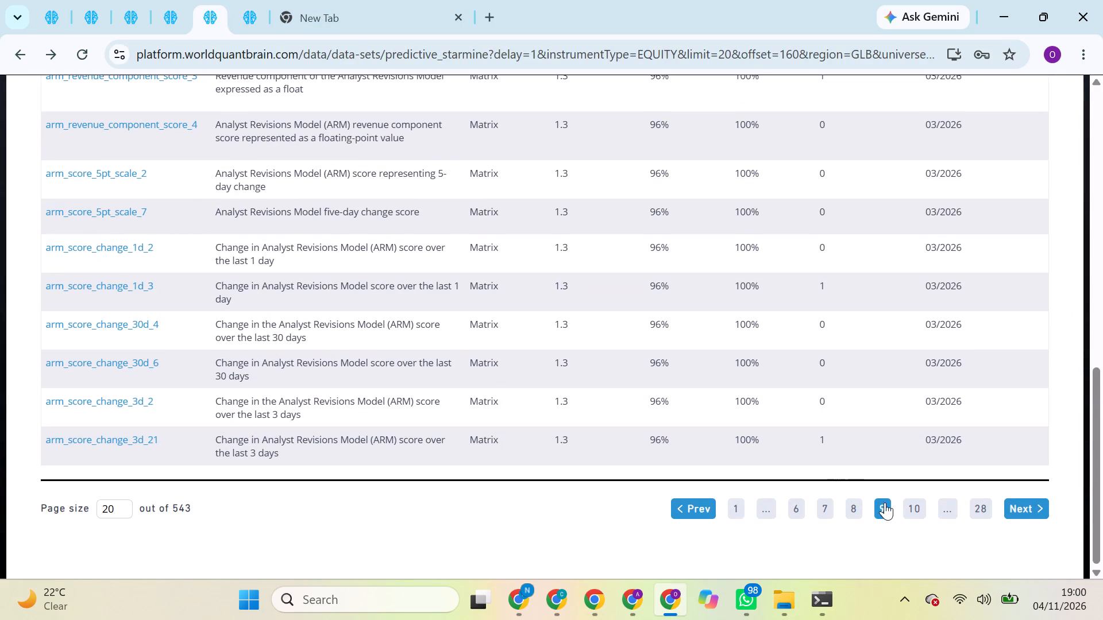
{"action": "left_click", "coordinate": [921, 509]}
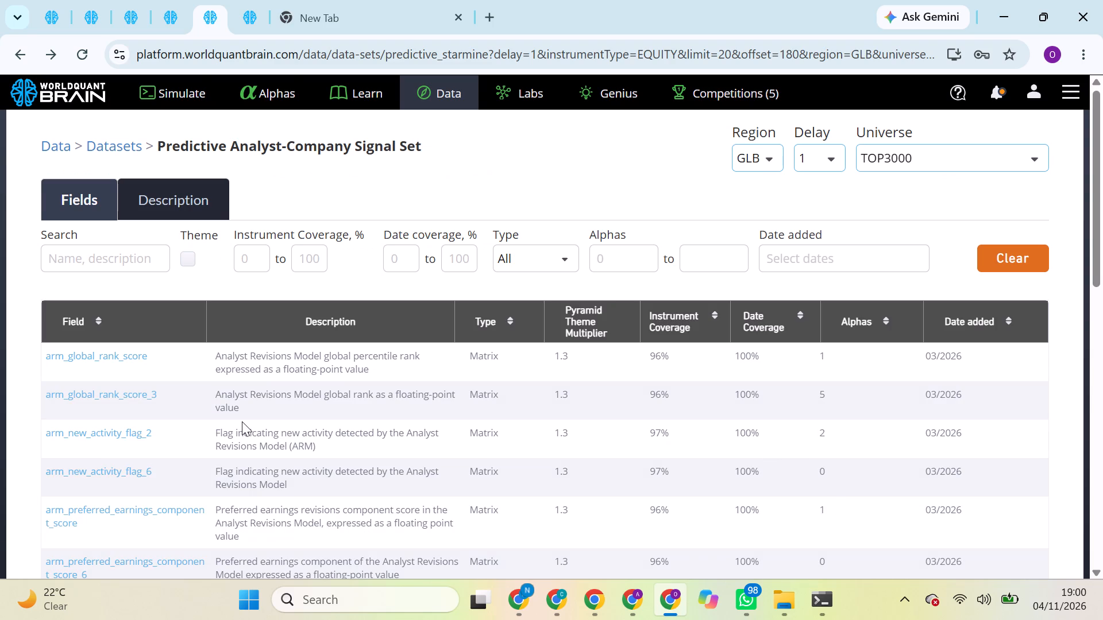
{"action": "scroll", "coordinate": [242, 421], "scroll_direction": "down", "scroll_amount": 5}
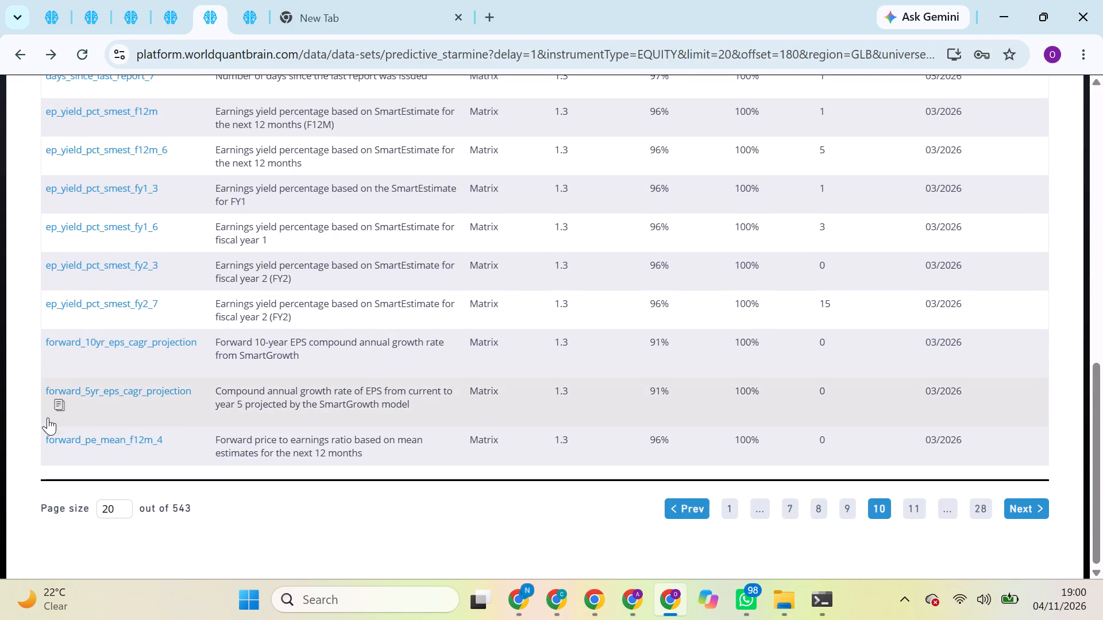
{"action": "left_click", "coordinate": [61, 409]}
{"action": "left_click", "coordinate": [74, 15]}
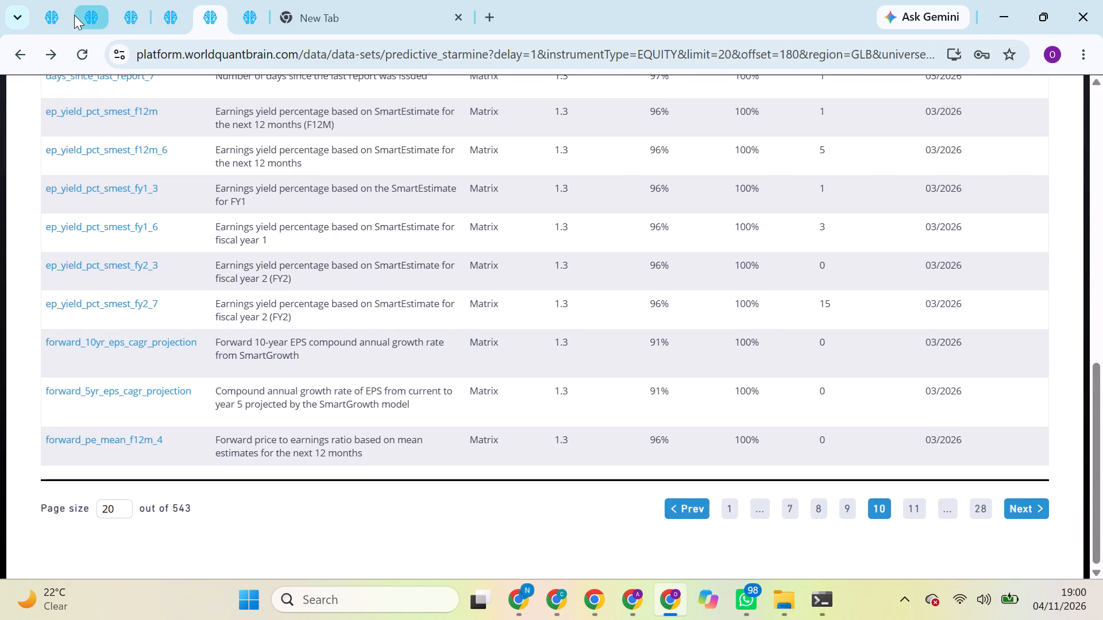
{"action": "left_click", "coordinate": [434, 336]}
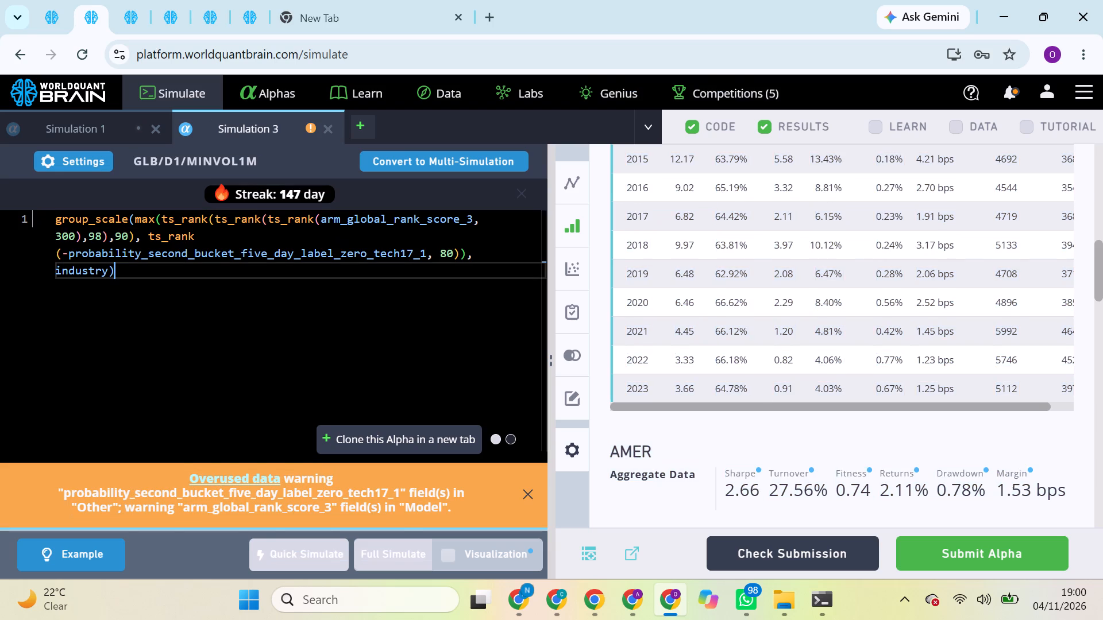
{"action": "scroll", "coordinate": [774, 390], "scroll_direction": "down", "scroll_amount": 4}
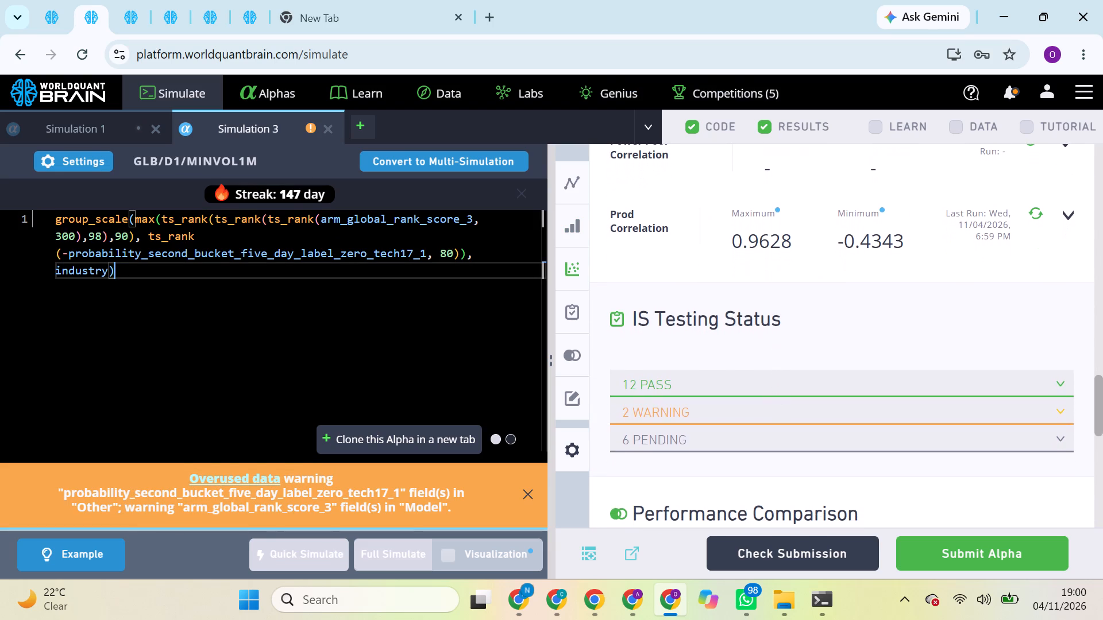
{"action": "double_click", "coordinate": [360, 214]}
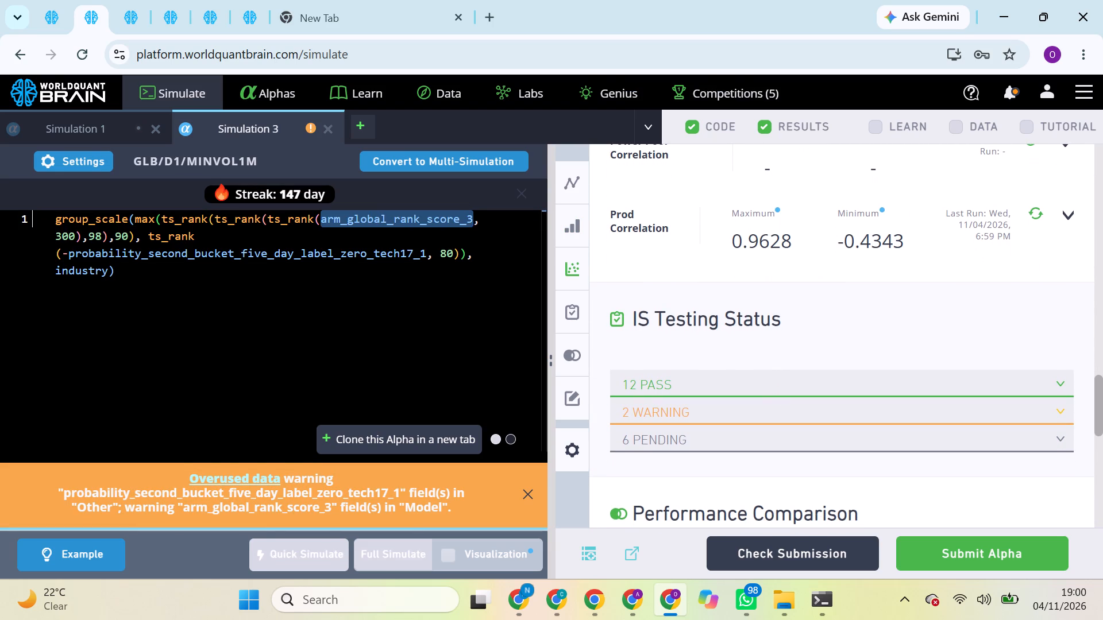
{"action": "key", "text": "ctrl+v"}
{"action": "left_click", "coordinate": [399, 541]}
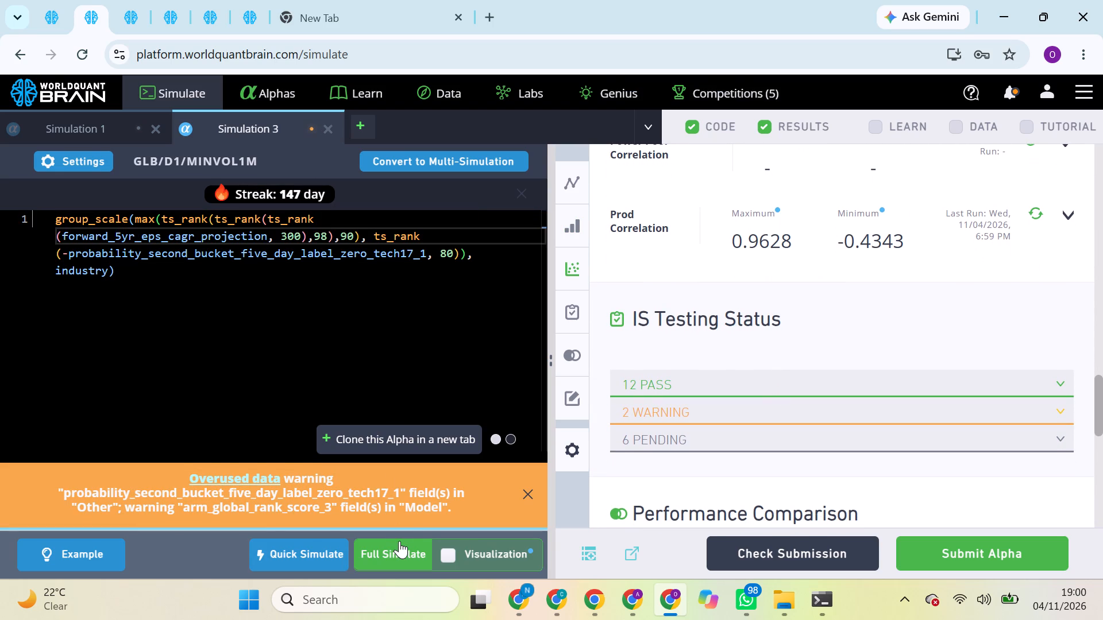
Run the Prod Correlation check on the arm_global_rank_score alpha.
{"action": "left_click", "coordinate": [61, 17]}
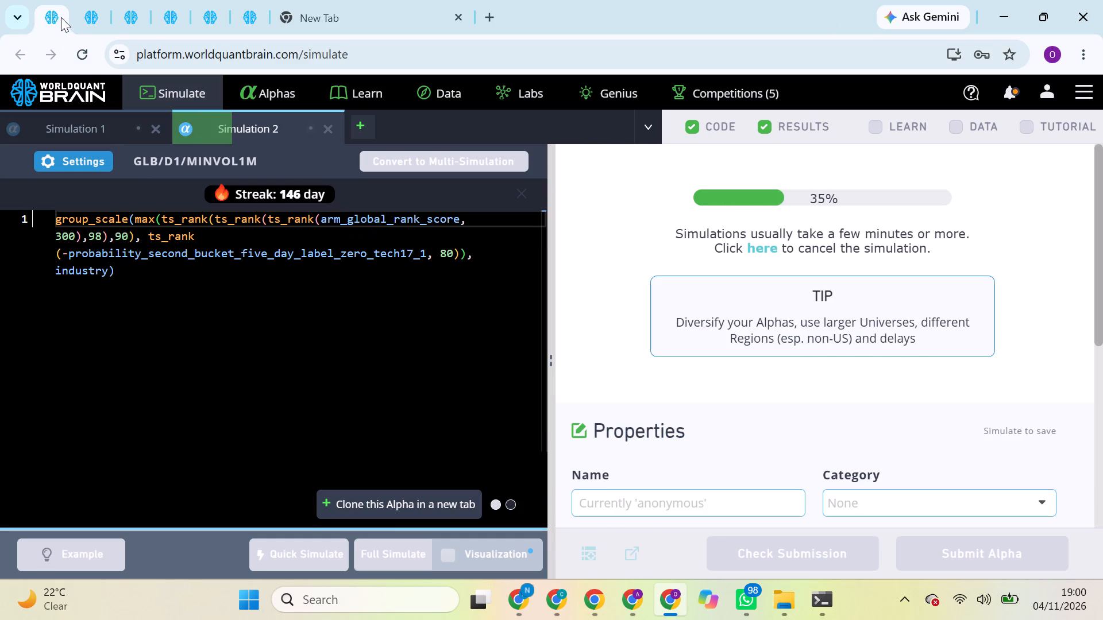
{"action": "left_click", "coordinate": [101, 2]}
{"action": "left_click", "coordinate": [54, 7]}
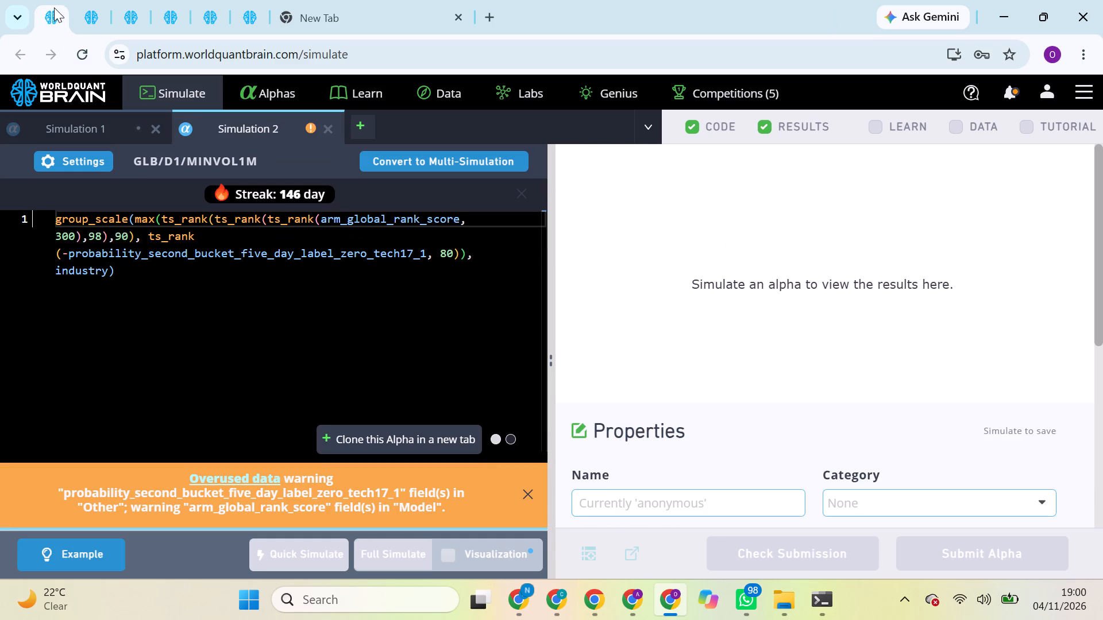
{"action": "scroll", "coordinate": [823, 394], "scroll_direction": "down", "scroll_amount": 1}
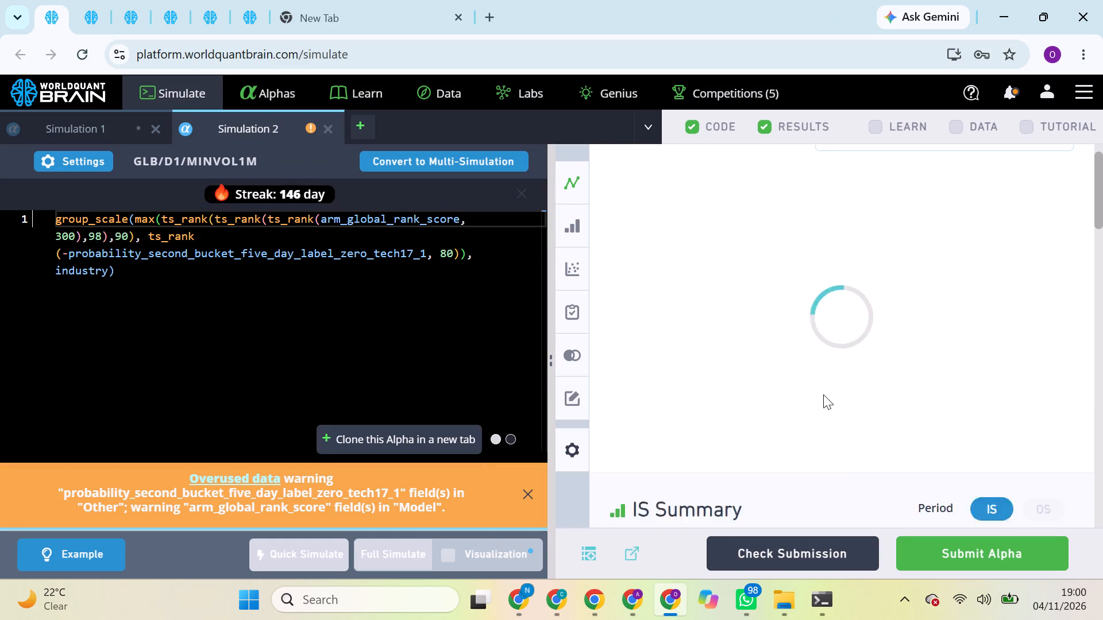
{"action": "scroll", "coordinate": [823, 394], "scroll_direction": "down", "scroll_amount": 4}
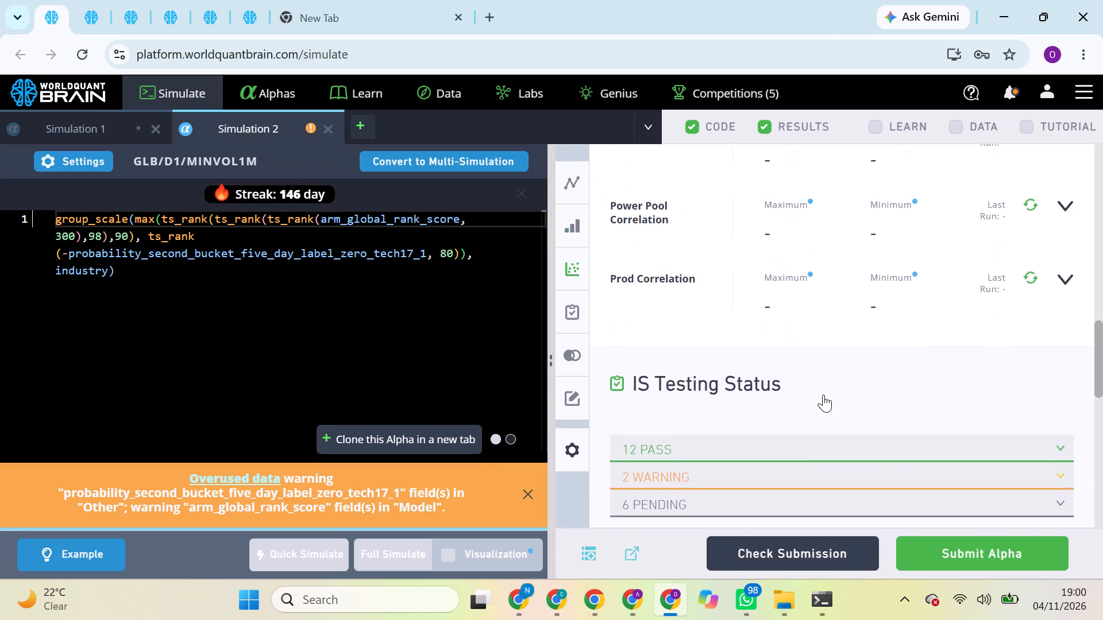
{"action": "scroll", "coordinate": [823, 394], "scroll_direction": "down", "scroll_amount": 1}
{"action": "double_click", "coordinate": [1037, 266]}
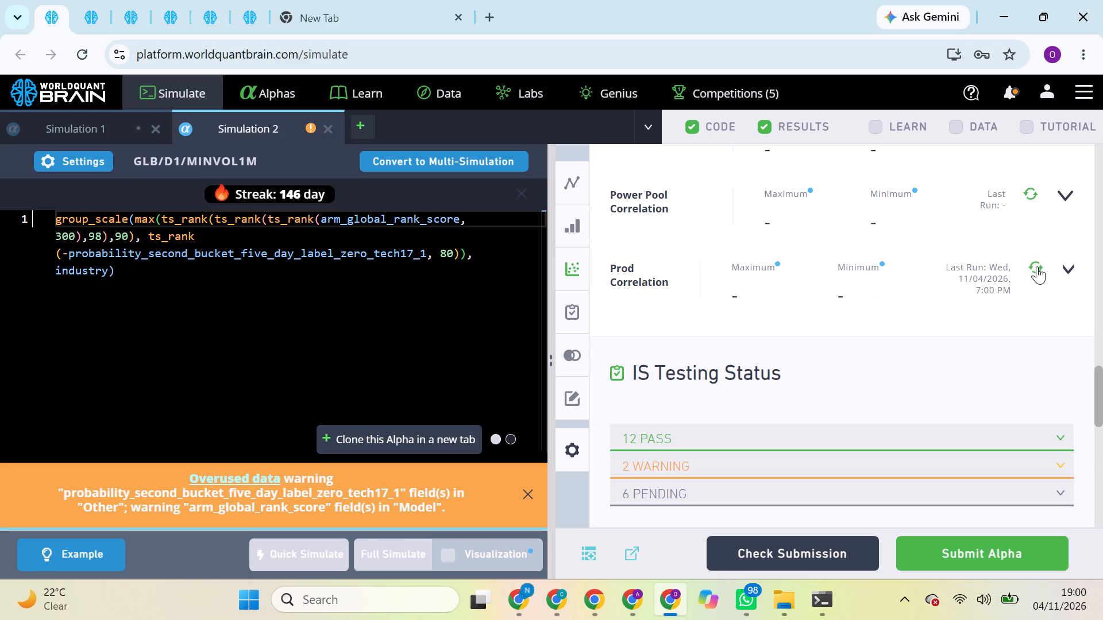
{"action": "double_click", "coordinate": [1037, 266]}
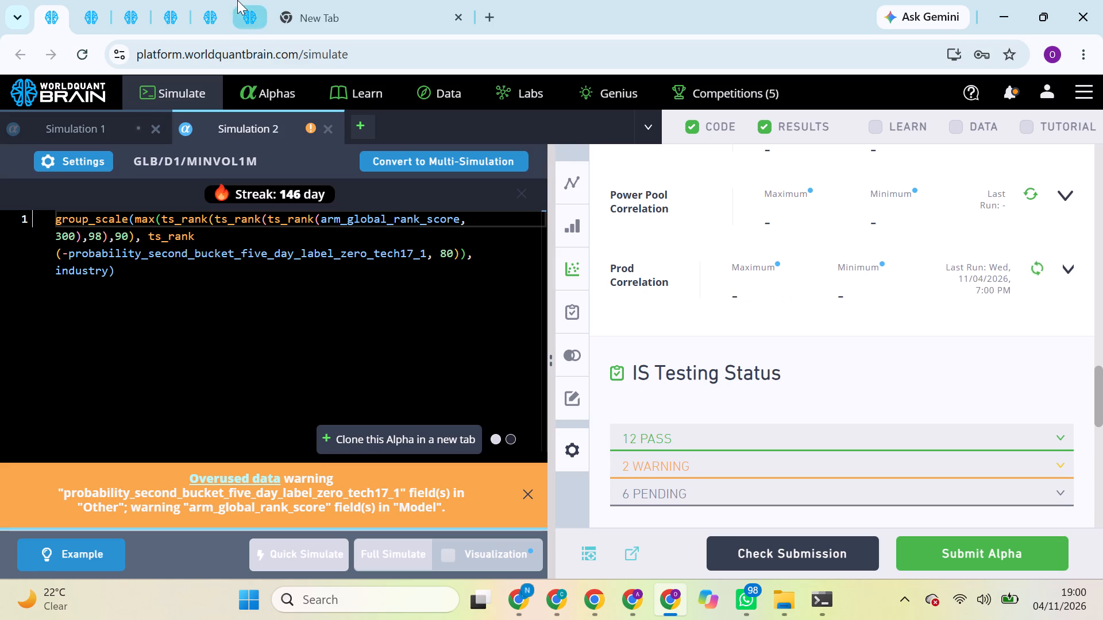
Replace arm_global_rank_score with the dataset field forward_pe_mean_f12m_4 in the alpha expression and run a full simulation.
{"action": "left_click", "coordinate": [244, 1]}
{"action": "left_click", "coordinate": [203, 8]}
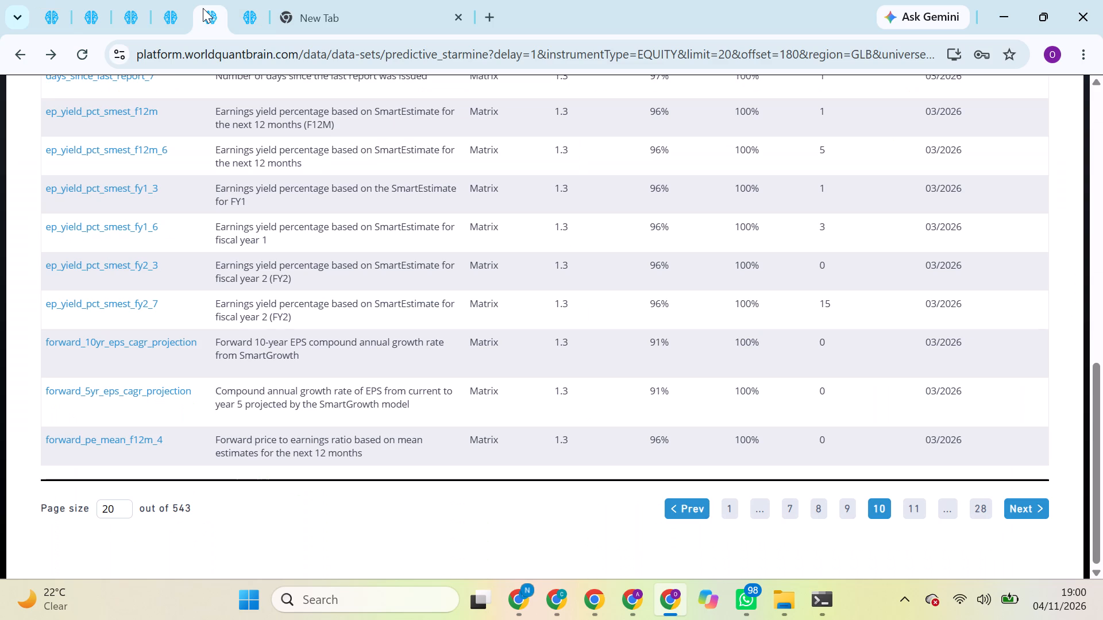
{"action": "left_click", "coordinate": [59, 406]}
{"action": "left_click", "coordinate": [172, 438]}
{"action": "left_click", "coordinate": [60, 2]}
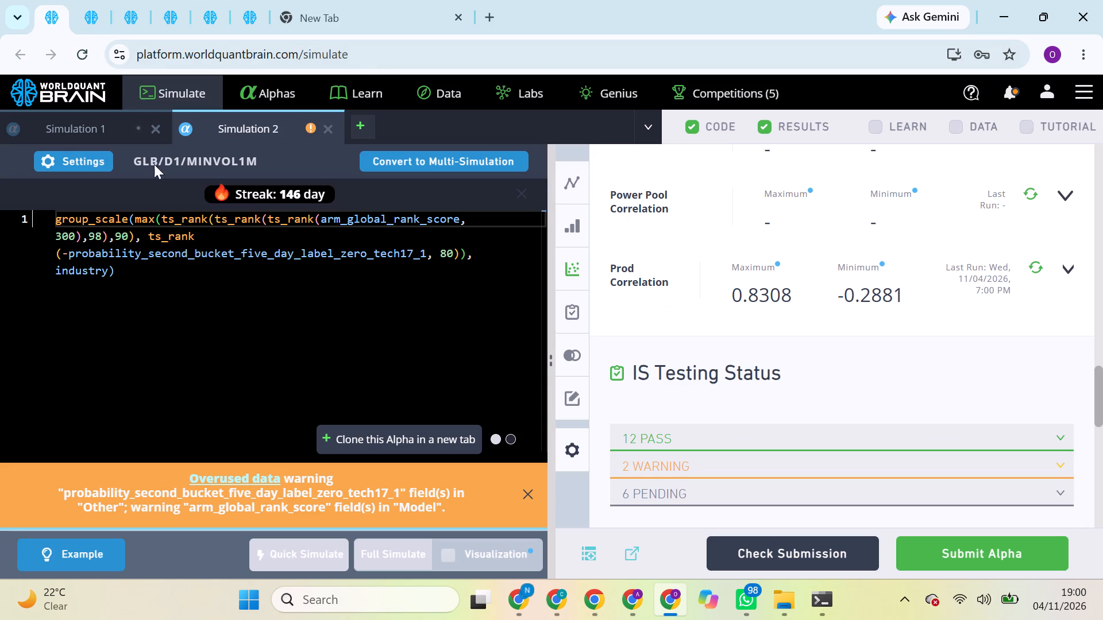
{"action": "double_click", "coordinate": [341, 216]}
{"action": "key", "text": "ctrl+v"}
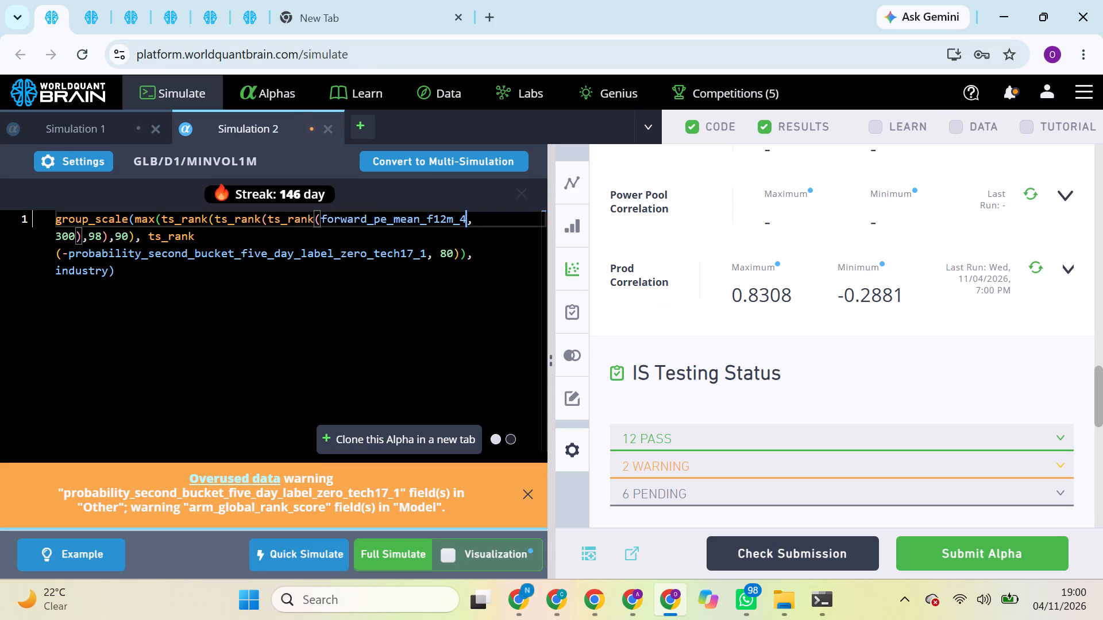
{"action": "left_click", "coordinate": [389, 548]}
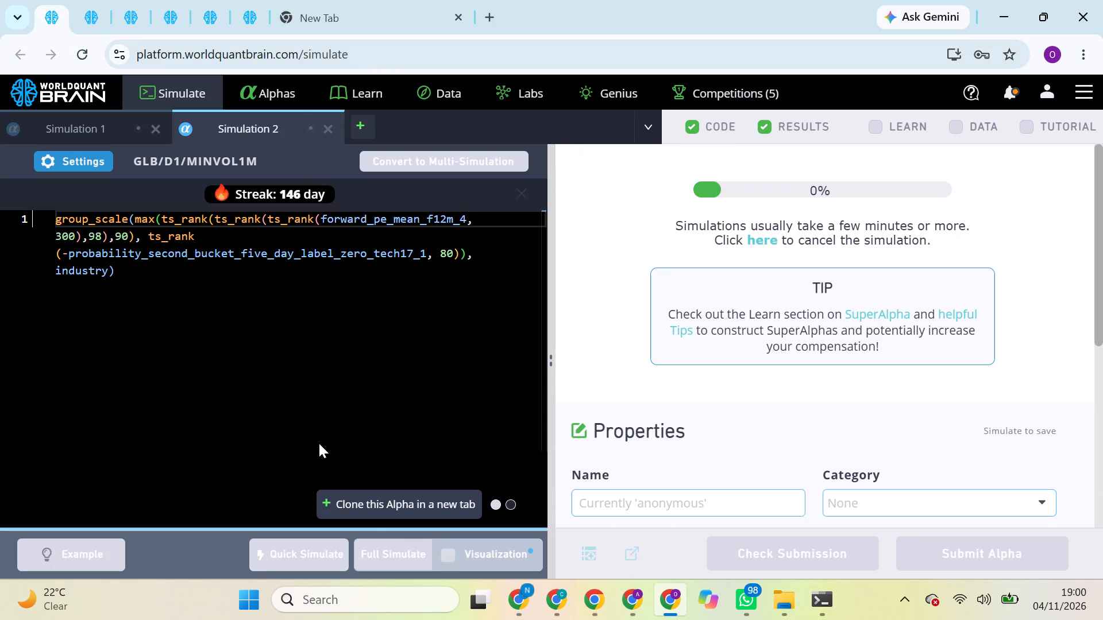
Monitor the progress of the forward_pe_mean_f12m_4, forward_5yr_eps_cagr_projection, arm_preferred_earnings_component_score and arm_country_rank_score_3 simulations.
{"action": "left_click", "coordinate": [105, 0]}
{"action": "left_click", "coordinate": [130, 0]}
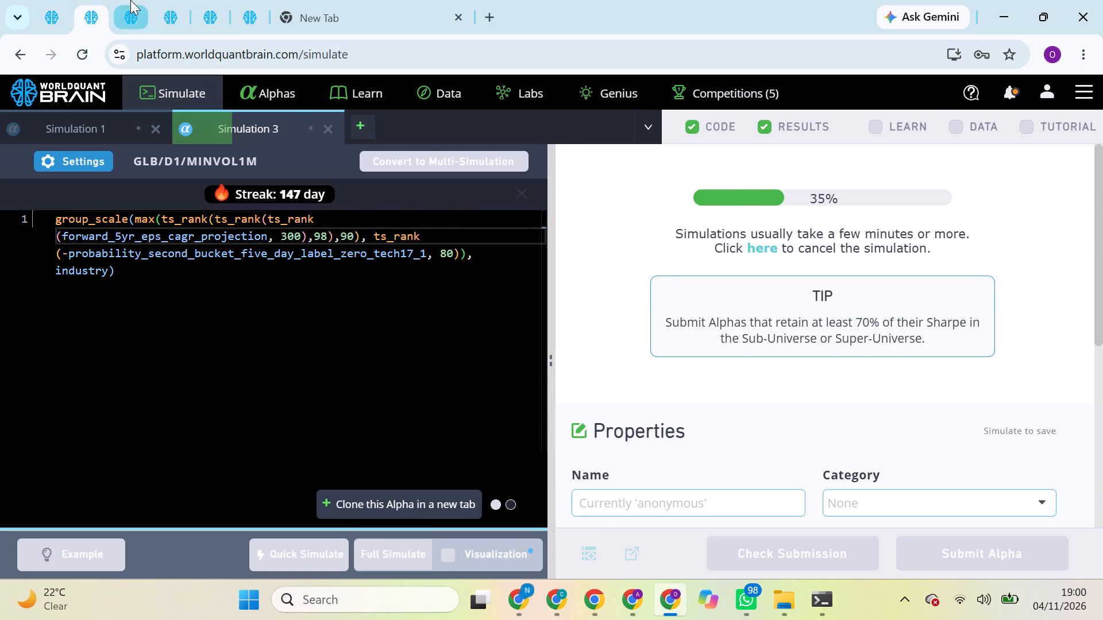
{"action": "left_click", "coordinate": [158, 1]}
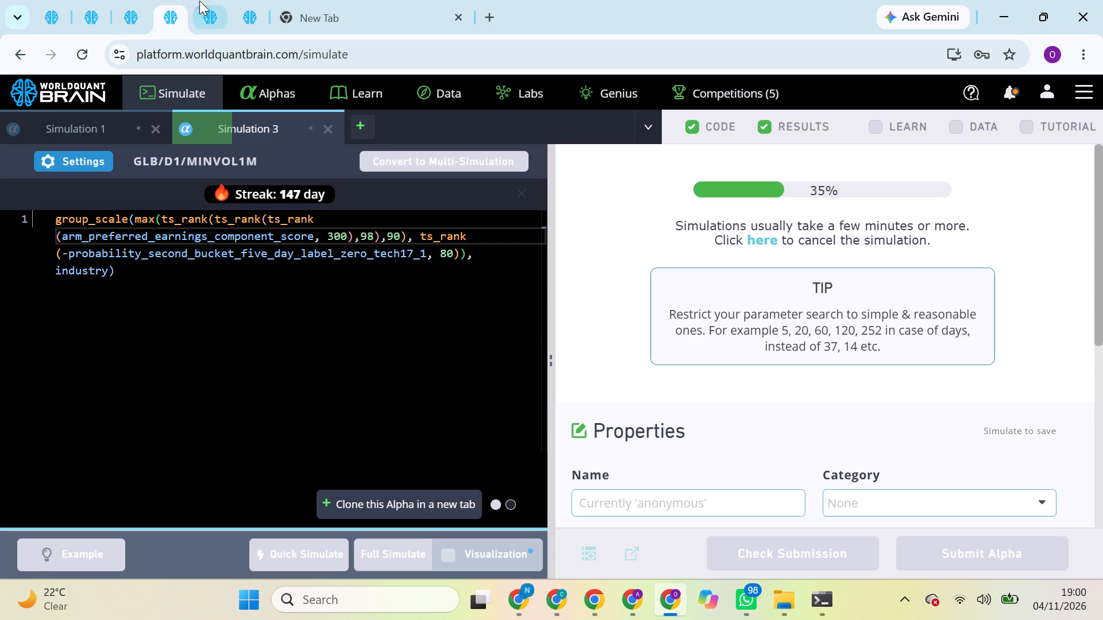
{"action": "left_click", "coordinate": [199, 1]}
{"action": "left_click", "coordinate": [167, 5]}
{"action": "left_click", "coordinate": [128, 6]}
{"action": "left_click", "coordinate": [98, 6]}
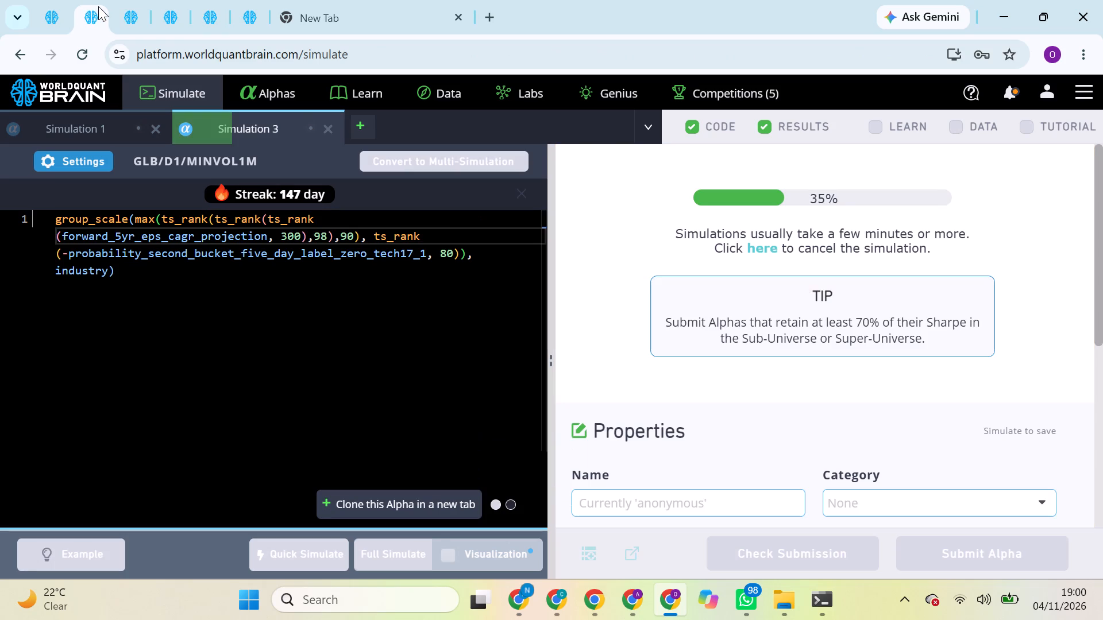
{"action": "left_click", "coordinate": [54, 6]}
{"action": "left_click", "coordinate": [86, 13]}
{"action": "left_click", "coordinate": [119, 3]}
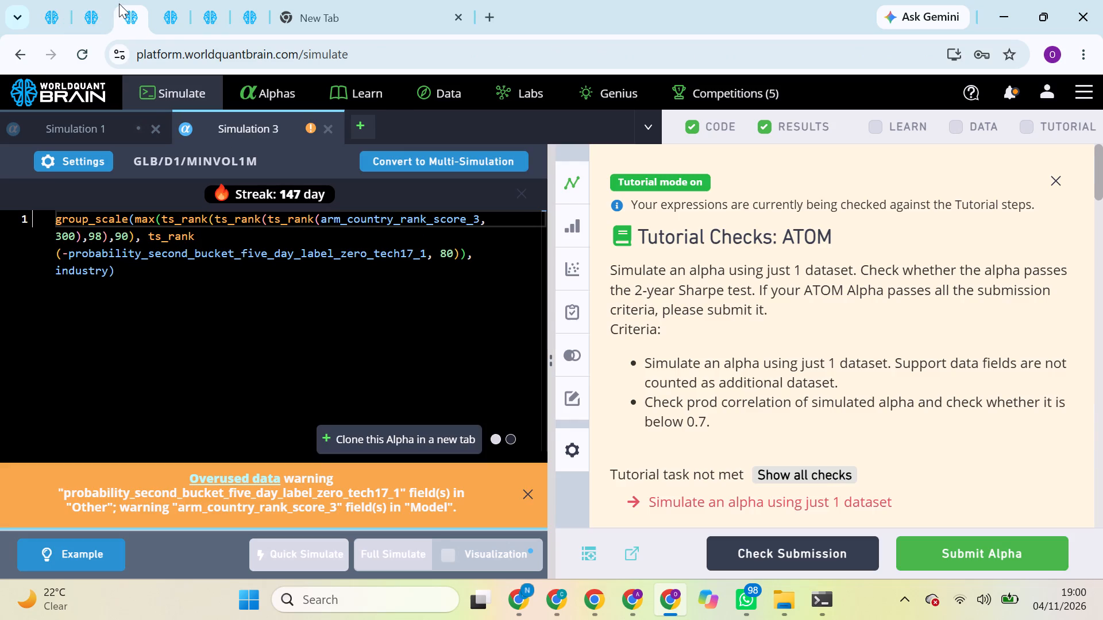
Run the Prod Correlation check on the arm_country_rank_score_3 alpha.
{"action": "left_click", "coordinate": [1055, 180]}
{"action": "scroll", "coordinate": [920, 294], "scroll_direction": "down", "scroll_amount": 2}
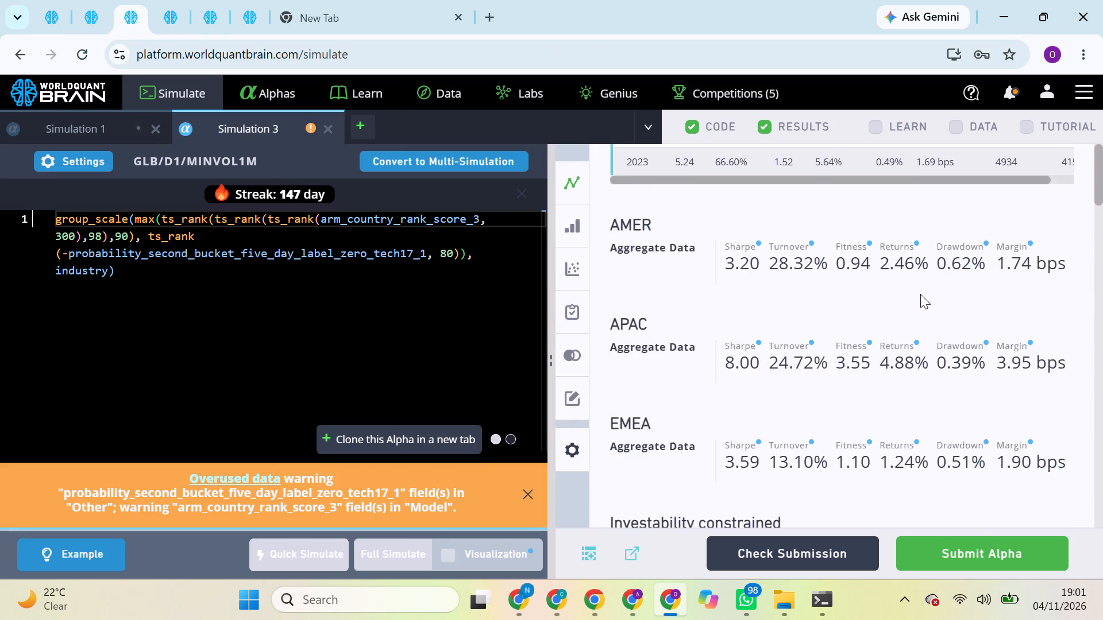
{"action": "scroll", "coordinate": [920, 294], "scroll_direction": "down", "scroll_amount": 3}
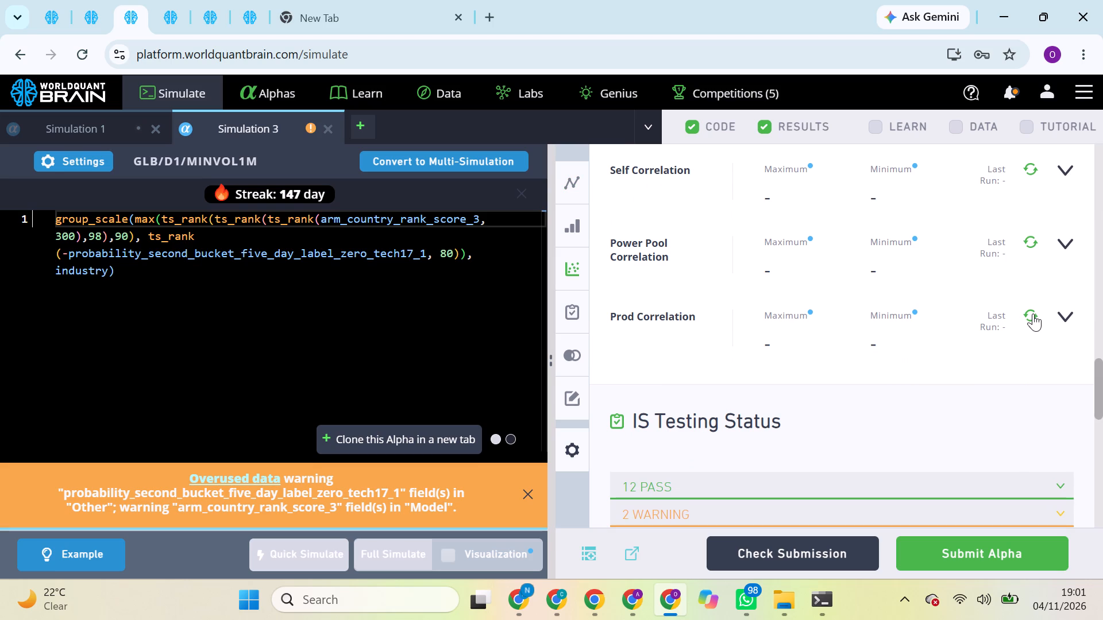
{"action": "left_click", "coordinate": [1033, 313]}
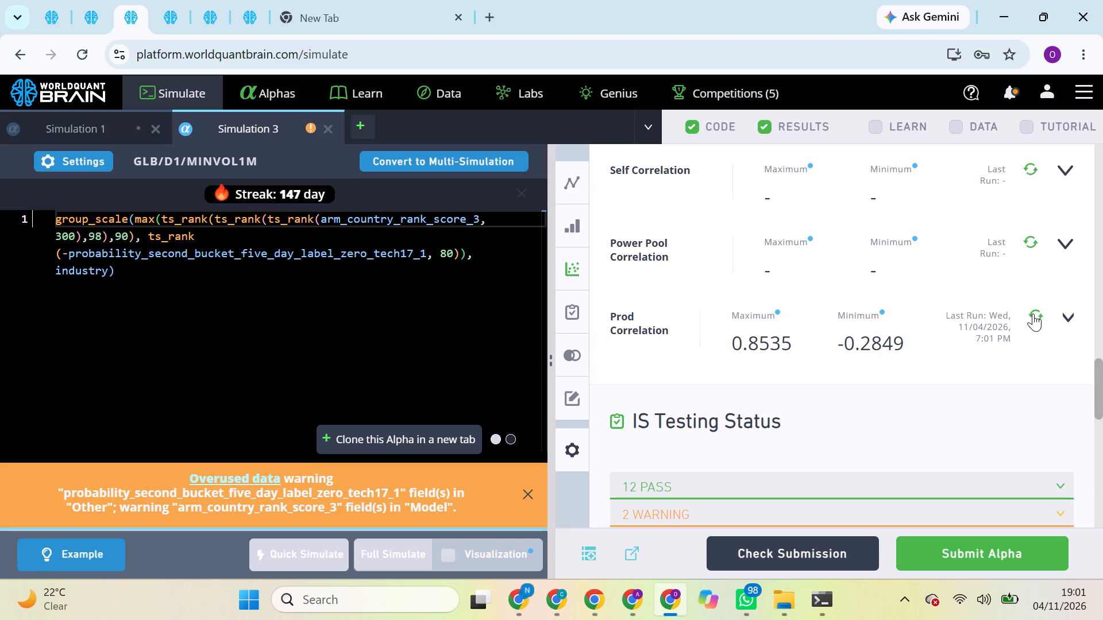
Replace arm_country_rank_score_3 with the dataset field forward_pe_mean_f12m_4 in the alpha expression and run a full simulation.
{"action": "left_click", "coordinate": [245, 4]}
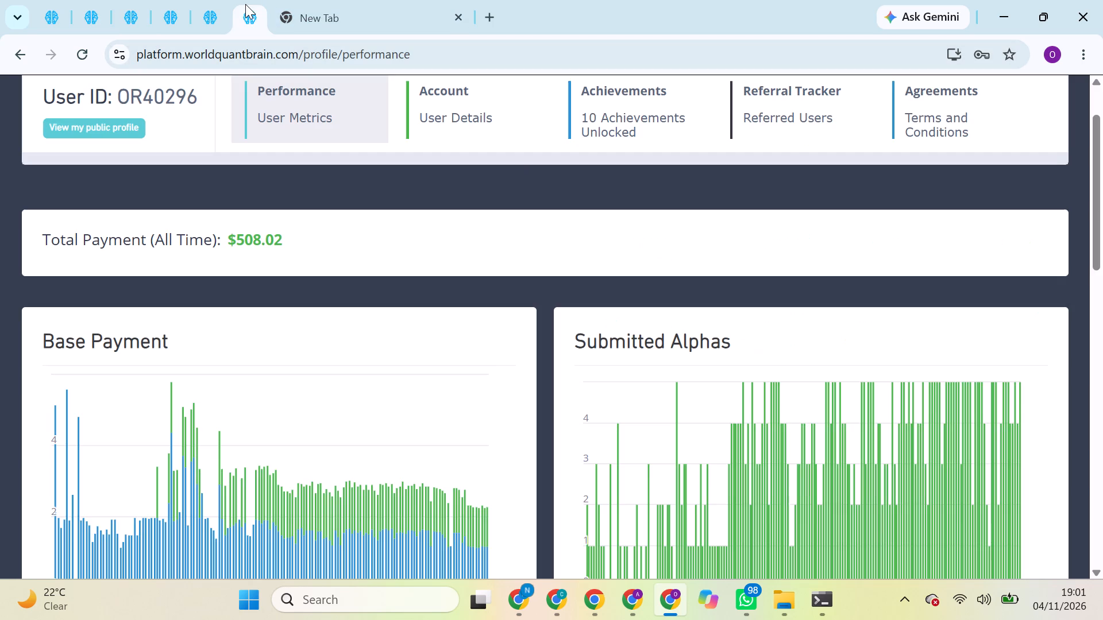
{"action": "left_click", "coordinate": [207, 5]}
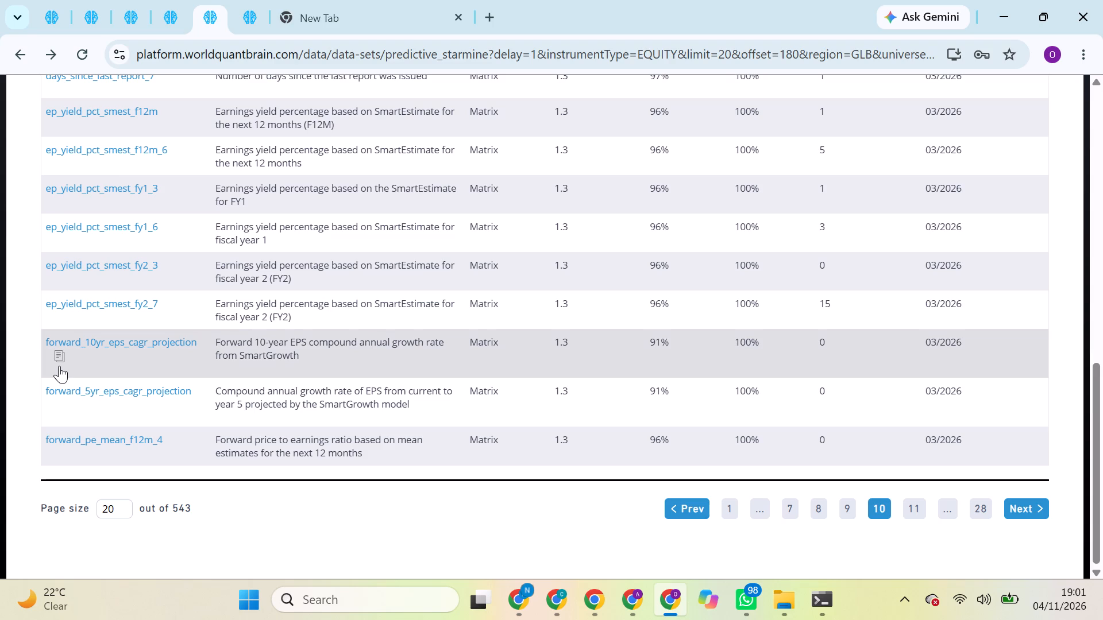
{"action": "left_click", "coordinate": [178, 443]}
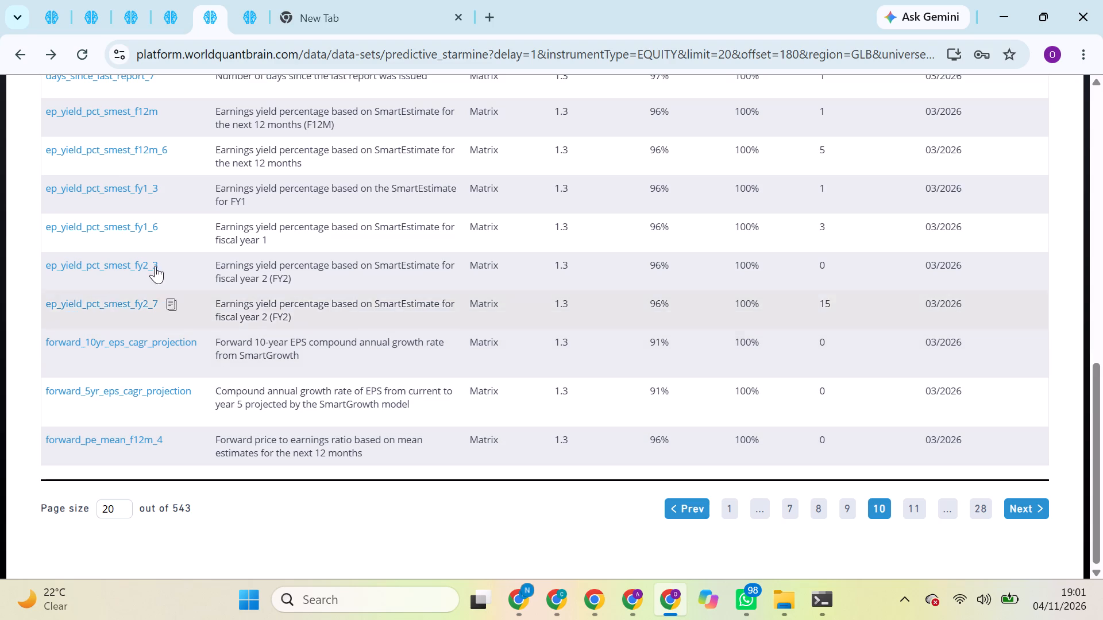
{"action": "left_click", "coordinate": [55, 0]}
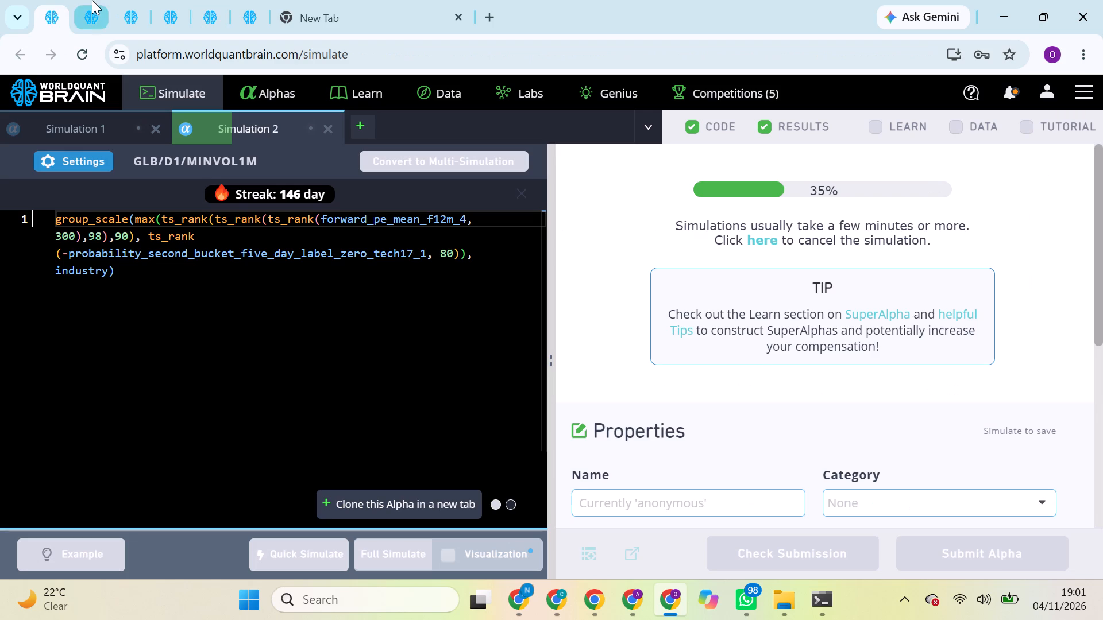
{"action": "left_click", "coordinate": [92, 0]}
{"action": "left_click", "coordinate": [123, 5]}
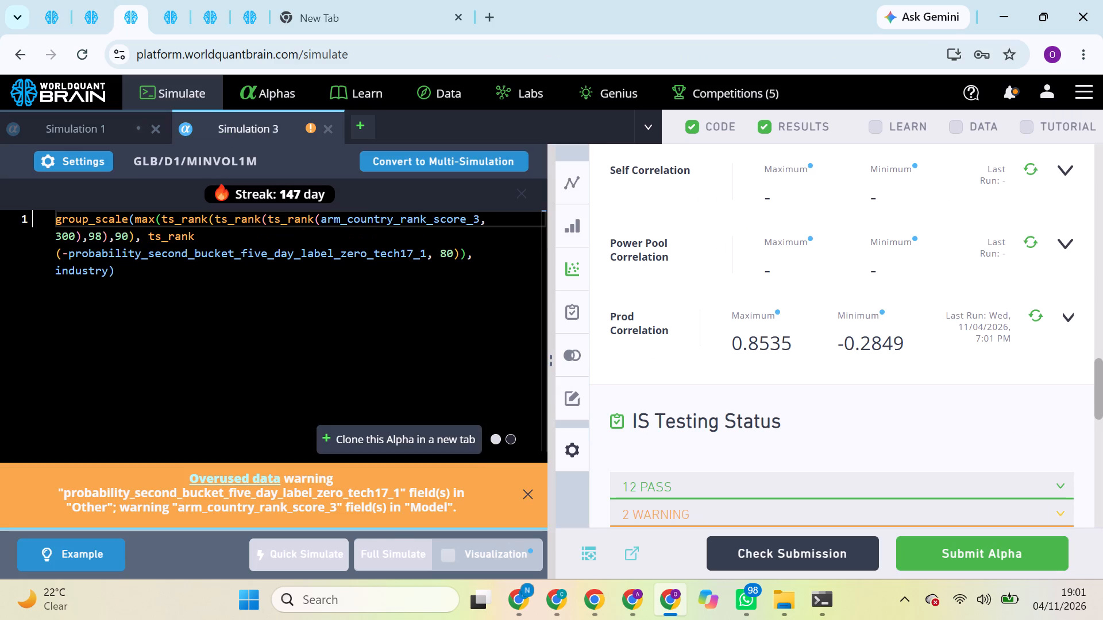
{"action": "double_click", "coordinate": [334, 222]}
{"action": "key", "text": "ctrl+v"}
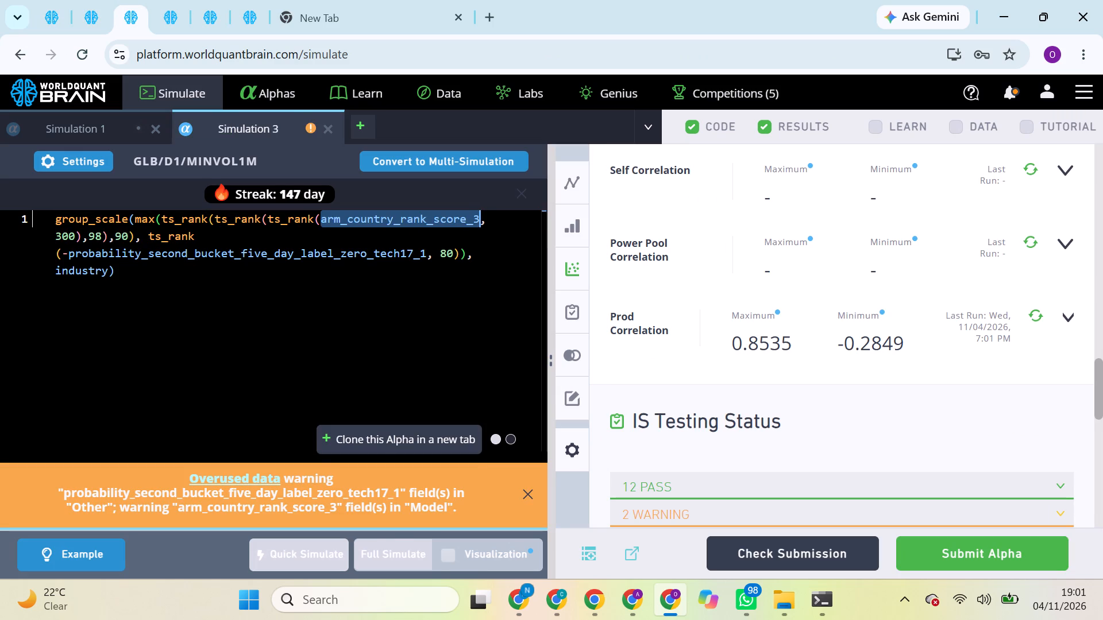
{"action": "left_click", "coordinate": [412, 549]}
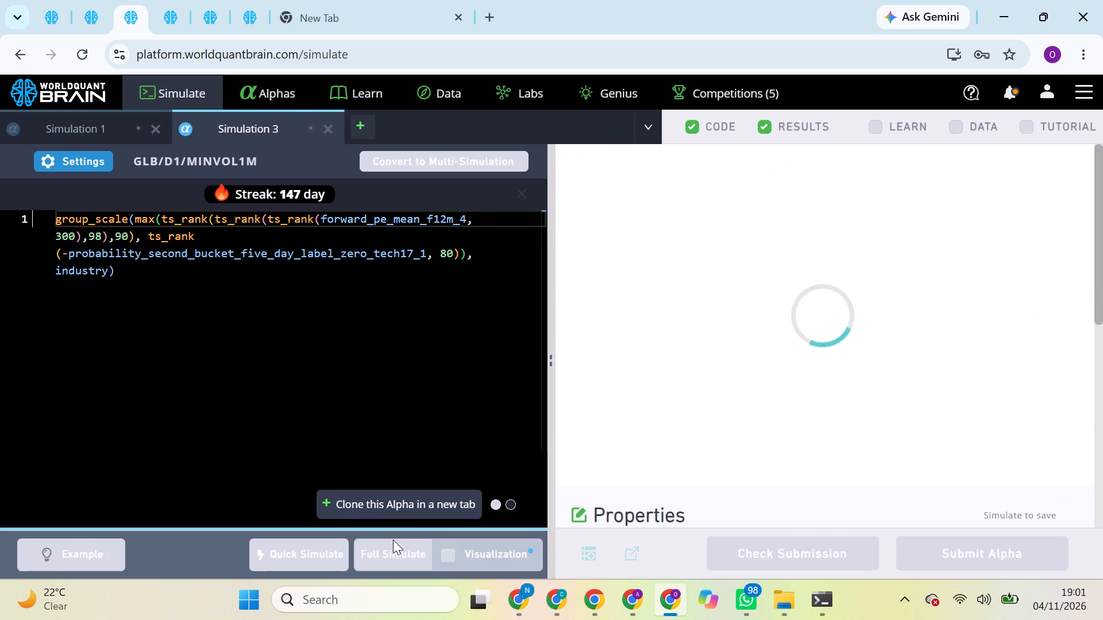
Monitor the progress of the running arm_preferred_earnings_component_score and forward-estimate simulations.
{"action": "left_click", "coordinate": [179, 0]}
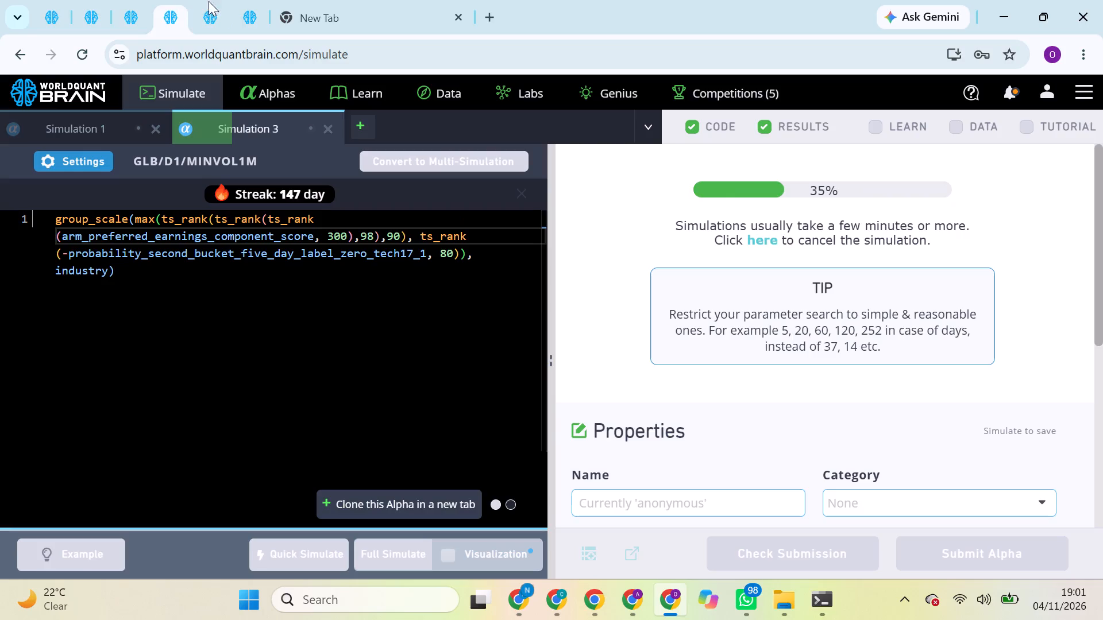
{"action": "left_click", "coordinate": [221, 1]}
{"action": "left_click", "coordinate": [179, 2]}
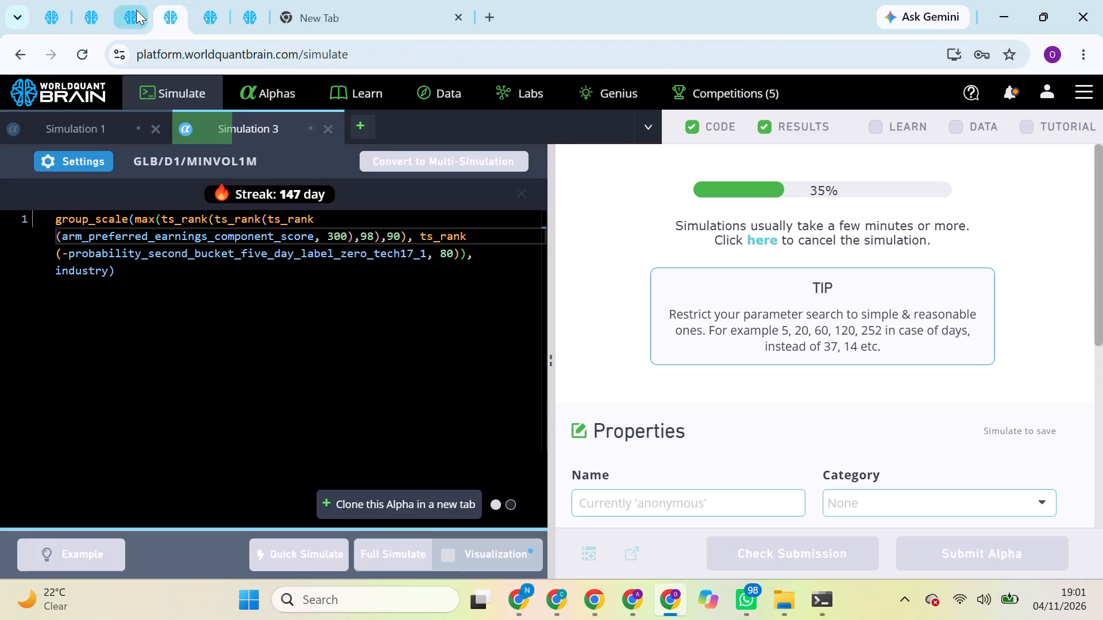
{"action": "left_click", "coordinate": [136, 10]}
{"action": "left_click", "coordinate": [82, 5]}
{"action": "left_click", "coordinate": [61, 9]}
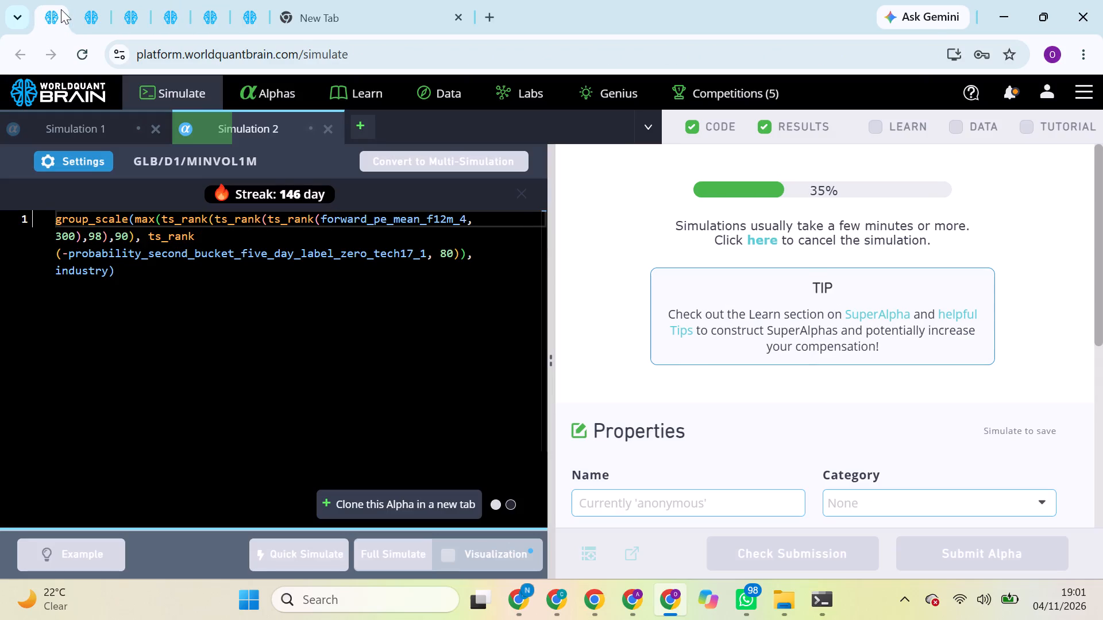
Switch to the A browser profile and run the Prod, Power Pool and Self Correlation checks on the oth460_sncc_class alpha.
{"action": "left_click", "coordinate": [540, 594]}
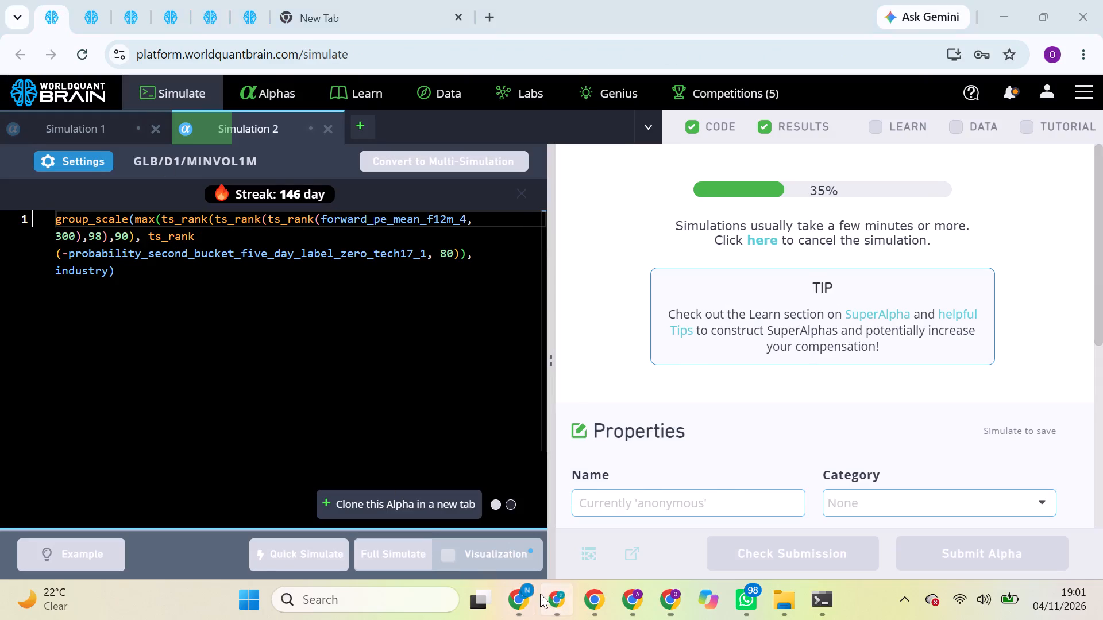
{"action": "left_click", "coordinate": [635, 604]}
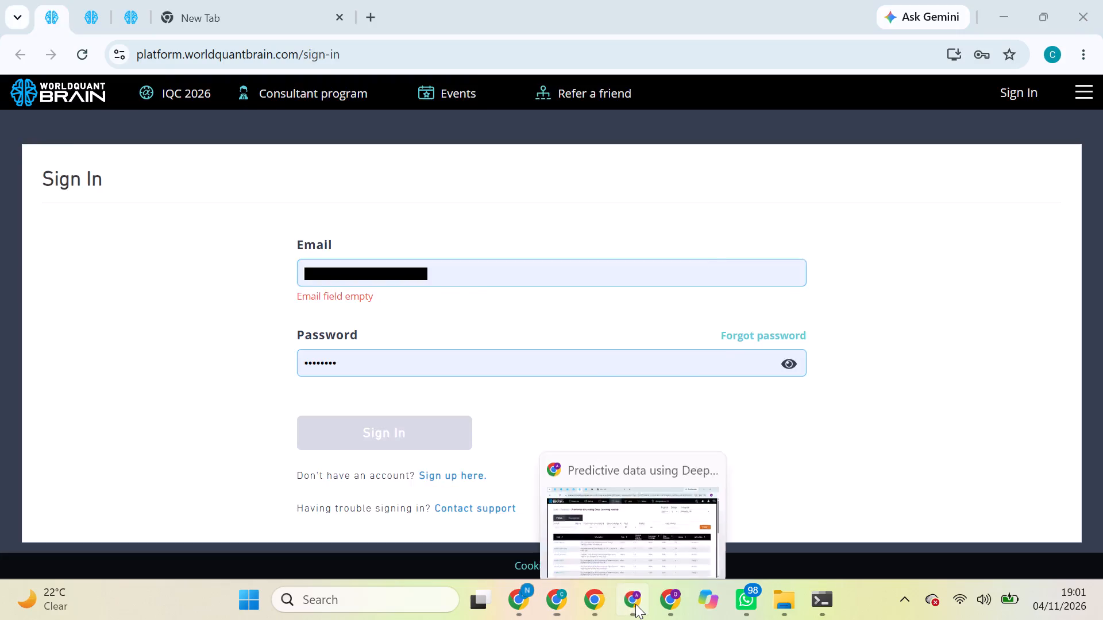
{"action": "left_click", "coordinate": [55, 0]}
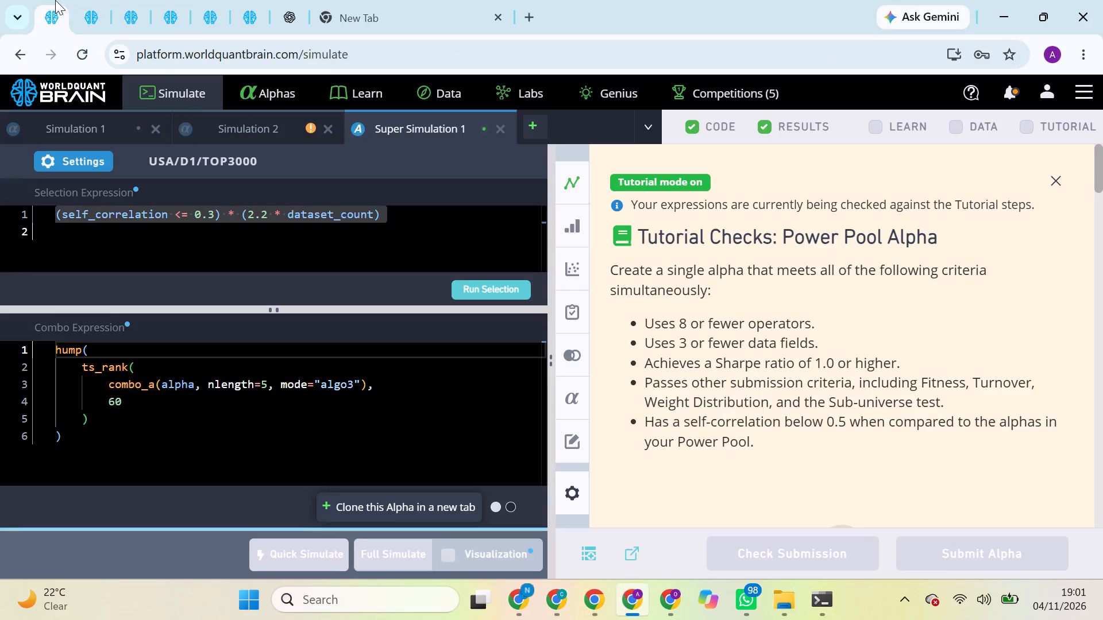
{"action": "left_click", "coordinate": [107, 18]}
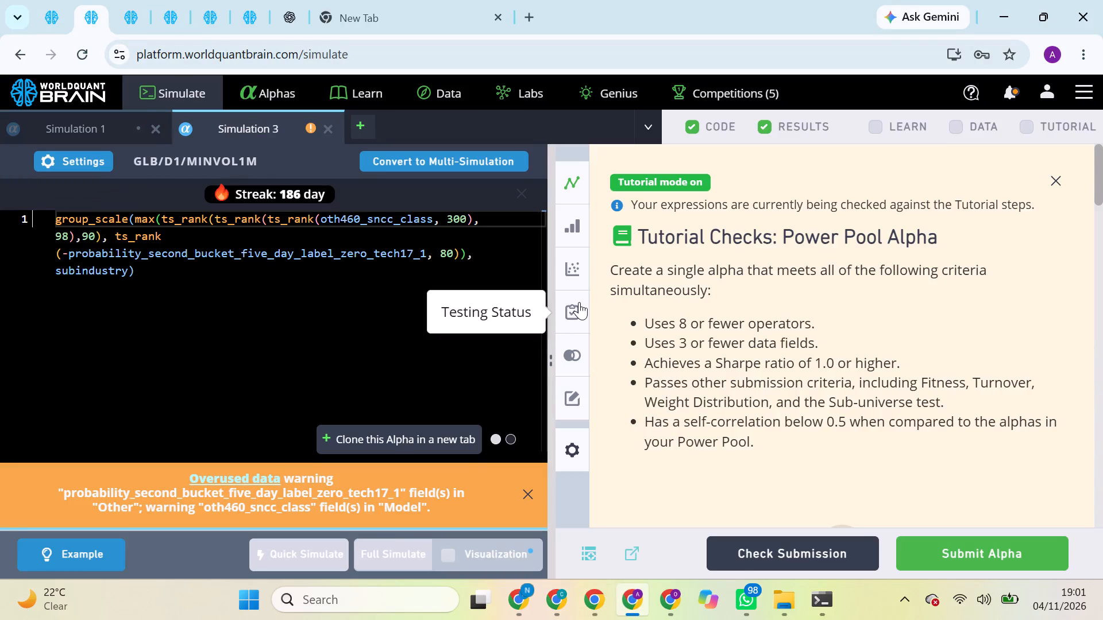
{"action": "left_click", "coordinate": [1052, 184]}
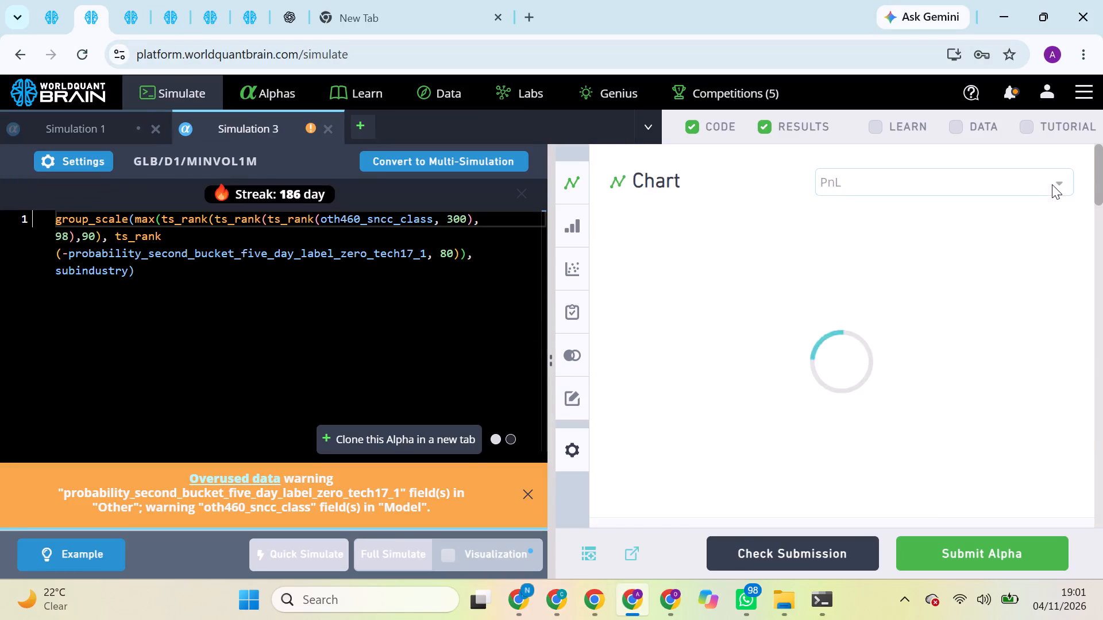
{"action": "scroll", "coordinate": [961, 280], "scroll_direction": "down", "scroll_amount": 7}
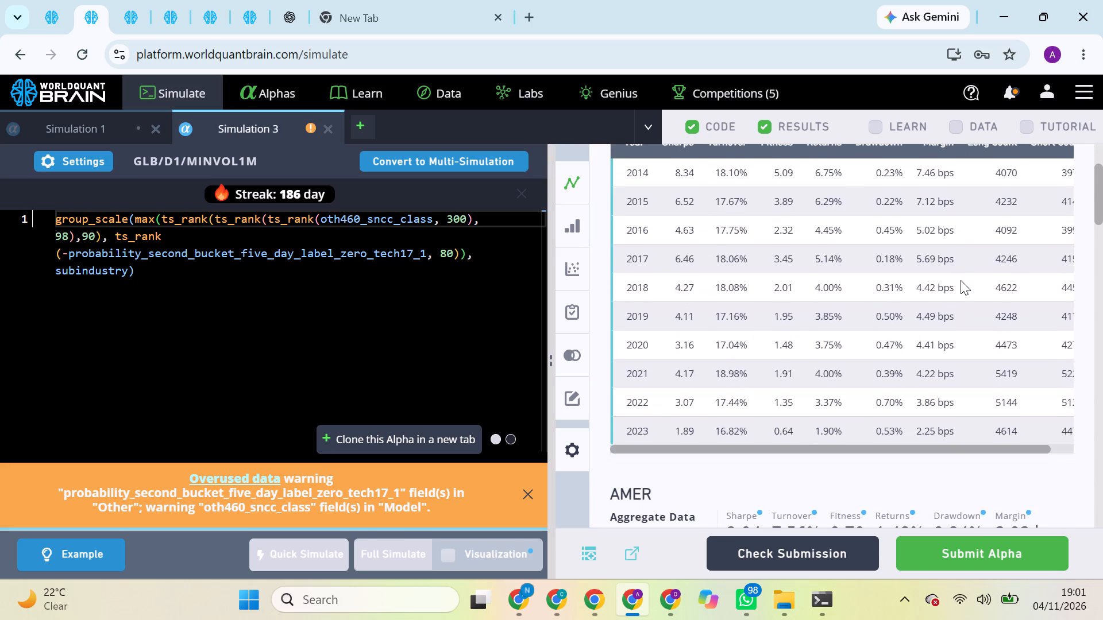
{"action": "left_click", "coordinate": [952, 476]}
{"action": "scroll", "coordinate": [952, 476], "scroll_direction": "up", "scroll_amount": 2}
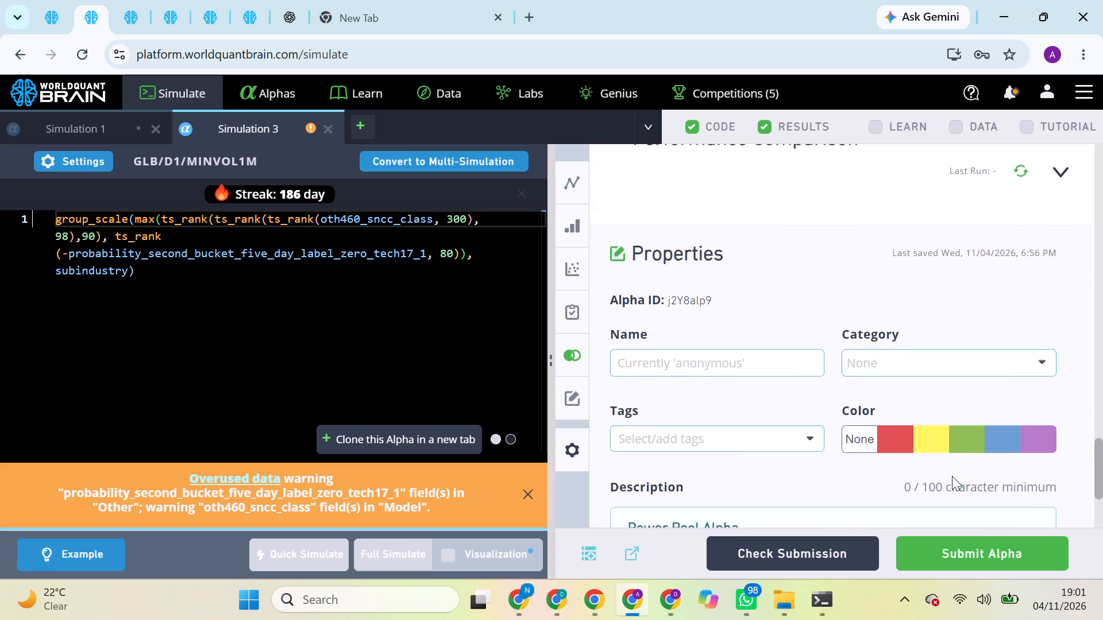
{"action": "scroll", "coordinate": [952, 476], "scroll_direction": "up", "scroll_amount": 3}
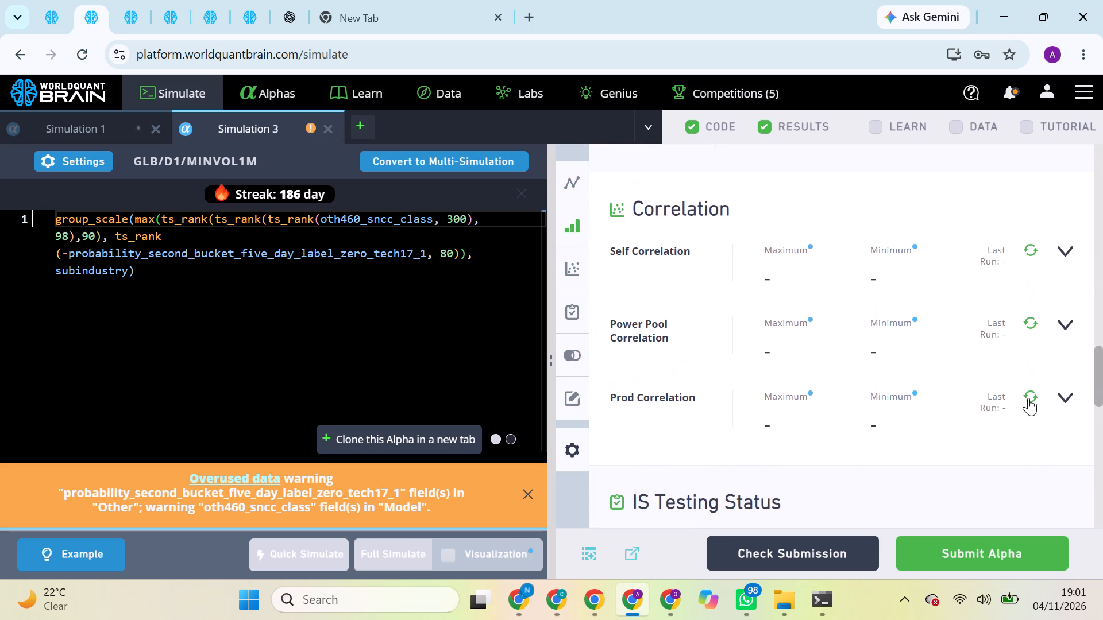
{"action": "left_click", "coordinate": [1028, 398]}
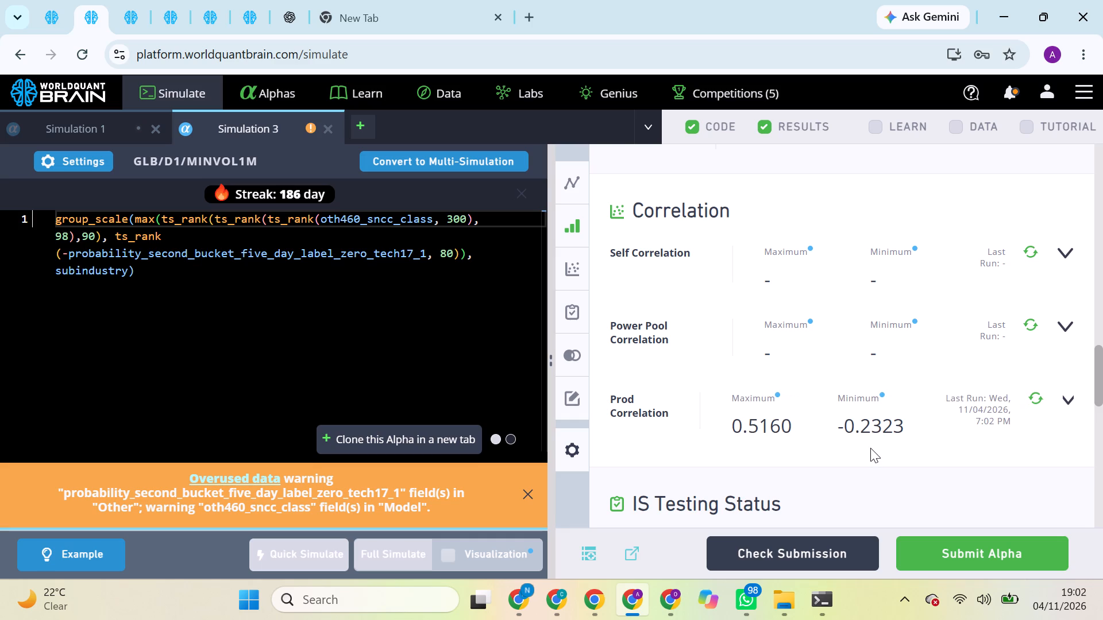
{"action": "left_click", "coordinate": [1029, 321]}
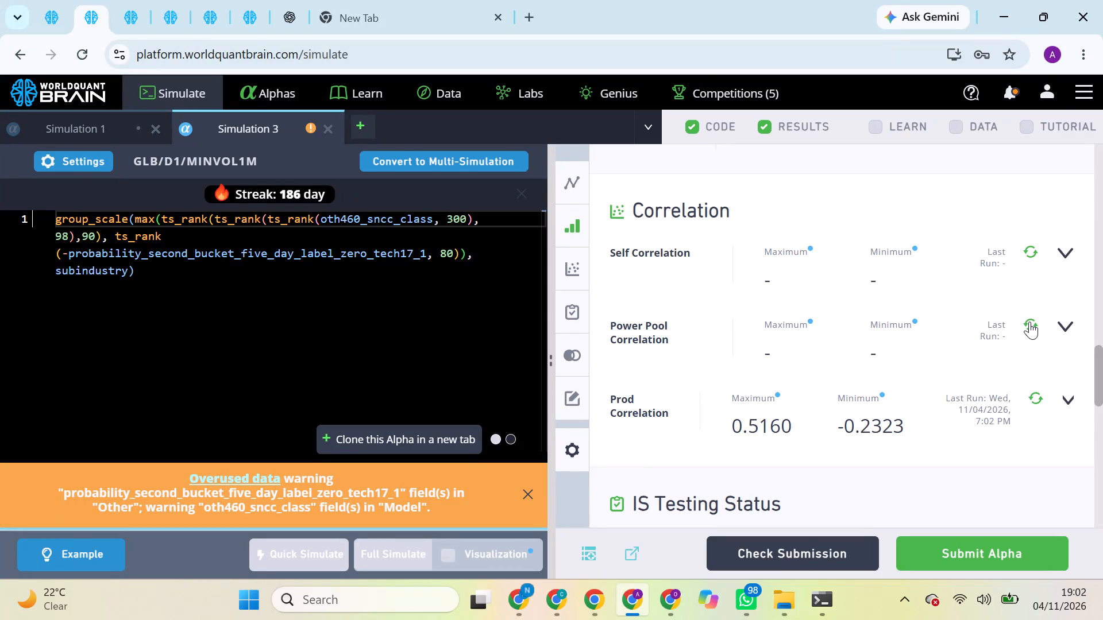
{"action": "left_click", "coordinate": [1035, 250]}
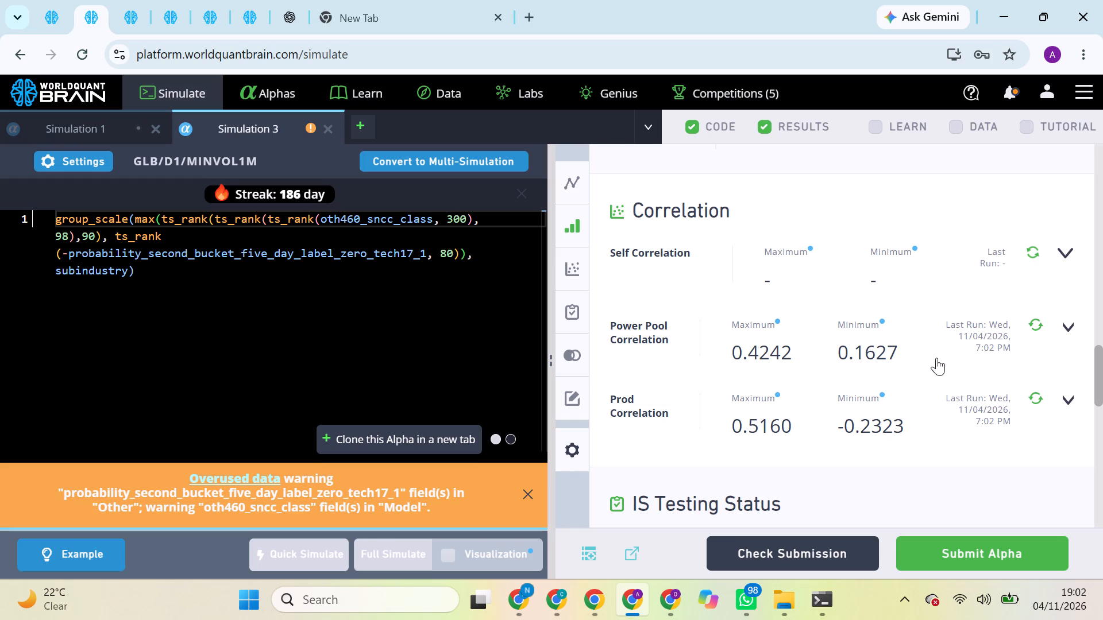
Run the Performance Comparison for the oth460_sncc_class alpha and review its aggregate data.
{"action": "scroll", "coordinate": [933, 363], "scroll_direction": "down", "scroll_amount": 1}
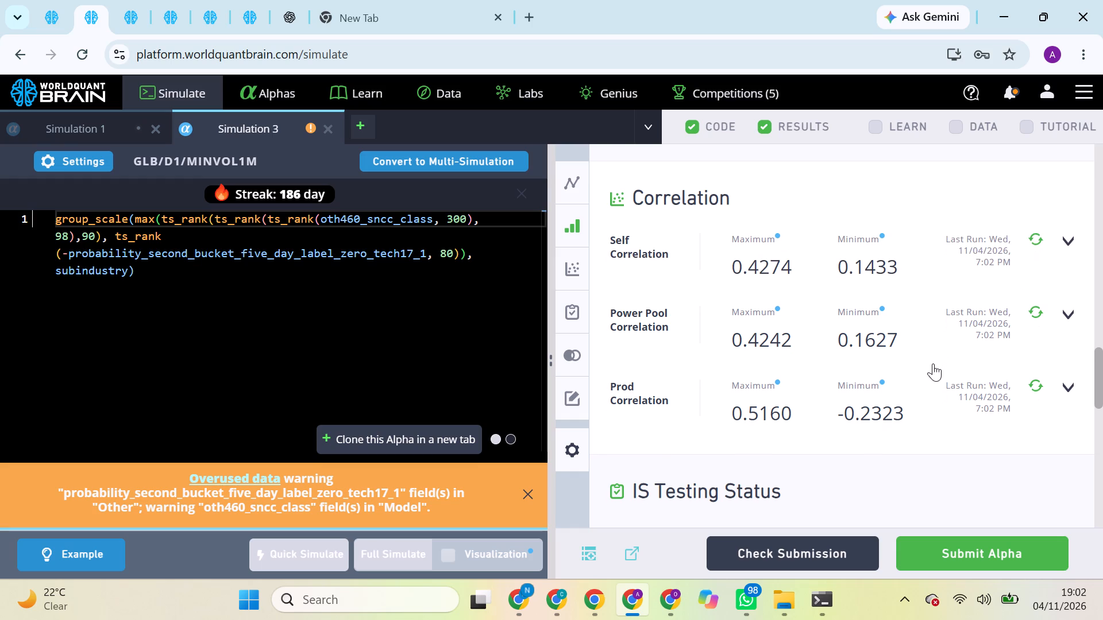
{"action": "scroll", "coordinate": [933, 363], "scroll_direction": "down", "scroll_amount": 2}
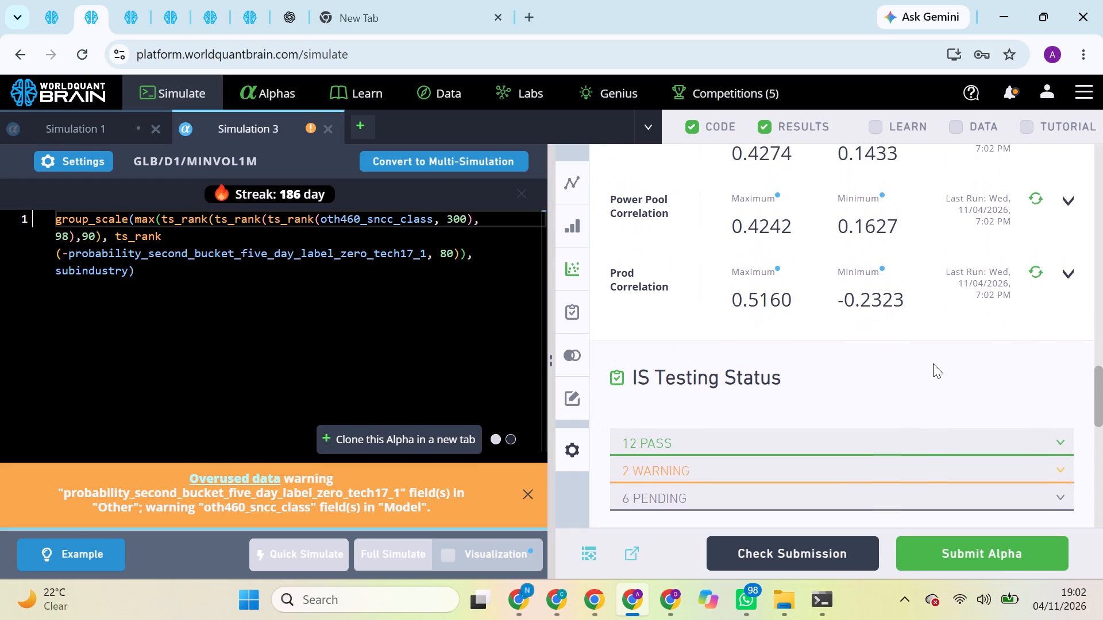
{"action": "scroll", "coordinate": [933, 363], "scroll_direction": "down", "scroll_amount": 1}
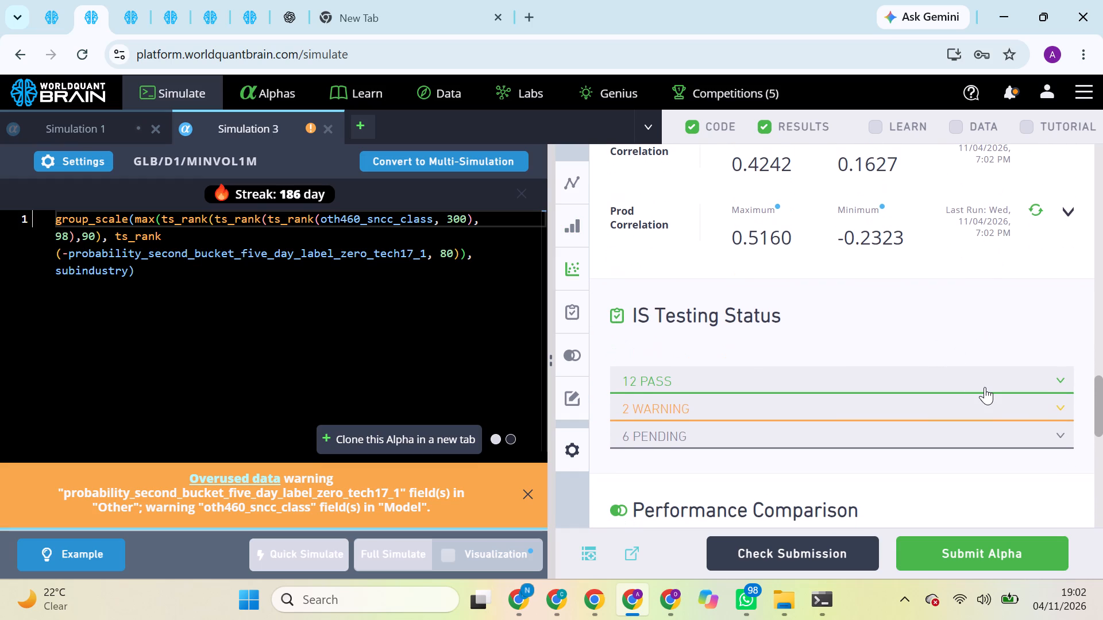
{"action": "scroll", "coordinate": [985, 387], "scroll_direction": "down", "scroll_amount": 1}
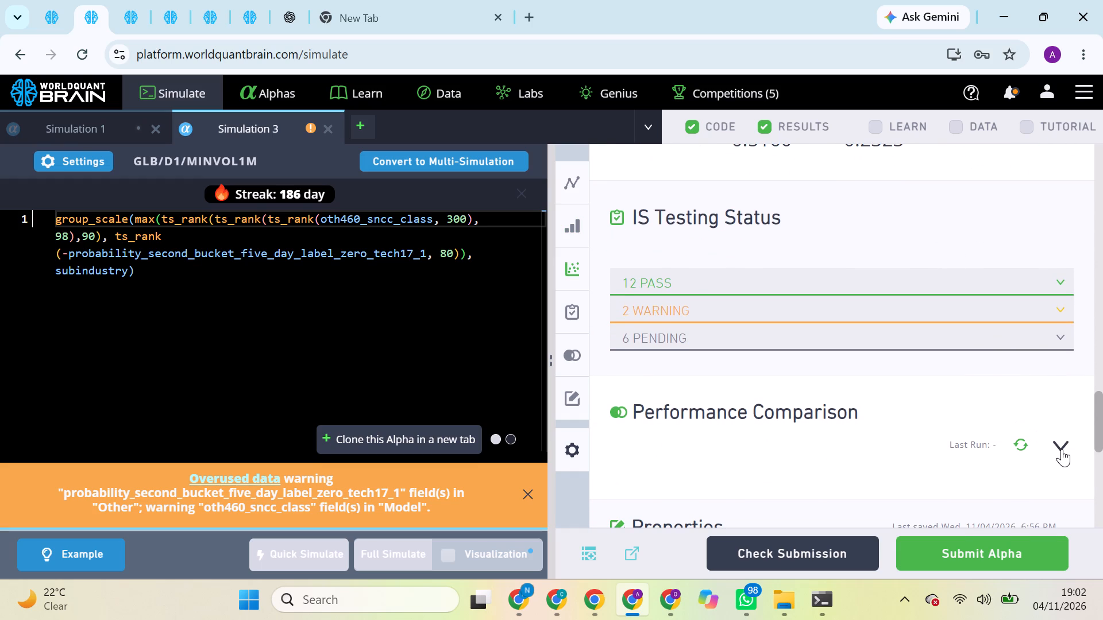
{"action": "left_click", "coordinate": [1062, 449]}
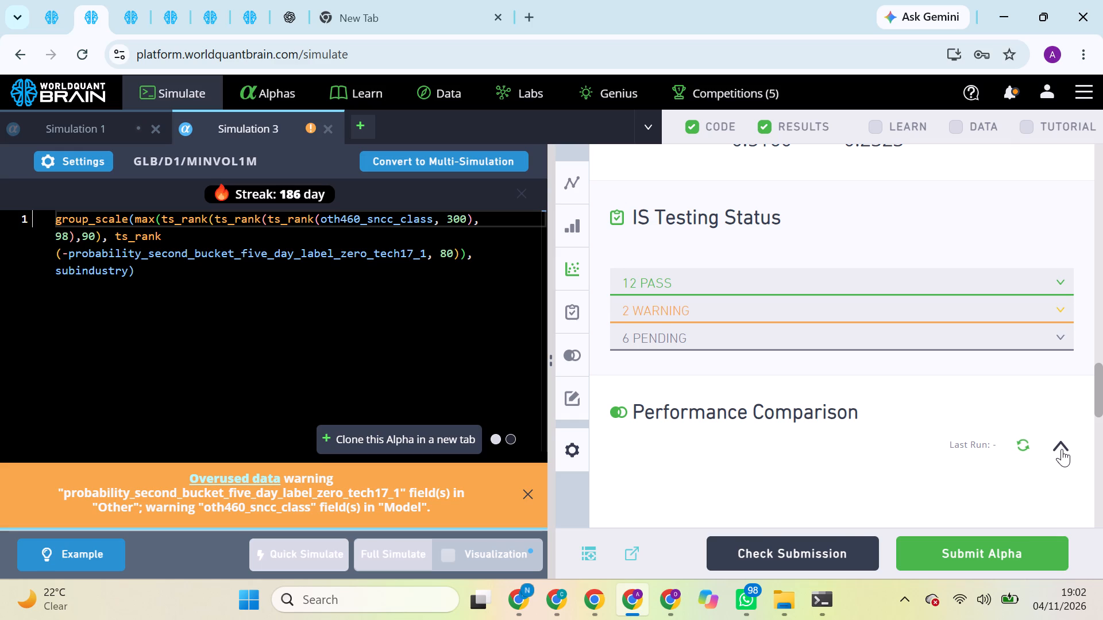
{"action": "scroll", "coordinate": [1062, 449], "scroll_direction": "down", "scroll_amount": 1}
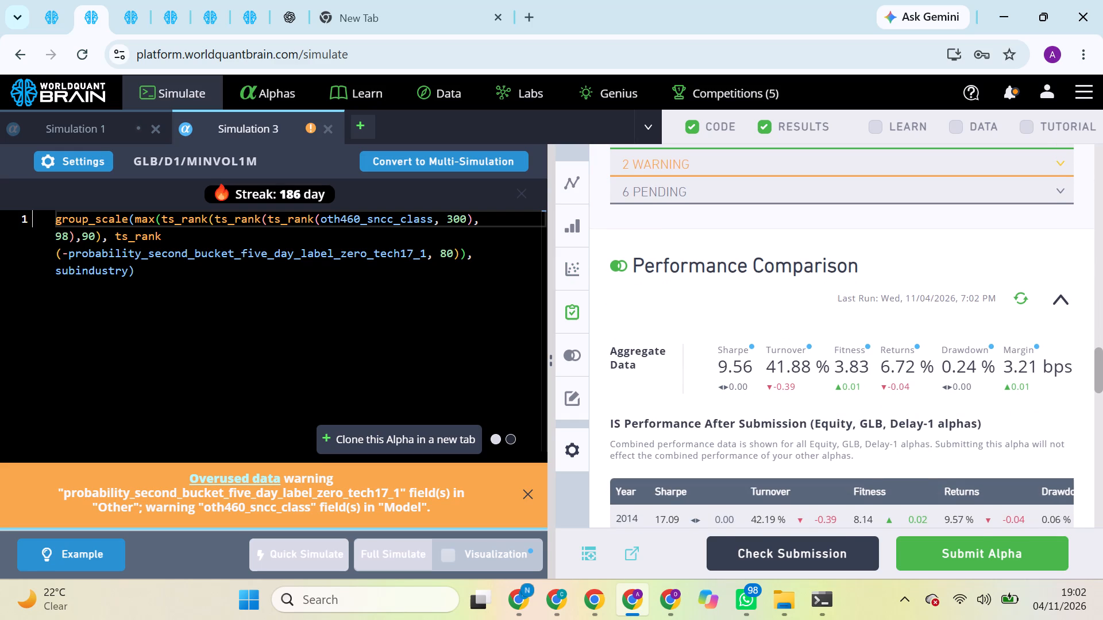
Set the oth460_sncc_class alpha's color property to purple.
{"action": "scroll", "coordinate": [952, 425], "scroll_direction": "down", "scroll_amount": 4}
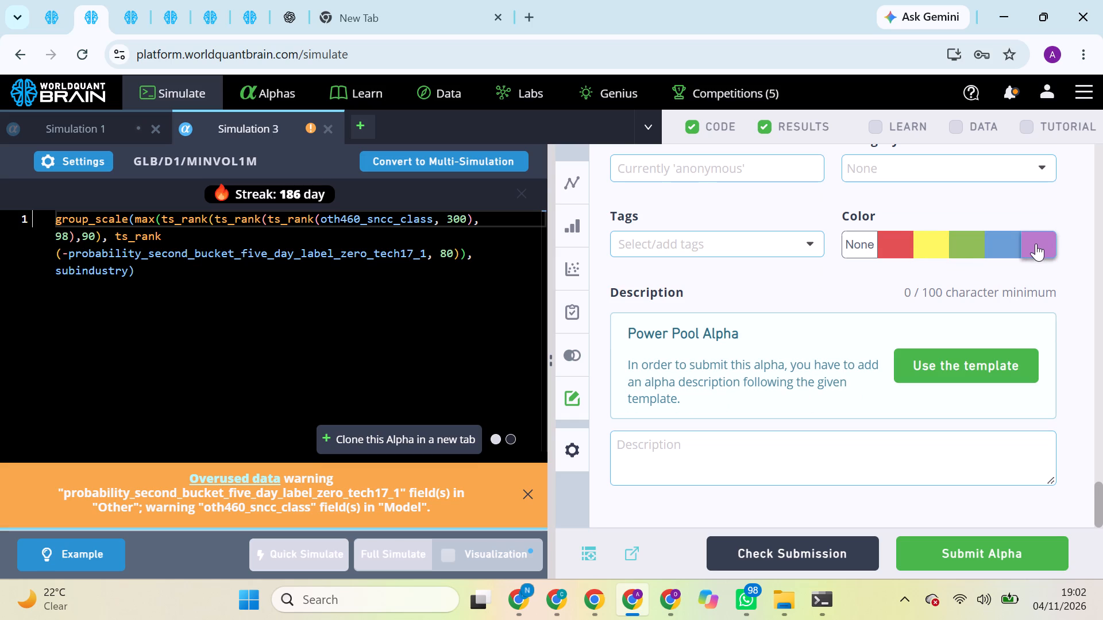
{"action": "left_click", "coordinate": [1038, 245]}
Open the oth460_soca_class alpha's results and run its Prod, Power Pool and Self Correlation checks.
{"action": "left_click", "coordinate": [54, 10]}
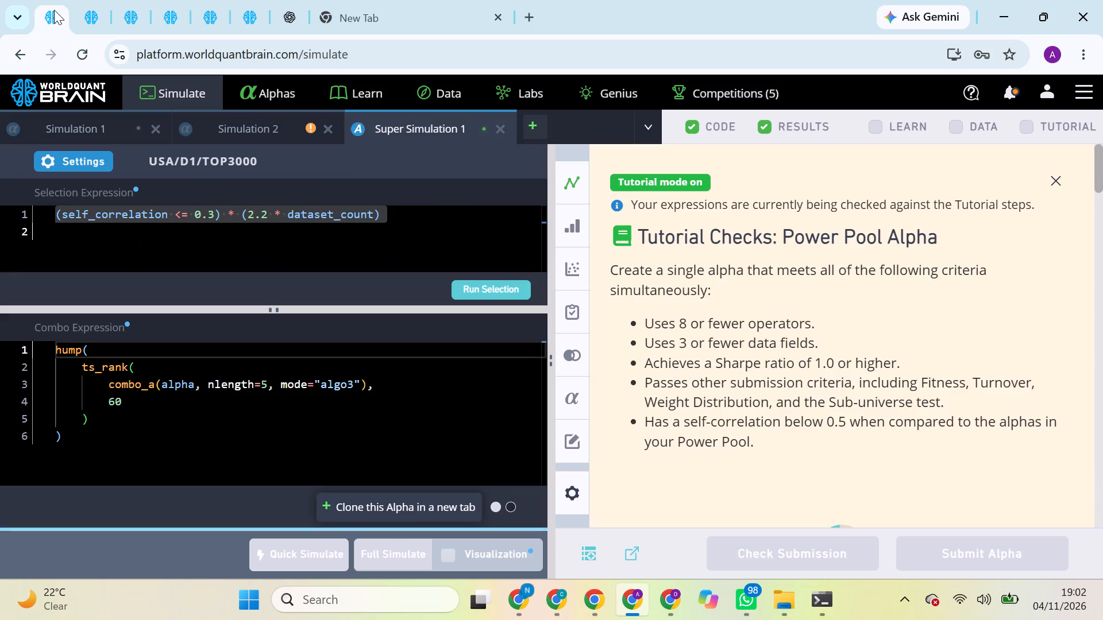
{"action": "left_click", "coordinate": [90, 0]}
{"action": "left_click", "coordinate": [126, 0]}
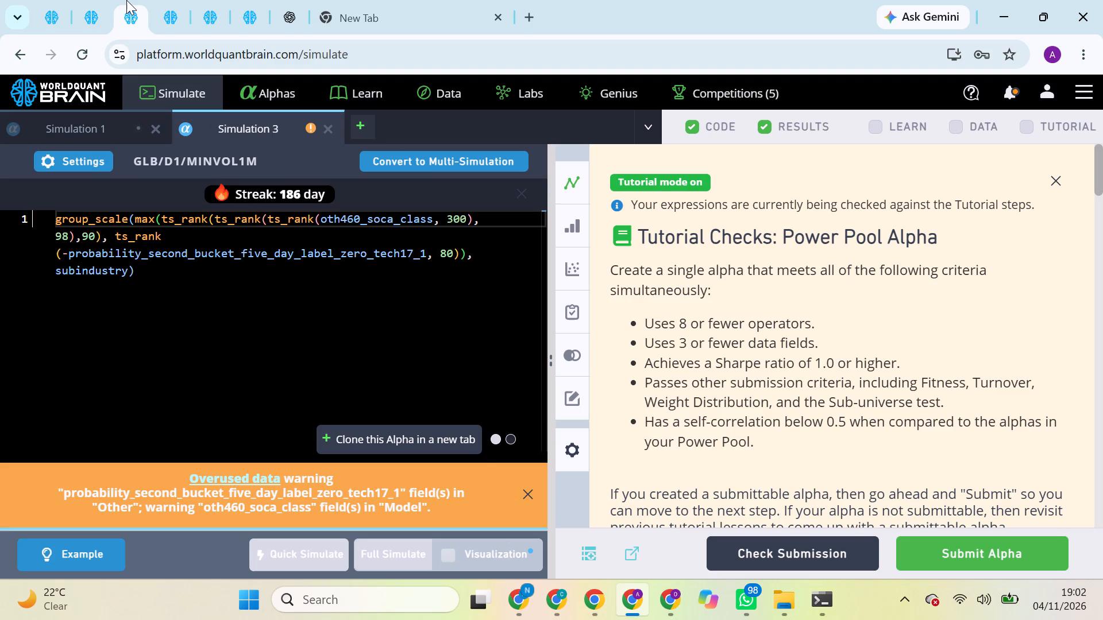
{"action": "left_click", "coordinate": [609, 407]}
{"action": "left_click", "coordinate": [1051, 181]}
{"action": "scroll", "coordinate": [949, 278], "scroll_direction": "left", "scroll_amount": 1}
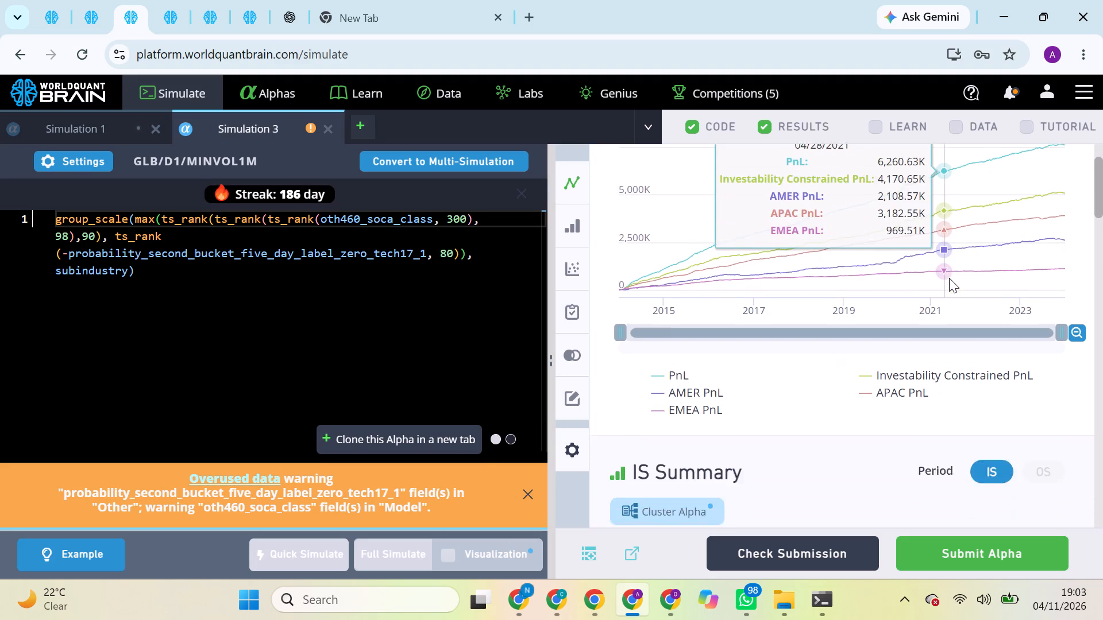
{"action": "scroll", "coordinate": [949, 278], "scroll_direction": "down", "scroll_amount": 4}
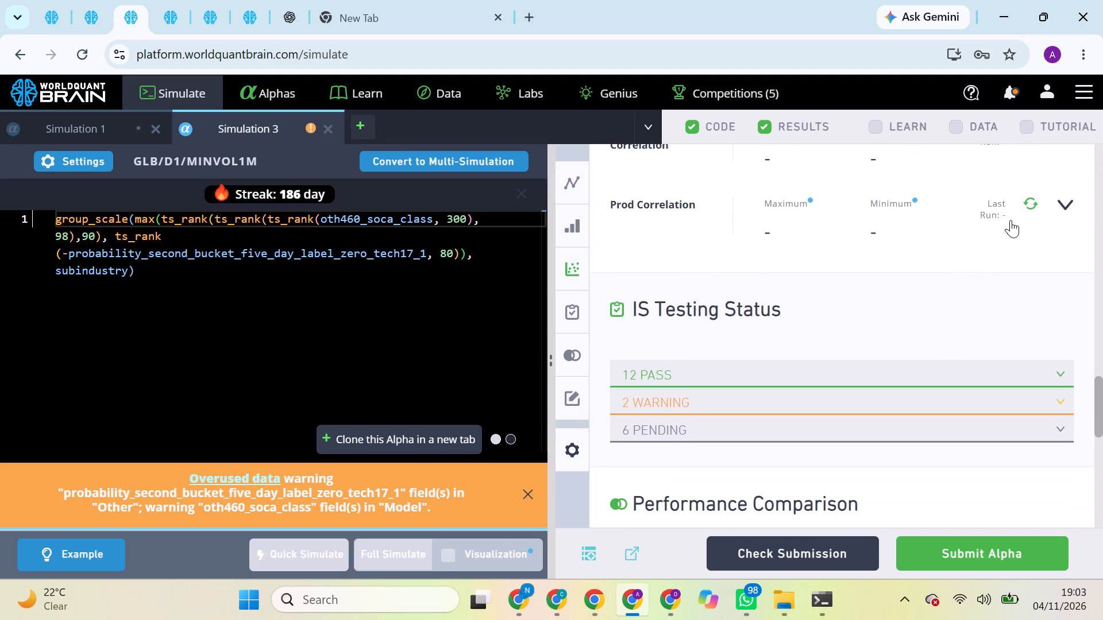
{"action": "left_click", "coordinate": [1036, 207]}
{"action": "scroll", "coordinate": [660, 261], "scroll_direction": "up", "scroll_amount": 1}
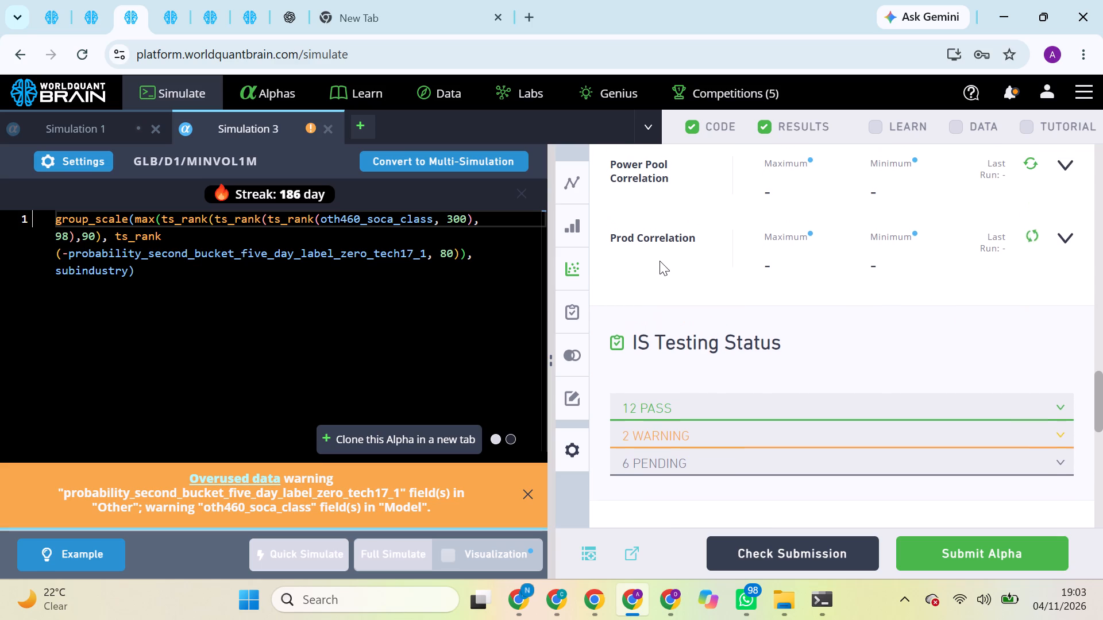
{"action": "scroll", "coordinate": [660, 261], "scroll_direction": "up", "scroll_amount": 1}
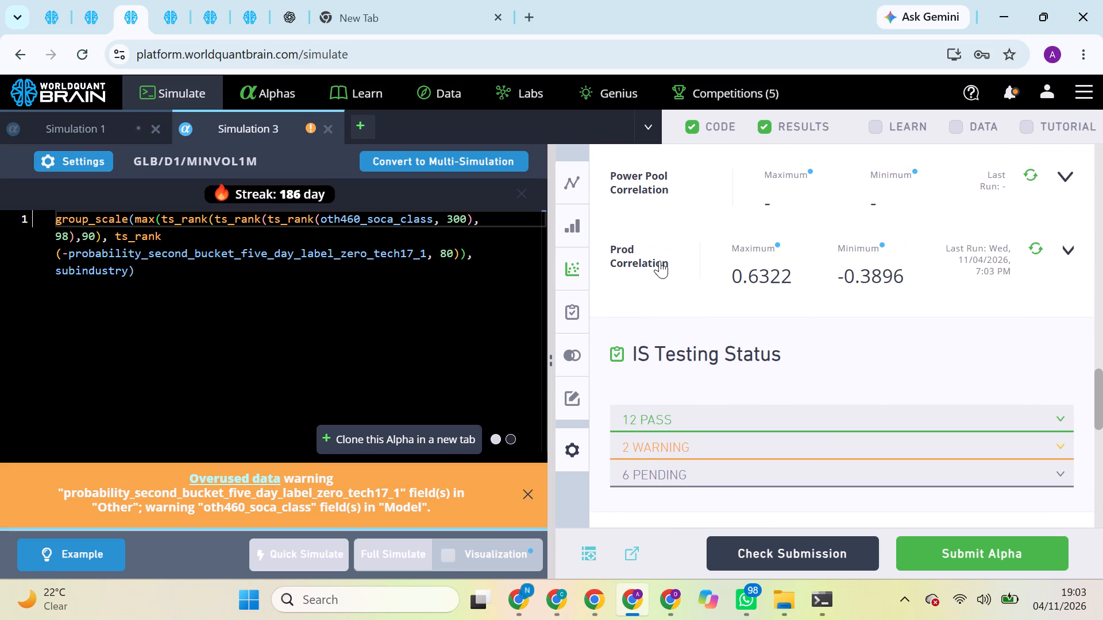
{"action": "scroll", "coordinate": [660, 261], "scroll_direction": "up", "scroll_amount": 2}
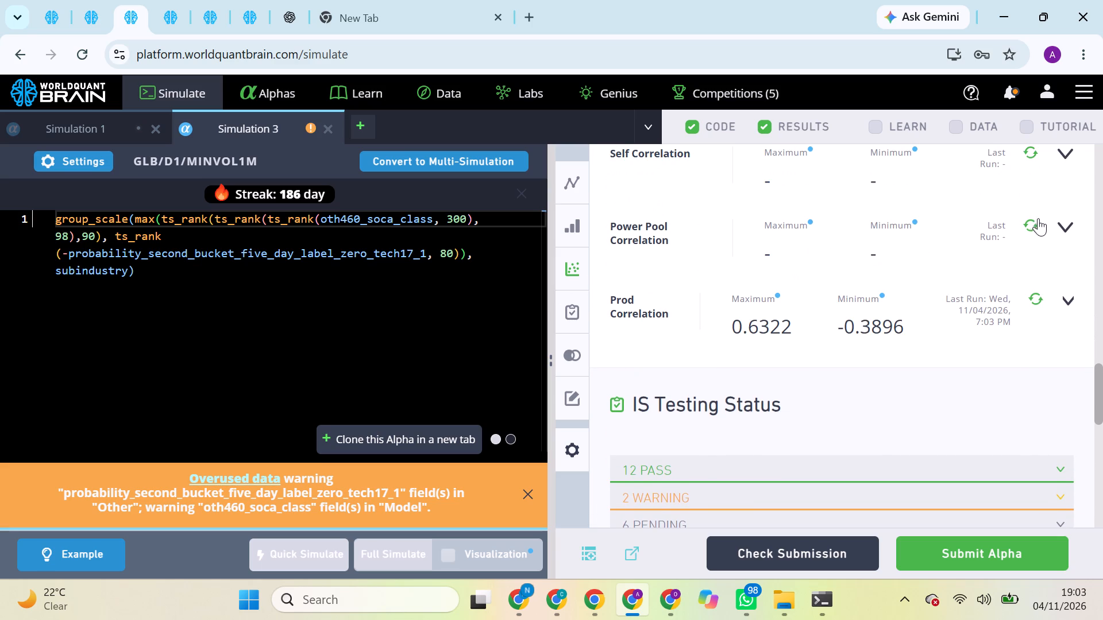
{"action": "left_click", "coordinate": [1033, 221]}
{"action": "scroll", "coordinate": [1033, 221], "scroll_direction": "up", "scroll_amount": 1}
{"action": "double_click", "coordinate": [1033, 221]}
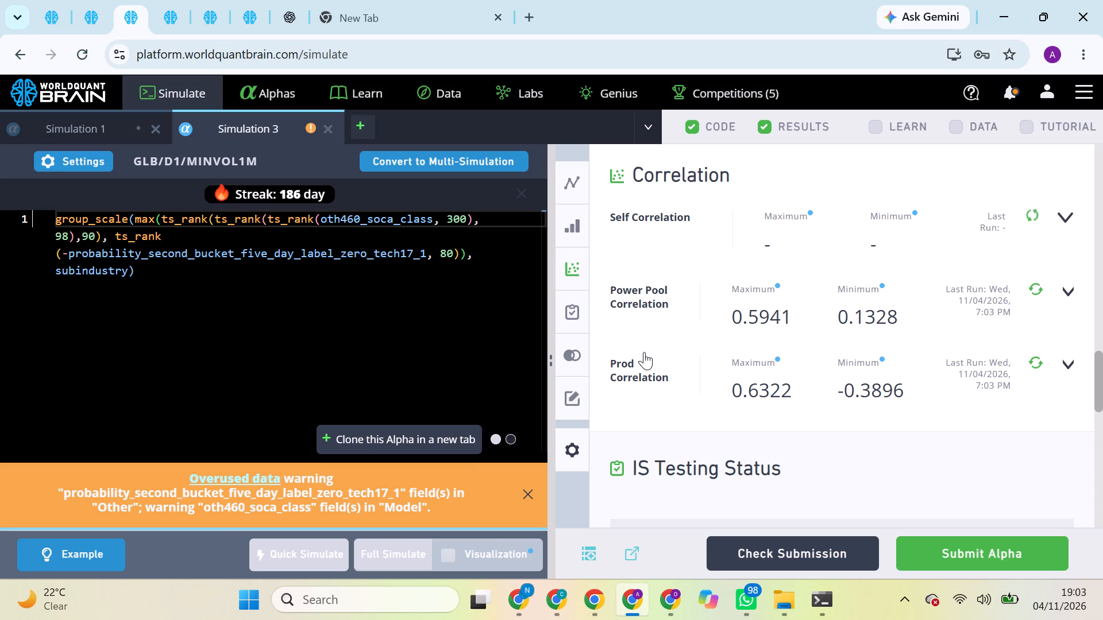
Run the Performance Comparison for the oth460_soca_class alpha and review its aggregate data.
{"action": "scroll", "coordinate": [644, 352], "scroll_direction": "down", "scroll_amount": 3}
{"action": "scroll", "coordinate": [780, 396], "scroll_direction": "down", "scroll_amount": 1}
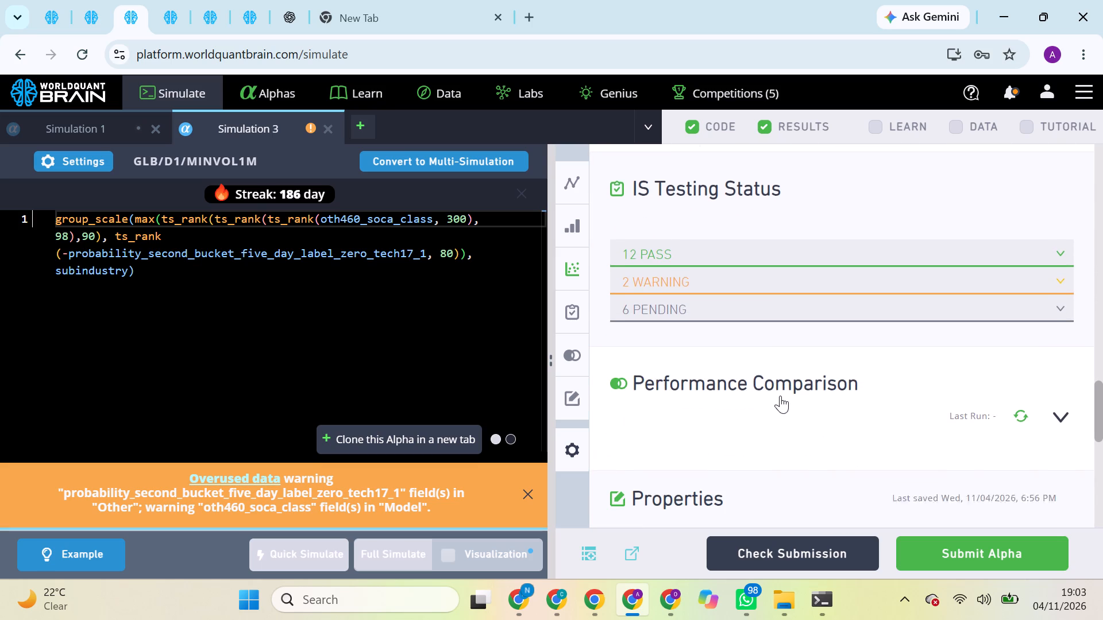
{"action": "scroll", "coordinate": [780, 396], "scroll_direction": "down", "scroll_amount": 1}
{"action": "left_click", "coordinate": [1021, 385]}
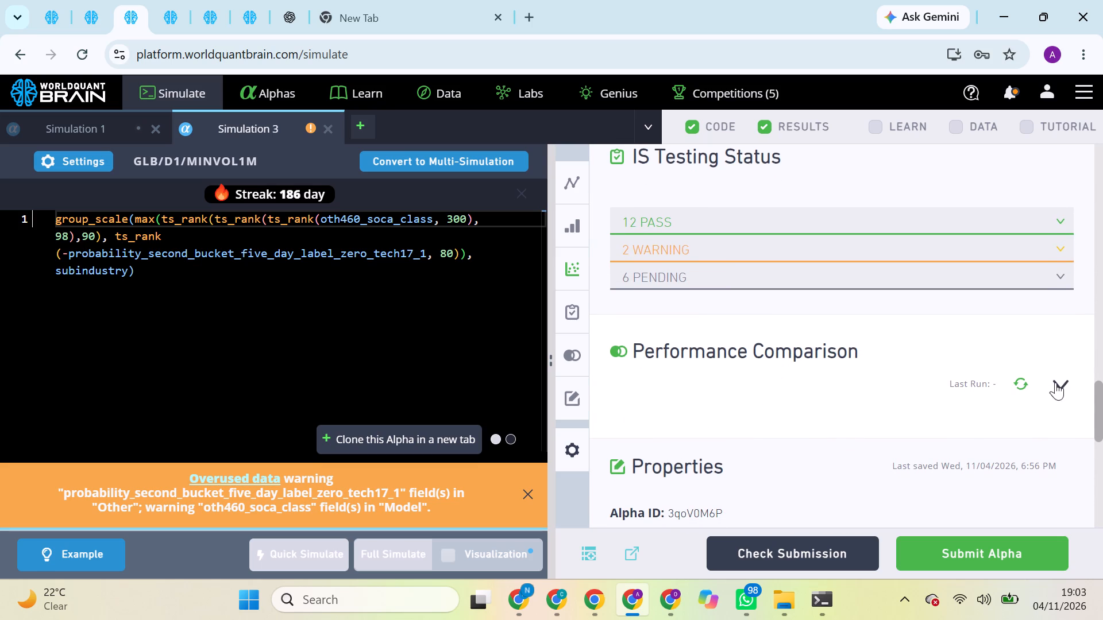
{"action": "left_click", "coordinate": [1062, 382]}
{"action": "scroll", "coordinate": [890, 387], "scroll_direction": "down", "scroll_amount": 1}
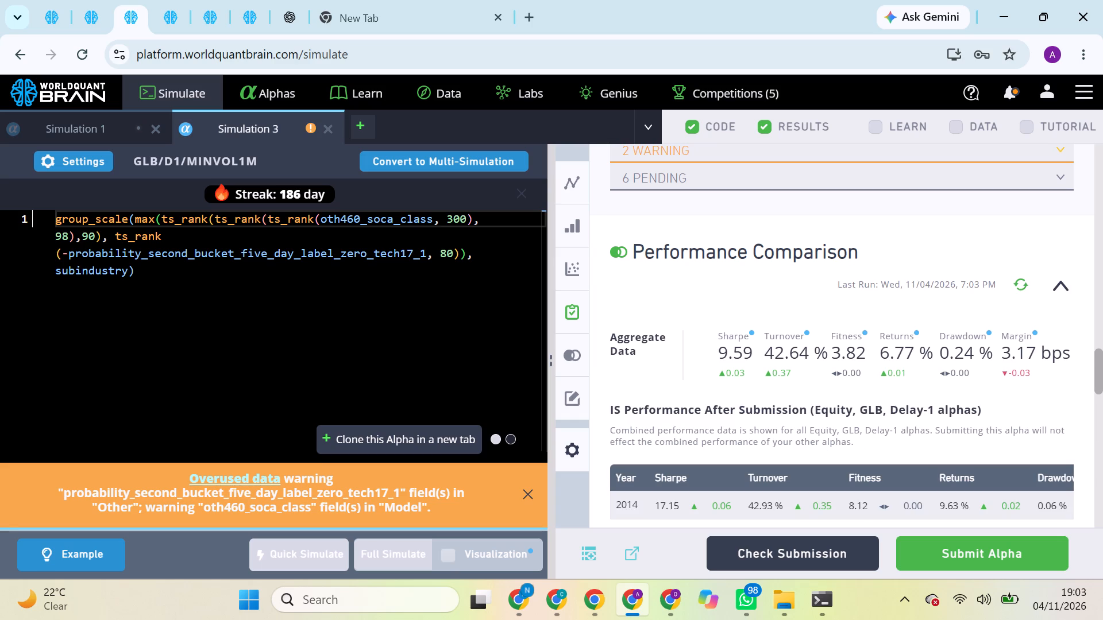
{"action": "triple_click", "coordinate": [206, 222]}
{"action": "key", "text": "ctrl+c"}
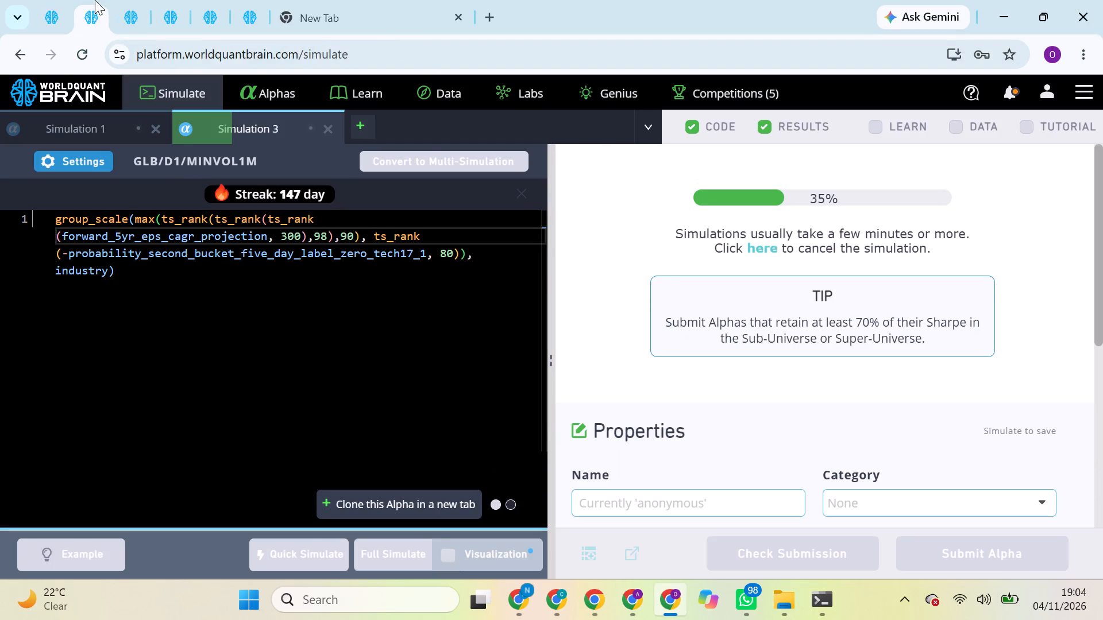
{"action": "left_click", "coordinate": [125, 3]}
{"action": "left_click", "coordinate": [180, 1]}
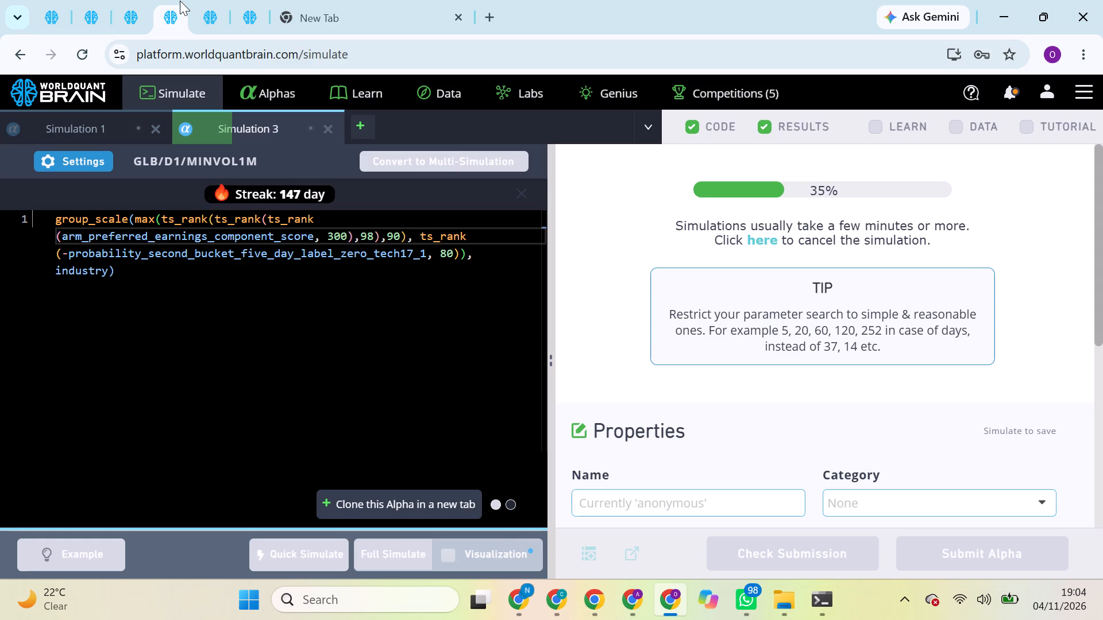
{"action": "left_click", "coordinate": [217, 3]}
{"action": "left_click", "coordinate": [180, 4]}
{"action": "left_click", "coordinate": [220, 2]}
{"action": "left_click", "coordinate": [246, 3]}
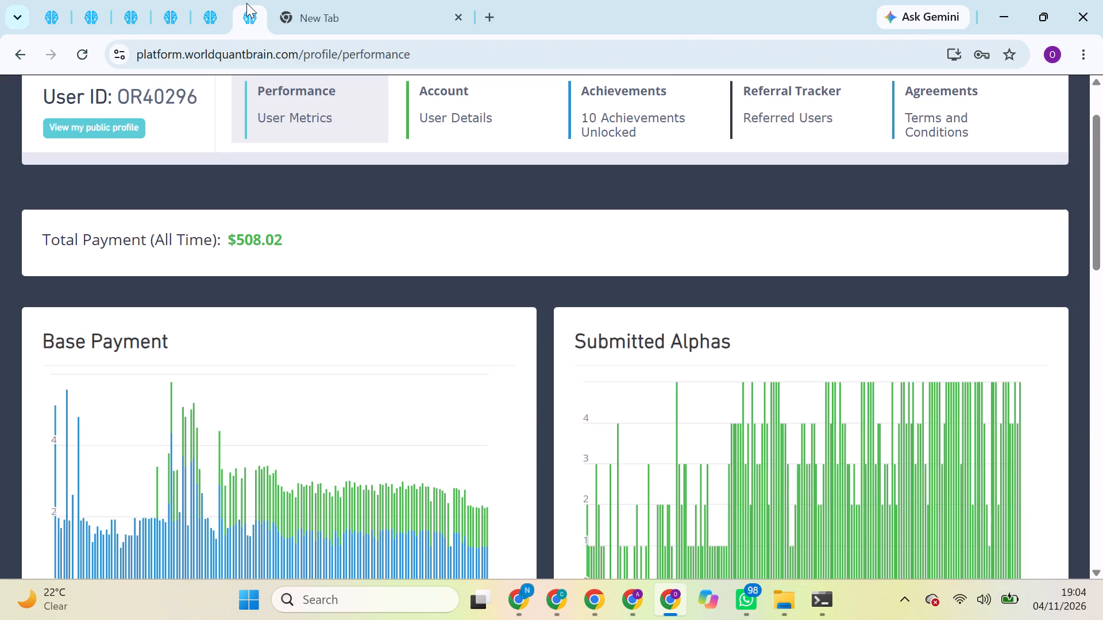
{"action": "left_click", "coordinate": [200, 7]}
{"action": "left_click", "coordinate": [176, 7]}
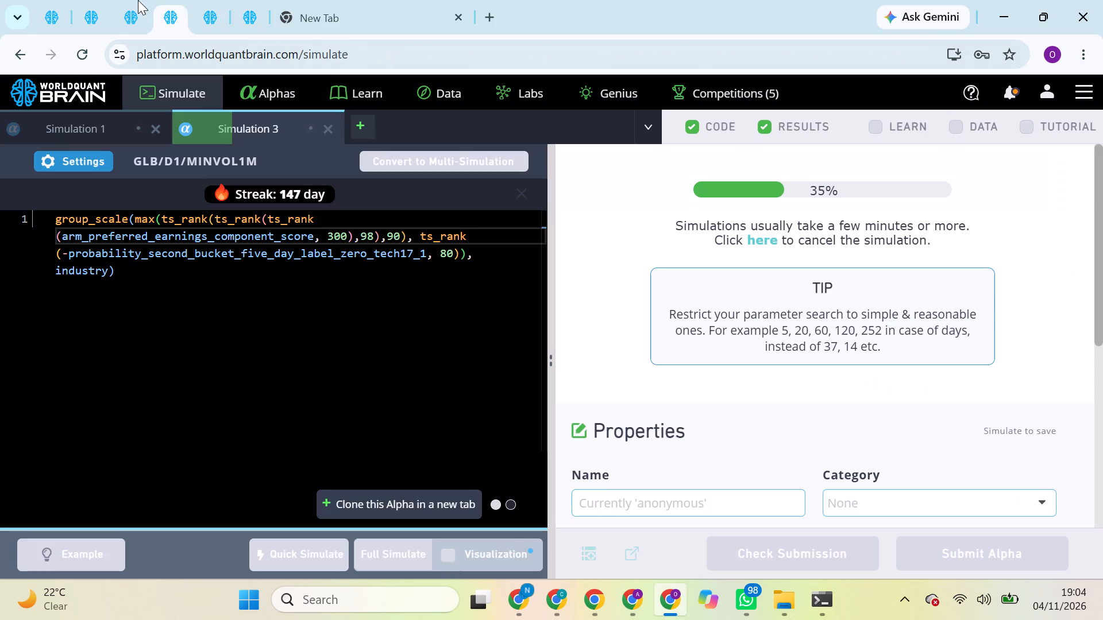
Check the progress of the forward_pe_mean_f12m_4 simulation in the O profile.
{"action": "left_click", "coordinate": [124, 0]}
{"action": "left_click", "coordinate": [95, 1]}
{"action": "left_click", "coordinate": [43, 6]}
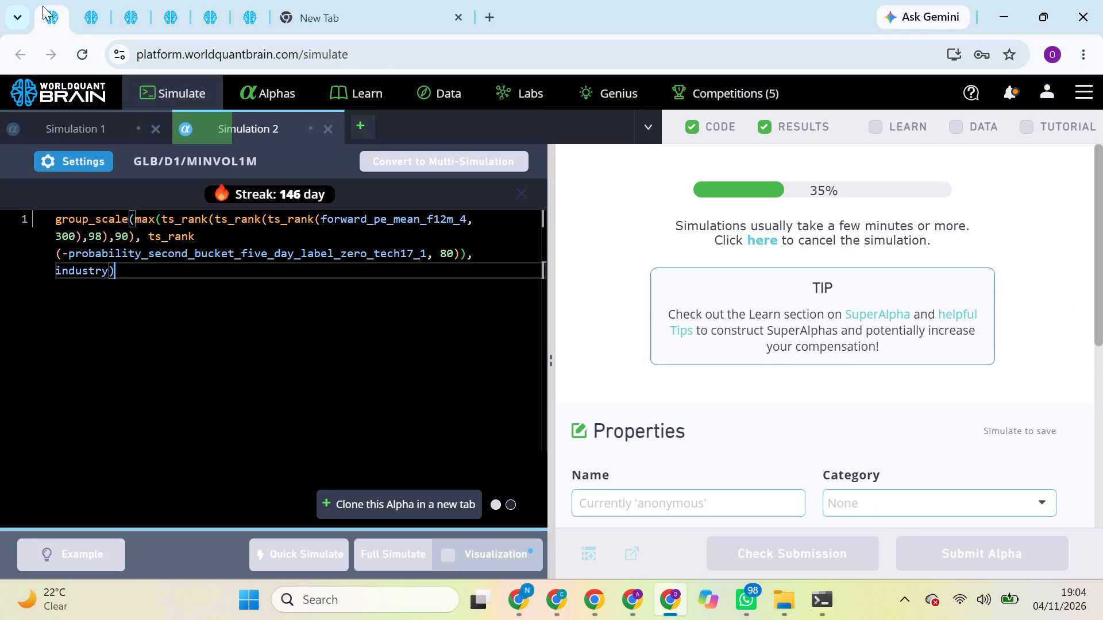
Switch to the A browser profile and replace the whole description of the oth460_soca_class alpha with the copied text.
{"action": "left_click", "coordinate": [620, 600]}
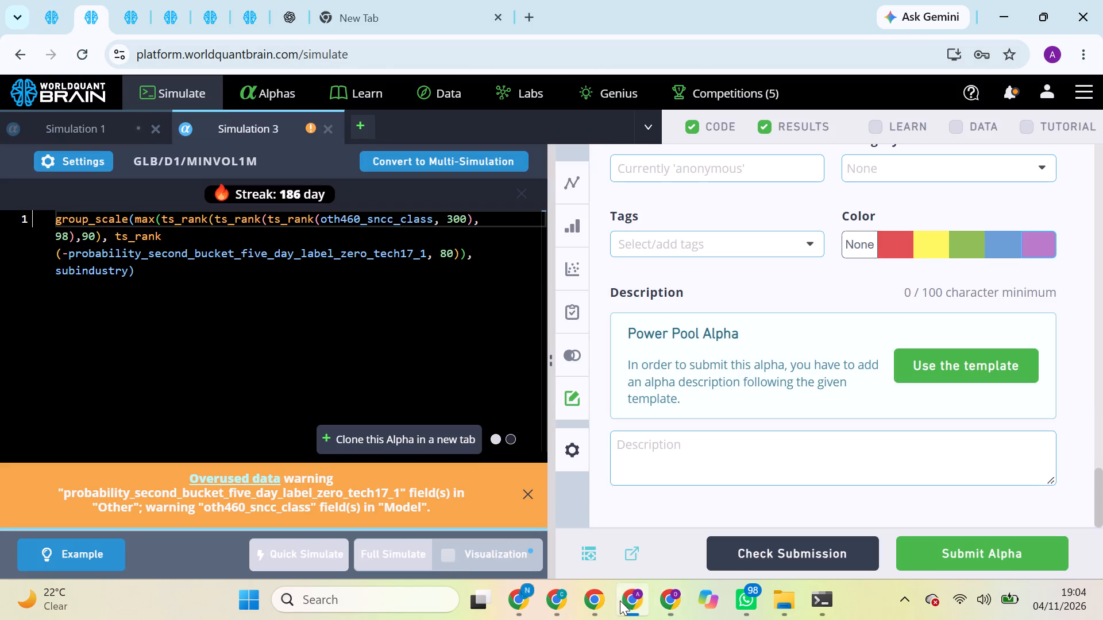
{"action": "scroll", "coordinate": [561, 365], "scroll_direction": "up", "scroll_amount": 2}
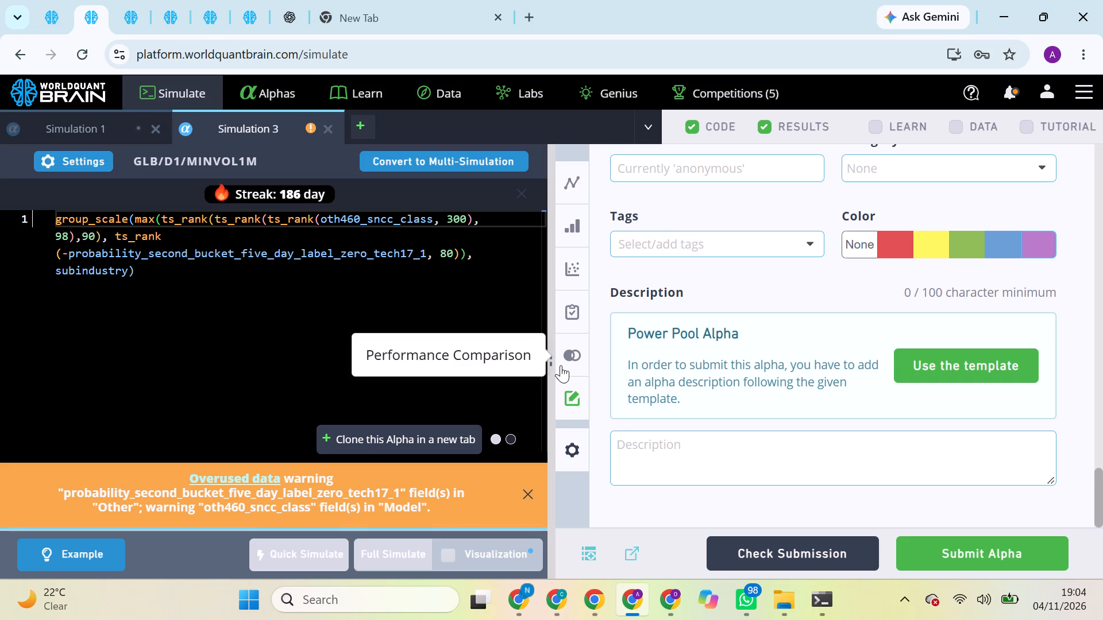
{"action": "left_click", "coordinate": [233, 0]}
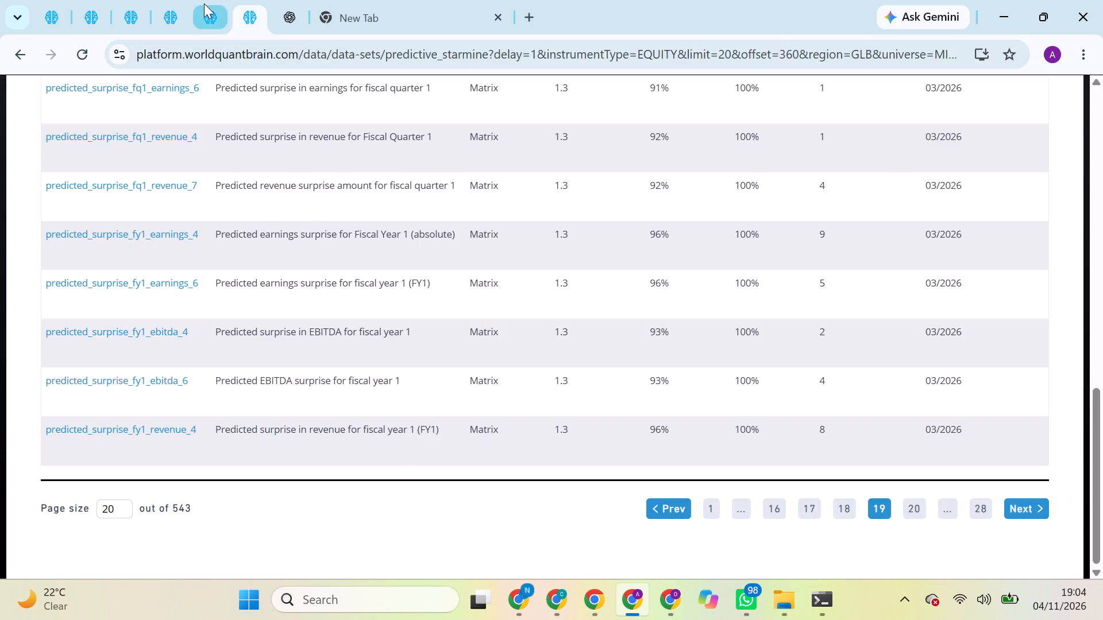
{"action": "left_click", "coordinate": [204, 3]}
{"action": "left_click", "coordinate": [176, 5]}
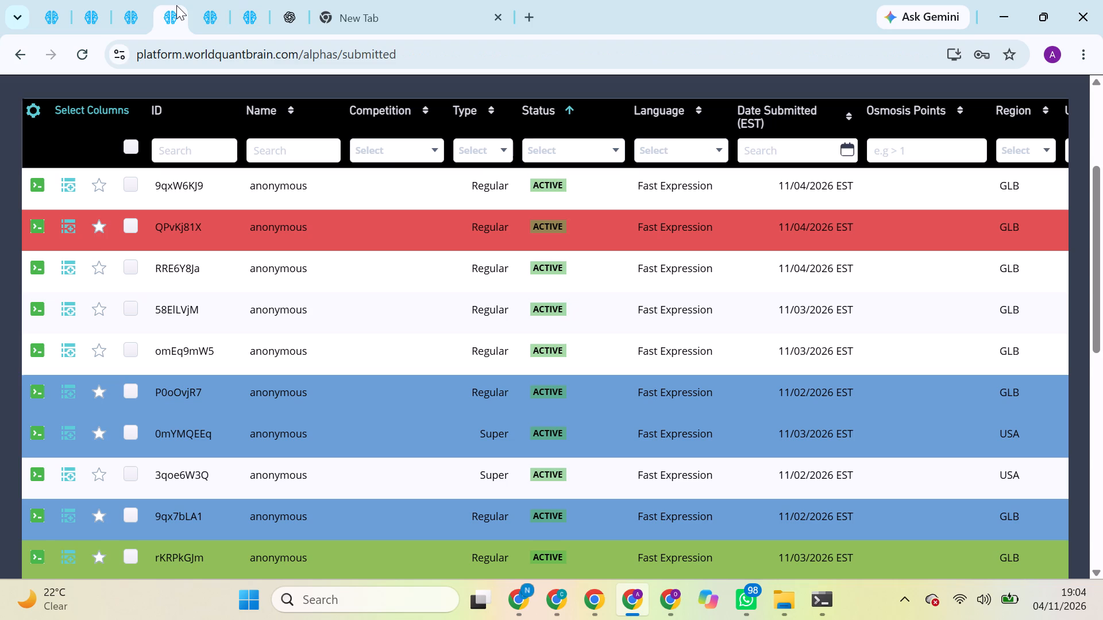
{"action": "left_click", "coordinate": [145, 0]}
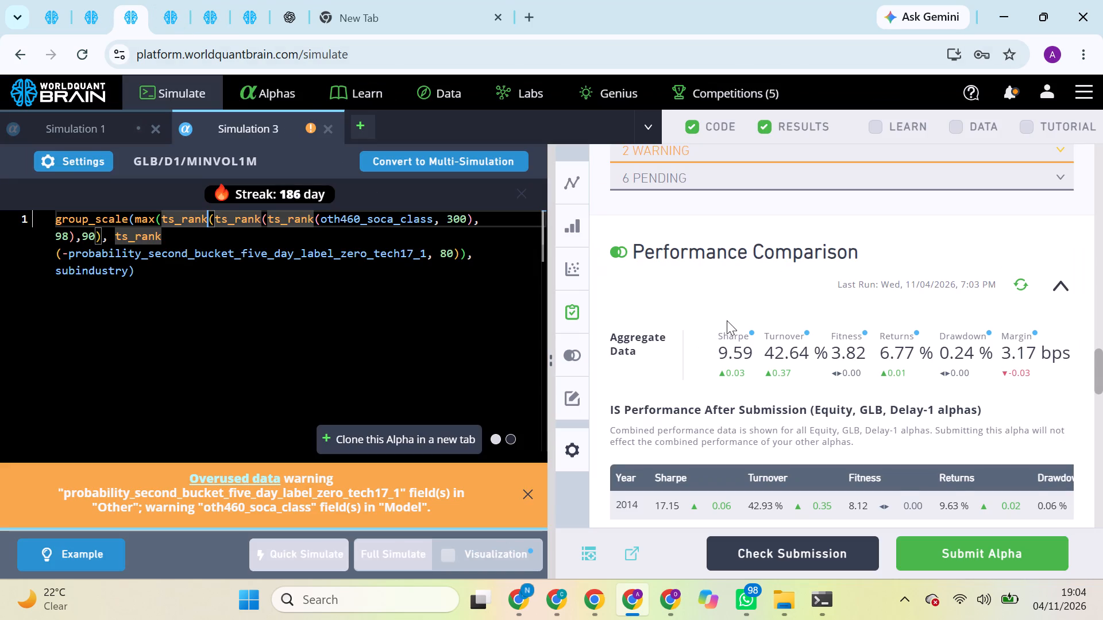
{"action": "scroll", "coordinate": [727, 320], "scroll_direction": "down", "scroll_amount": 6}
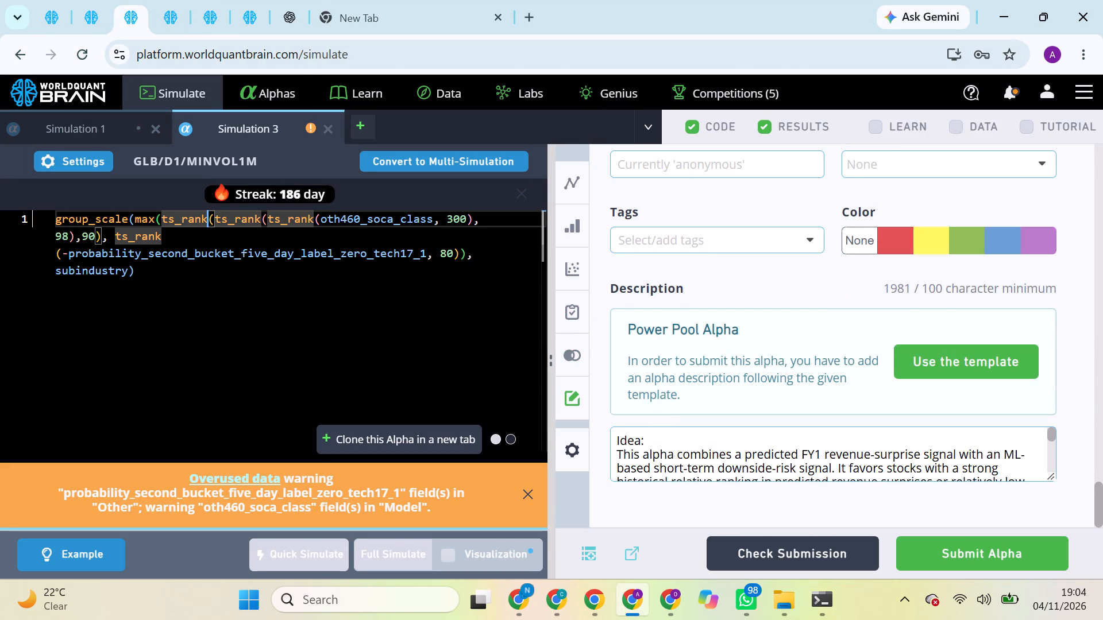
{"action": "left_click_drag", "start_coordinate": [614, 443], "coordinate": [1083, 502]}
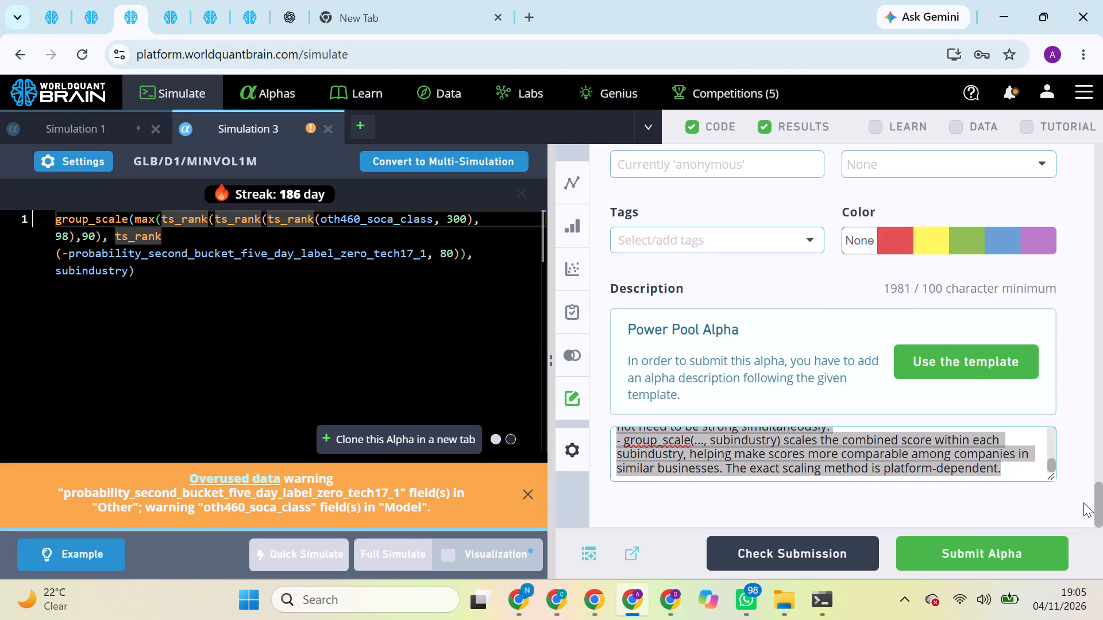
{"action": "key", "text": "ctrl+v"}
Try to submit the oth460_soca_class alpha and examine the failed test's details.
{"action": "left_click", "coordinate": [1016, 554]}
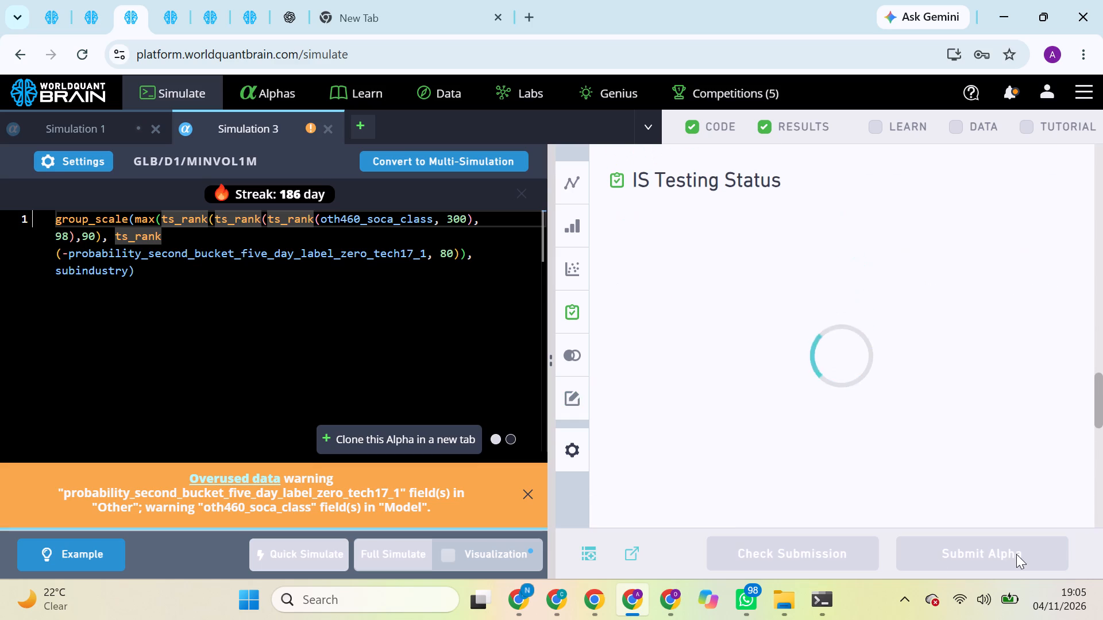
{"action": "left_click", "coordinate": [168, 0]}
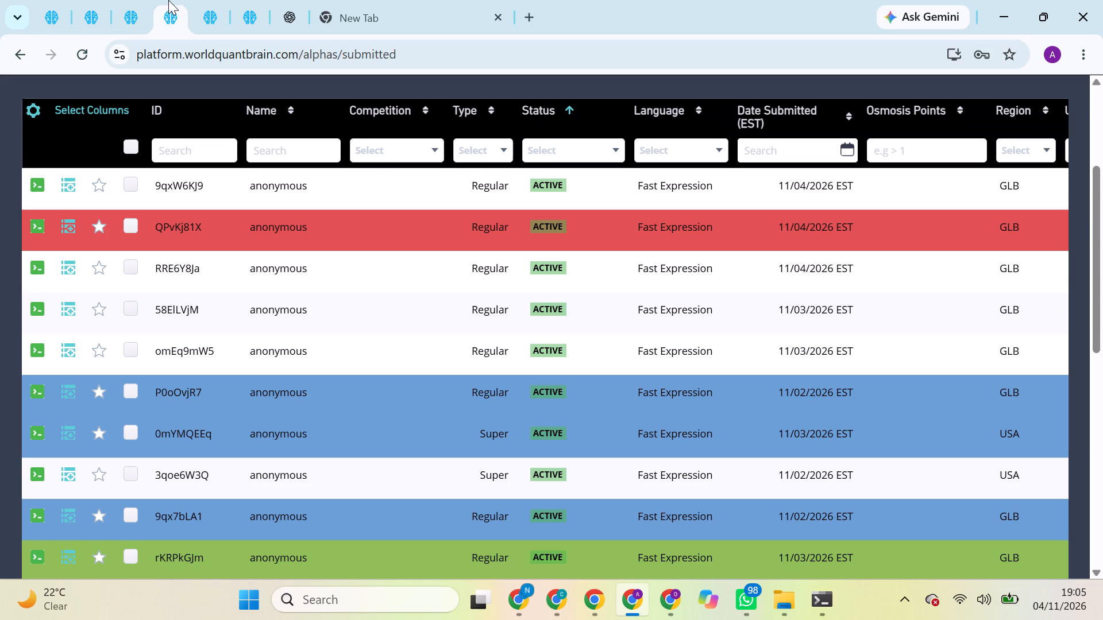
{"action": "left_click", "coordinate": [111, 0]}
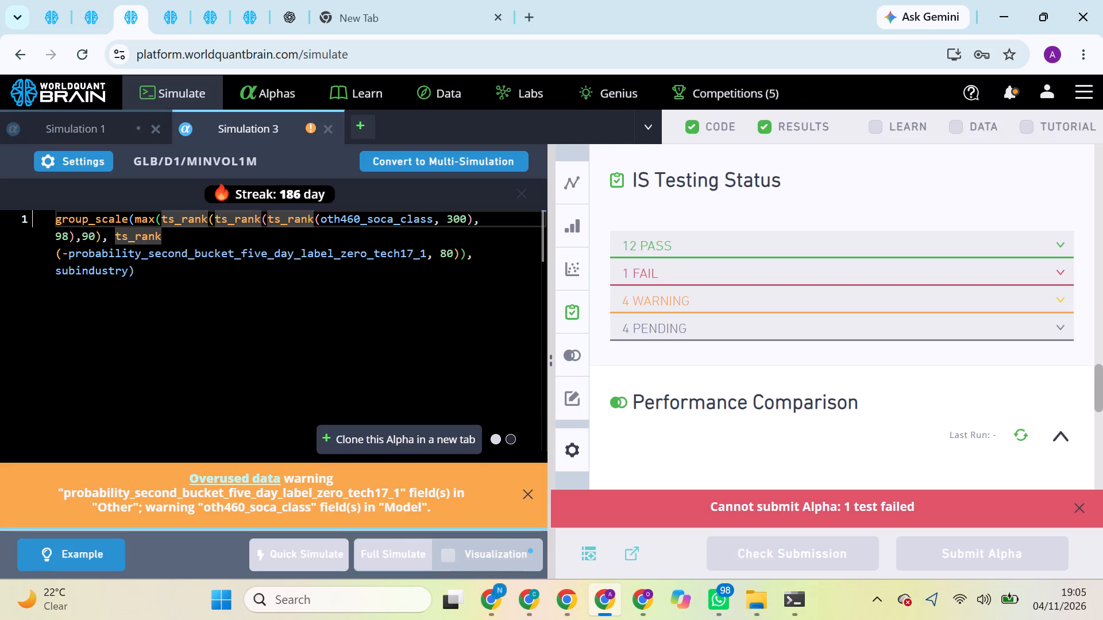
{"action": "left_click", "coordinate": [651, 274]}
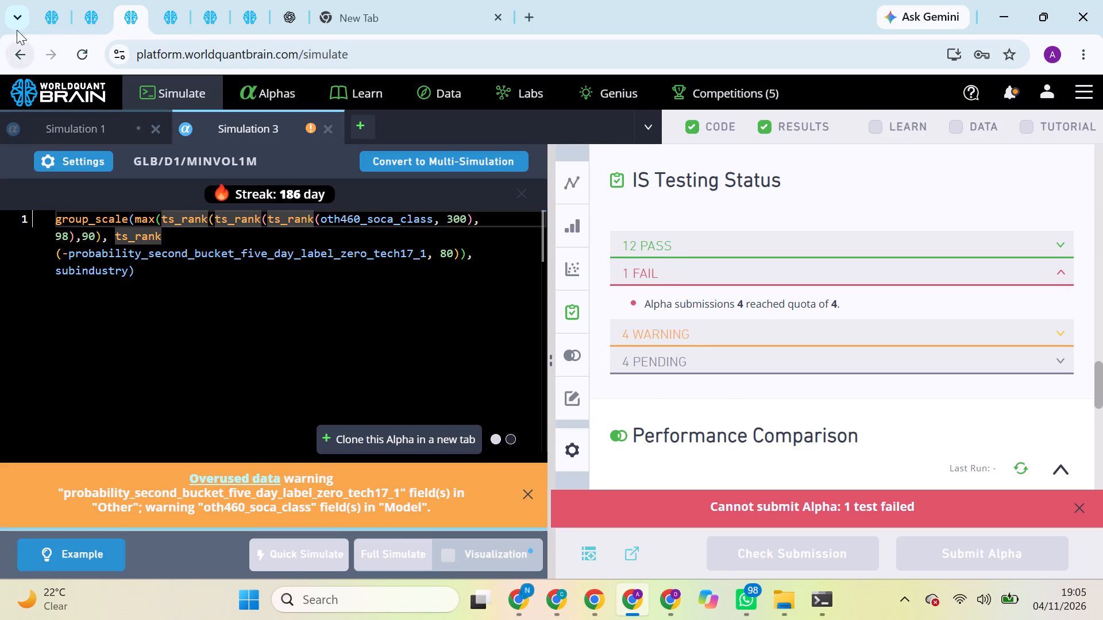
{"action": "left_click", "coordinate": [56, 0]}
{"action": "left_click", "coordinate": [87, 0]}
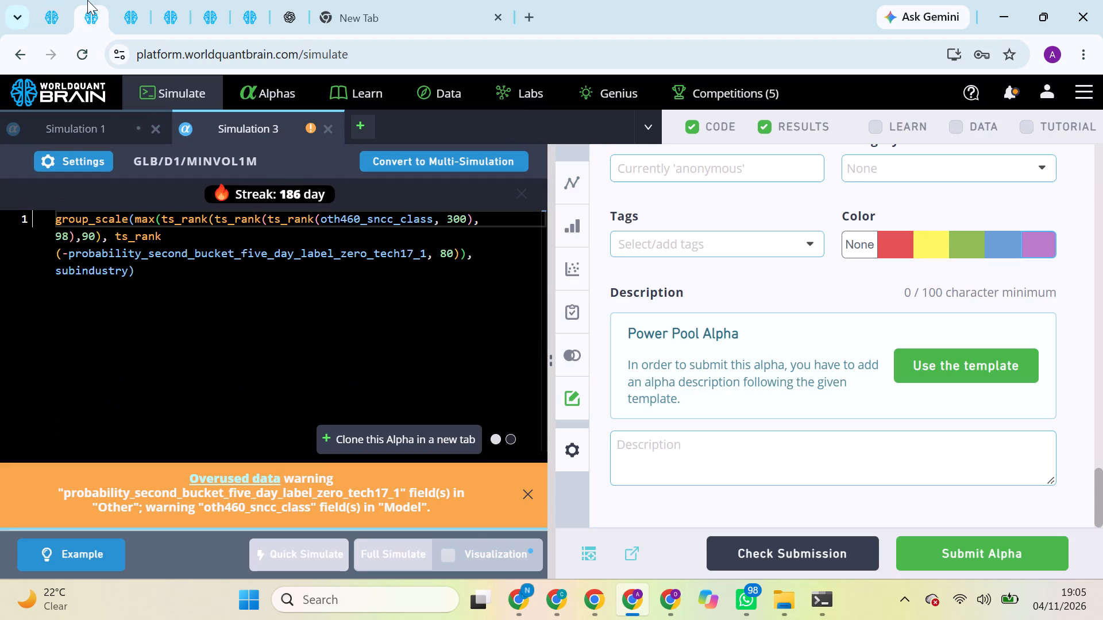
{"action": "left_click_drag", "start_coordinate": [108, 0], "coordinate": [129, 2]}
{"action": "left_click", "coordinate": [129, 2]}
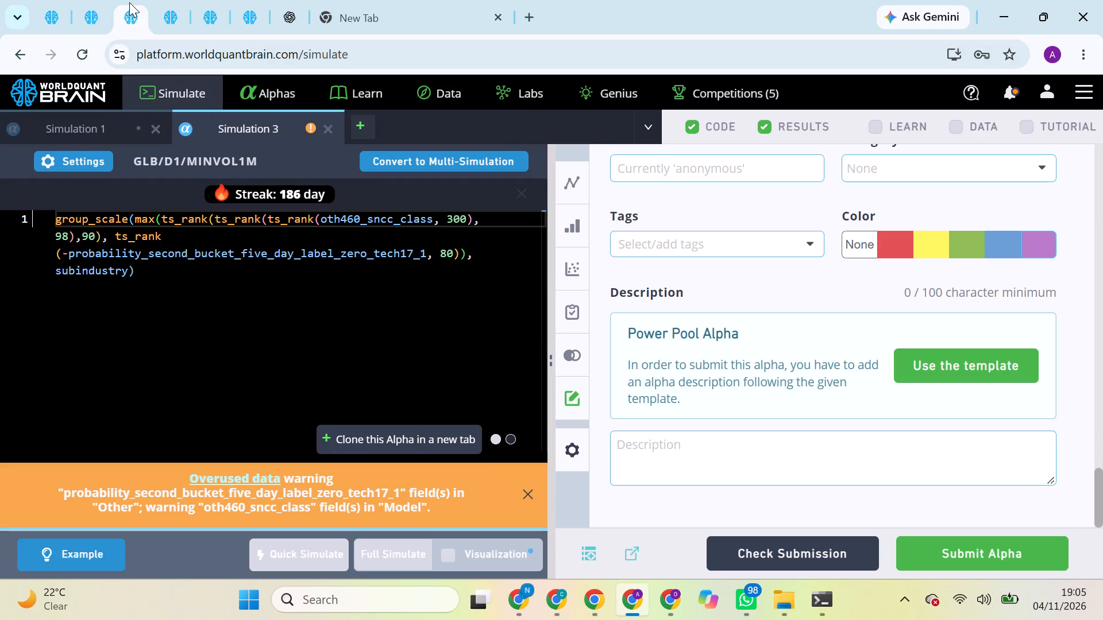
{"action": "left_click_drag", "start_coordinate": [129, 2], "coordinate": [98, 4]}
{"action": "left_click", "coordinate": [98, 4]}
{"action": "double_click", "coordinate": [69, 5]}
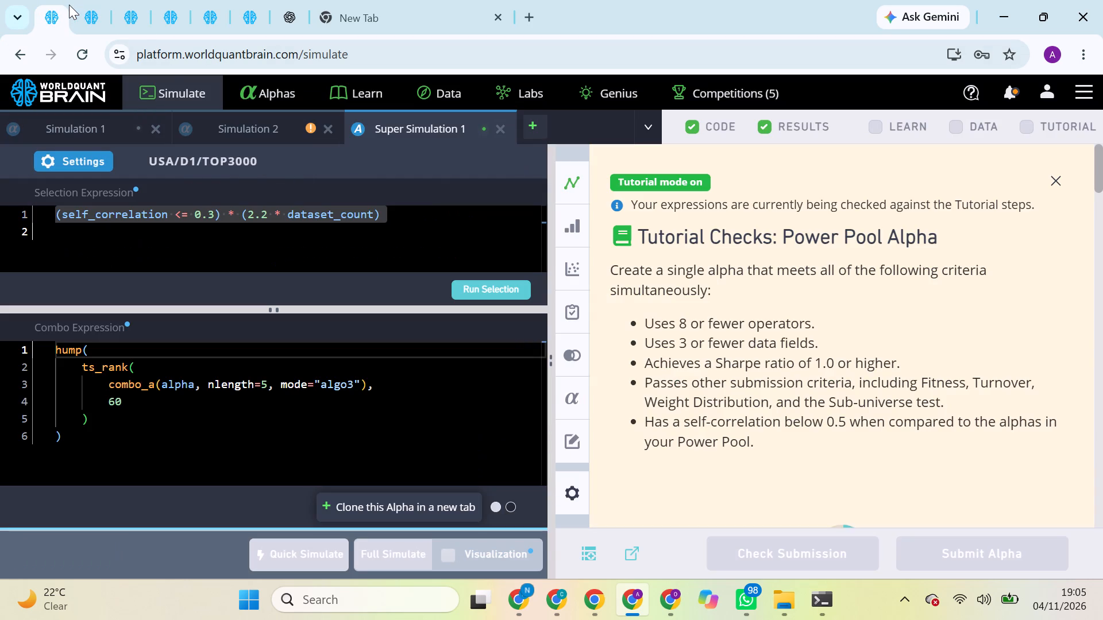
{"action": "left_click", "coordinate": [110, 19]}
Set the colour of the oth460_soca_class alpha to green in its properties.
{"action": "left_click", "coordinate": [141, 3]}
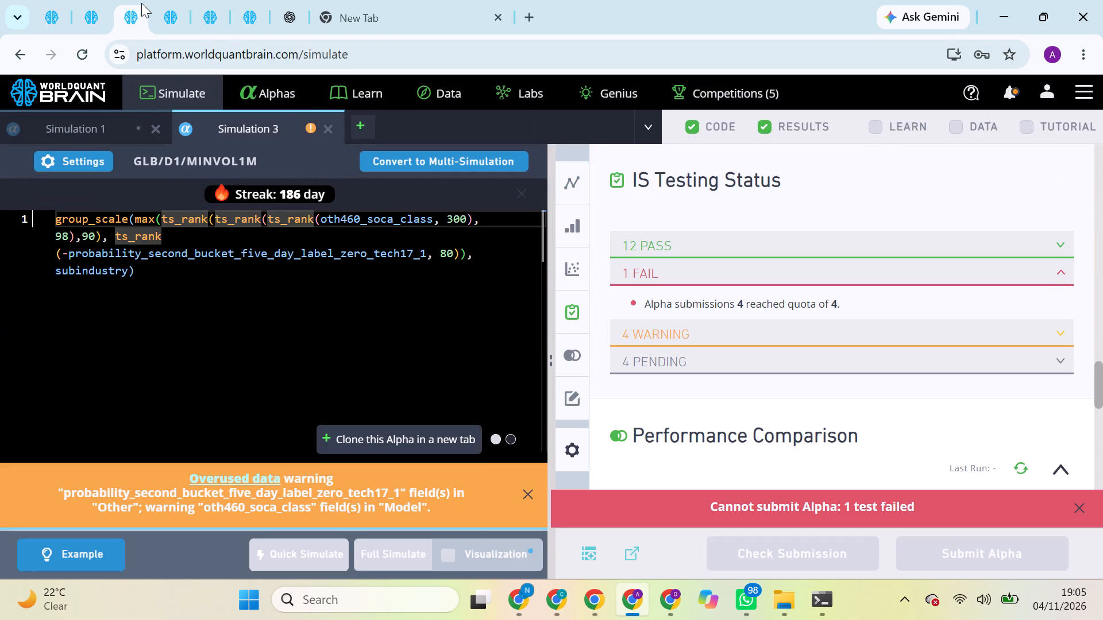
{"action": "left_click", "coordinate": [443, 344]}
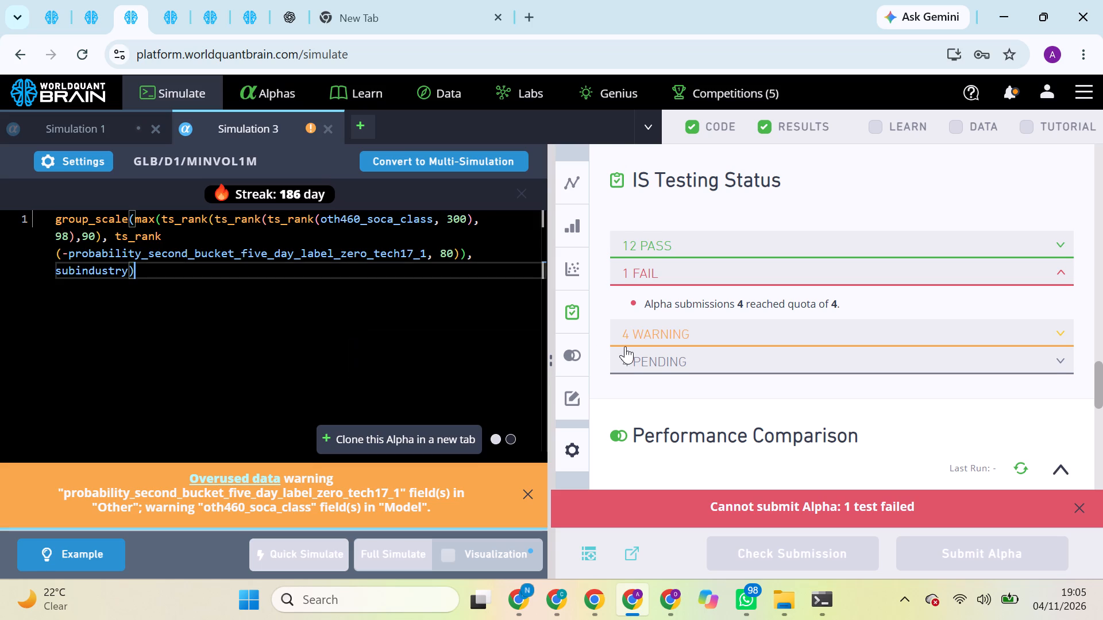
{"action": "scroll", "coordinate": [625, 346], "scroll_direction": "down", "scroll_amount": 2}
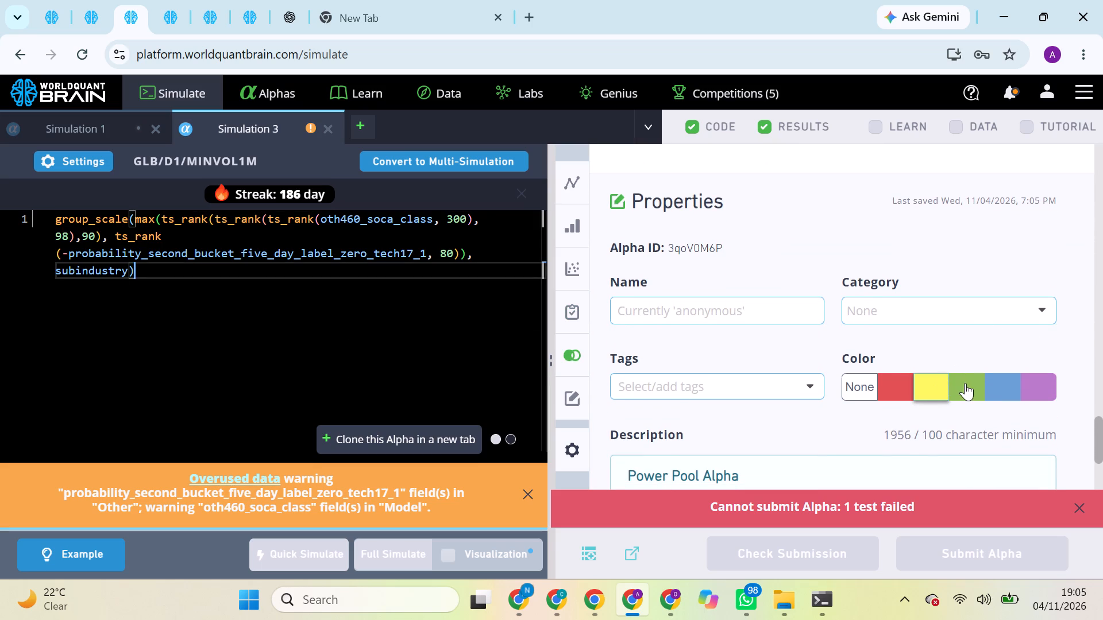
{"action": "left_click", "coordinate": [965, 383]}
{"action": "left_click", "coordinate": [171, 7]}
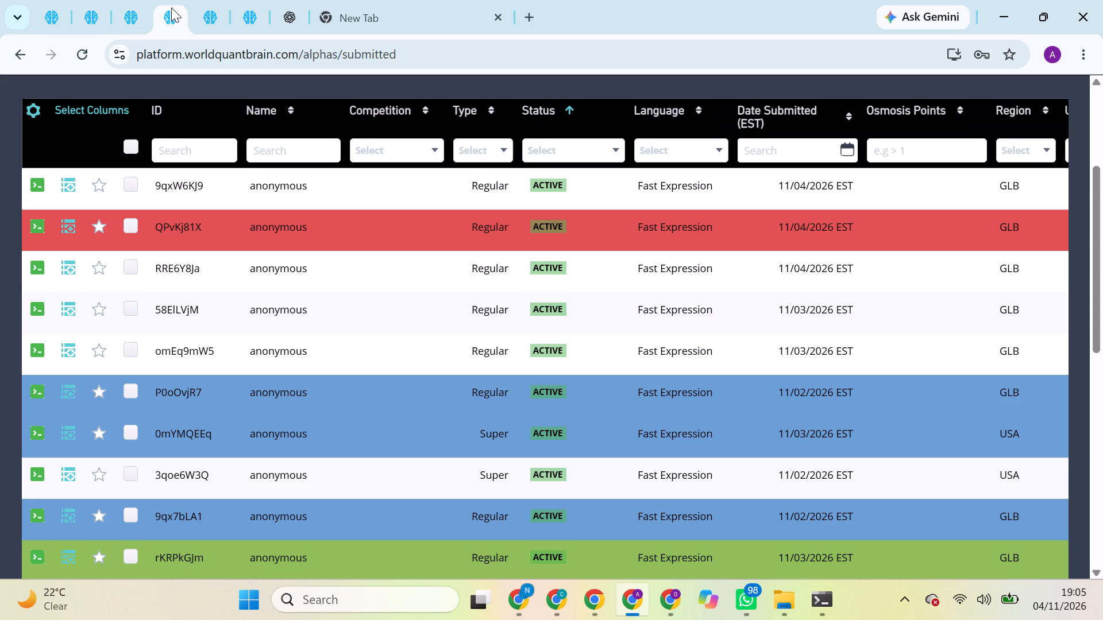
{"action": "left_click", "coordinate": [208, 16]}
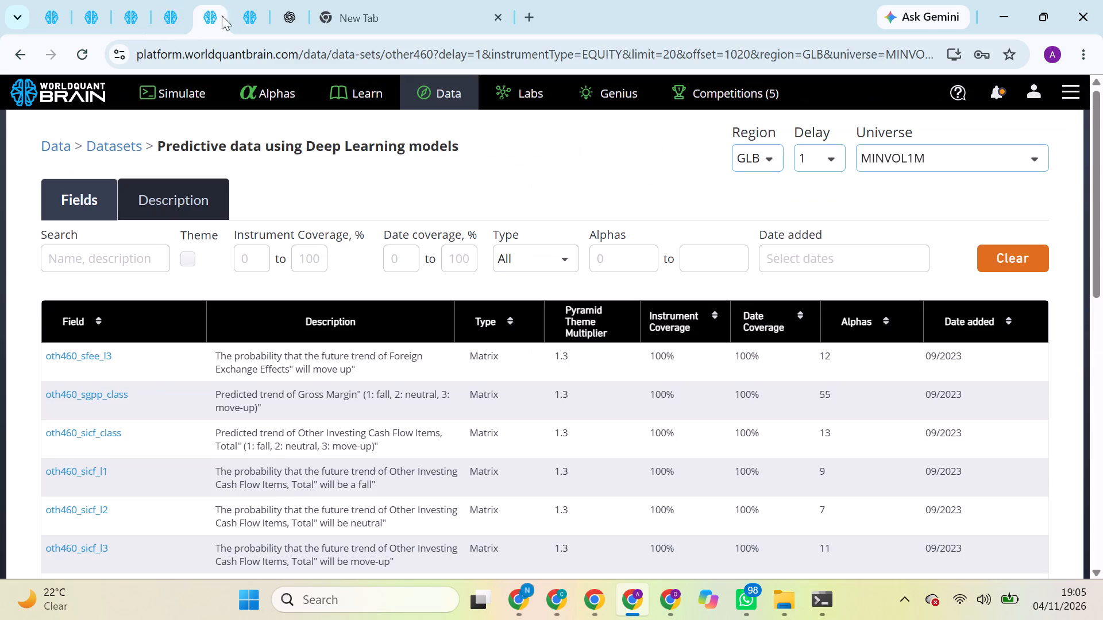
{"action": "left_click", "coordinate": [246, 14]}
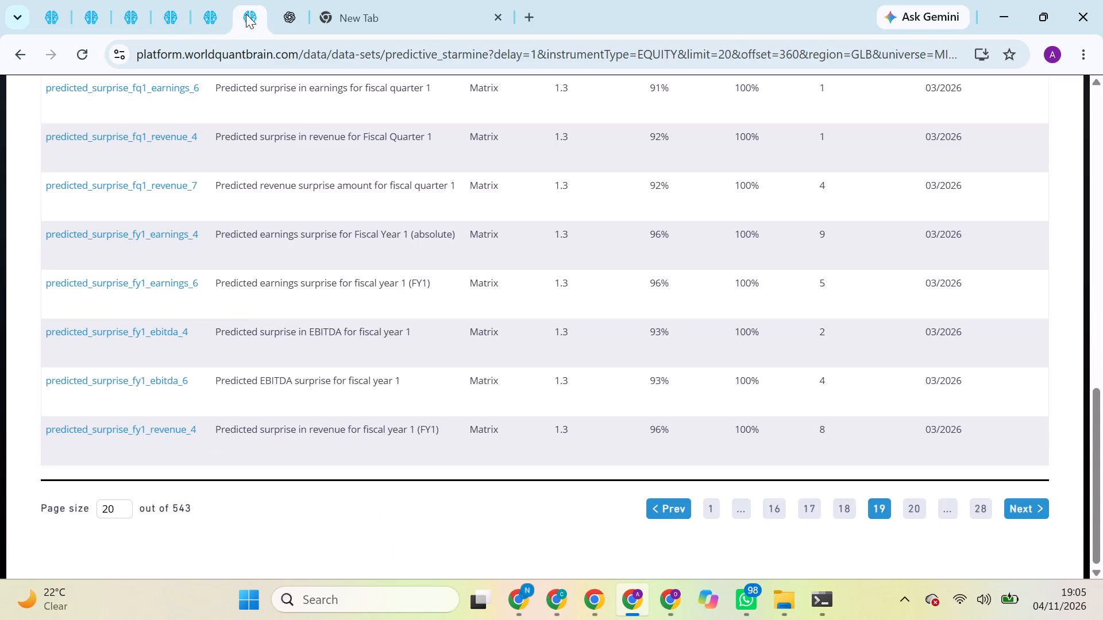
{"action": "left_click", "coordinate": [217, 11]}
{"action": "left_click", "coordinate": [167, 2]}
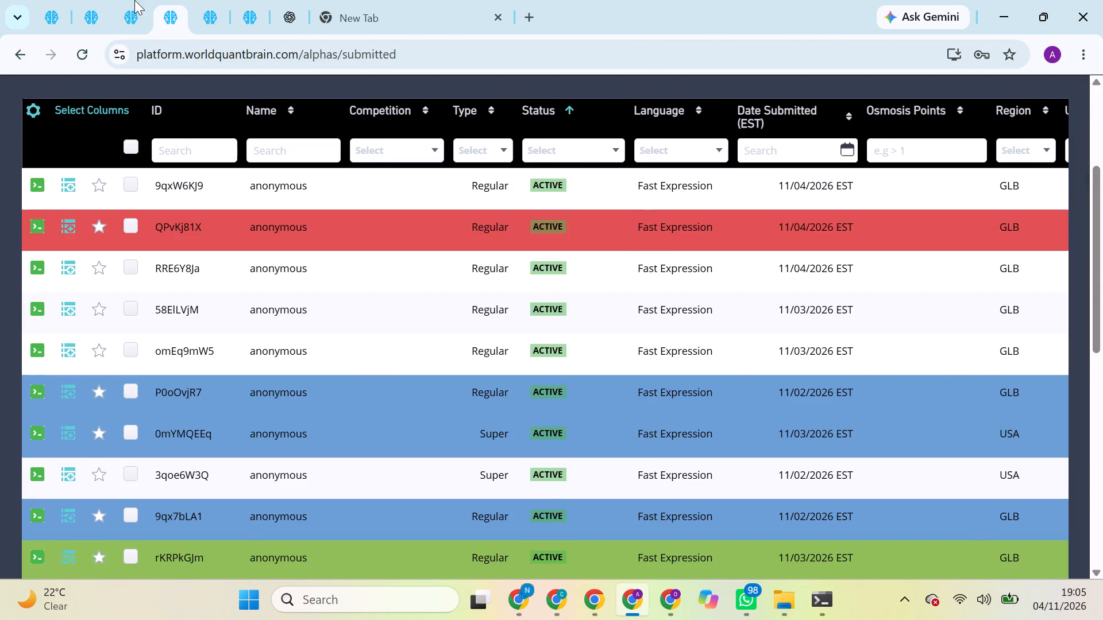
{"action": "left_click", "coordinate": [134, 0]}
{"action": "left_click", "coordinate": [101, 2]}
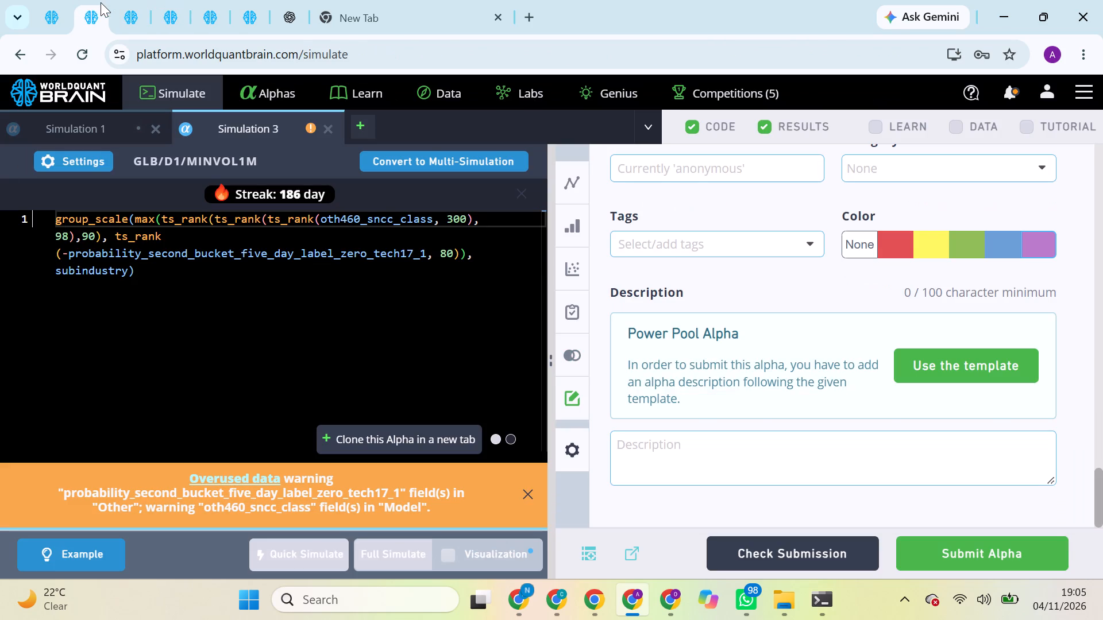
Set the region of Super Simulation 1 to GLB and apply the settings.
{"action": "left_click", "coordinate": [63, 0]}
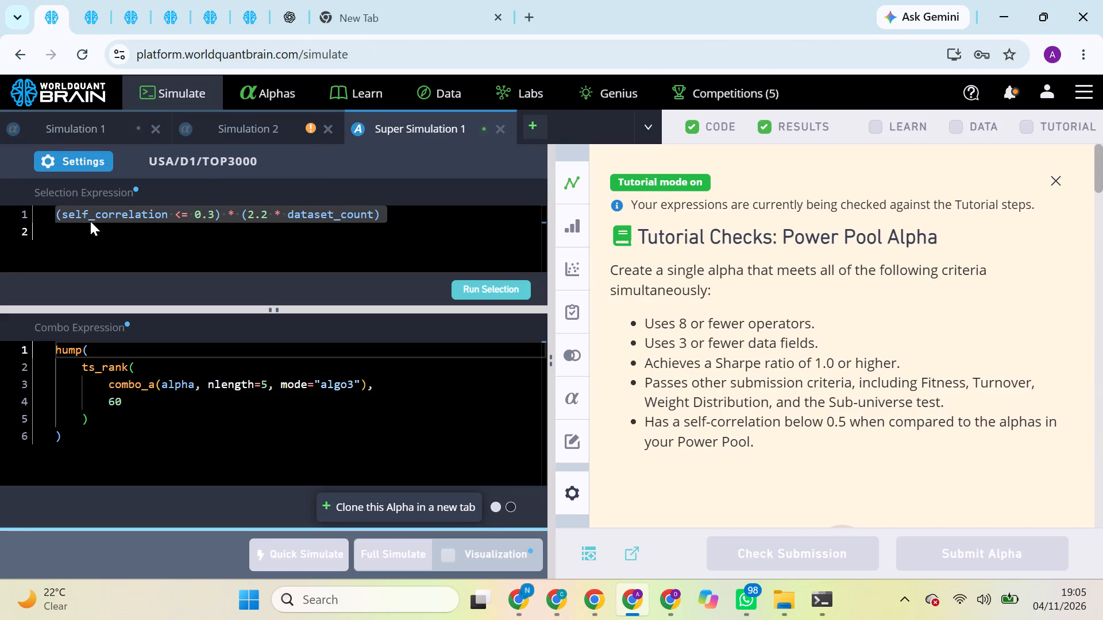
{"action": "left_click", "coordinate": [97, 162]}
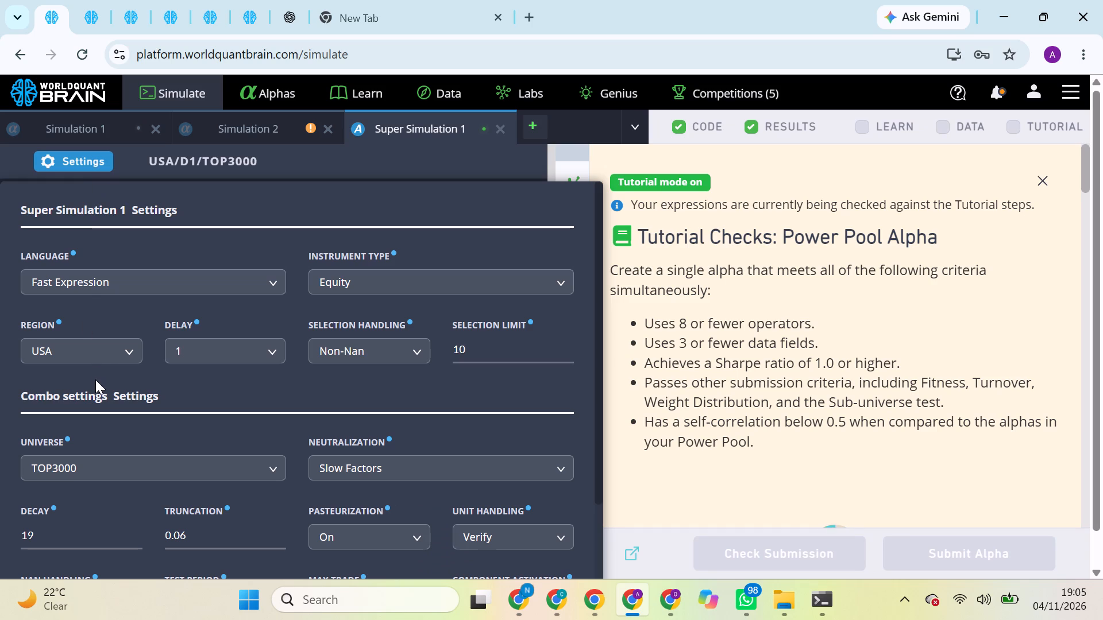
{"action": "left_click", "coordinate": [102, 356]}
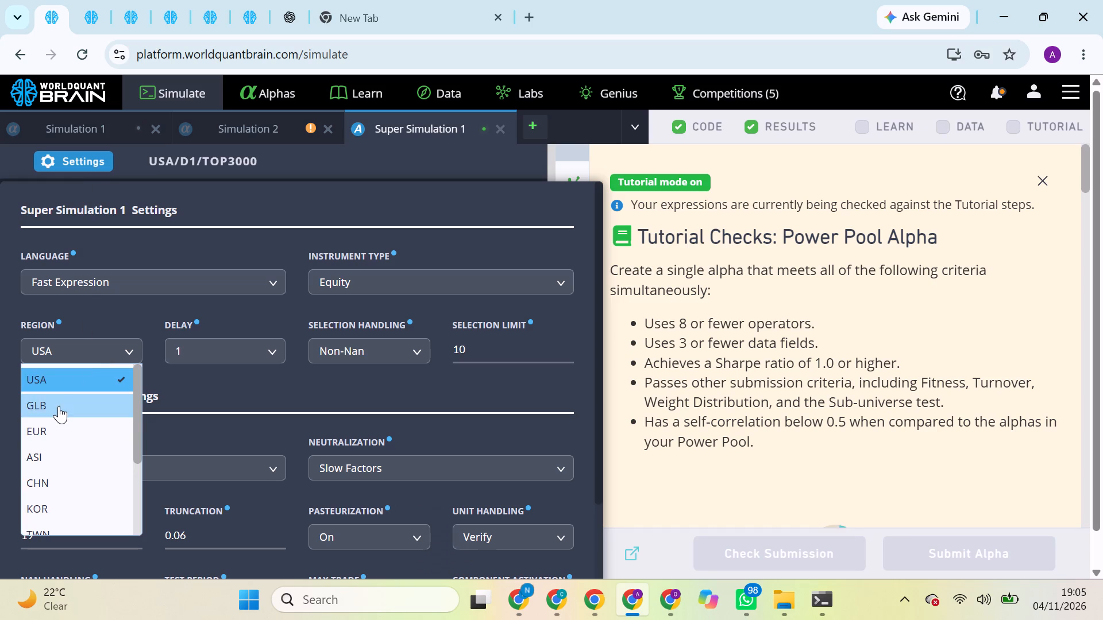
{"action": "left_click", "coordinate": [59, 406]}
{"action": "scroll", "coordinate": [291, 483], "scroll_direction": "down", "scroll_amount": 4}
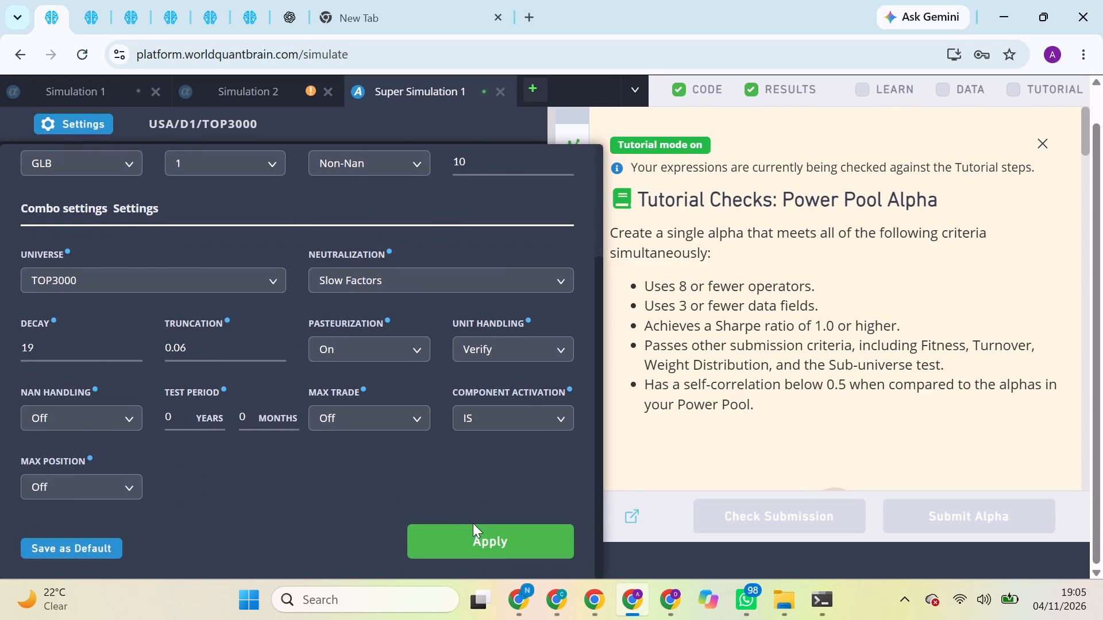
{"action": "left_click", "coordinate": [480, 544]}
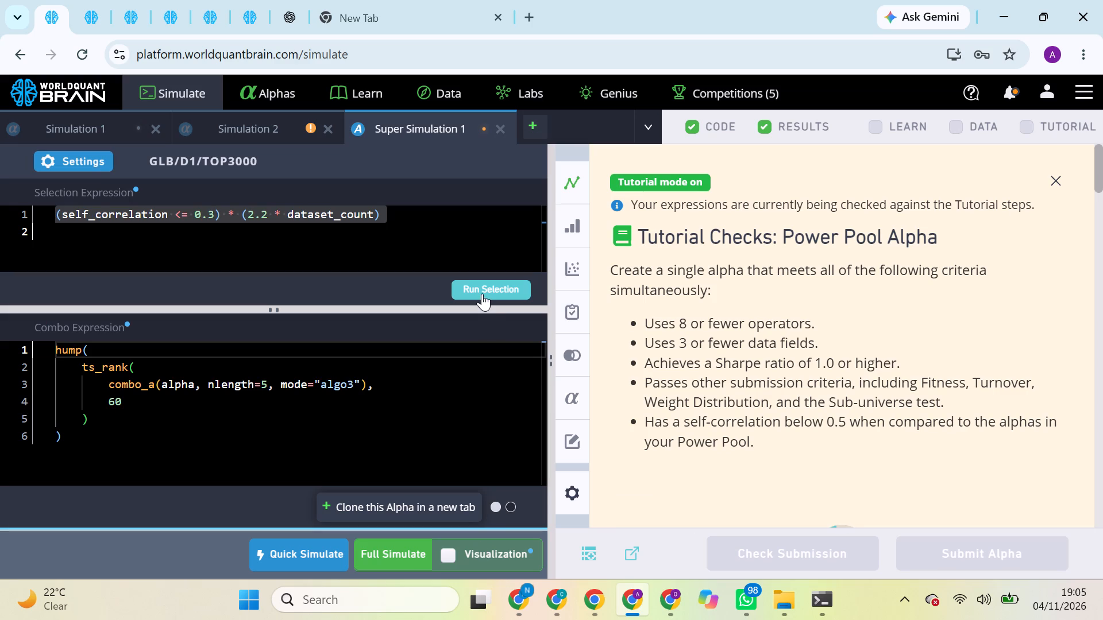
Run the selection and start a full simulation of the GLB super alpha.
{"action": "left_click", "coordinate": [482, 293]}
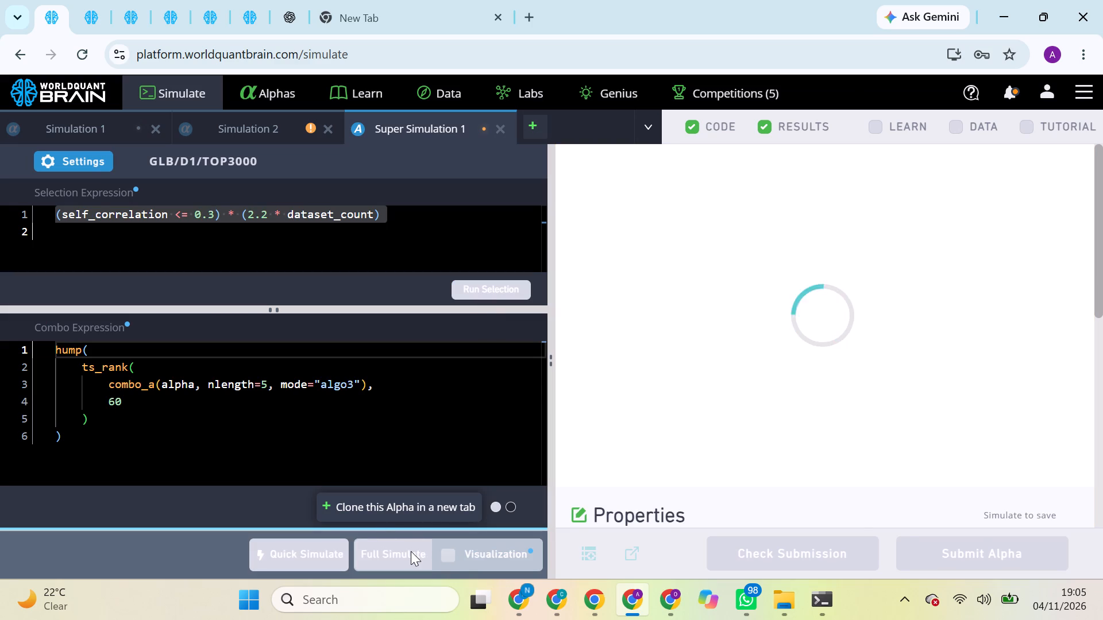
{"action": "left_click", "coordinate": [411, 551]}
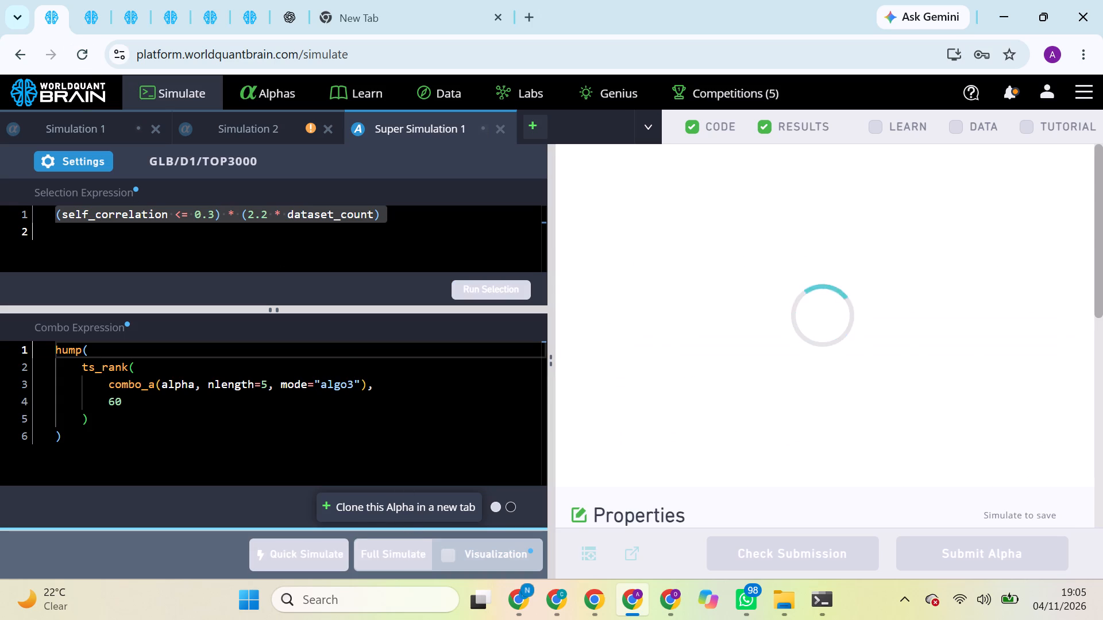
Switch to the O browser profile and run the Prod and Power Pool correlation checks for the forward_pe_mean_f12m_4 alpha.
{"action": "left_click", "coordinate": [672, 594]}
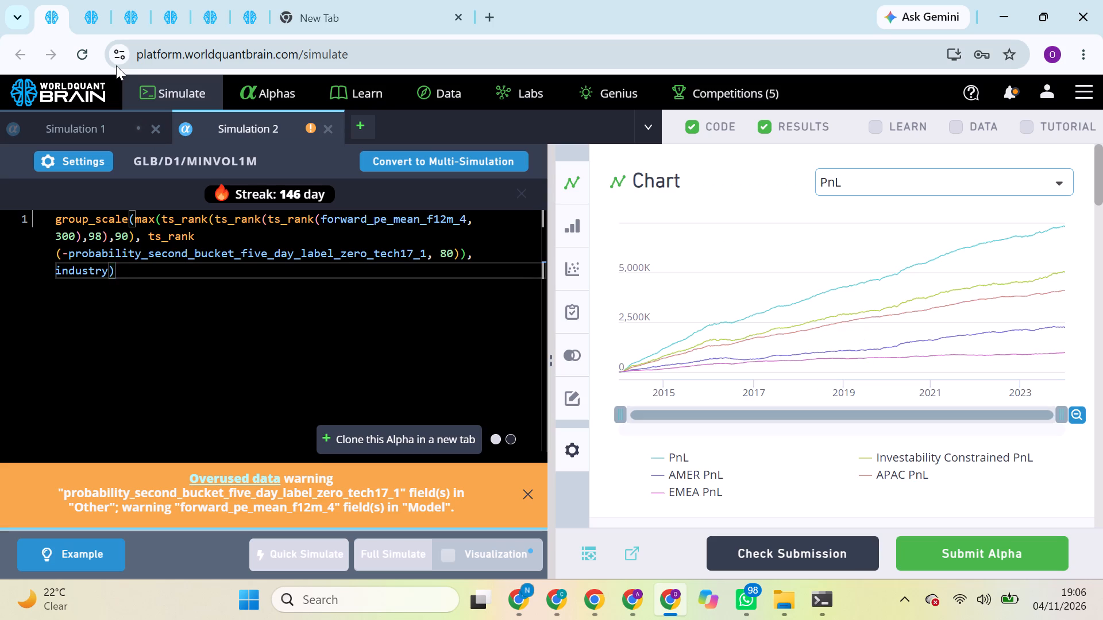
{"action": "double_click", "coordinate": [116, 65]}
{"action": "scroll", "coordinate": [815, 361], "scroll_direction": "down", "scroll_amount": 2}
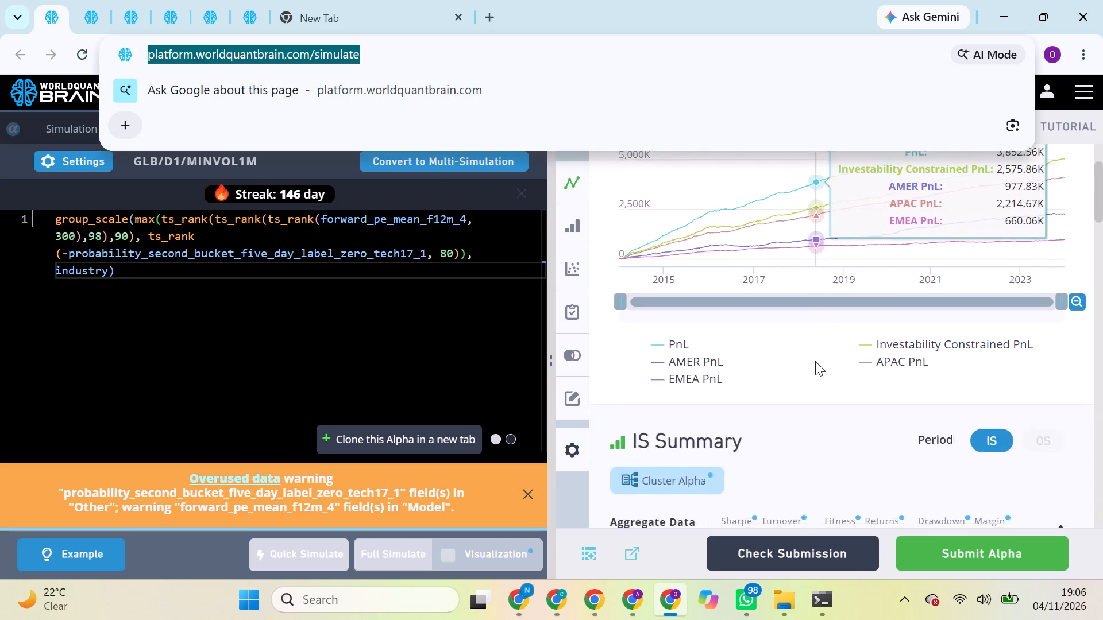
{"action": "scroll", "coordinate": [815, 361], "scroll_direction": "down", "scroll_amount": 3}
{"action": "scroll", "coordinate": [815, 361], "scroll_direction": "up", "scroll_amount": 3}
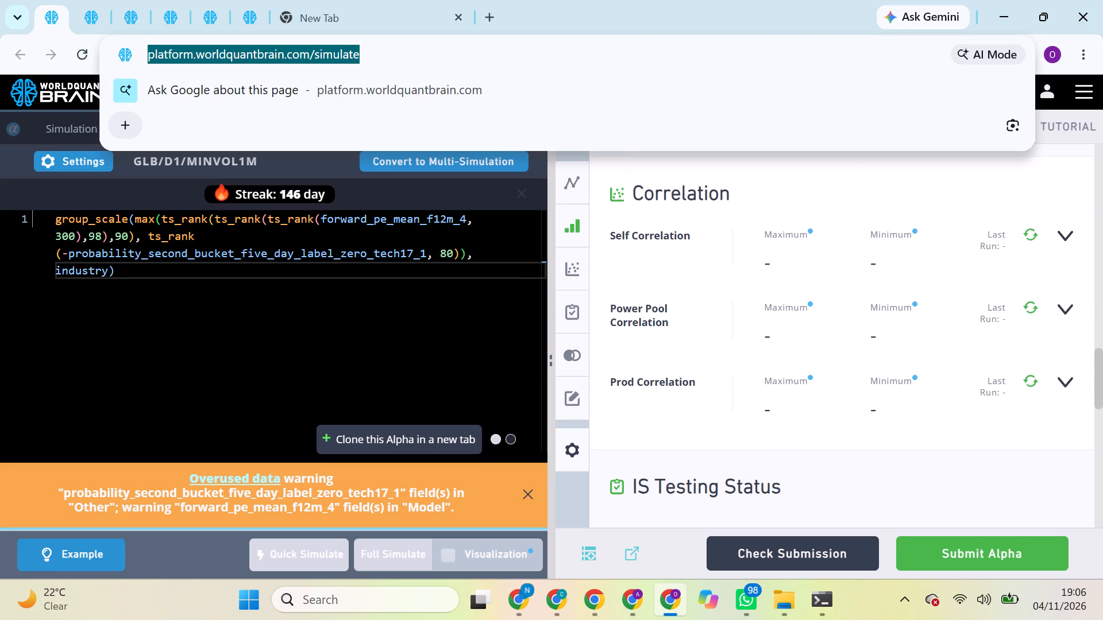
{"action": "left_click", "coordinate": [267, 328]}
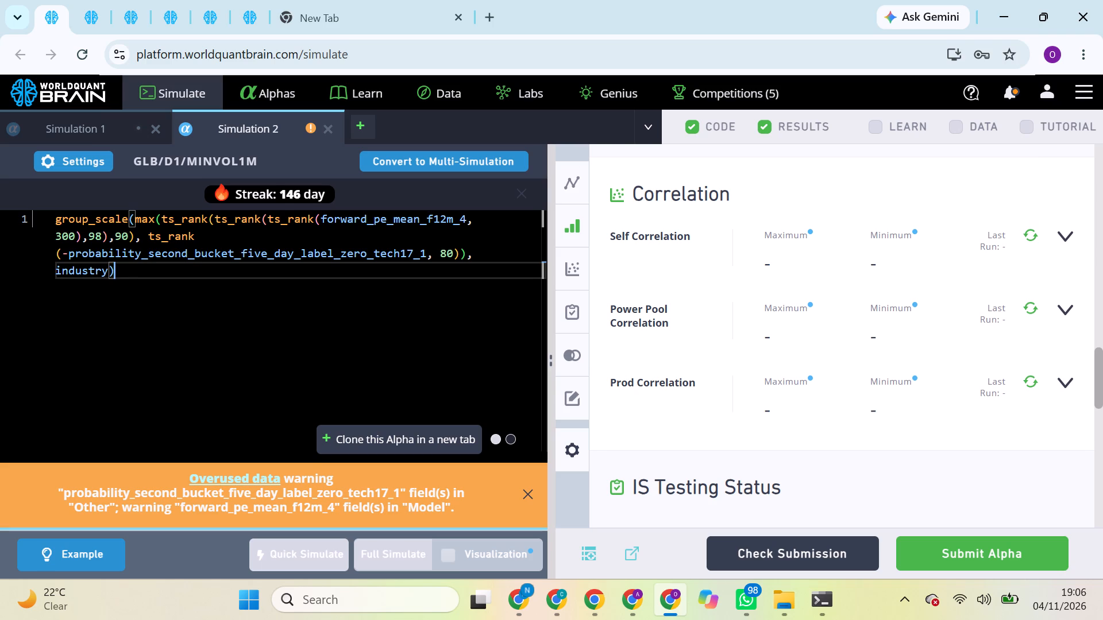
{"action": "left_click", "coordinate": [1028, 379]}
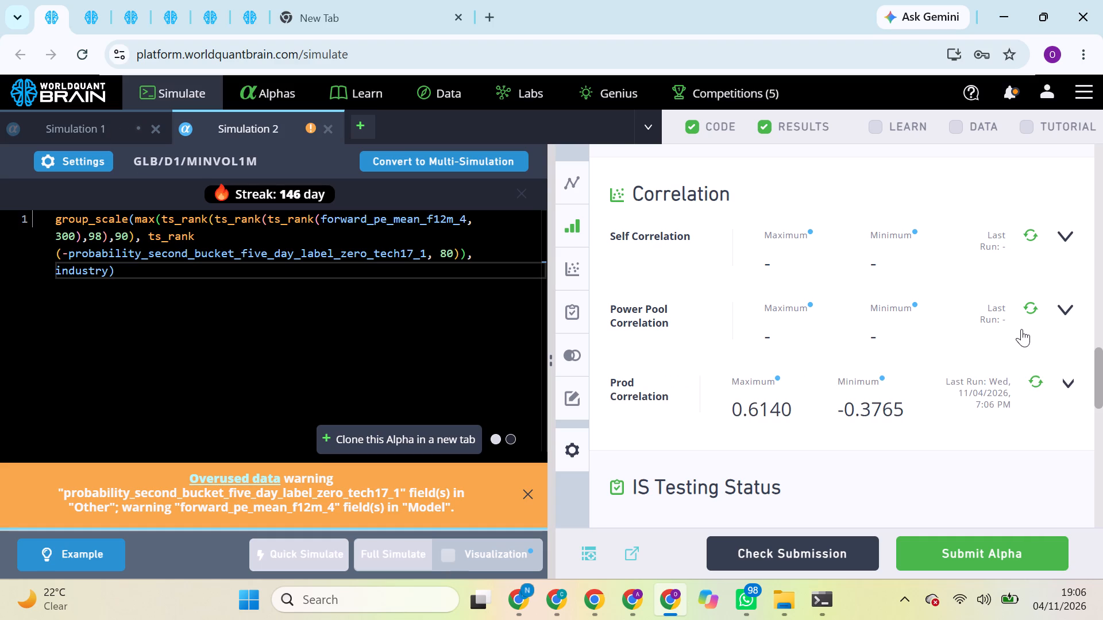
{"action": "left_click", "coordinate": [1032, 315]}
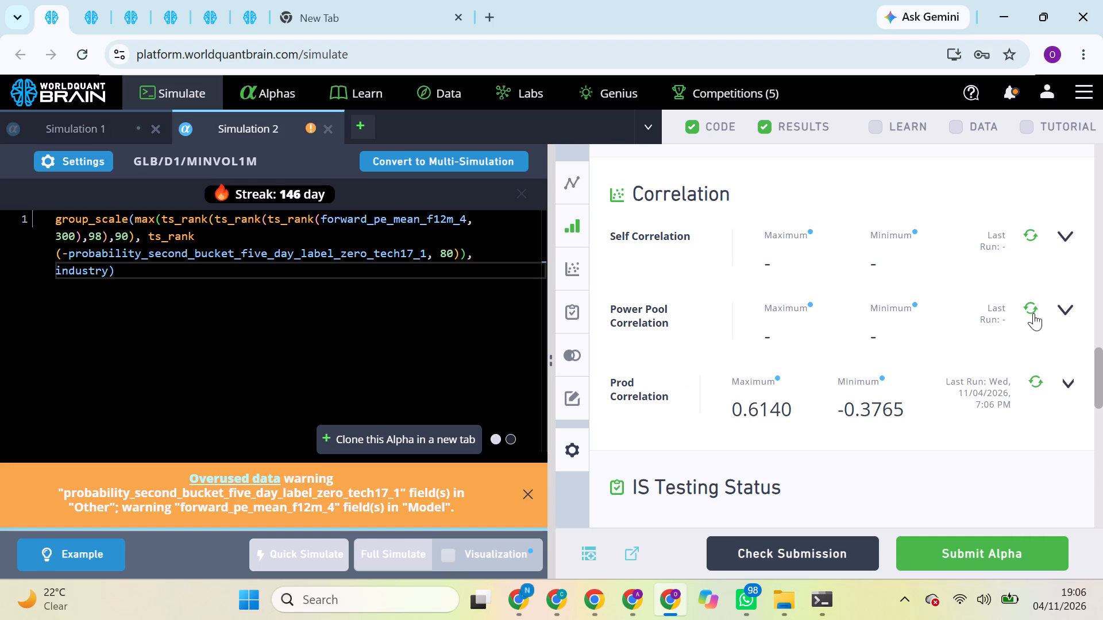
{"action": "left_click", "coordinate": [1035, 310]}
{"action": "double_click", "coordinate": [1035, 310]}
Expand the Performance Comparison of the forward_pe_mean_f12m_4 alpha to run it.
{"action": "scroll", "coordinate": [1038, 417], "scroll_direction": "down", "scroll_amount": 3}
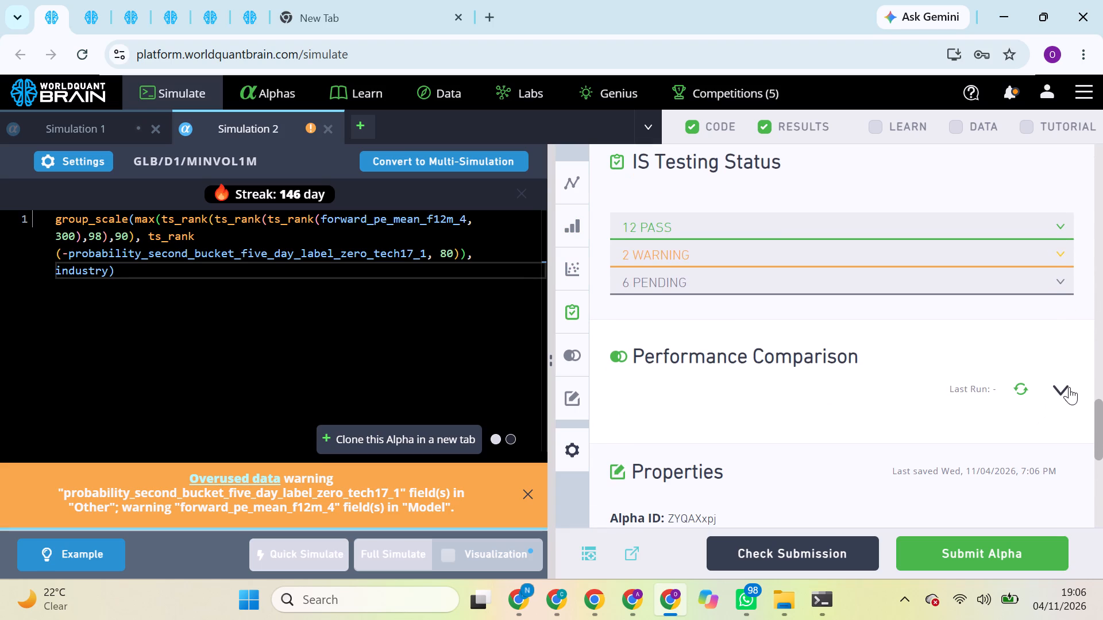
{"action": "left_click", "coordinate": [1072, 387]}
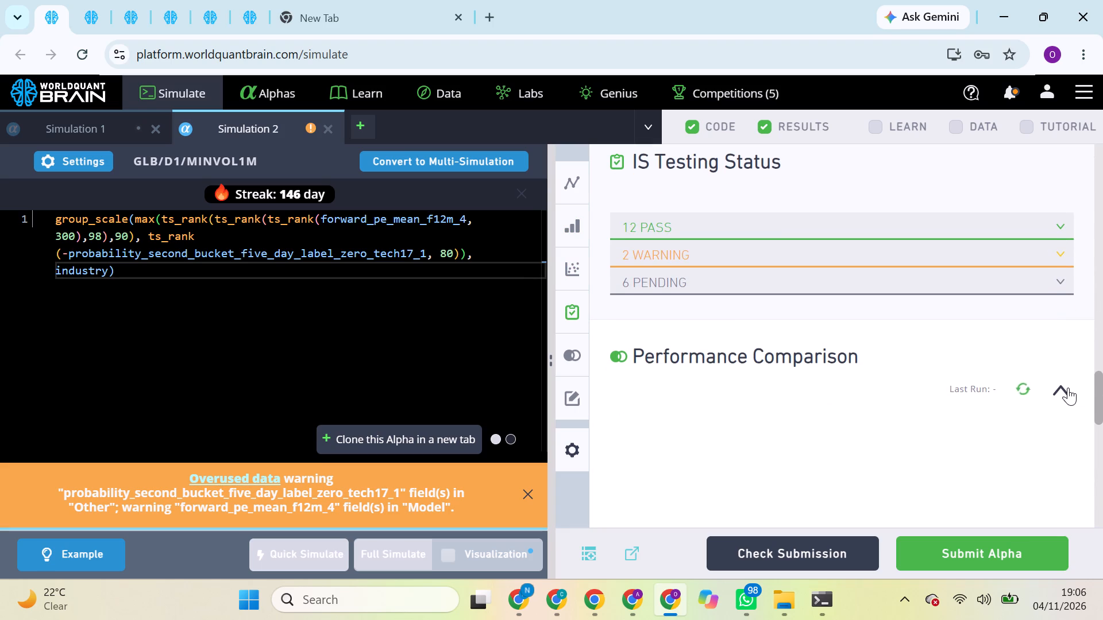
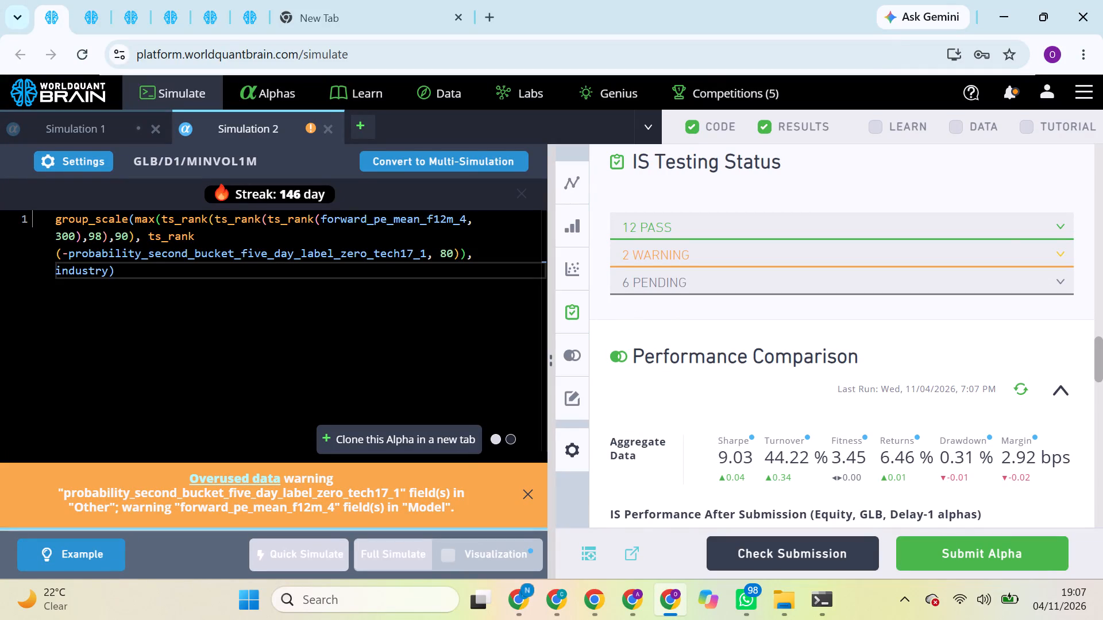
{"action": "triple_click", "coordinate": [381, 237]}
{"action": "left_click", "coordinate": [381, 237]}
{"action": "key", "text": "ctrl+c"}
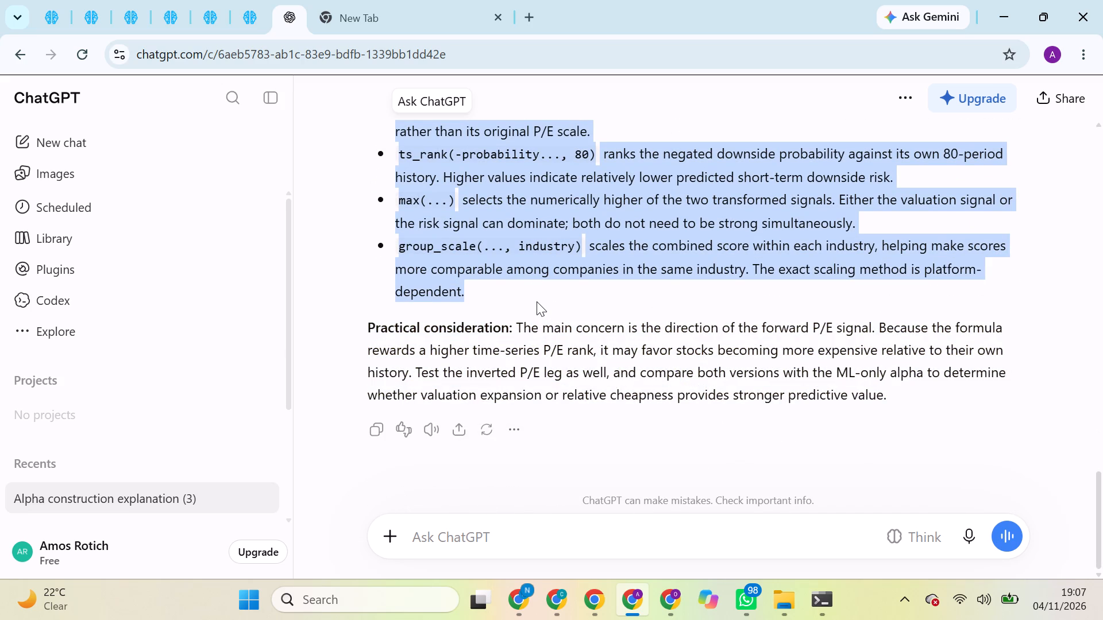
{"action": "key", "text": "ctrl+c"}
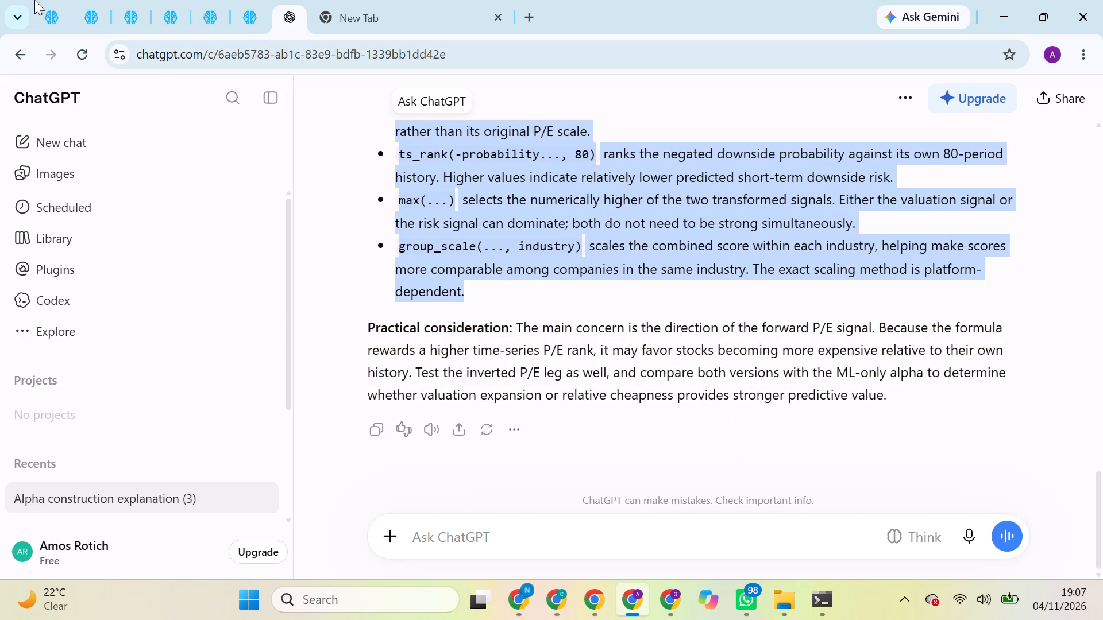
Look through the A profile's simulations and examine the properties and description of the oth460_soca_class alpha.
{"action": "left_click", "coordinate": [45, 0]}
{"action": "left_click", "coordinate": [75, 0]}
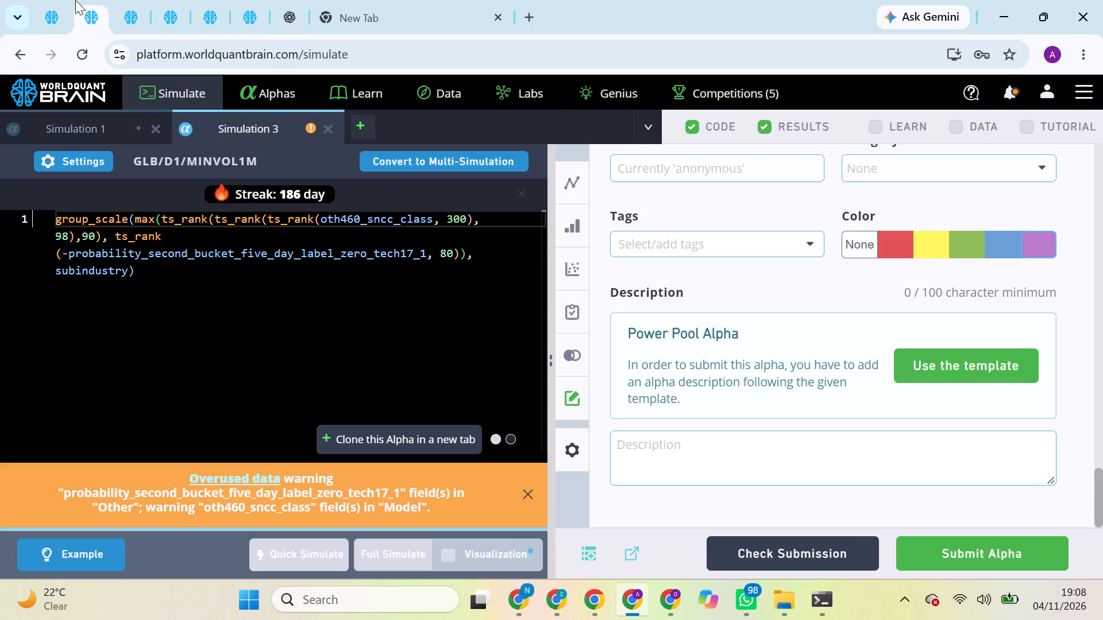
{"action": "left_click", "coordinate": [115, 0]}
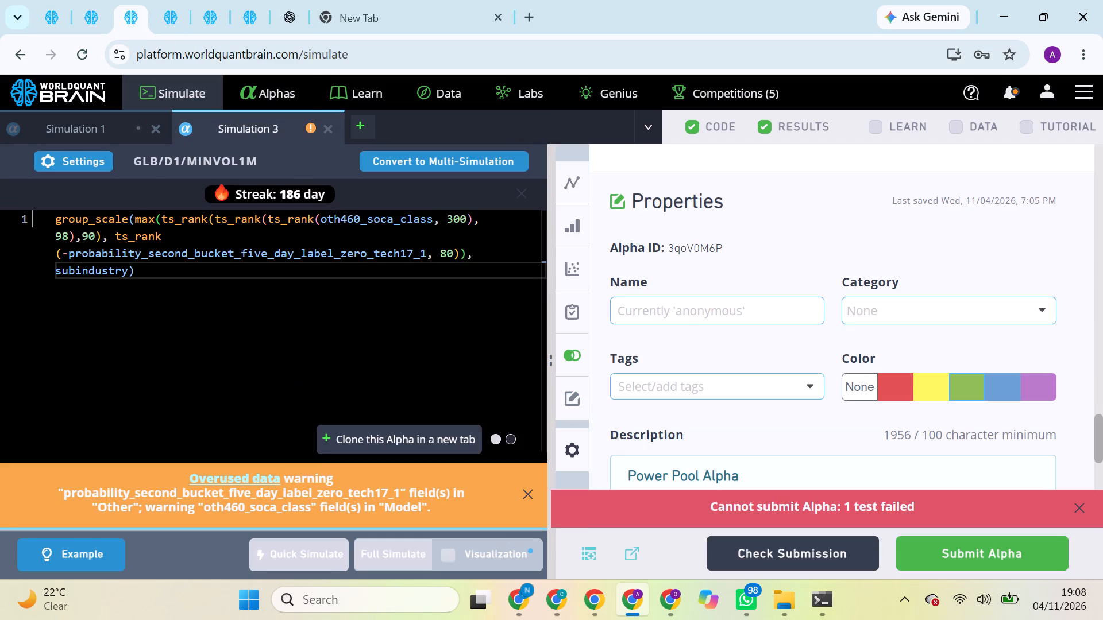
{"action": "scroll", "coordinate": [795, 332], "scroll_direction": "up", "scroll_amount": 3}
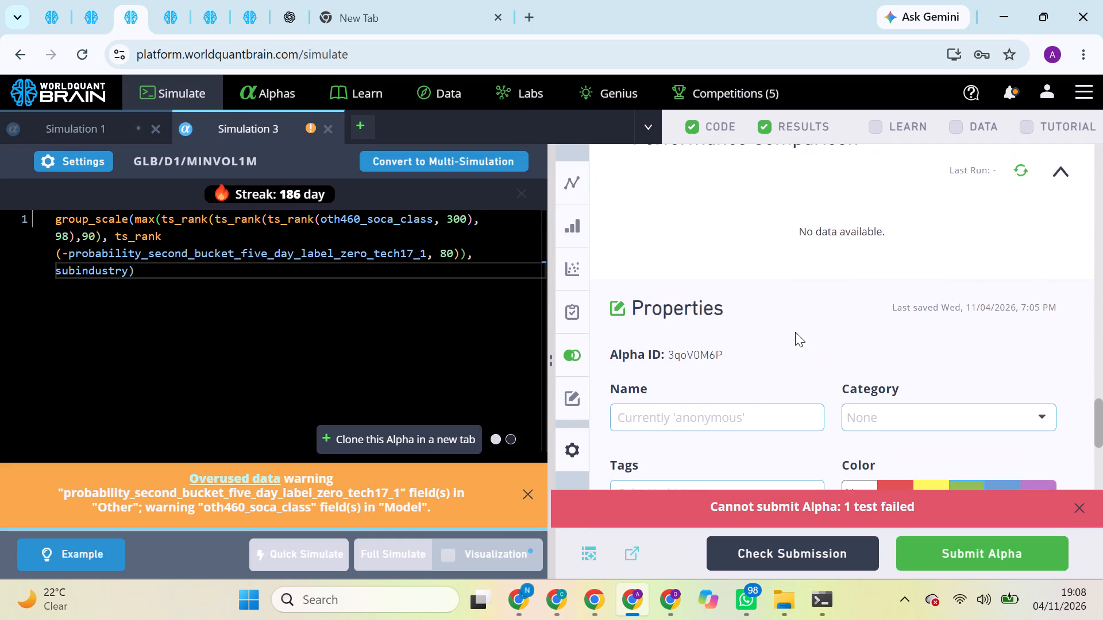
{"action": "scroll", "coordinate": [795, 332], "scroll_direction": "up", "scroll_amount": 1}
{"action": "scroll", "coordinate": [795, 332], "scroll_direction": "down", "scroll_amount": 1}
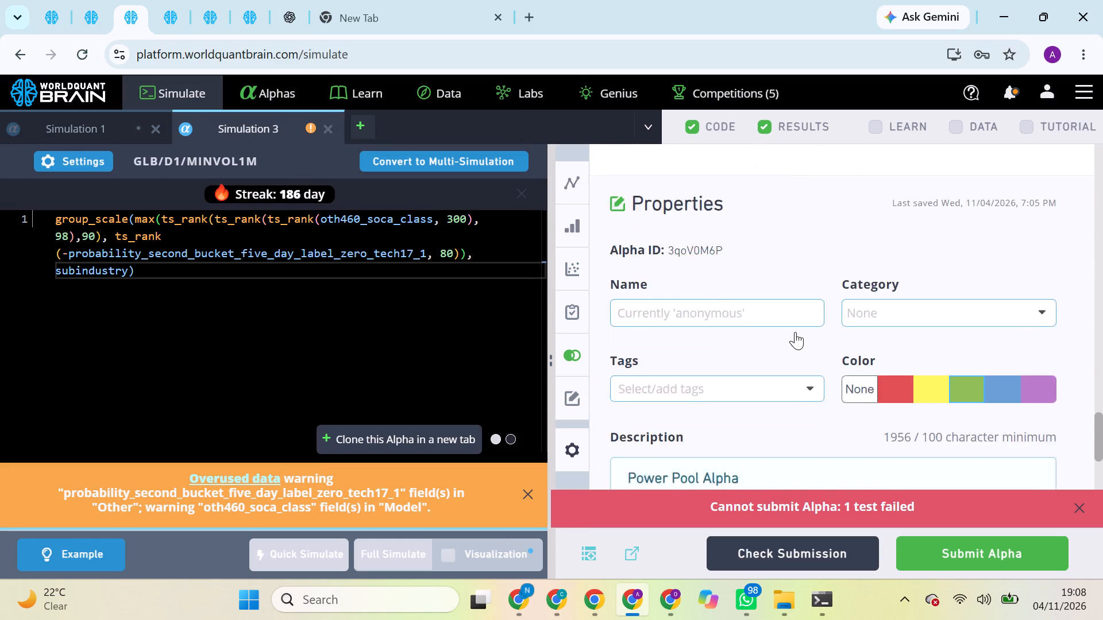
{"action": "scroll", "coordinate": [795, 332], "scroll_direction": "down", "scroll_amount": 1}
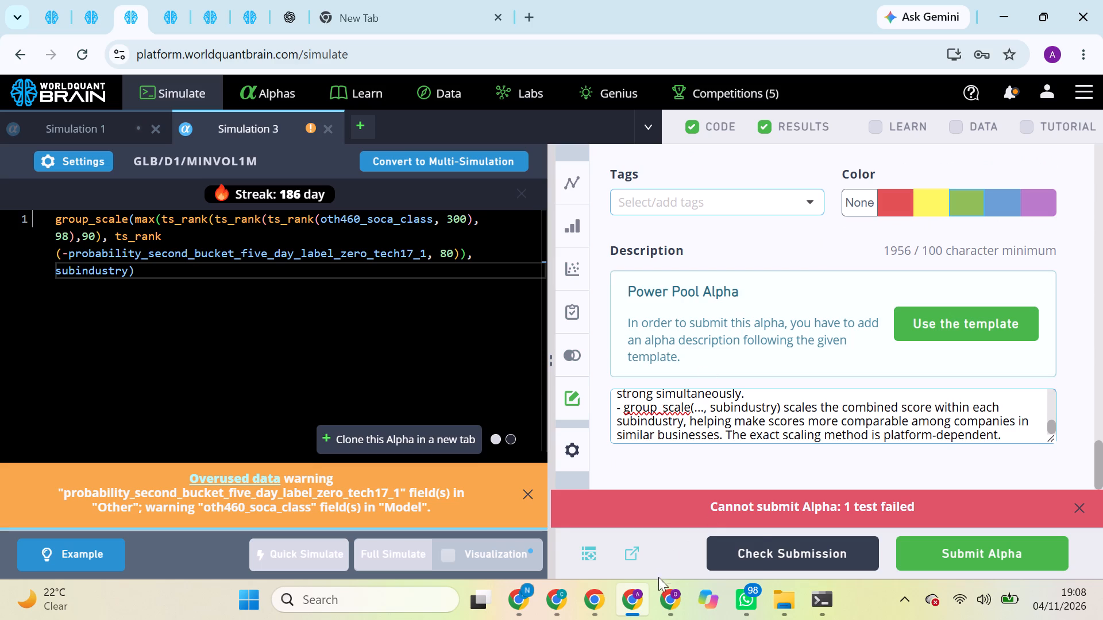
In the O browser profile, replace the forward_pe_mean_f12m_4 alpha's description with the copied ChatGPT explanation.
{"action": "left_click", "coordinate": [673, 594]}
{"action": "scroll", "coordinate": [738, 402], "scroll_direction": "down", "scroll_amount": 2}
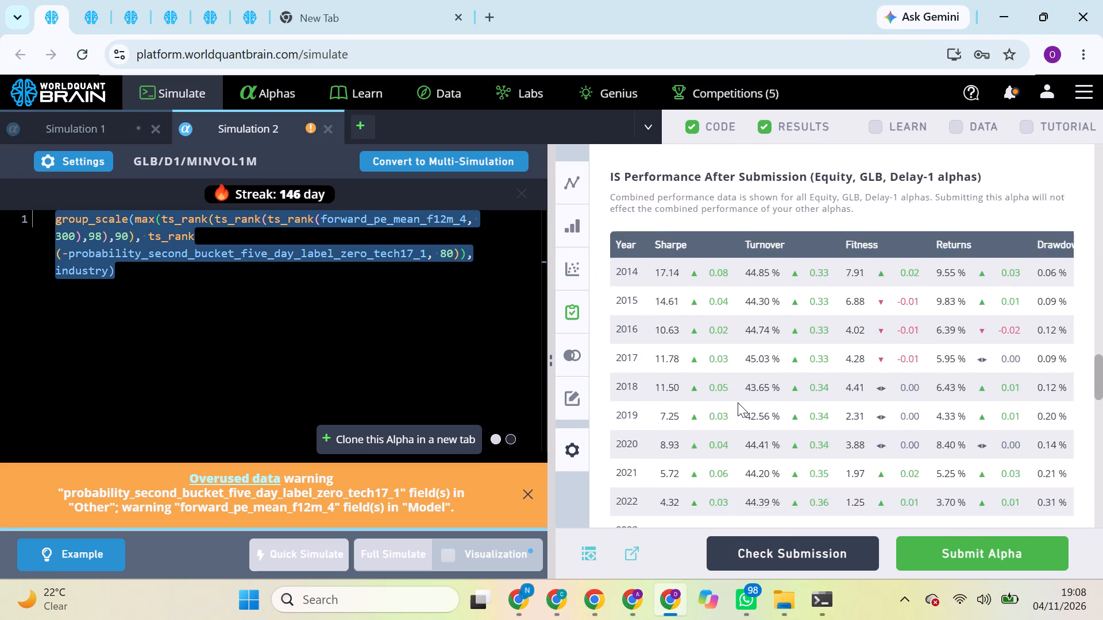
{"action": "scroll", "coordinate": [738, 402], "scroll_direction": "down", "scroll_amount": 5}
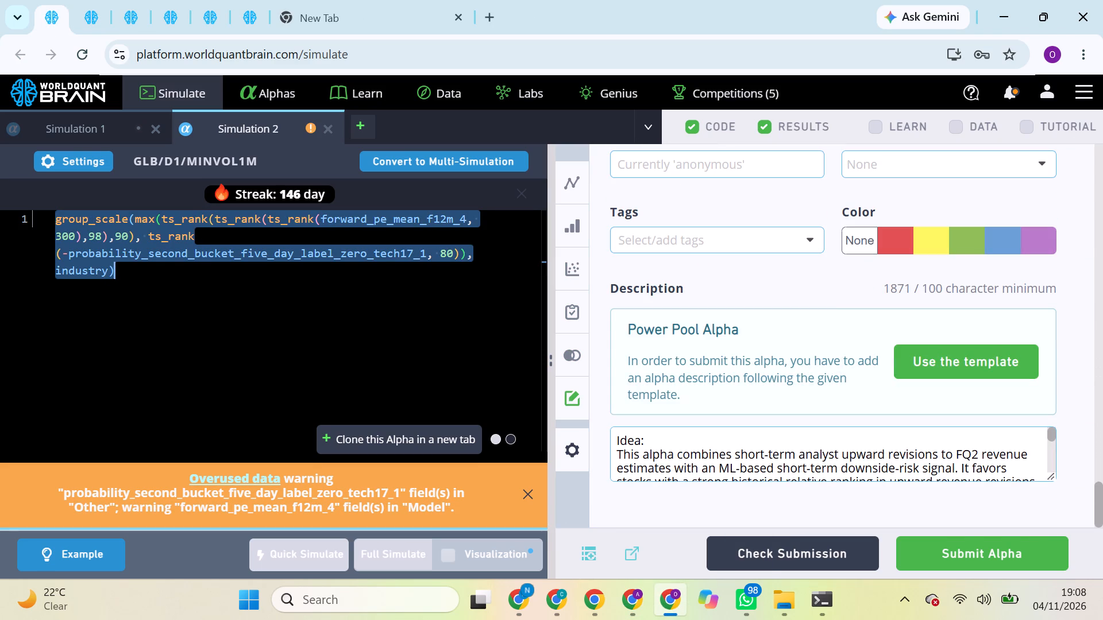
{"action": "left_click_drag", "start_coordinate": [611, 445], "coordinate": [954, 537]}
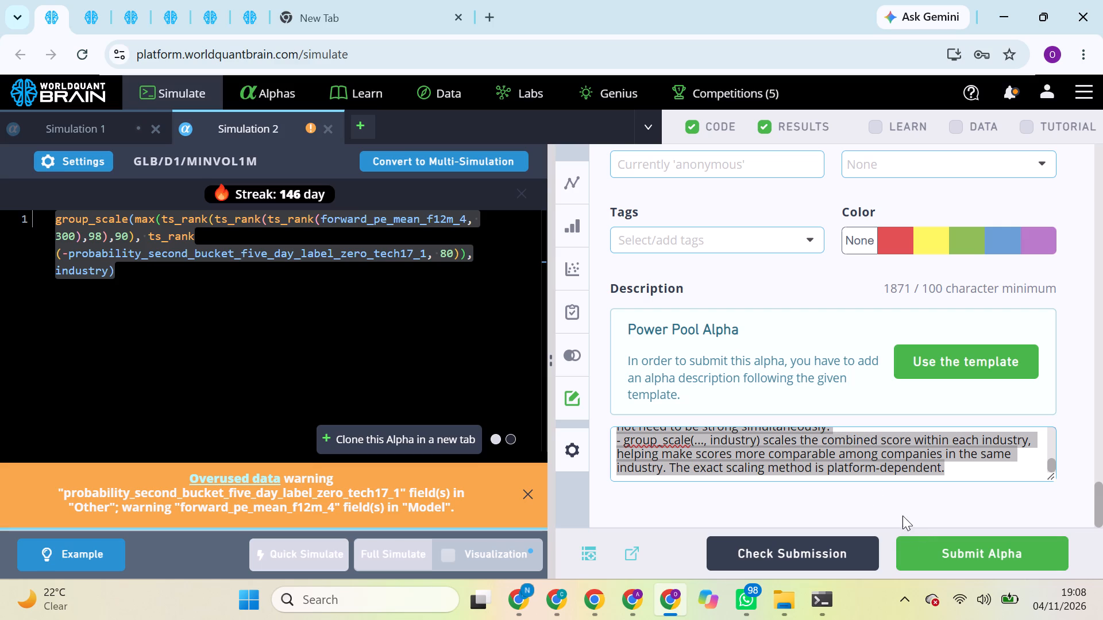
{"action": "key", "text": "ctrl+v"}
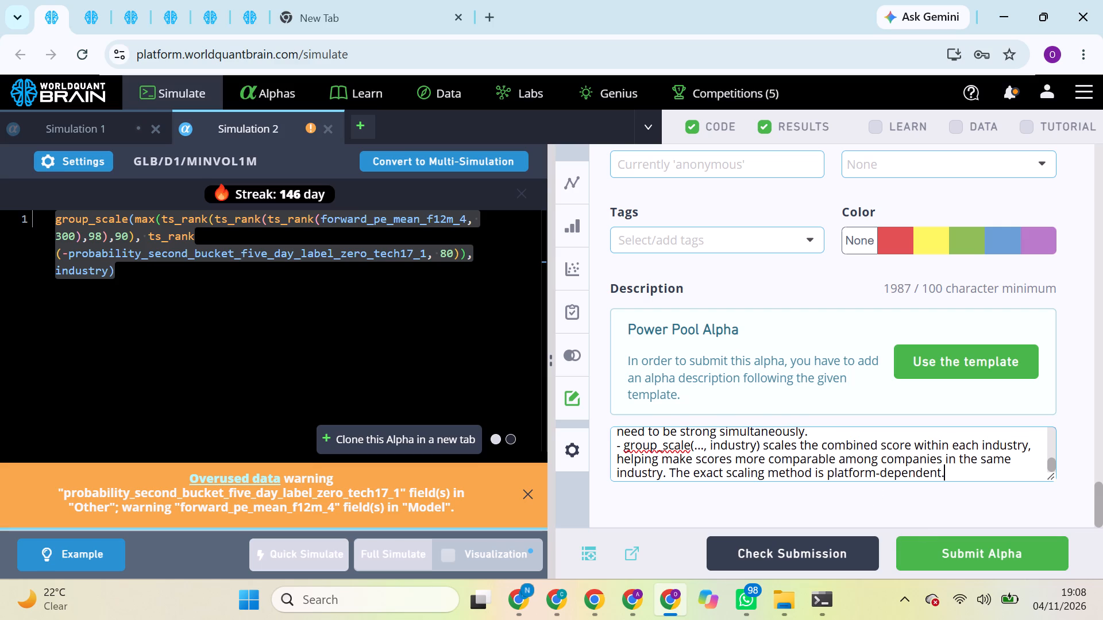
Submit the forward_pe_mean_f12m_4 alpha.
{"action": "left_click", "coordinate": [965, 540]}
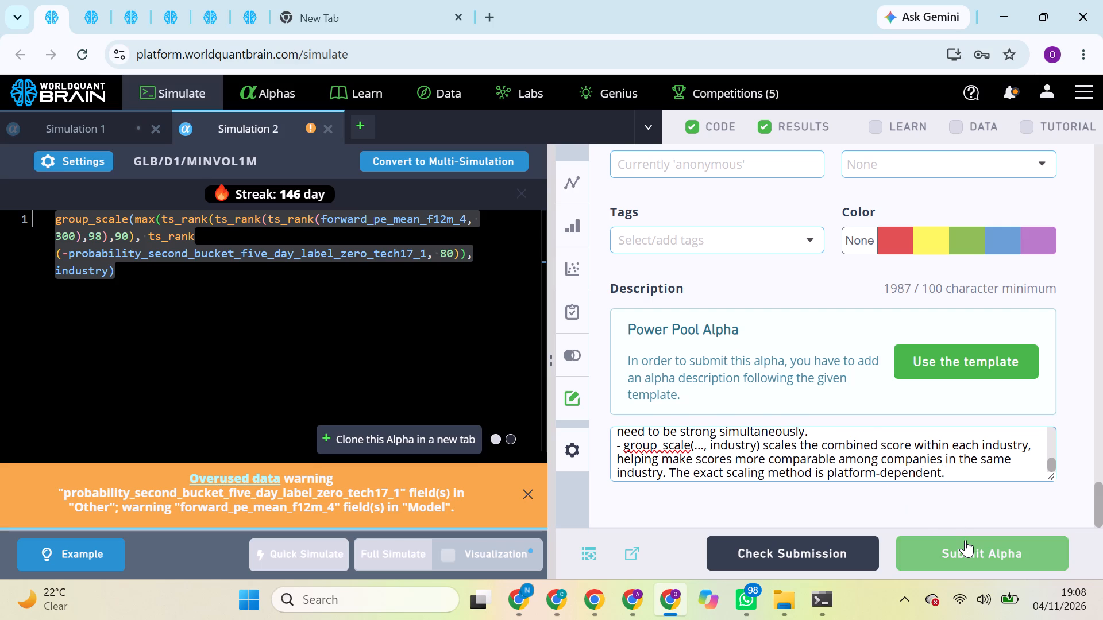
Run the Prod, Power Pool and Self correlation checks for the forward_pe_mean_f12m_4 alpha in the O profile's Simulation 3.
{"action": "left_click", "coordinate": [86, 0]}
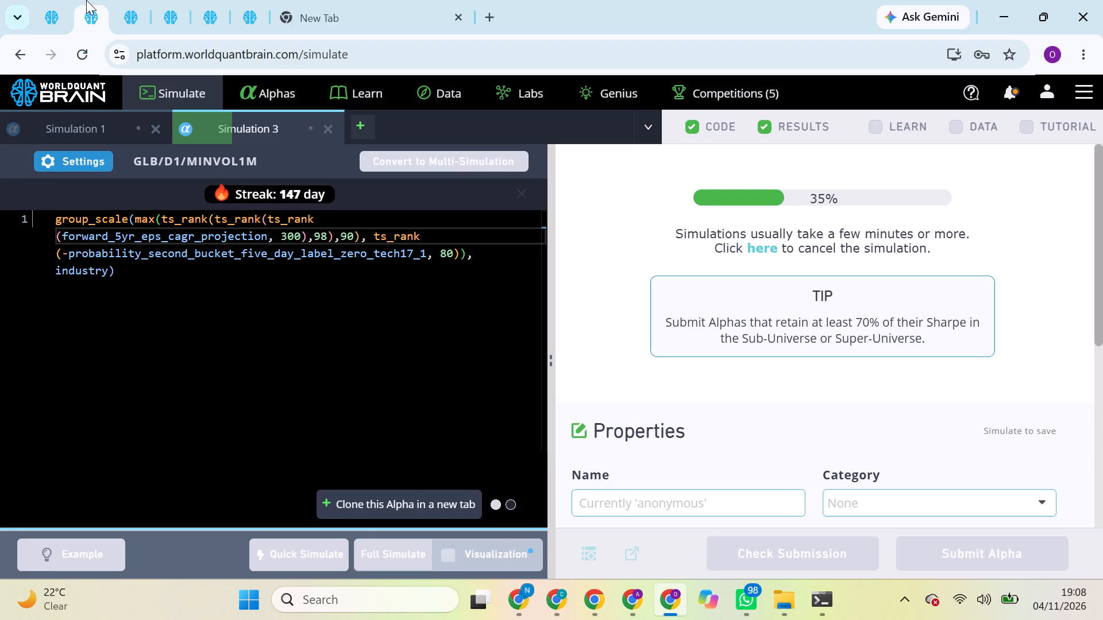
{"action": "left_click", "coordinate": [139, 0]}
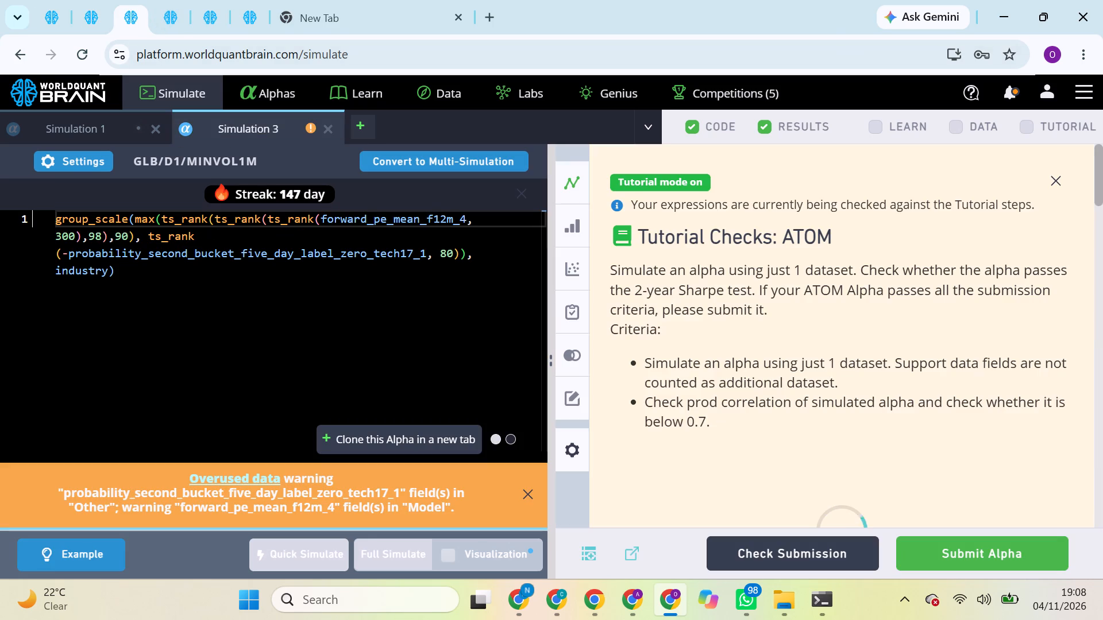
{"action": "left_click", "coordinate": [1055, 181]}
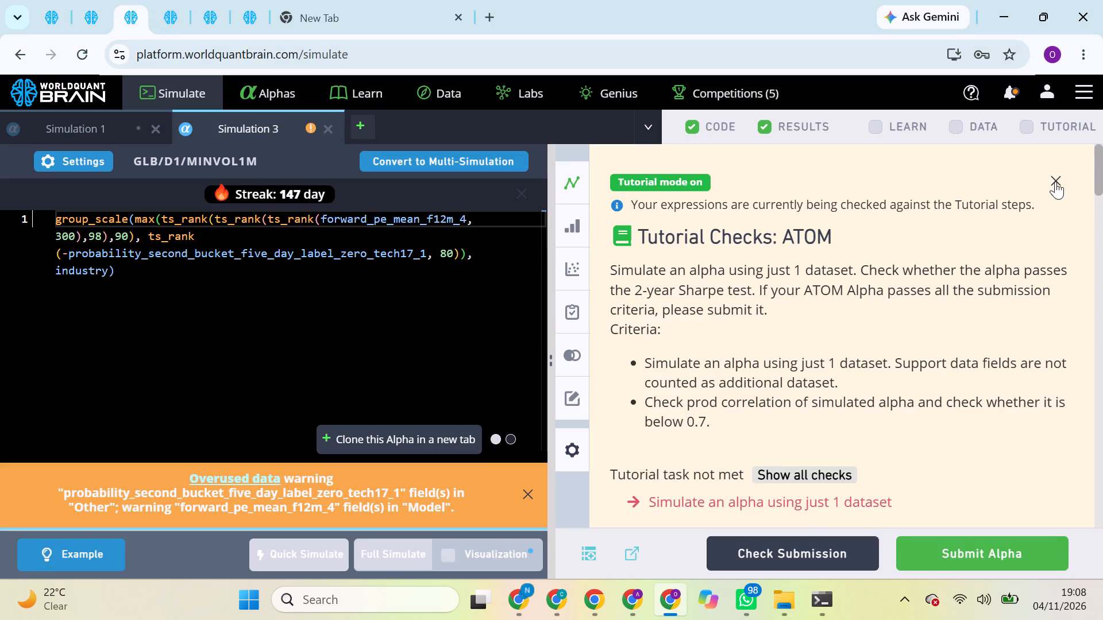
{"action": "scroll", "coordinate": [916, 297], "scroll_direction": "down", "scroll_amount": 3}
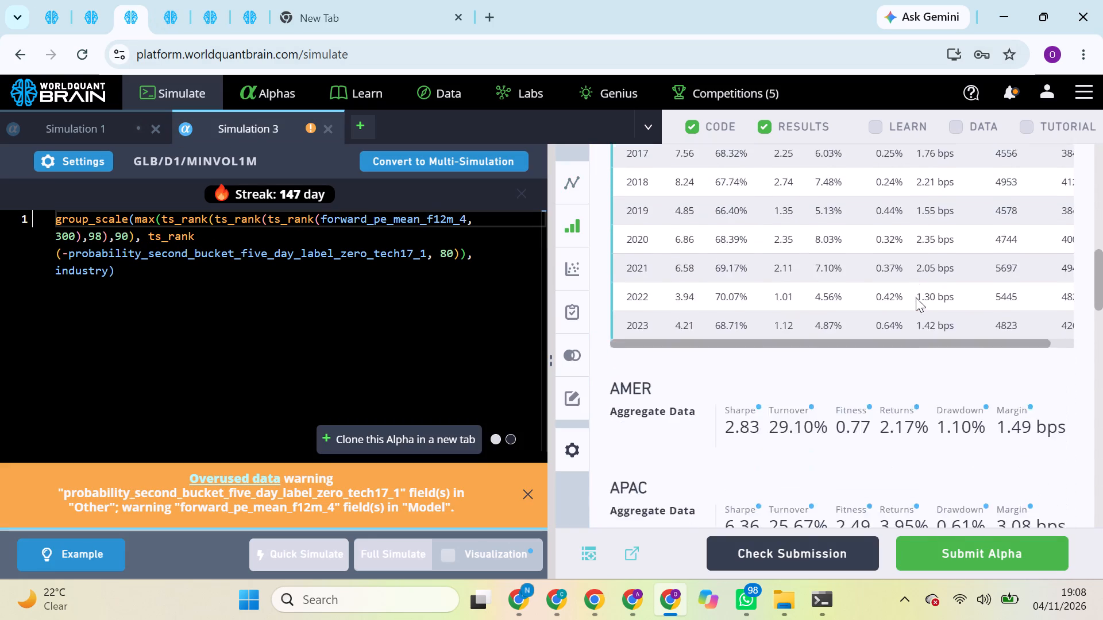
{"action": "scroll", "coordinate": [916, 297], "scroll_direction": "down", "scroll_amount": 3}
{"action": "left_click", "coordinate": [1036, 344]}
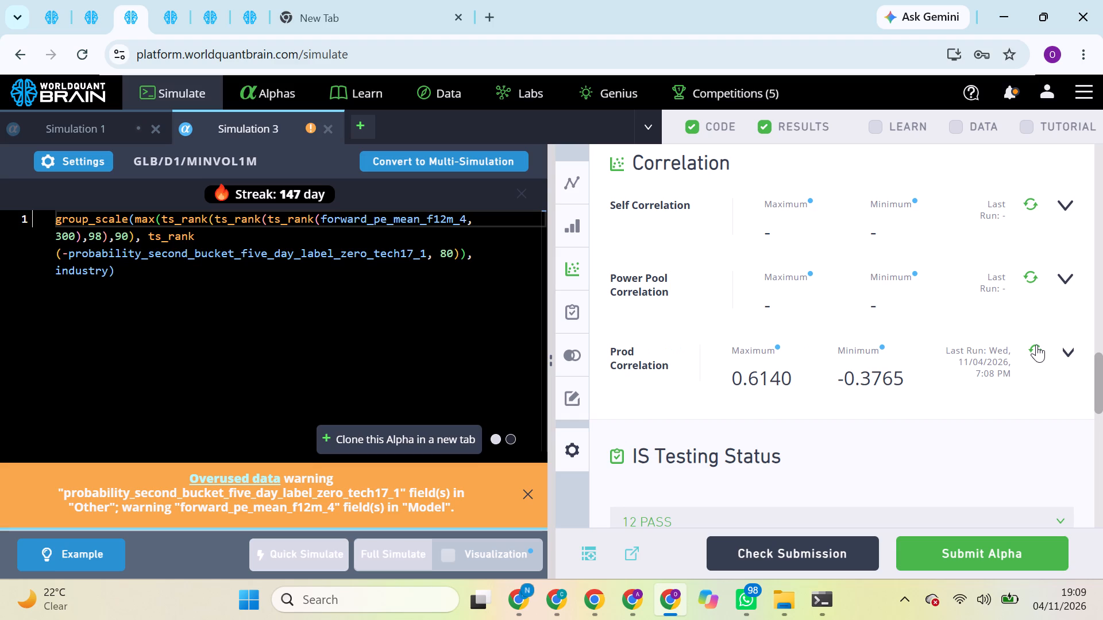
{"action": "left_click", "coordinate": [1029, 276]}
{"action": "double_click", "coordinate": [1031, 207]}
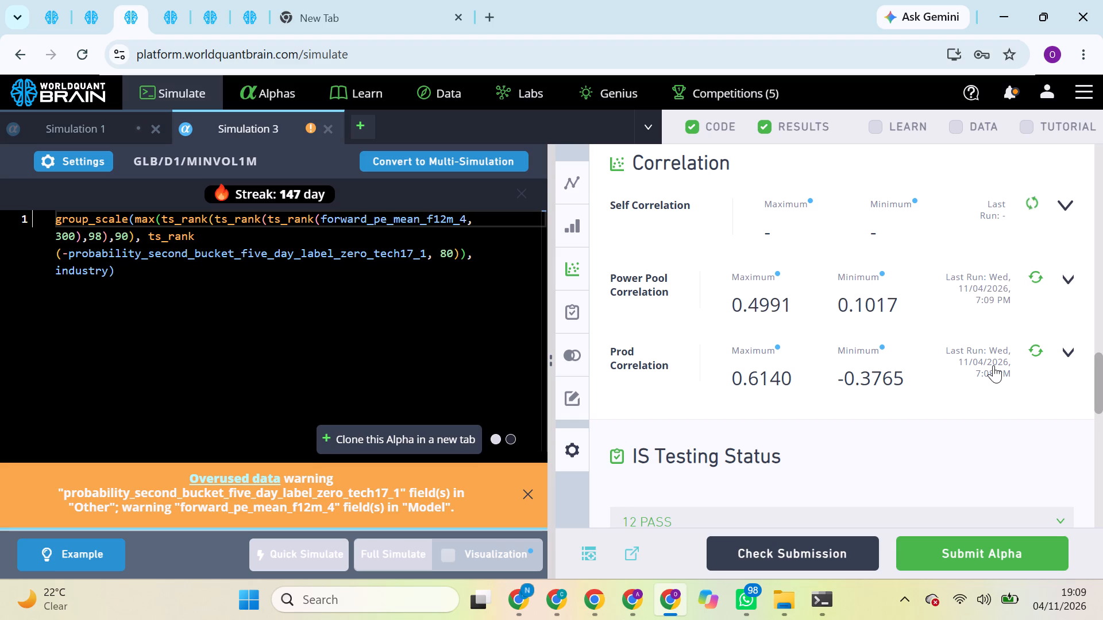
Expand the Performance Comparison of the Simulation 3 alpha to run it.
{"action": "scroll", "coordinate": [955, 394], "scroll_direction": "down", "scroll_amount": 2}
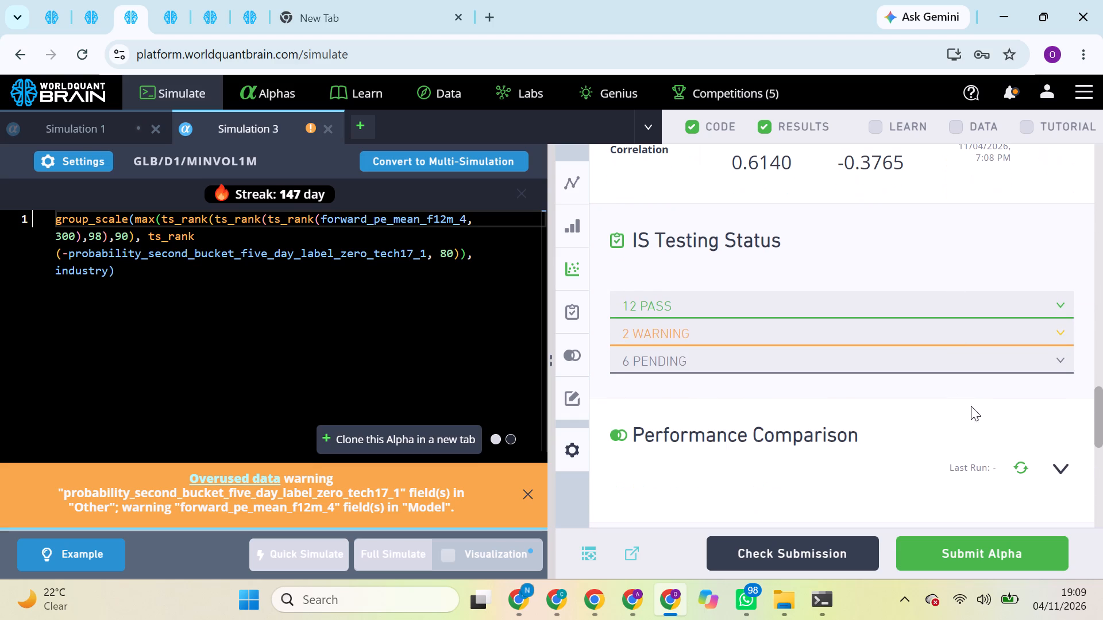
{"action": "left_click", "coordinate": [1062, 466]}
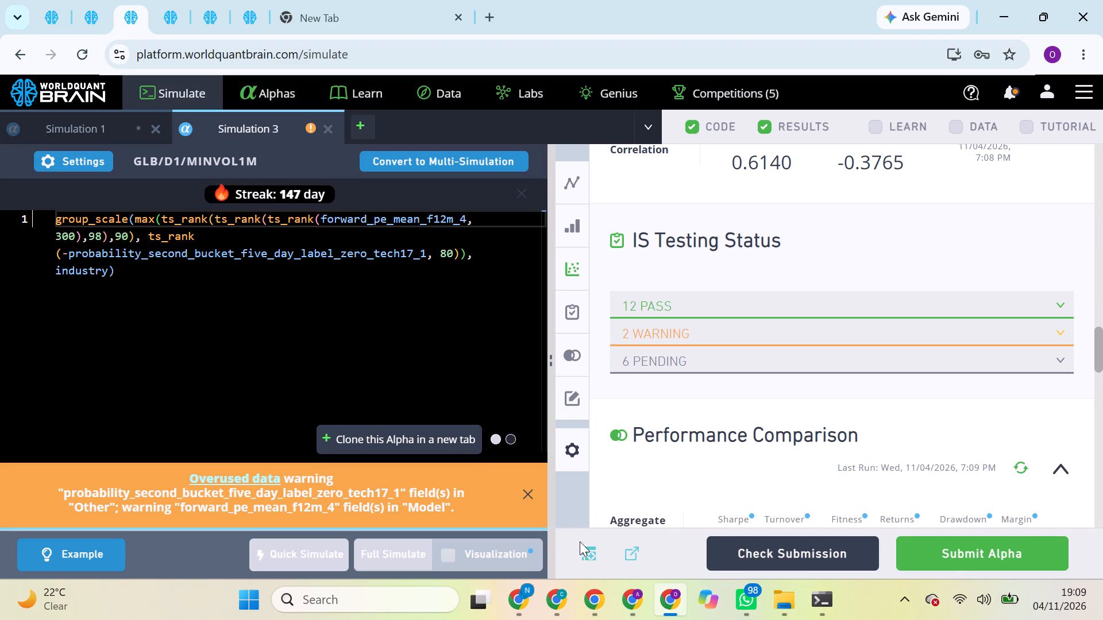
In the N browser profile, run the Performance Comparison for the USA/D1/TOP3000 Super Simulation 2 alpha and review its yearly results.
{"action": "left_click", "coordinate": [526, 593]}
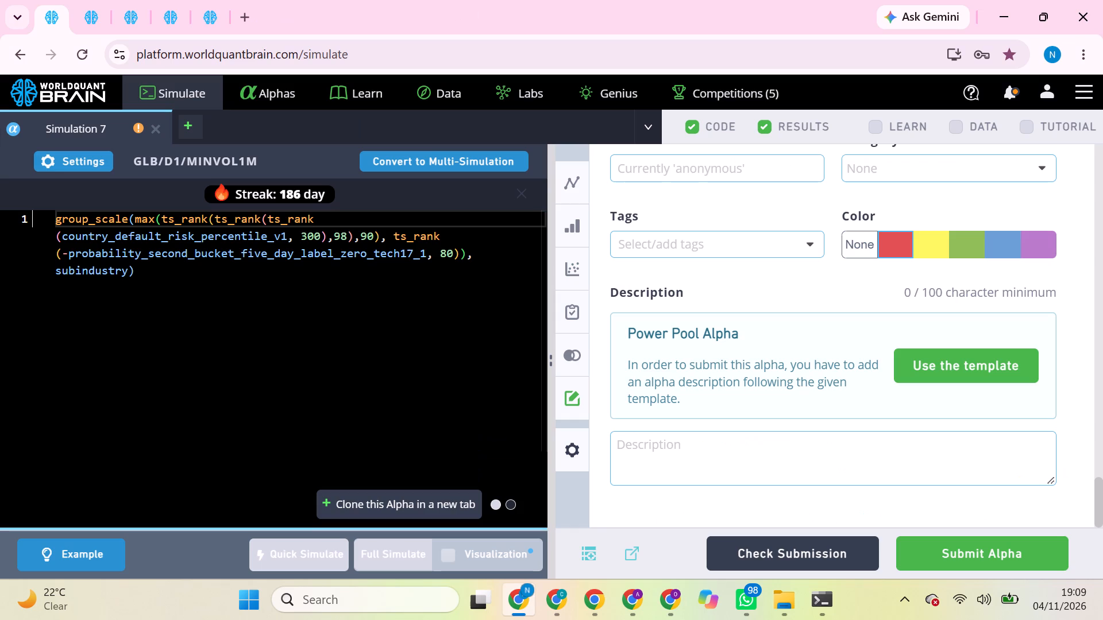
{"action": "left_click", "coordinate": [85, 0]}
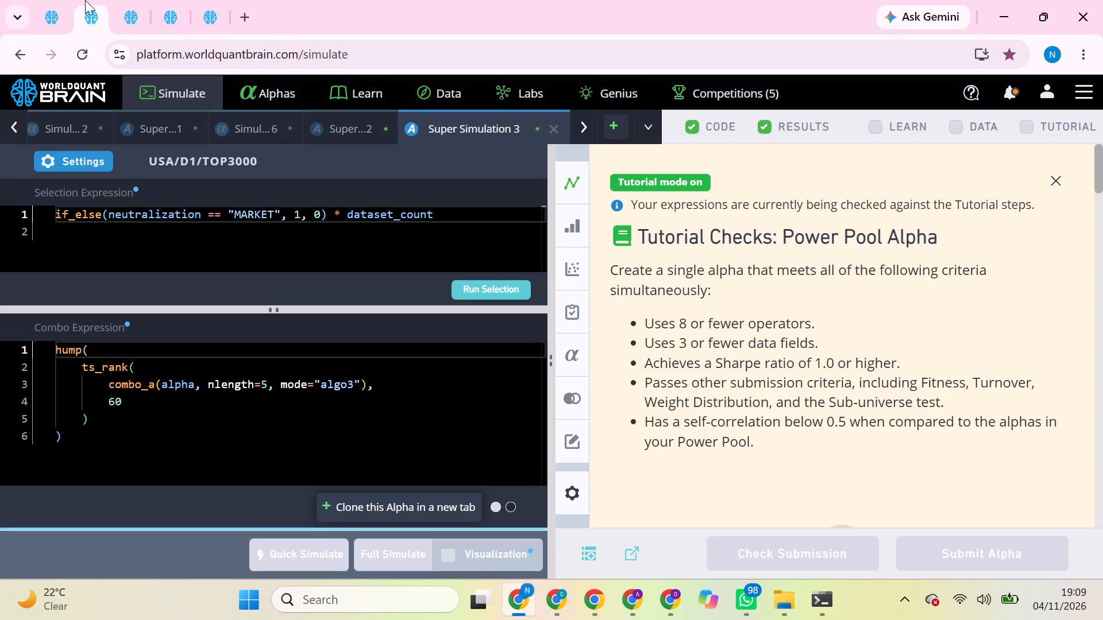
{"action": "left_click", "coordinate": [122, 0]}
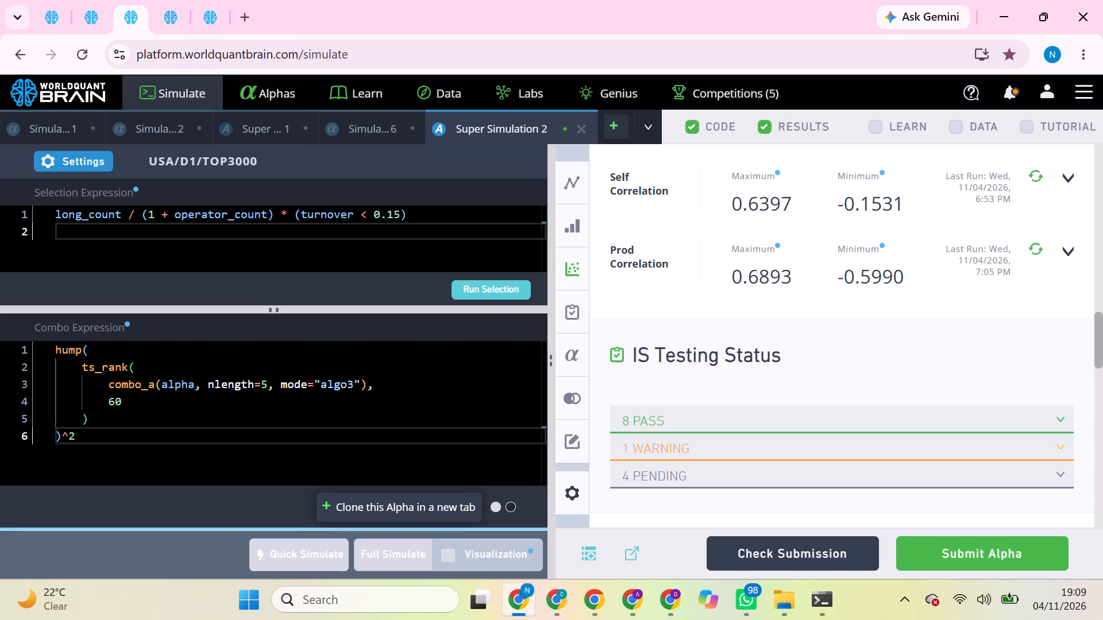
{"action": "scroll", "coordinate": [710, 332], "scroll_direction": "down", "scroll_amount": 2}
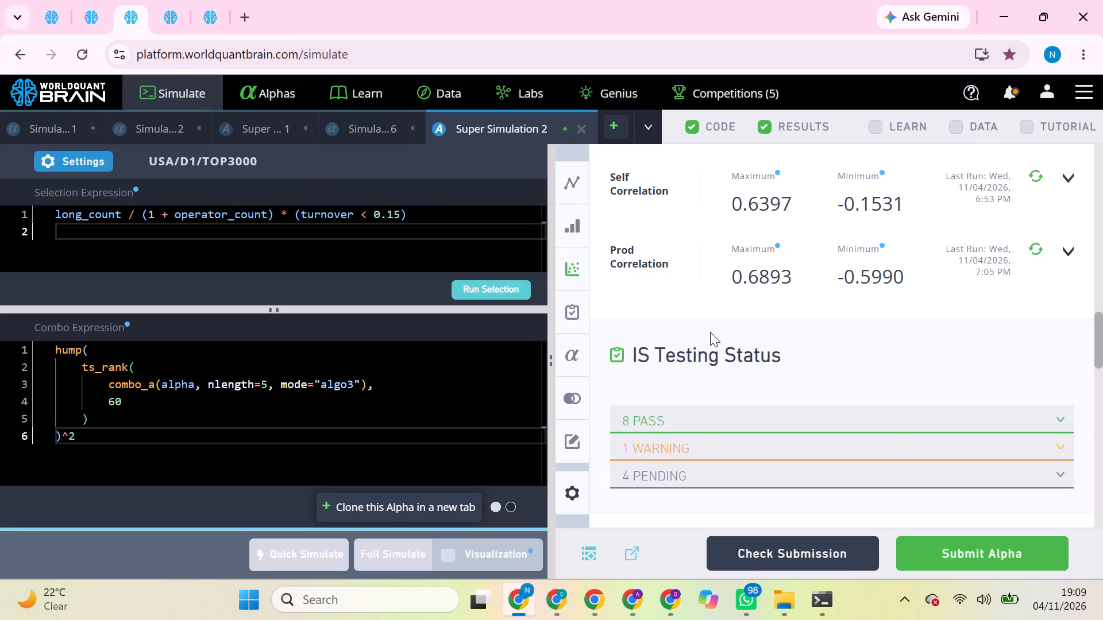
{"action": "scroll", "coordinate": [710, 332], "scroll_direction": "down", "scroll_amount": 3}
{"action": "left_click", "coordinate": [710, 332]}
{"action": "scroll", "coordinate": [710, 332], "scroll_direction": "up", "scroll_amount": 3}
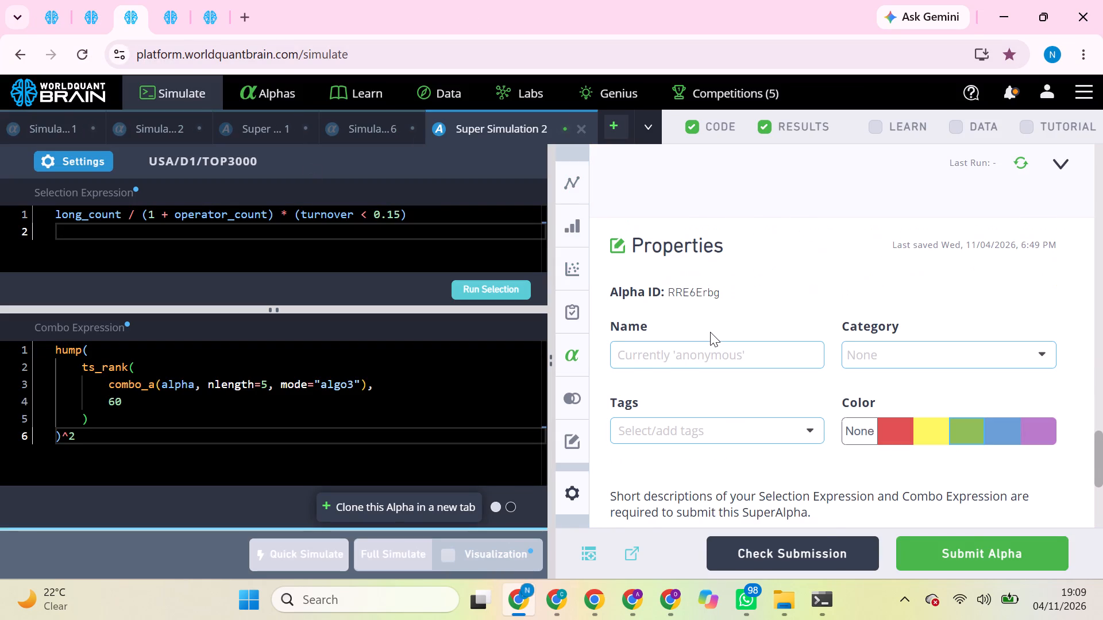
{"action": "left_click", "coordinate": [1023, 400]}
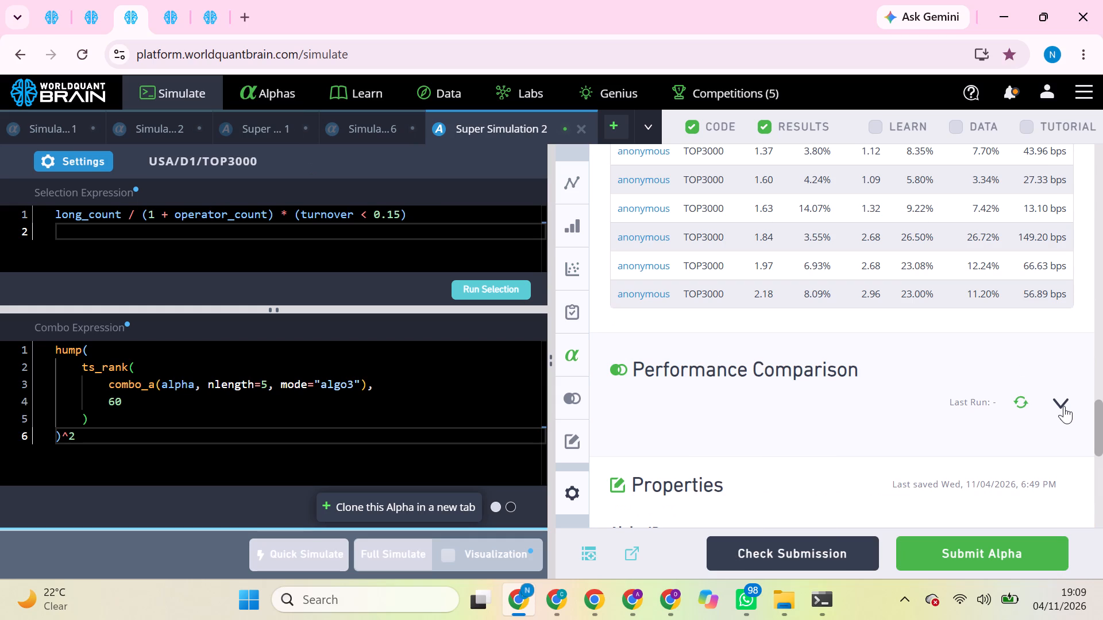
{"action": "left_click", "coordinate": [1064, 406]}
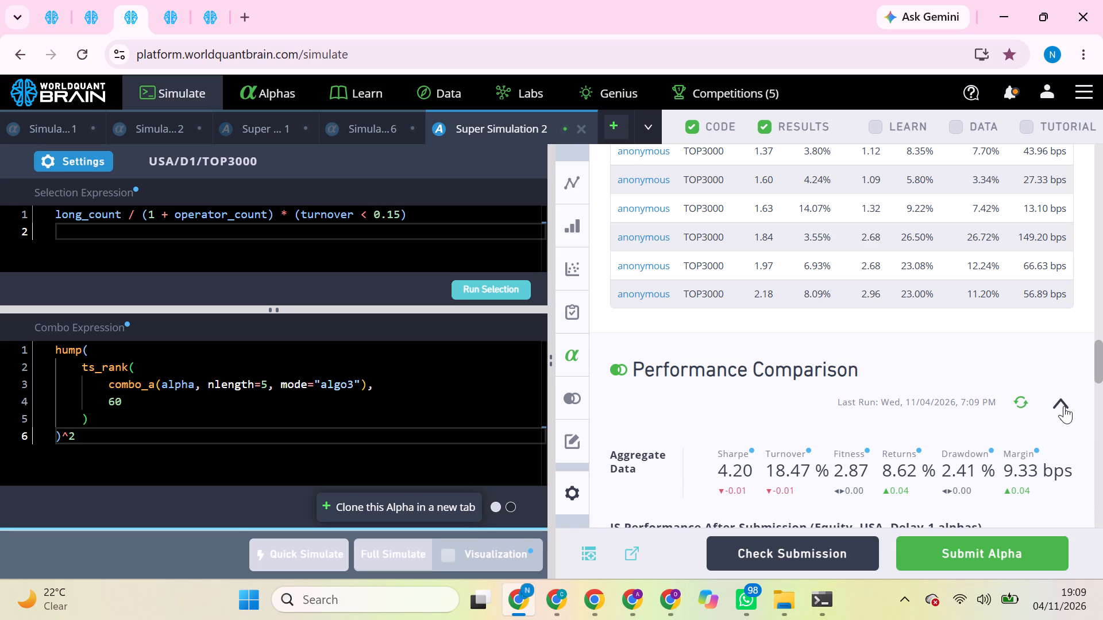
{"action": "scroll", "coordinate": [934, 457], "scroll_direction": "down", "scroll_amount": 1}
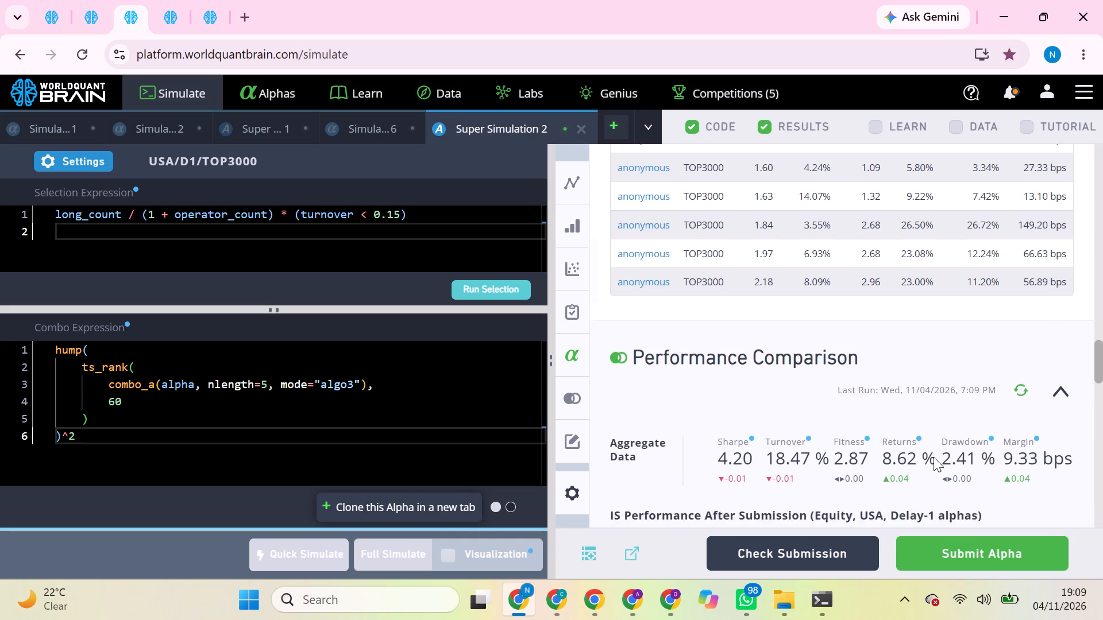
{"action": "scroll", "coordinate": [934, 457], "scroll_direction": "down", "scroll_amount": 1}
{"action": "left_click_drag", "start_coordinate": [934, 457], "coordinate": [613, 435]}
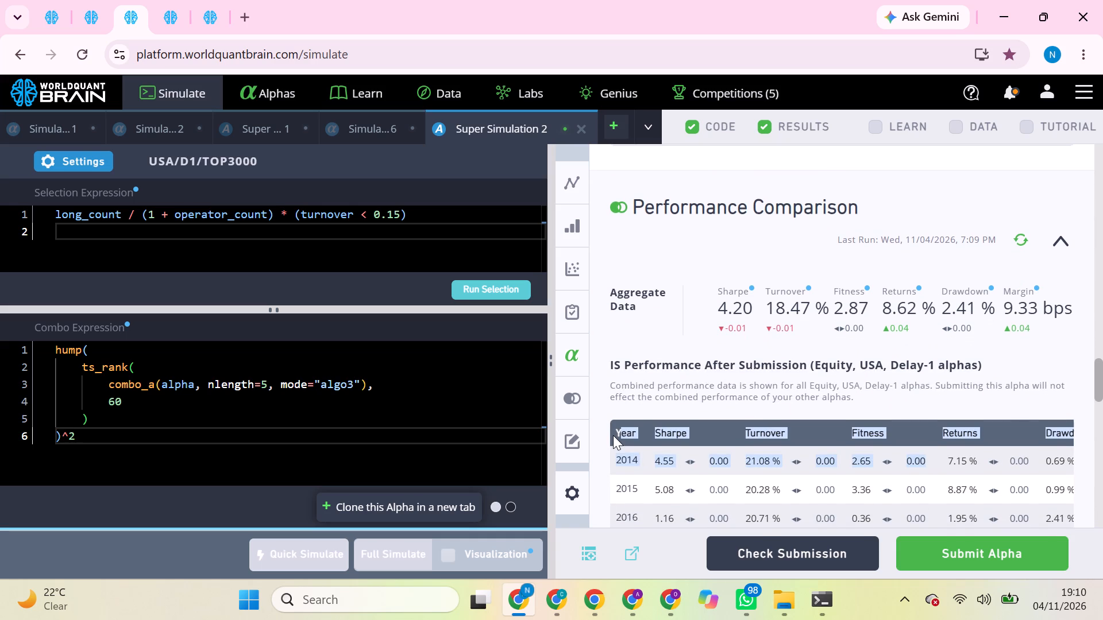
Copy Super Simulation 2's selection expression, long_count / (1 + operator_count) * (turnover < 0.15).
{"action": "double_click", "coordinate": [239, 209]}
{"action": "triple_click", "coordinate": [239, 209]}
{"action": "left_click", "coordinate": [239, 209]}
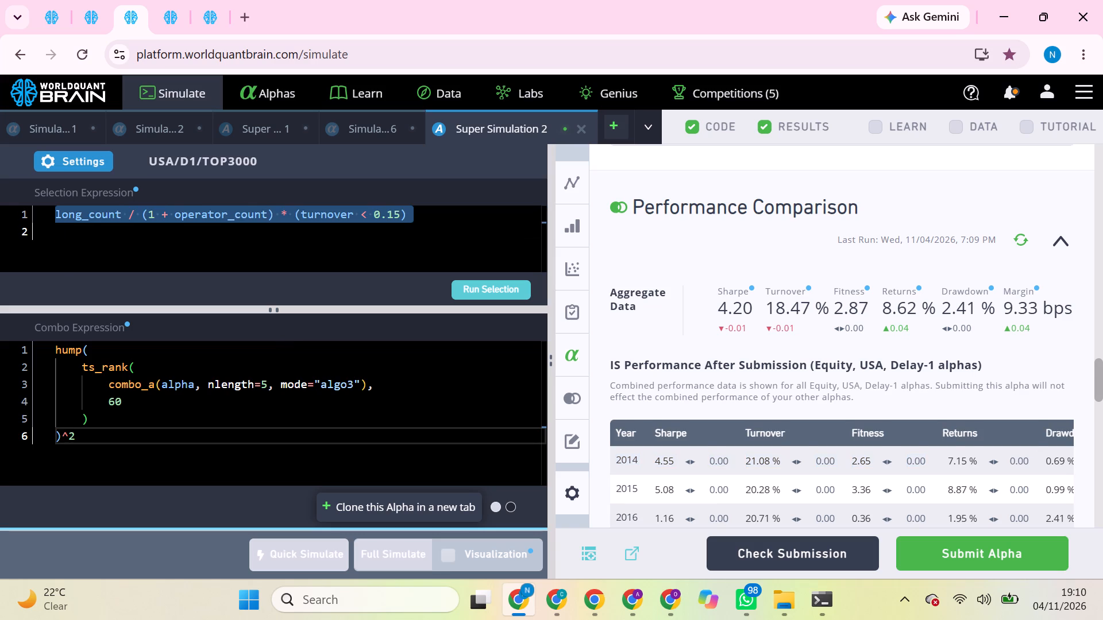
{"action": "key", "text": "ctrl+c"}
{"action": "left_click", "coordinate": [241, 0]}
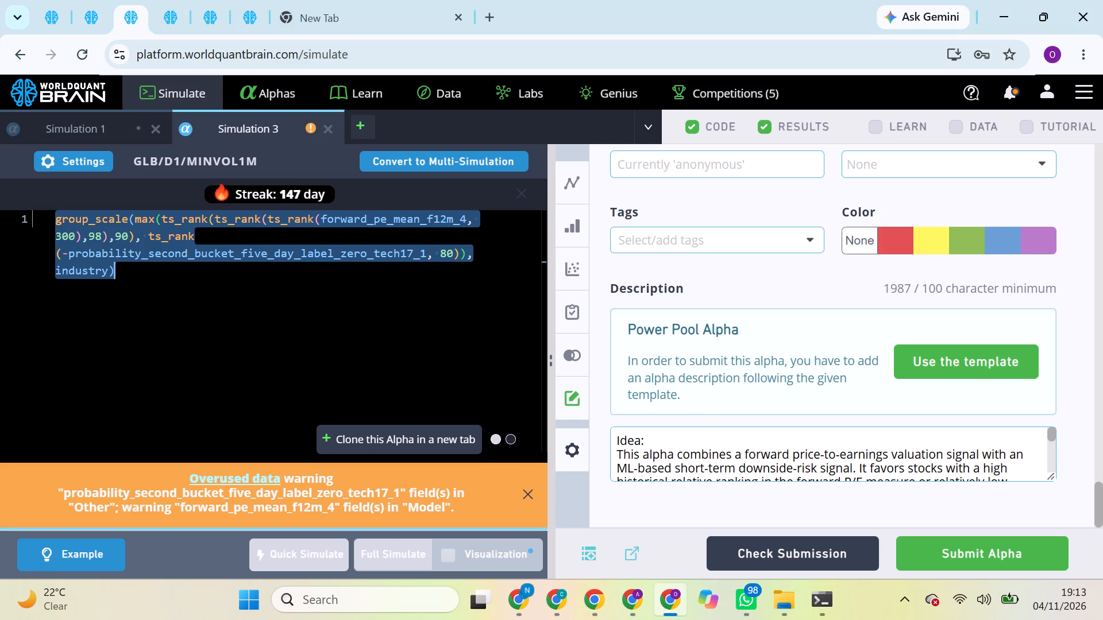
{"action": "left_click_drag", "start_coordinate": [614, 444], "coordinate": [647, 434]}
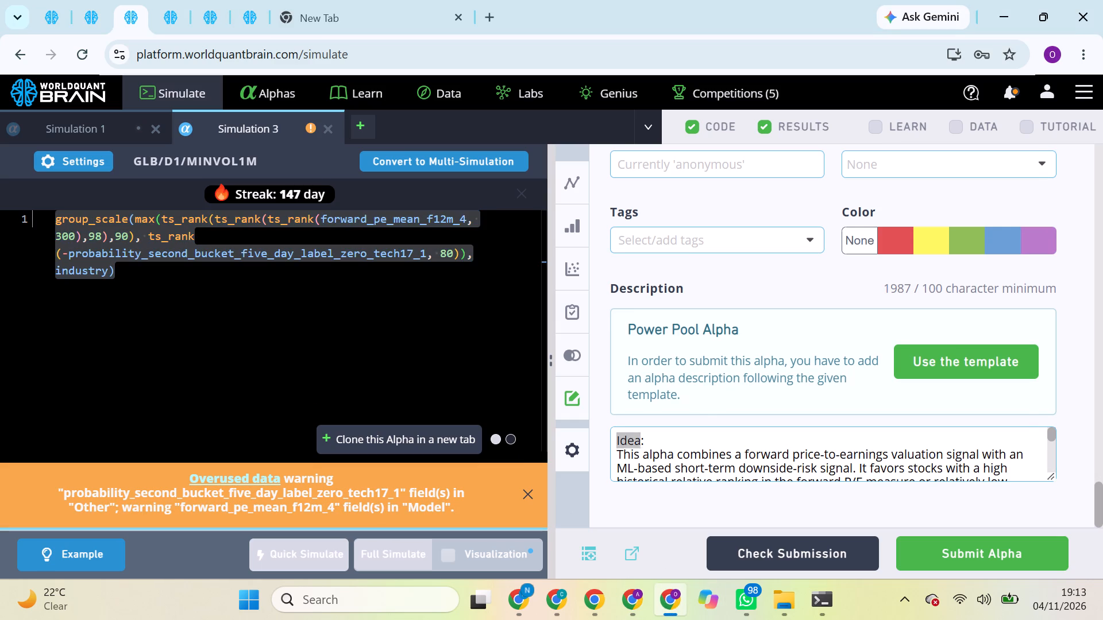
{"action": "left_click_drag", "start_coordinate": [647, 434], "coordinate": [1063, 506]}
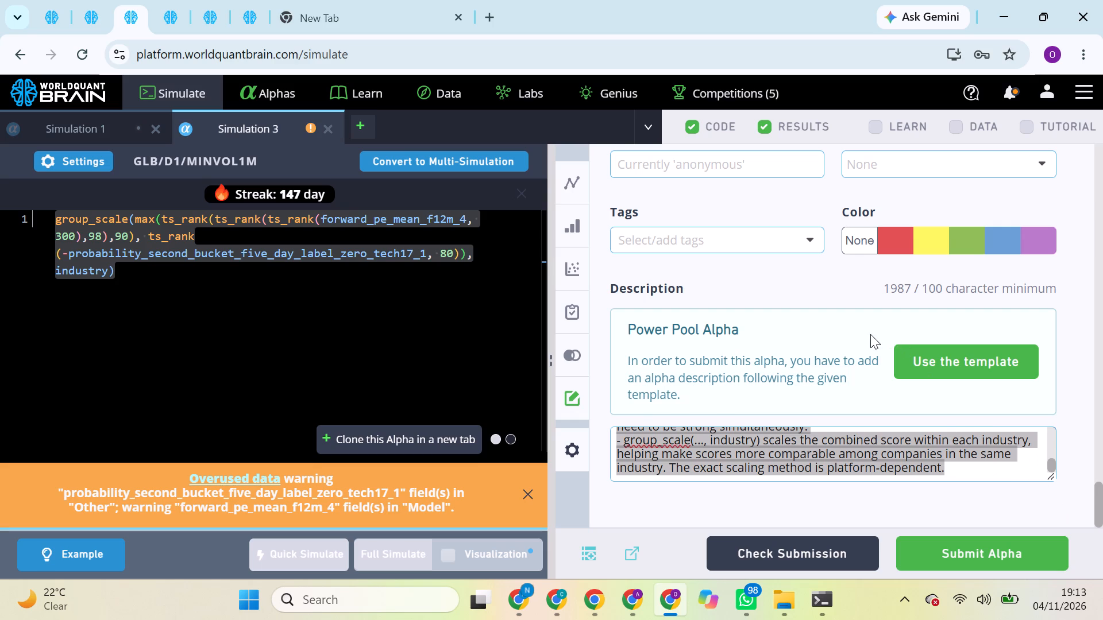
{"action": "scroll", "coordinate": [870, 334], "scroll_direction": "up", "scroll_amount": 8}
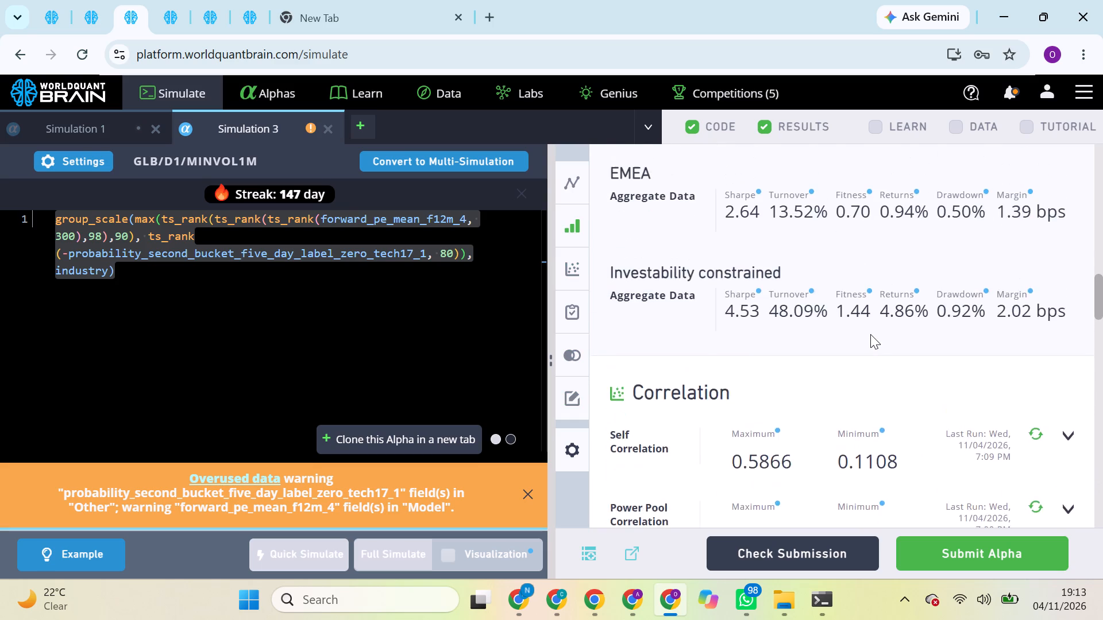
{"action": "scroll", "coordinate": [870, 334], "scroll_direction": "down", "scroll_amount": 4}
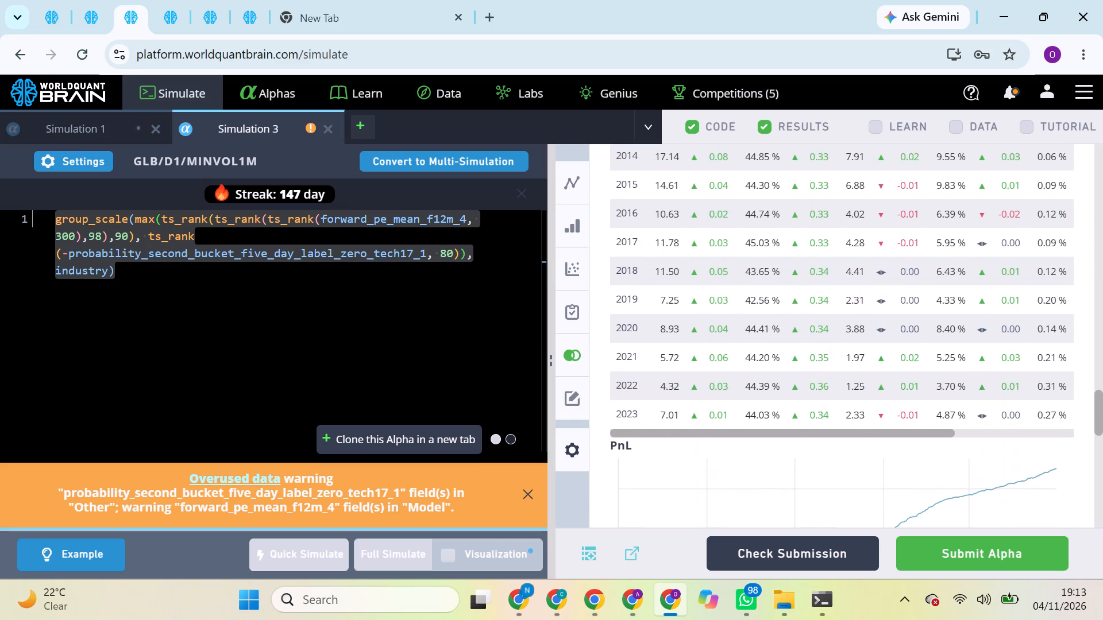
{"action": "scroll", "coordinate": [854, 420], "scroll_direction": "down", "scroll_amount": 5}
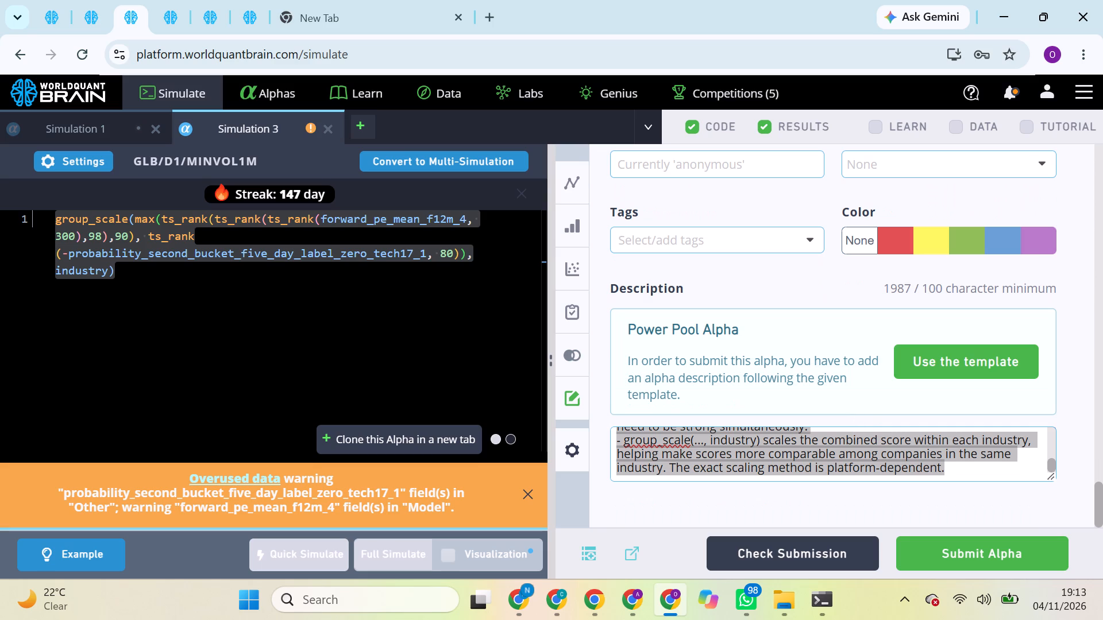
{"action": "key", "text": "ctrl+v"}
Submit Simulation 3's GLB/D1/MINVOL1M forward_pe_mean_f12m_4 alpha.
{"action": "left_click", "coordinate": [966, 552]}
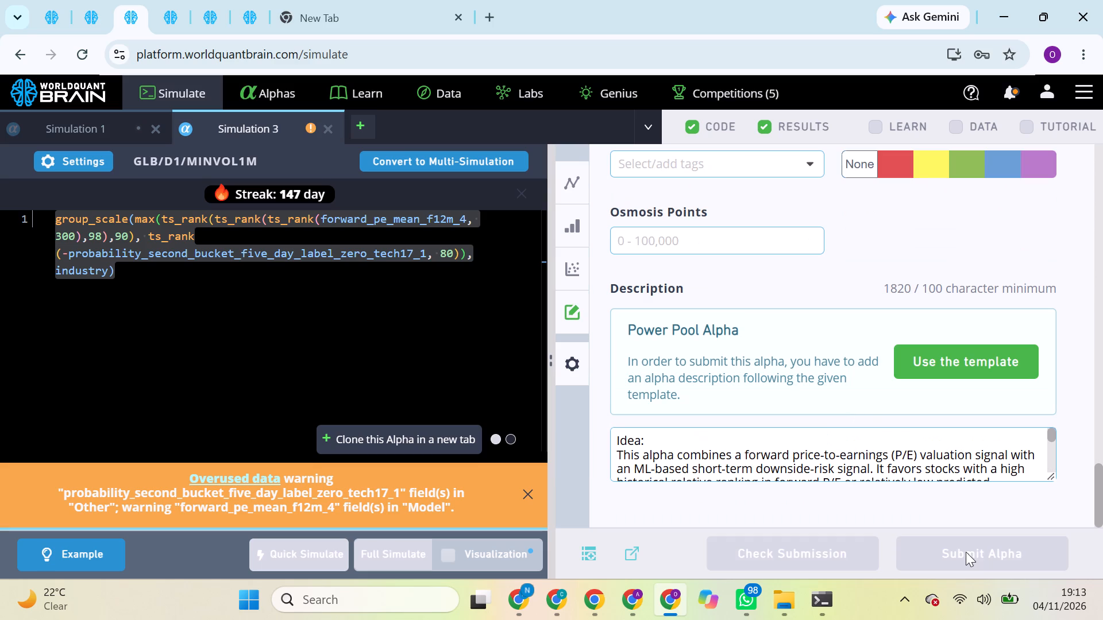
{"action": "scroll", "coordinate": [870, 460], "scroll_direction": "down", "scroll_amount": 1}
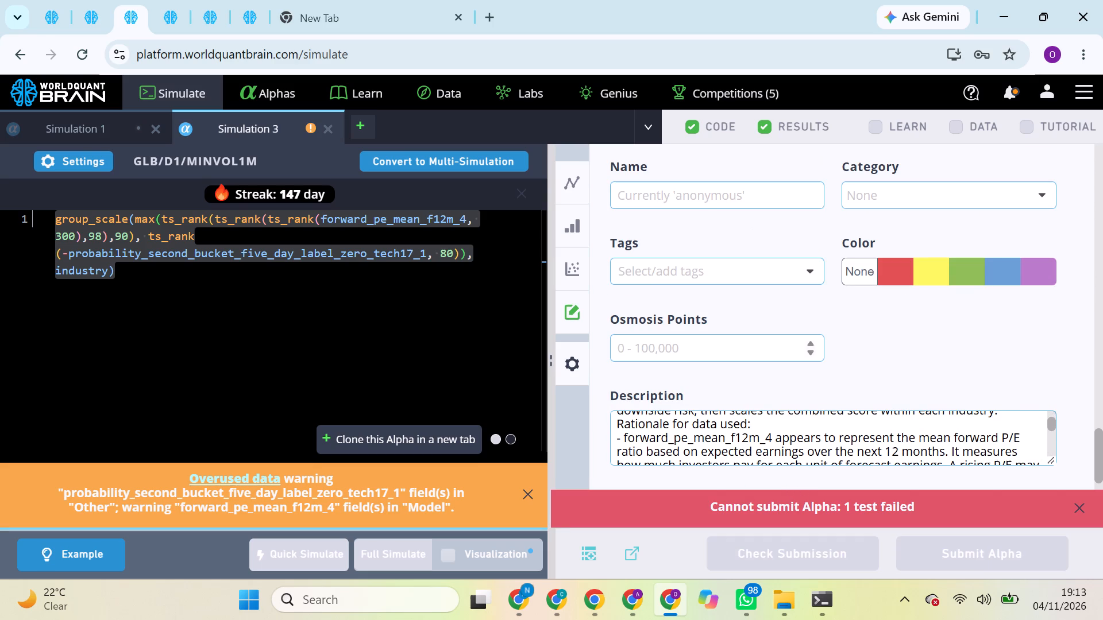
Review the forward_pe_mean_f12m_4 alpha's PnL chart, yearly IS Summary, correlation and Properties sections, and dismiss the submission notice.
{"action": "scroll", "coordinate": [735, 342], "scroll_direction": "up", "scroll_amount": 5}
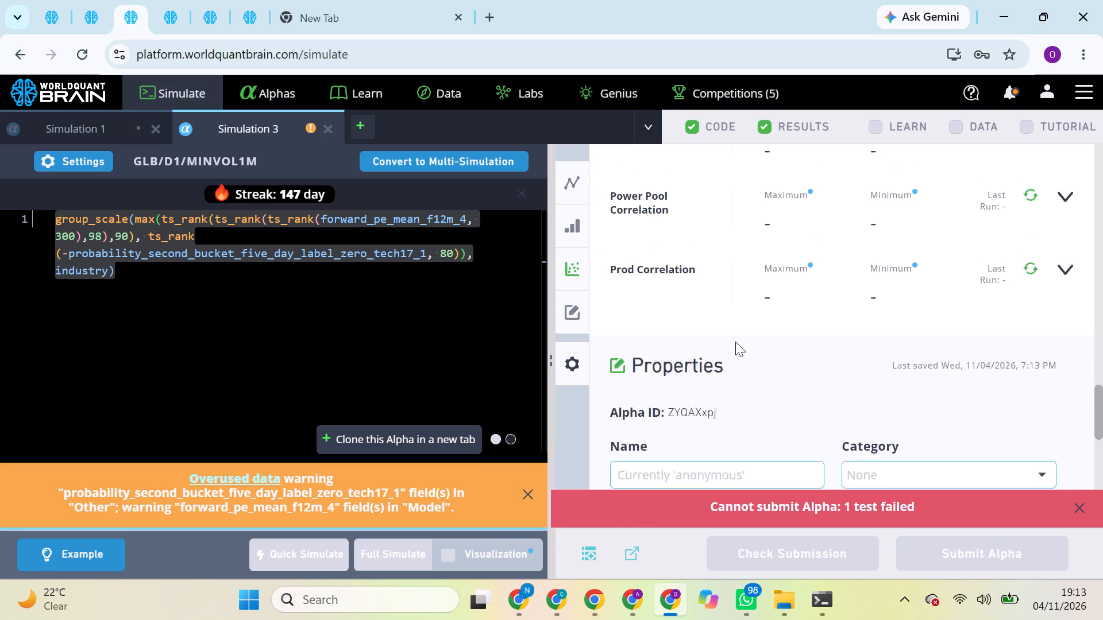
{"action": "scroll", "coordinate": [735, 342], "scroll_direction": "up", "scroll_amount": 4}
{"action": "scroll", "coordinate": [735, 342], "scroll_direction": "down", "scroll_amount": 1}
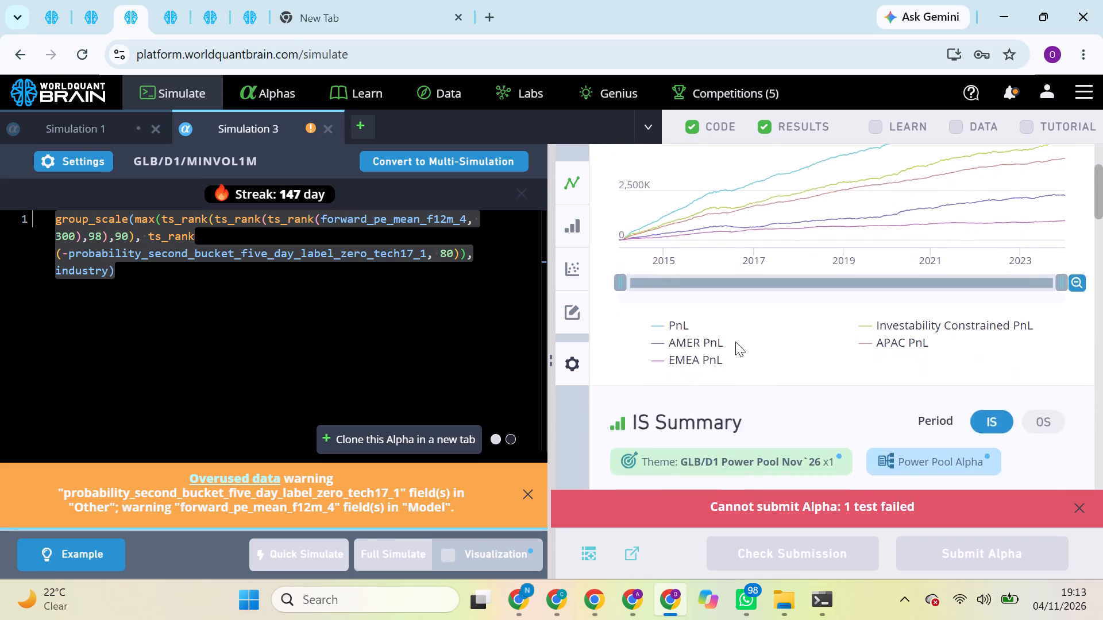
{"action": "scroll", "coordinate": [735, 342], "scroll_direction": "down", "scroll_amount": 1}
{"action": "left_click", "coordinate": [1081, 503]}
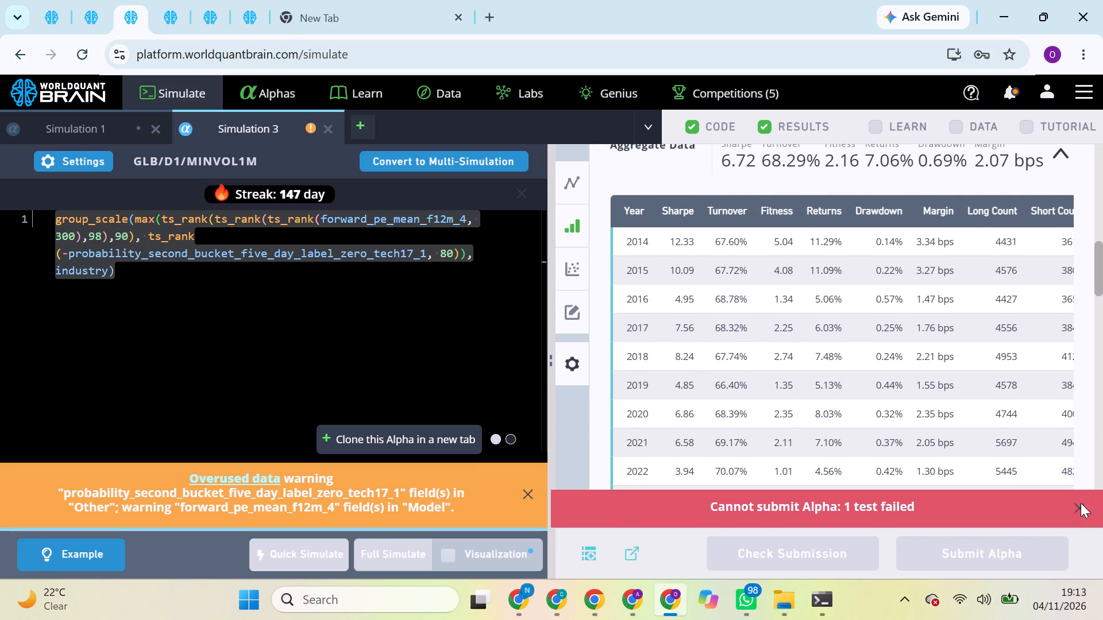
{"action": "scroll", "coordinate": [992, 447], "scroll_direction": "down", "scroll_amount": 7}
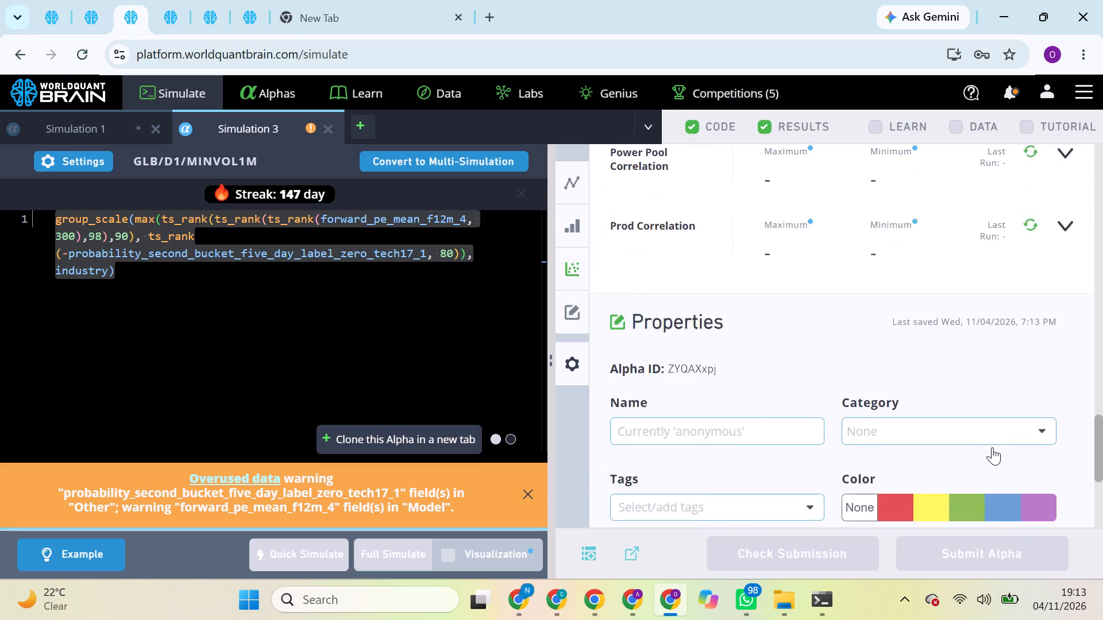
{"action": "scroll", "coordinate": [992, 447], "scroll_direction": "down", "scroll_amount": 1}
Open the forward_5yr_eps_cagr_projection alpha's simulation, close its ATOM tutorial checks, and run its Prod Correlation check.
{"action": "left_click", "coordinate": [90, 0]}
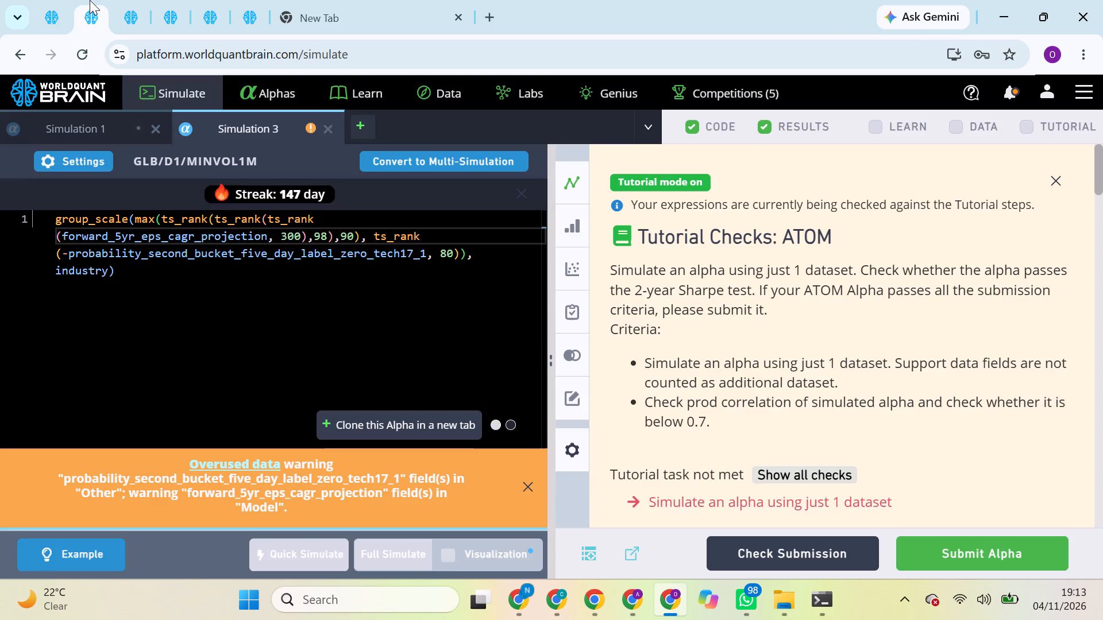
{"action": "left_click", "coordinate": [74, 2]}
{"action": "left_click", "coordinate": [54, 3]}
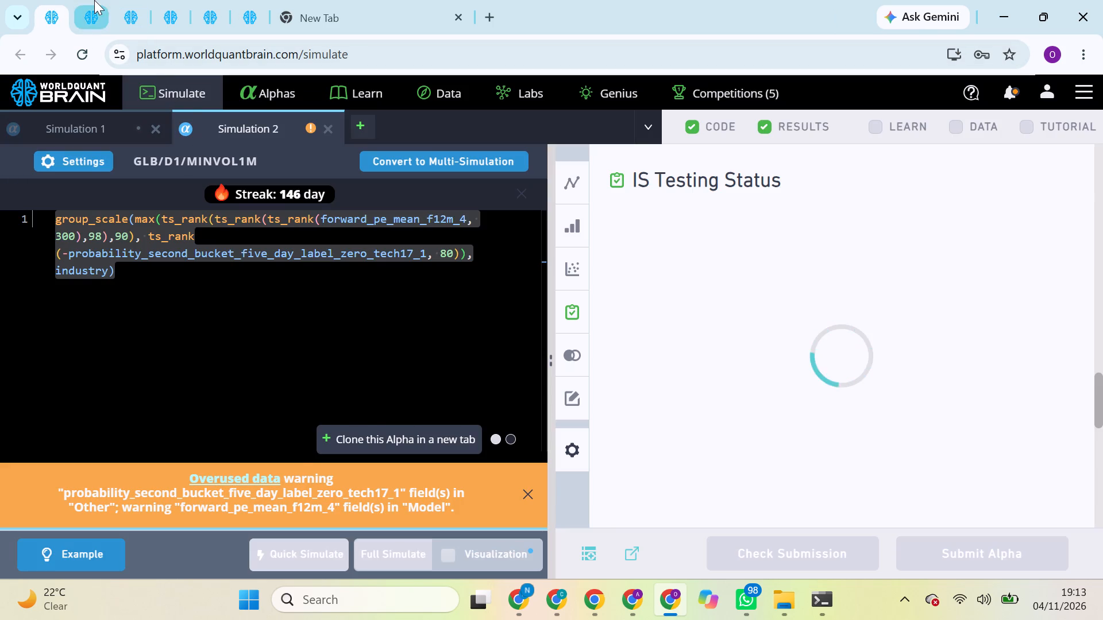
{"action": "left_click", "coordinate": [94, 0]}
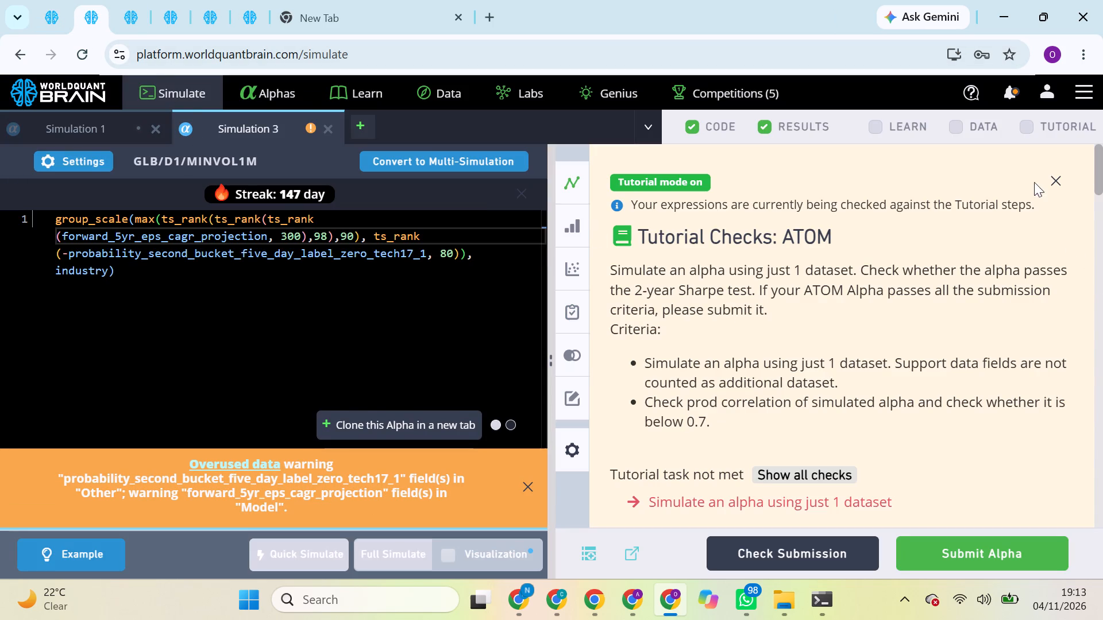
{"action": "left_click", "coordinate": [1055, 179]}
{"action": "scroll", "coordinate": [933, 309], "scroll_direction": "down", "scroll_amount": 2}
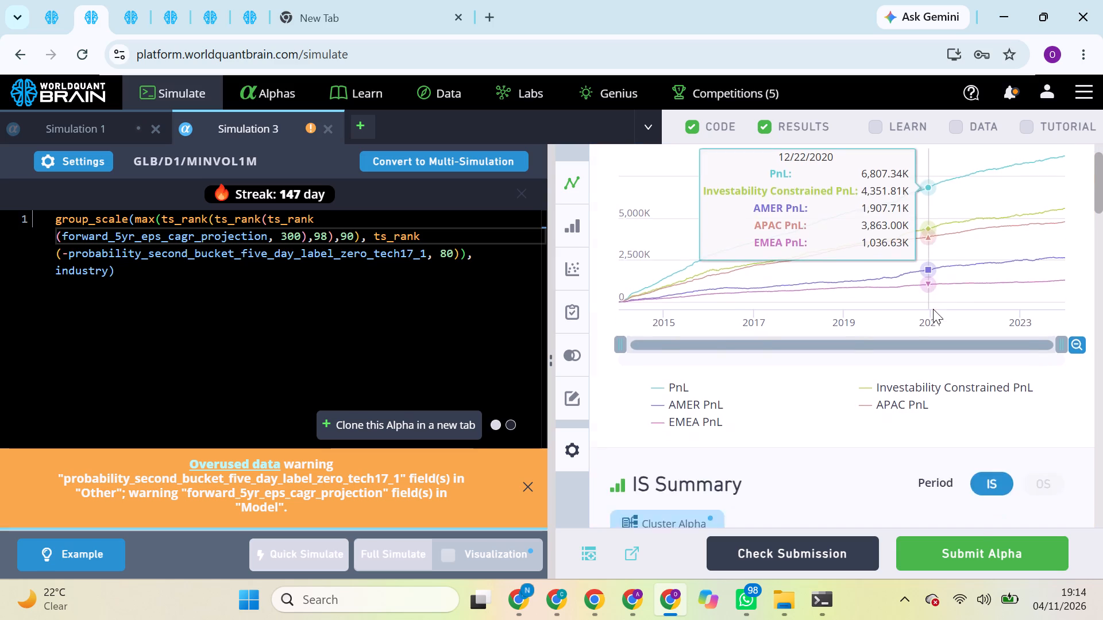
{"action": "scroll", "coordinate": [933, 309], "scroll_direction": "down", "scroll_amount": 3}
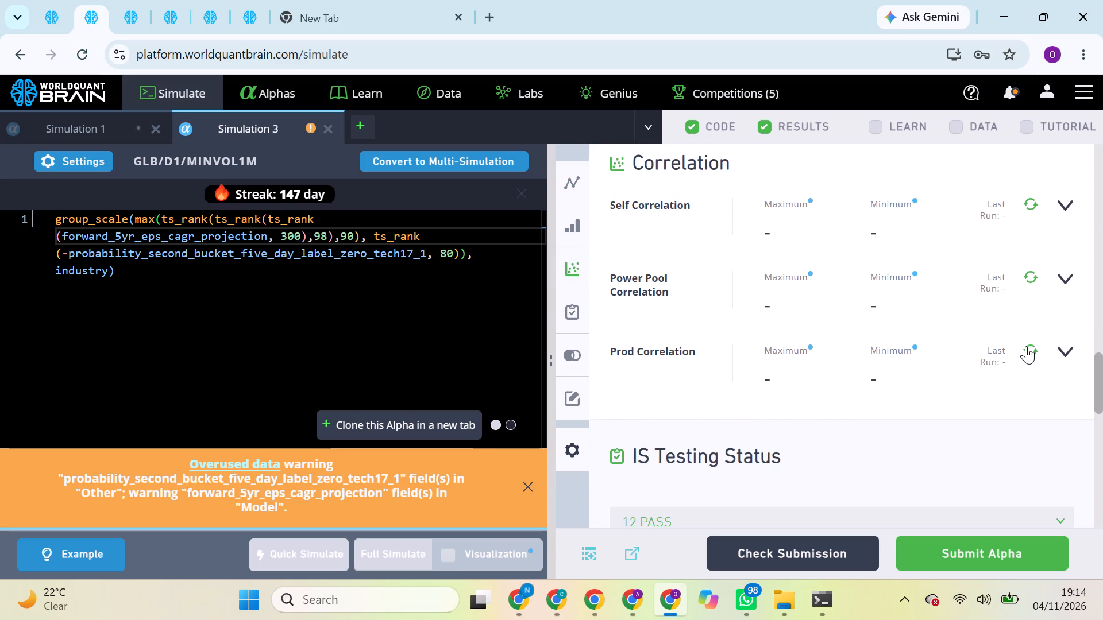
{"action": "left_click", "coordinate": [1026, 346]}
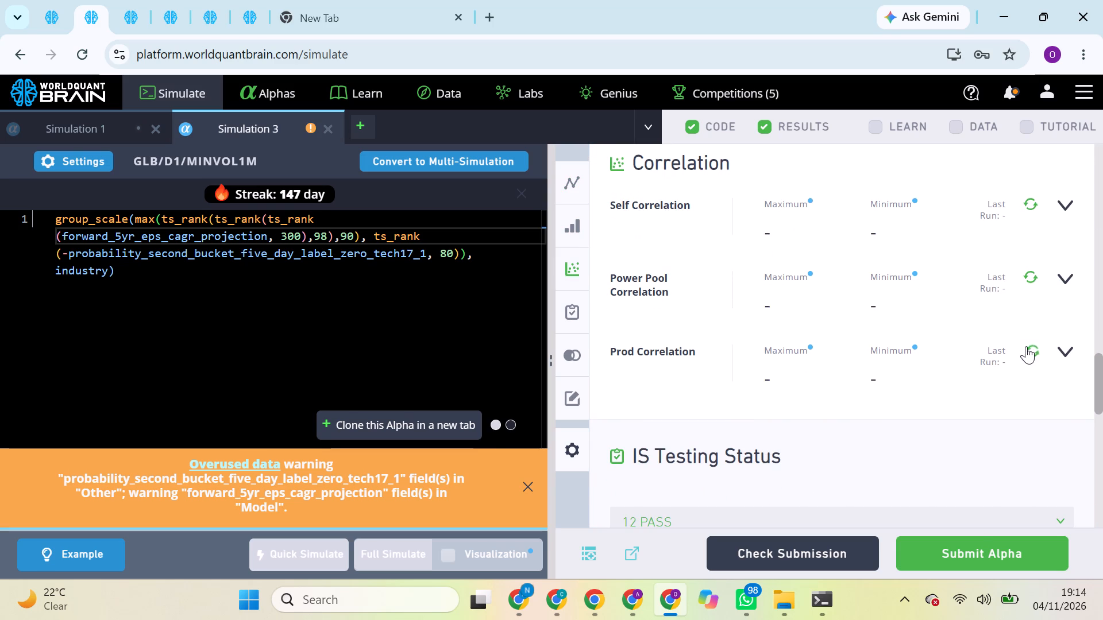
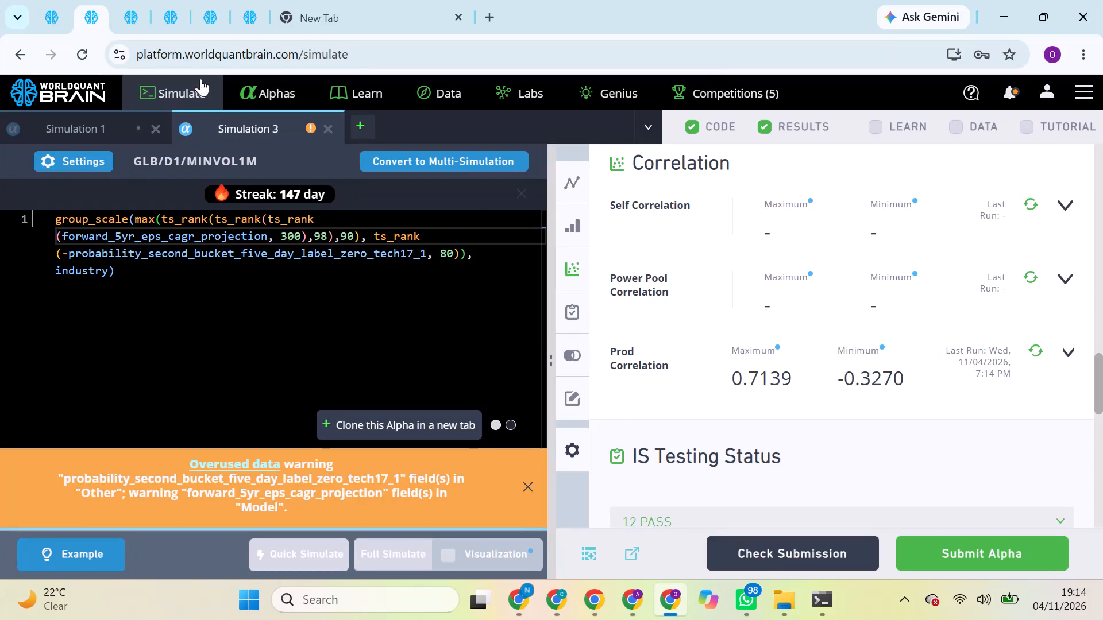
Run the Prod Correlation check for the alpha that uses arm_preferred_earnings_component_score.
{"action": "left_click", "coordinate": [122, 0]}
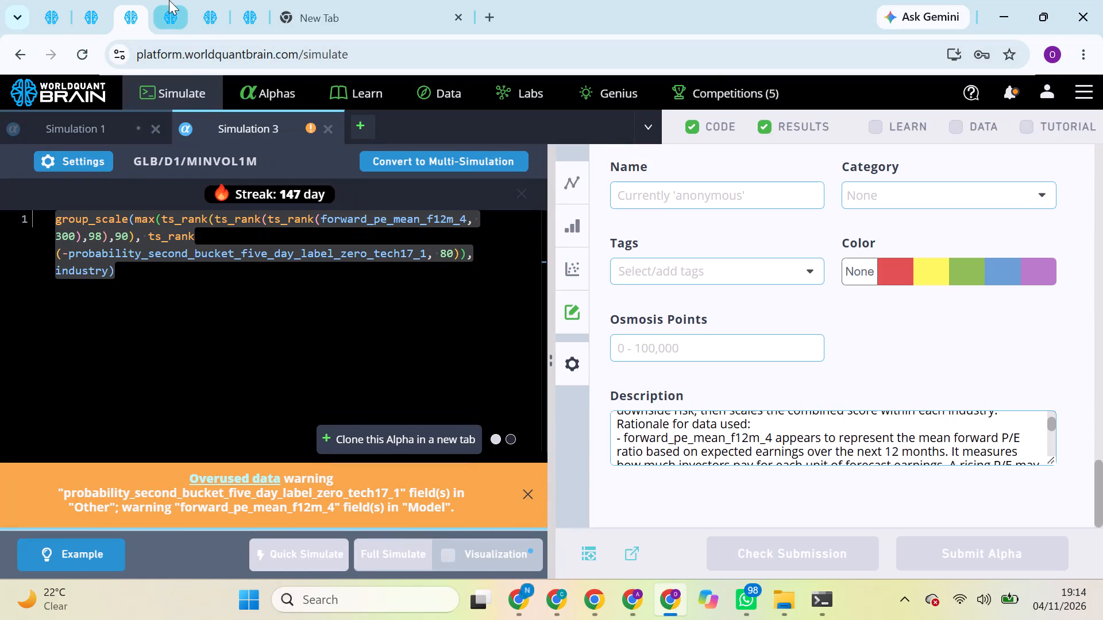
{"action": "left_click", "coordinate": [169, 0]}
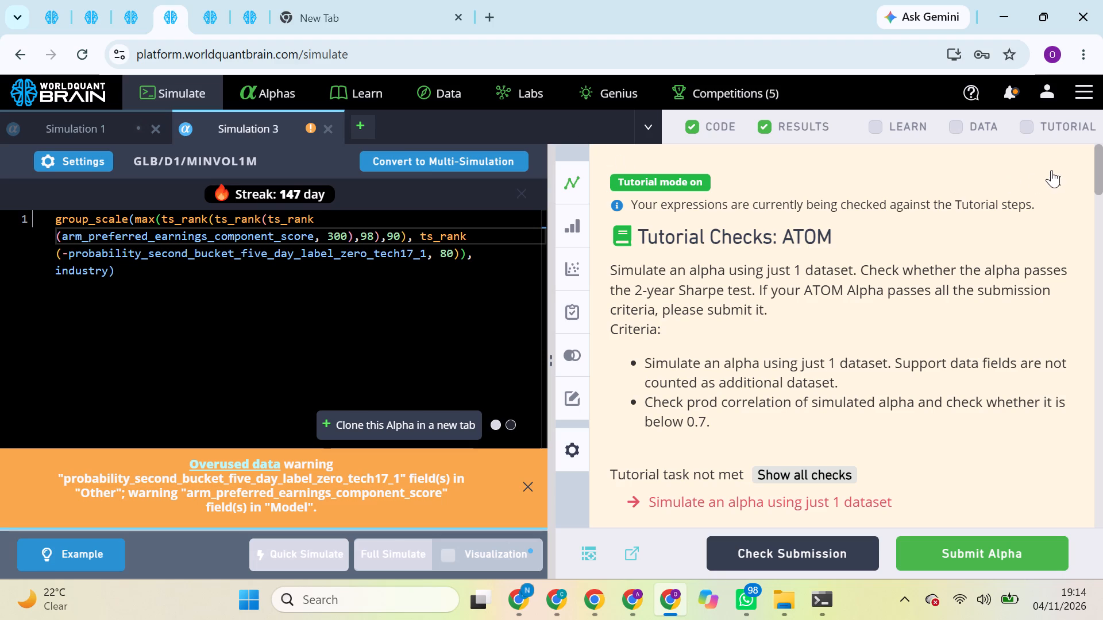
{"action": "left_click", "coordinate": [1057, 177]}
{"action": "scroll", "coordinate": [967, 255], "scroll_direction": "down", "scroll_amount": 5}
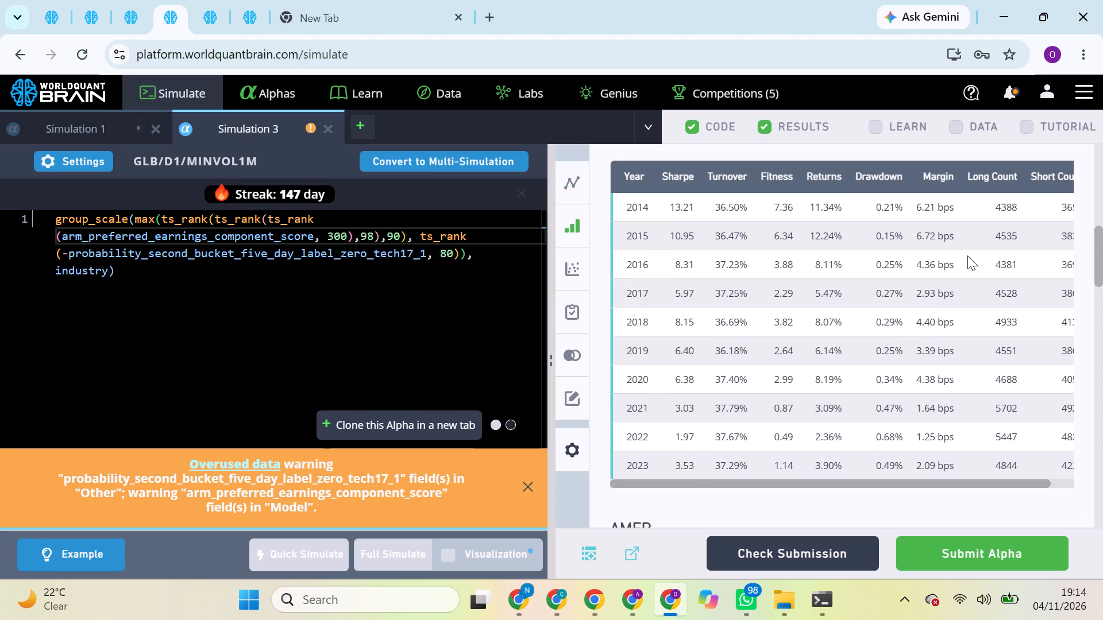
{"action": "scroll", "coordinate": [967, 255], "scroll_direction": "down", "scroll_amount": 1}
{"action": "left_click", "coordinate": [1031, 311]}
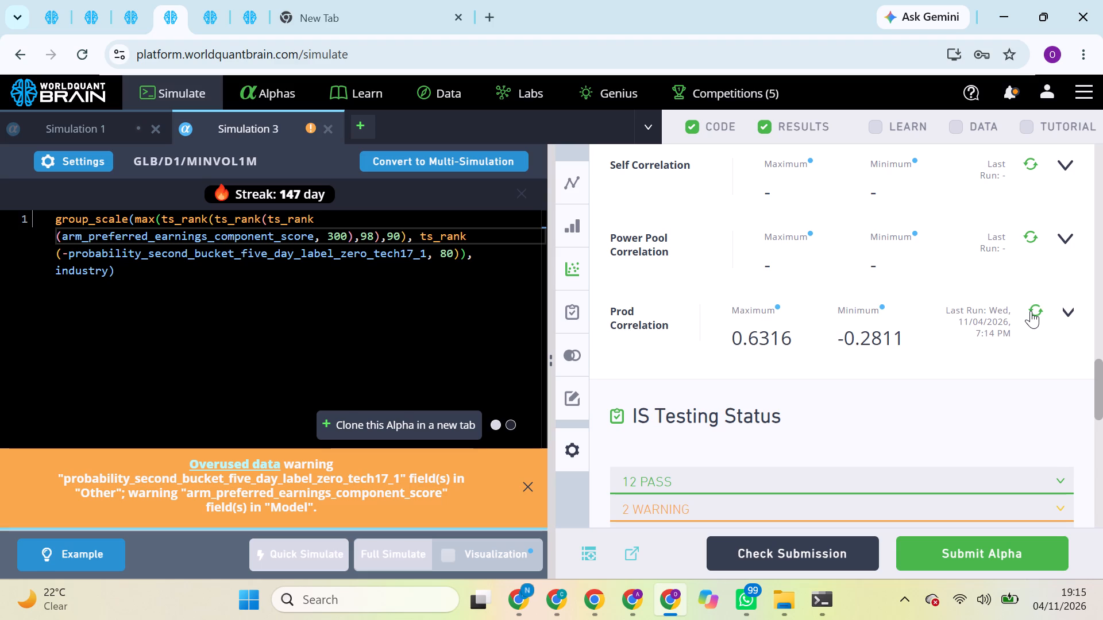
Review the IS Summary of the already submitted forward_pe_mean_f12m_4 alpha, and look through the list of submitted alphas.
{"action": "left_click", "coordinate": [124, 2]}
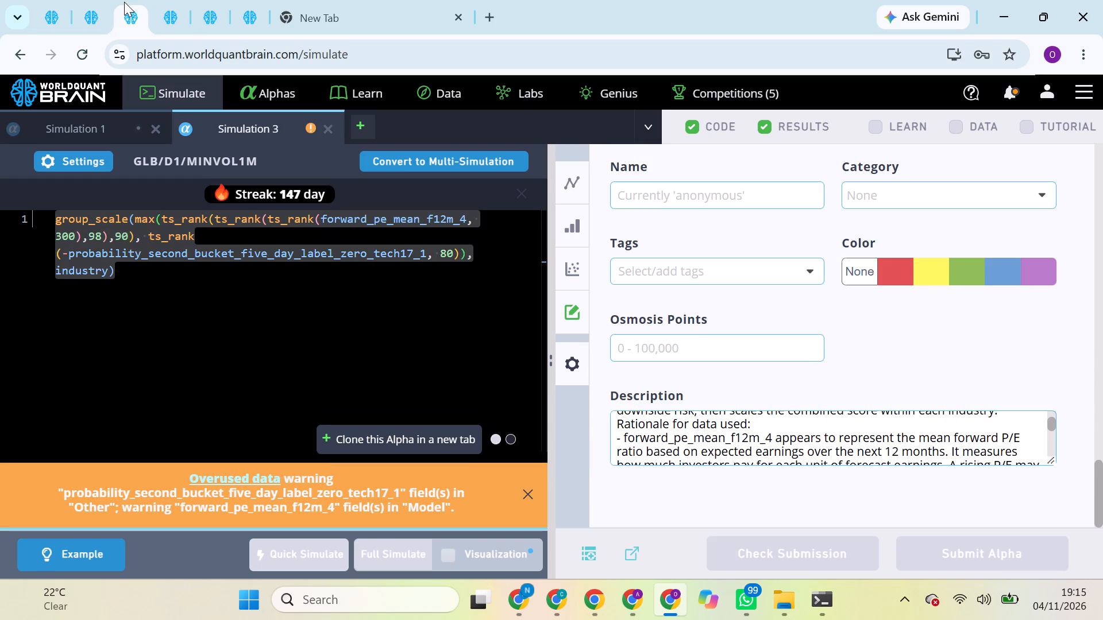
{"action": "scroll", "coordinate": [915, 379], "scroll_direction": "up", "scroll_amount": 8}
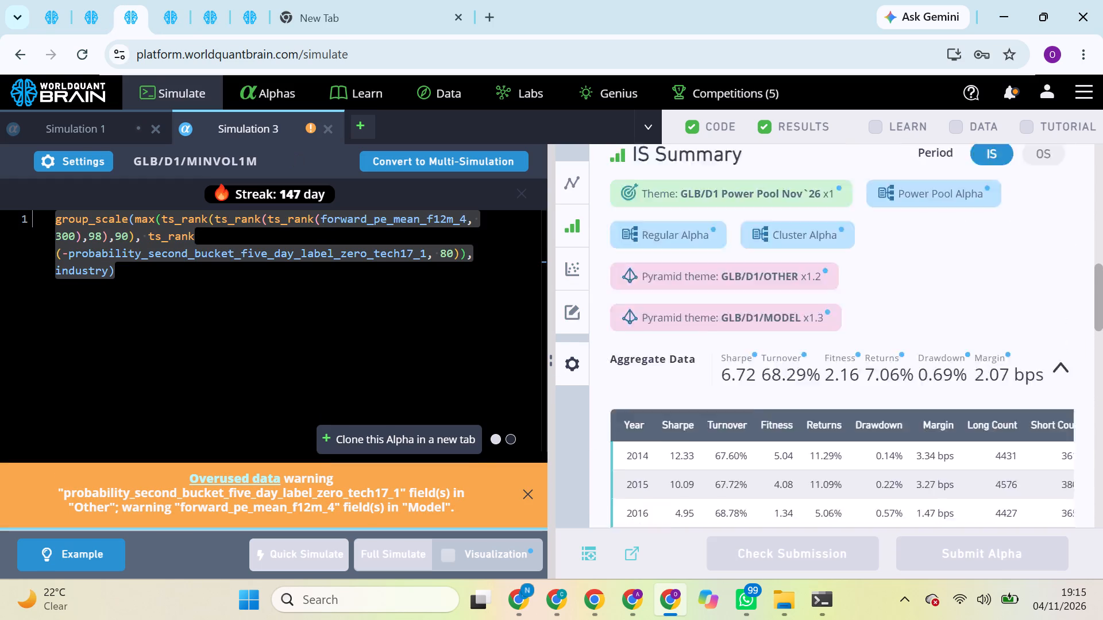
{"action": "left_click", "coordinate": [287, 87]}
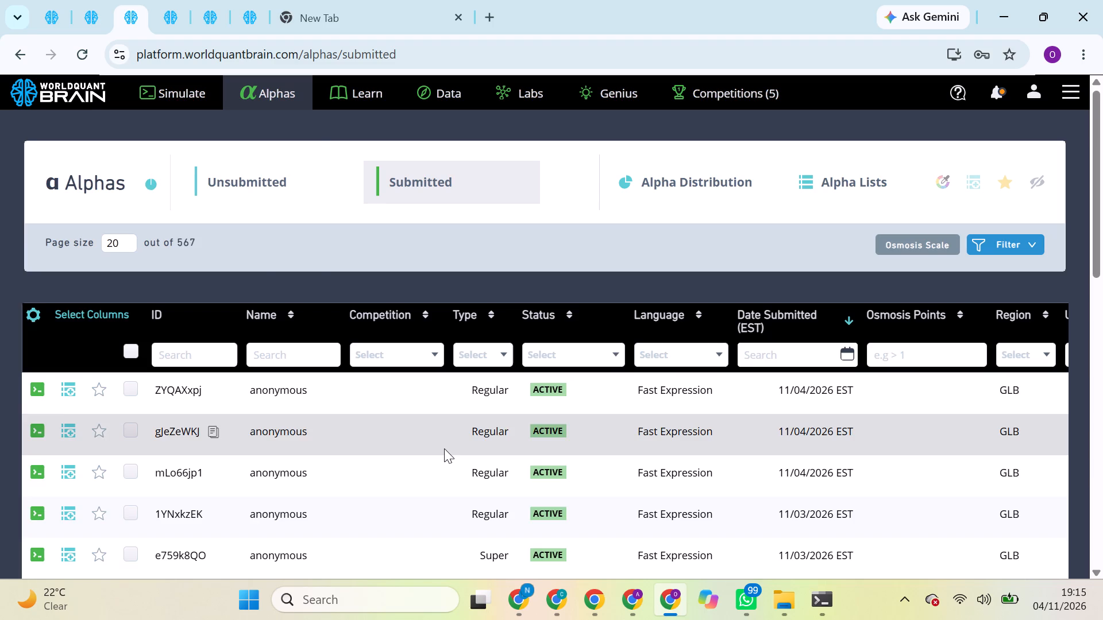
{"action": "scroll", "coordinate": [622, 494], "scroll_direction": "down", "scroll_amount": 1}
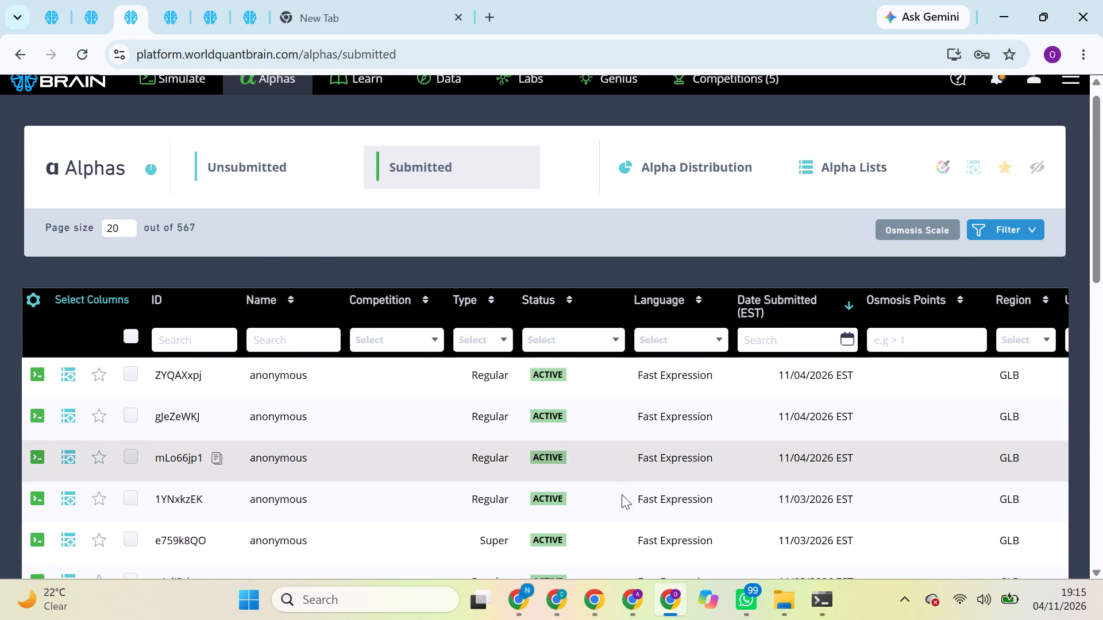
{"action": "scroll", "coordinate": [622, 494], "scroll_direction": "down", "scroll_amount": 1}
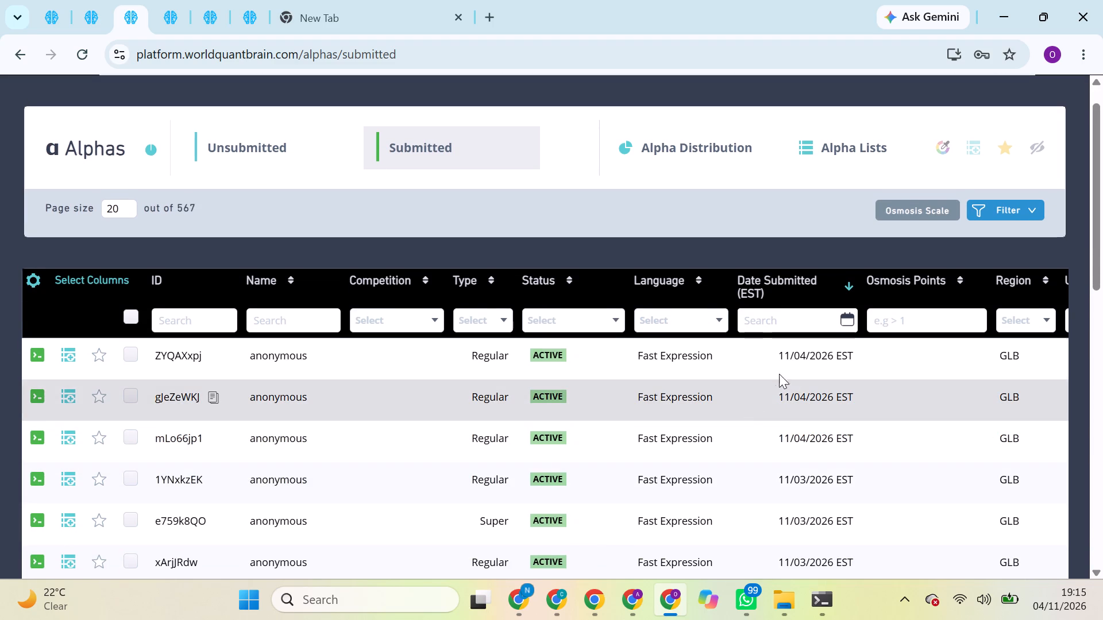
Set the color label of the unsubmitted forward_pe_mean_f12m_4 alpha in Simulation 2 to blue.
{"action": "left_click", "coordinate": [53, 1]}
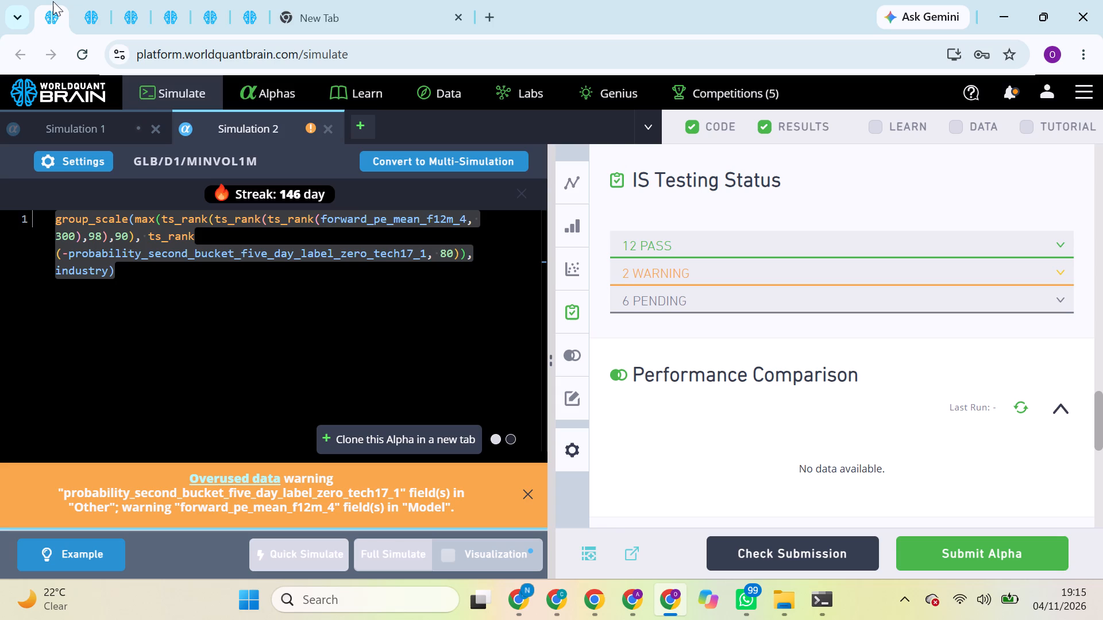
{"action": "scroll", "coordinate": [725, 386], "scroll_direction": "down", "scroll_amount": 3}
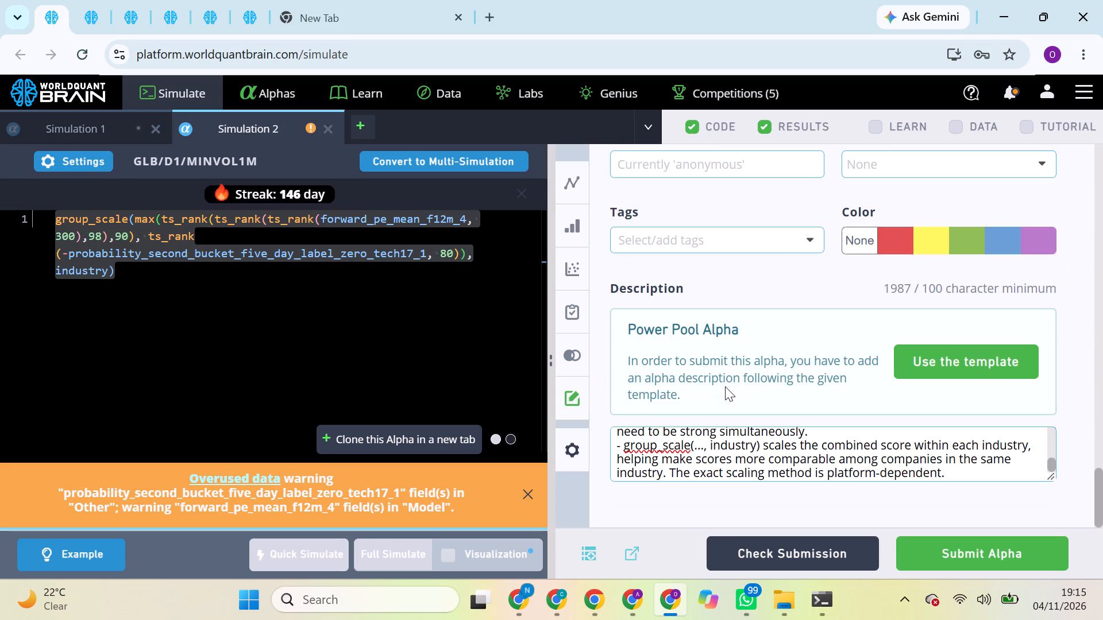
{"action": "scroll", "coordinate": [725, 386], "scroll_direction": "down", "scroll_amount": 1}
{"action": "left_click", "coordinate": [985, 242]}
Set the color label of the arm_preferred_earnings_component_score alpha to blue.
{"action": "left_click", "coordinate": [98, 0]}
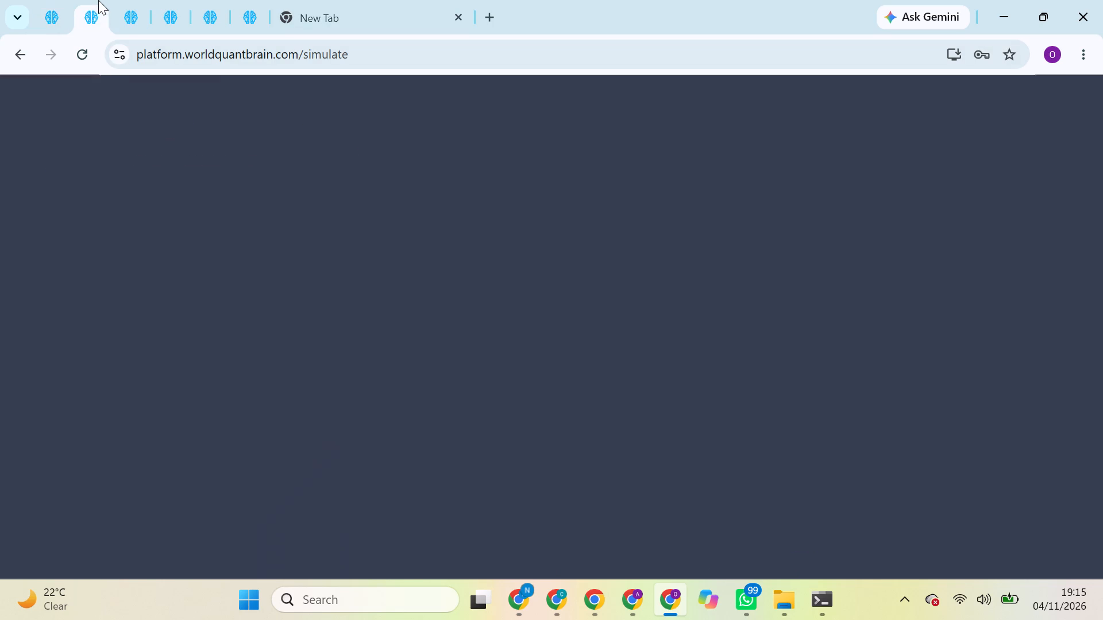
{"action": "left_click", "coordinate": [140, 0]}
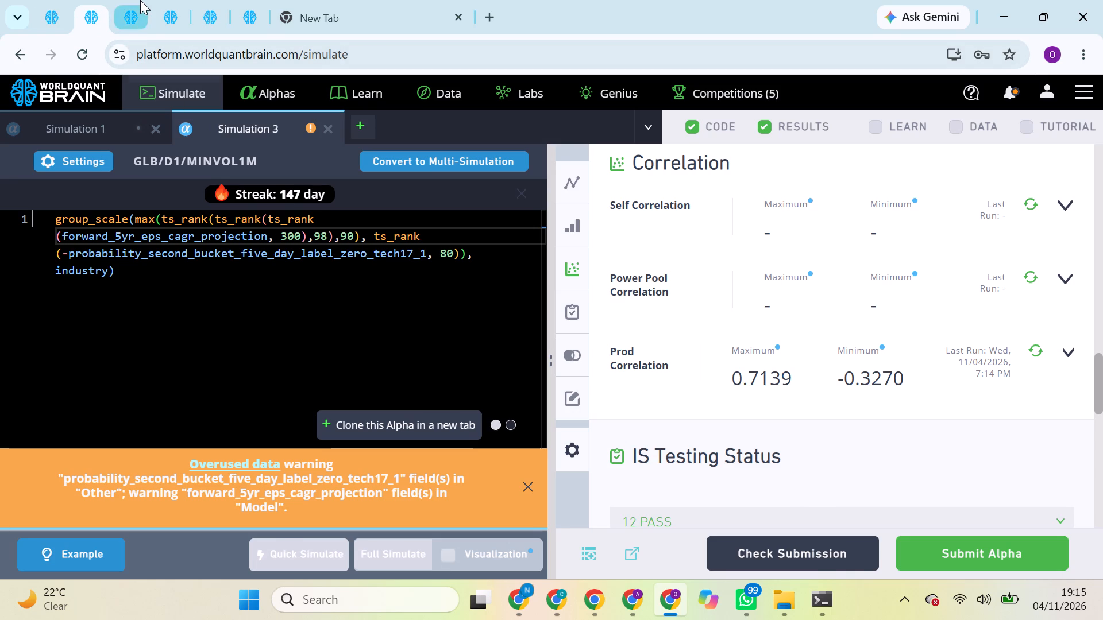
{"action": "left_click", "coordinate": [166, 5]}
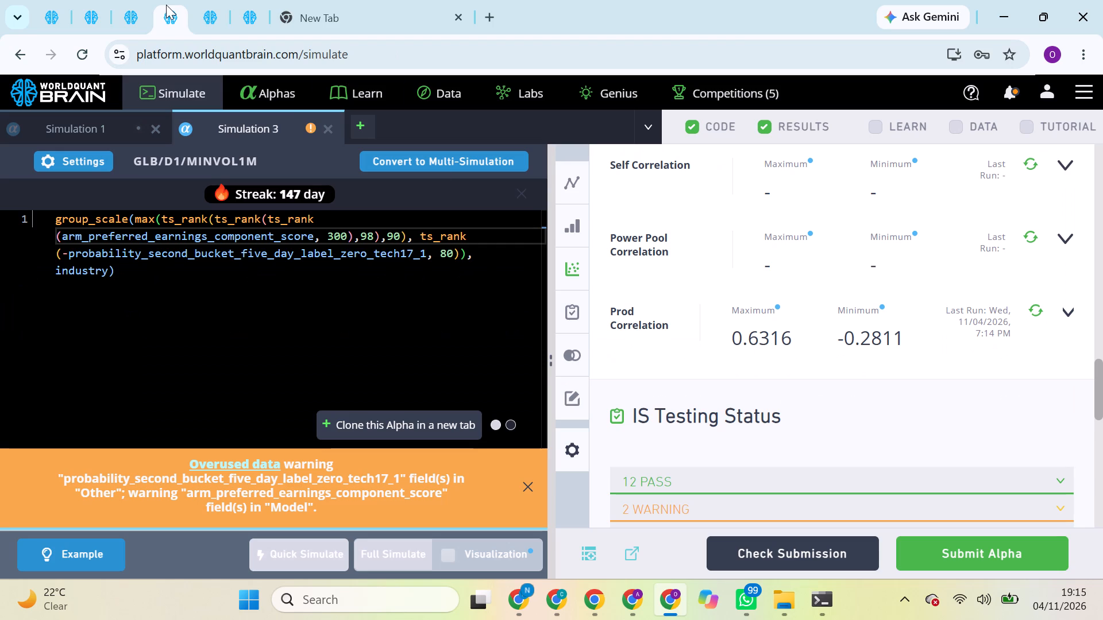
{"action": "scroll", "coordinate": [910, 434], "scroll_direction": "down", "scroll_amount": 3}
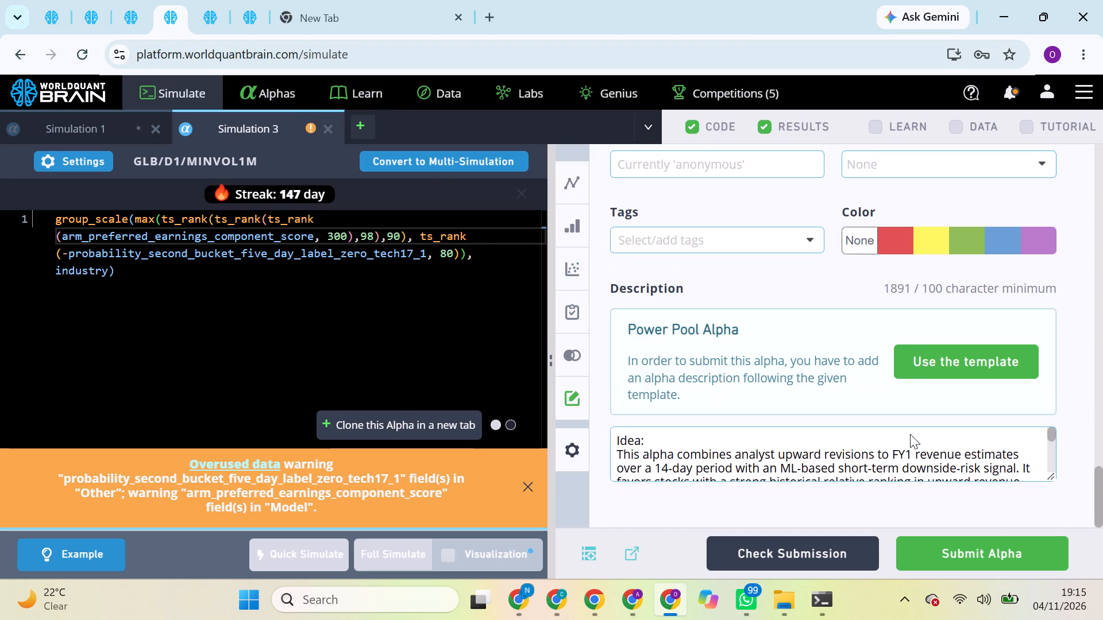
{"action": "left_click", "coordinate": [1001, 237]}
Close Simulation 3, which holds the forward_5yr_eps_cagr_projection alpha, and the empty Simulation 1 beside it.
{"action": "left_click", "coordinate": [196, 3]}
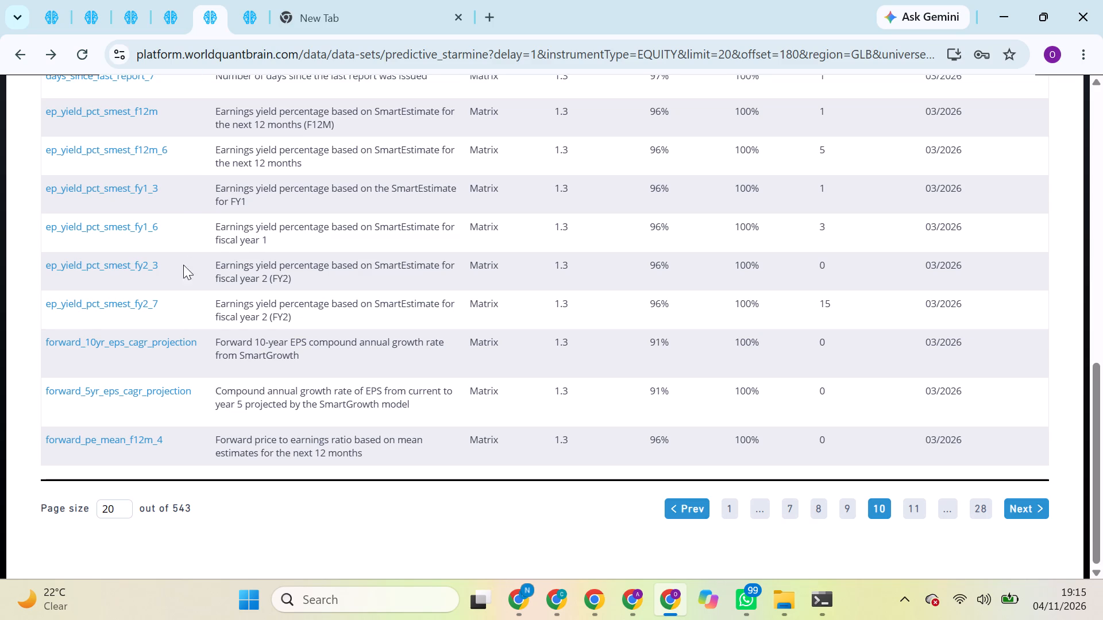
{"action": "left_click_drag", "start_coordinate": [168, 266], "coordinate": [39, 0]}
{"action": "left_click_drag", "start_coordinate": [39, 0], "coordinate": [60, 7]}
{"action": "left_click", "coordinate": [60, 7]}
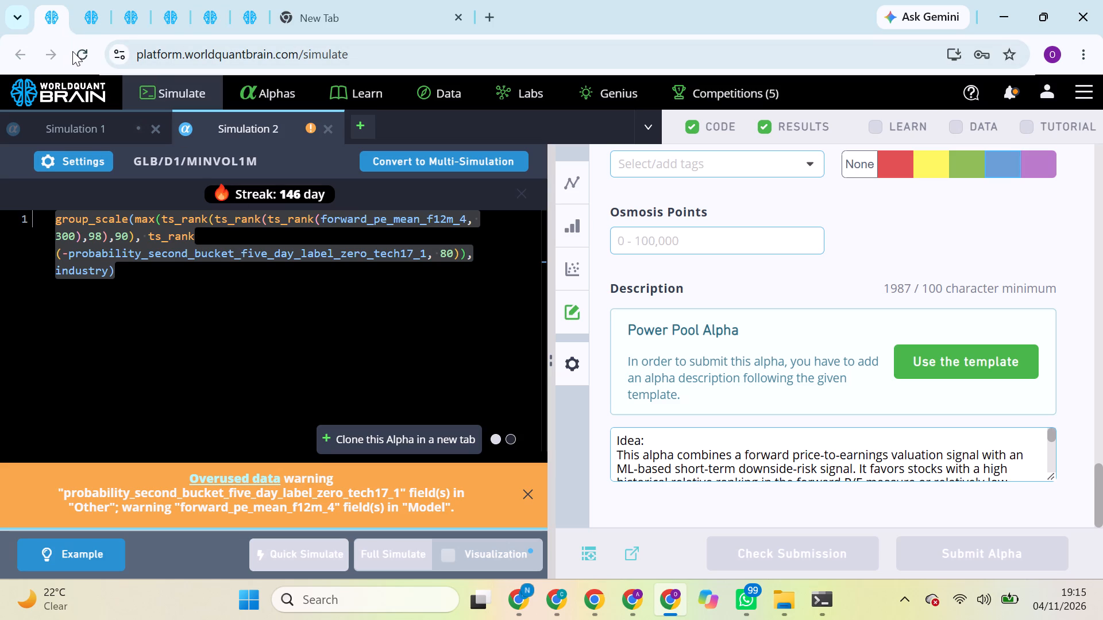
{"action": "left_click", "coordinate": [93, 3]}
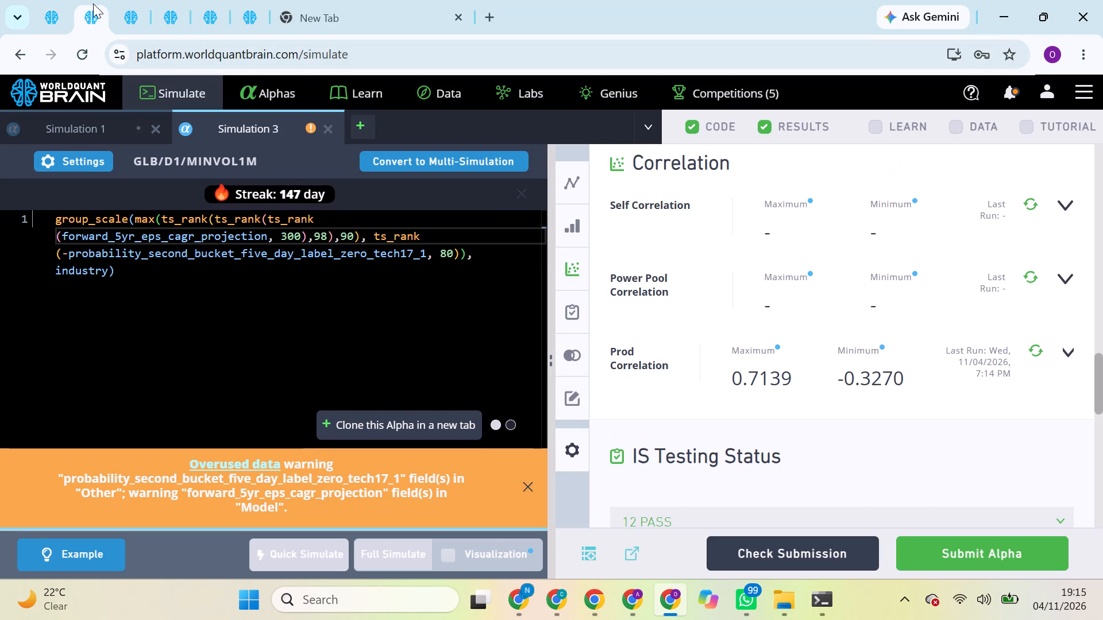
{"action": "left_click", "coordinate": [334, 135]}
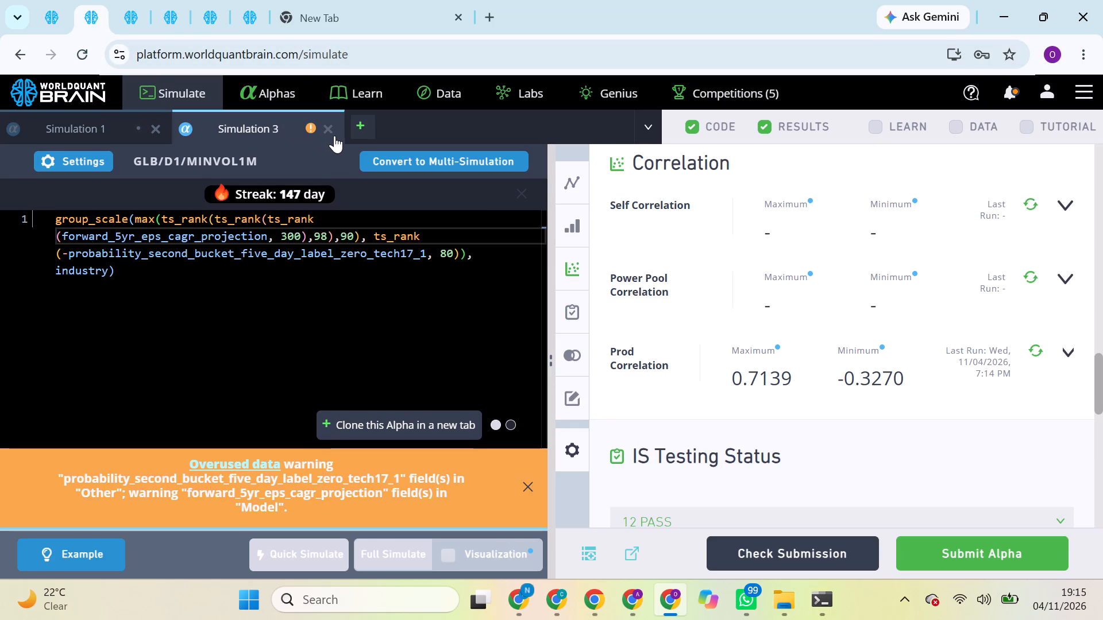
{"action": "left_click", "coordinate": [325, 128]}
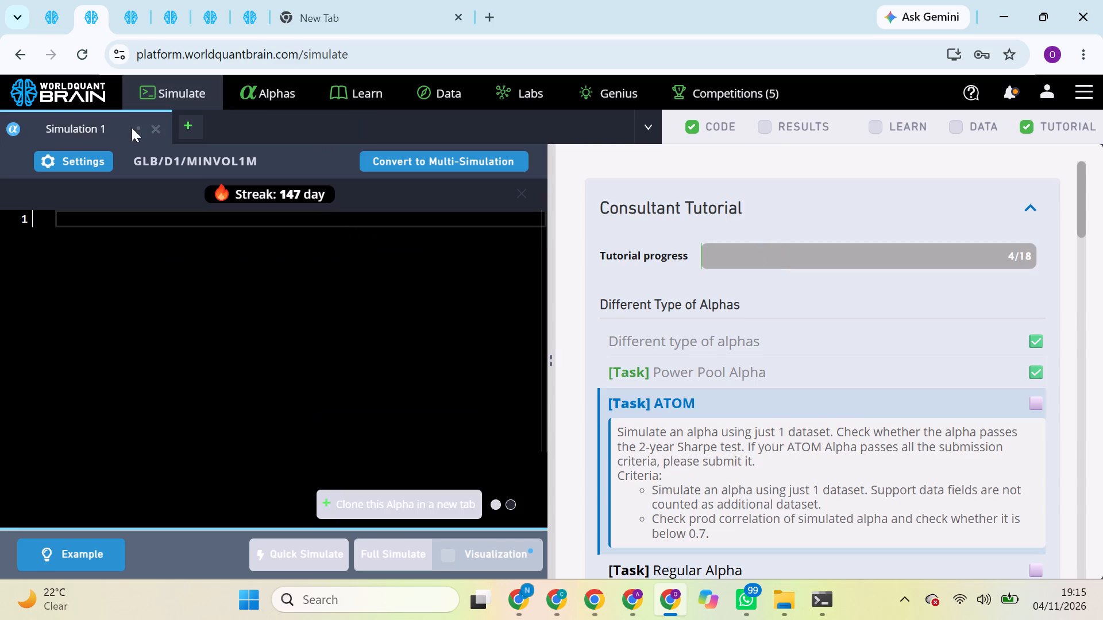
{"action": "left_click", "coordinate": [161, 125]}
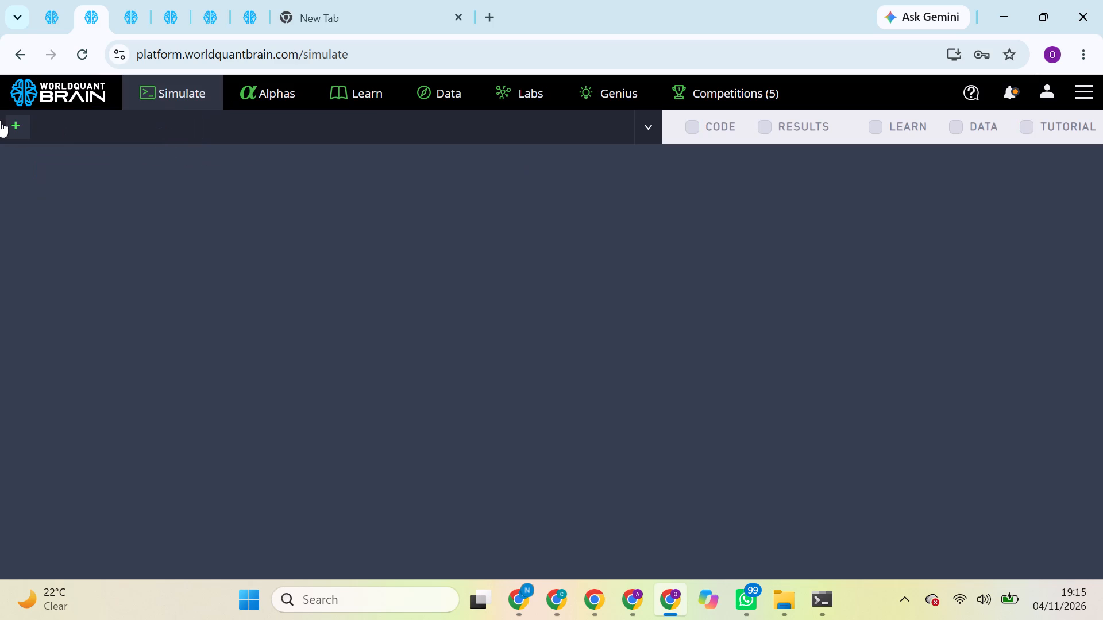
Start a new Super Simulation in the emptied simulation workspace.
{"action": "left_click", "coordinate": [11, 126]}
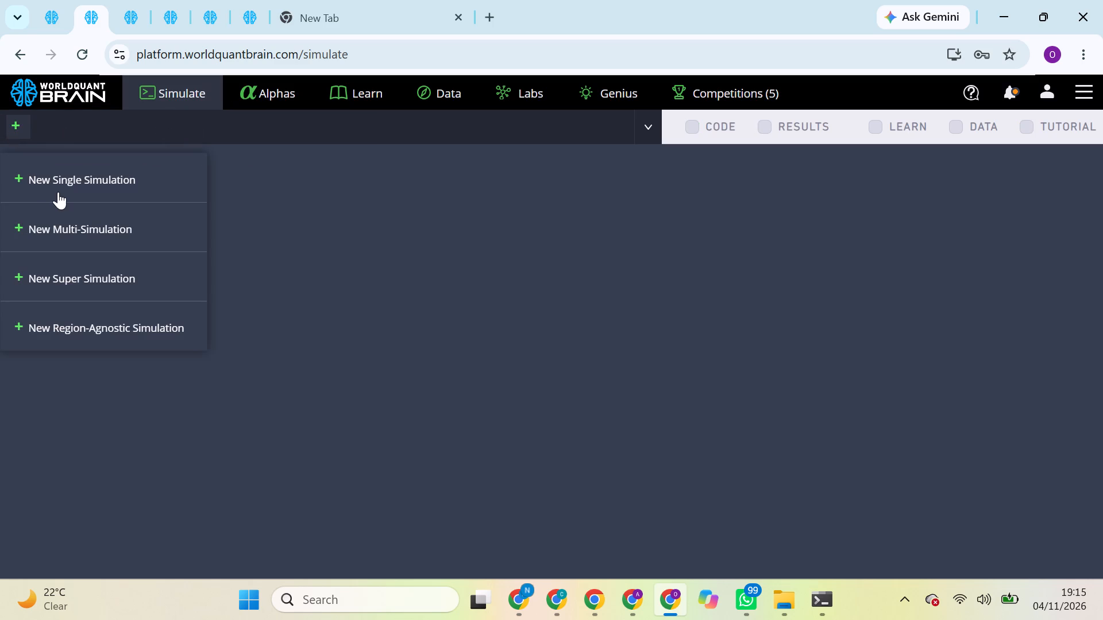
{"action": "left_click", "coordinate": [92, 273]}
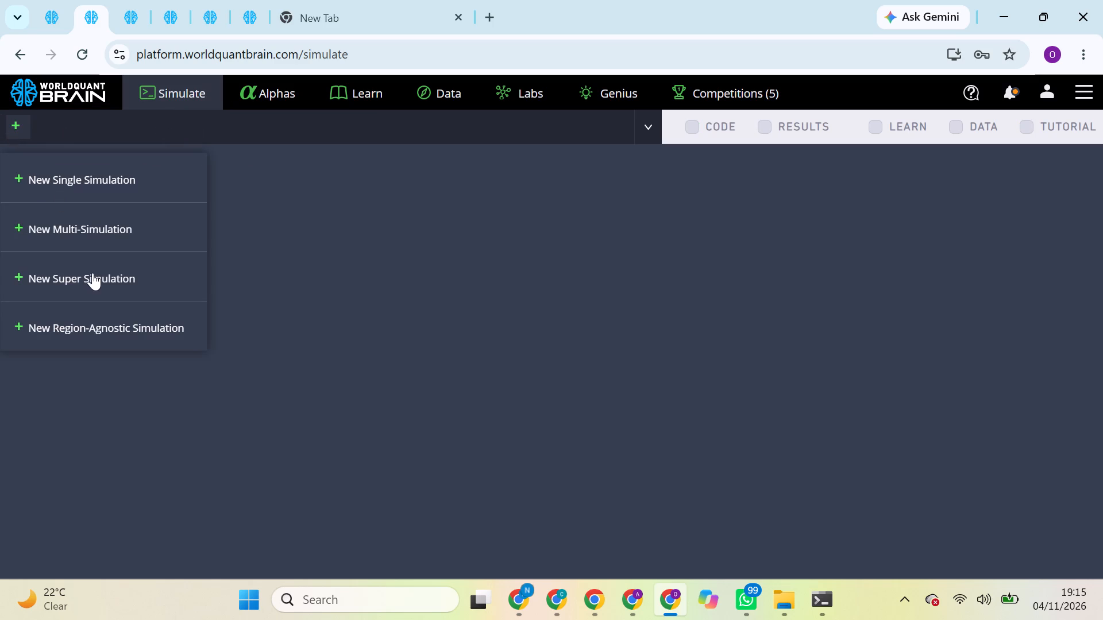
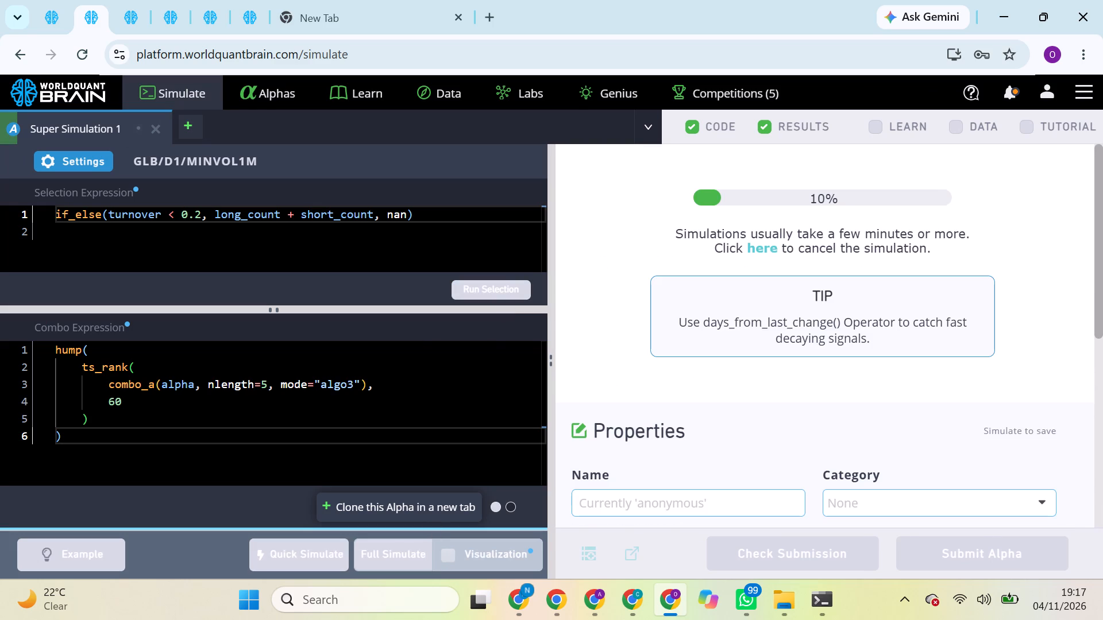
Review the selection and combo settings of the running GLB/D1/MINVOL1M Super Simulation 1.
{"action": "left_click", "coordinate": [55, 2]}
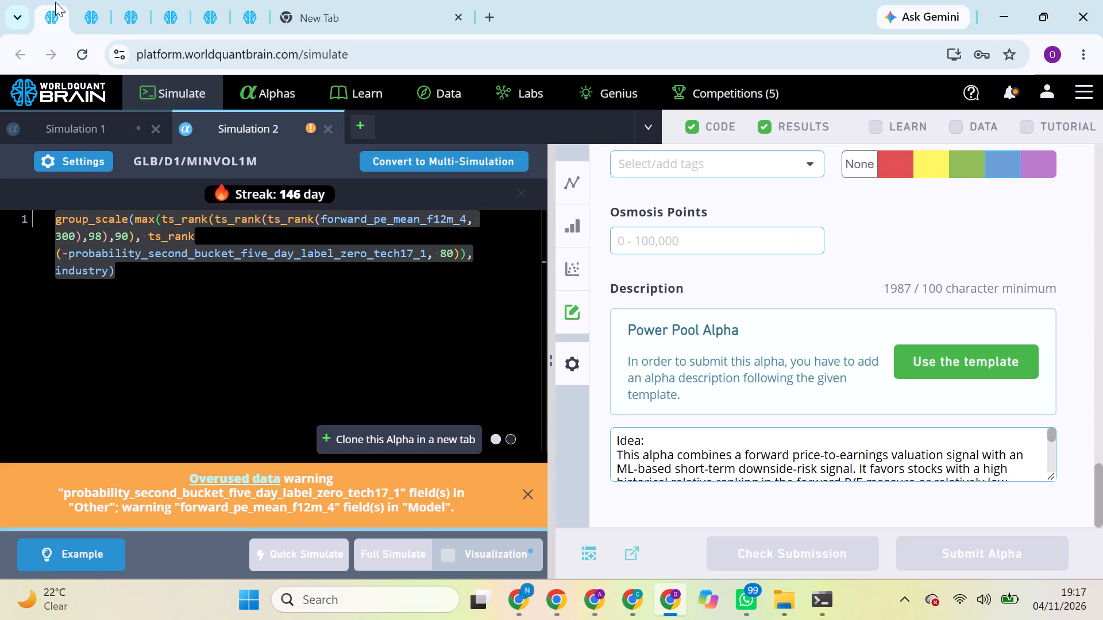
{"action": "left_click", "coordinate": [90, 0]}
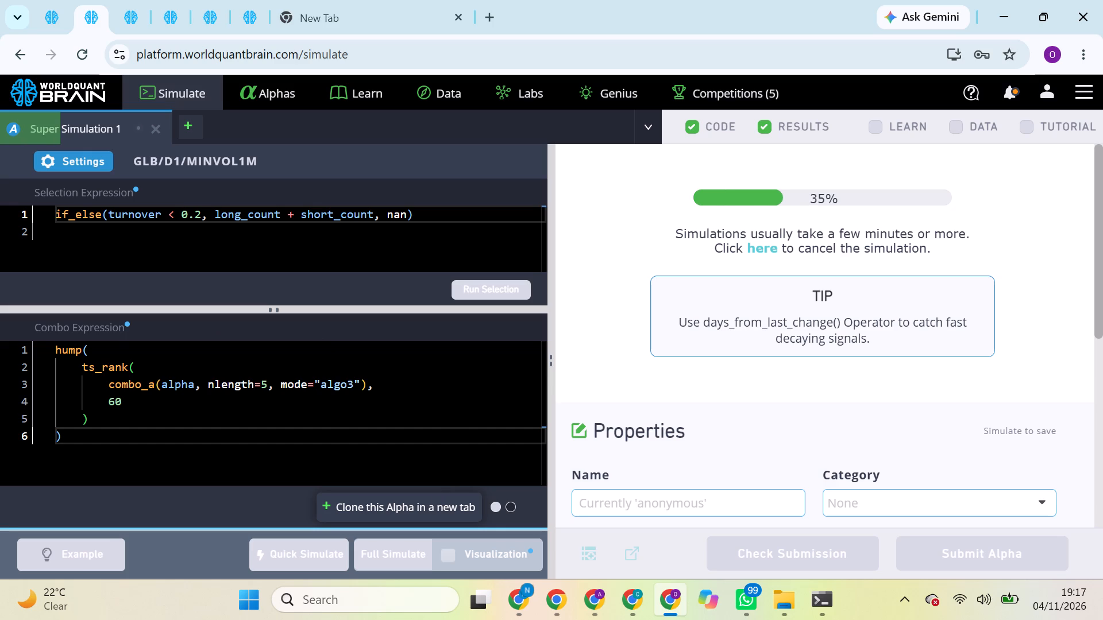
{"action": "left_click", "coordinate": [94, 157]}
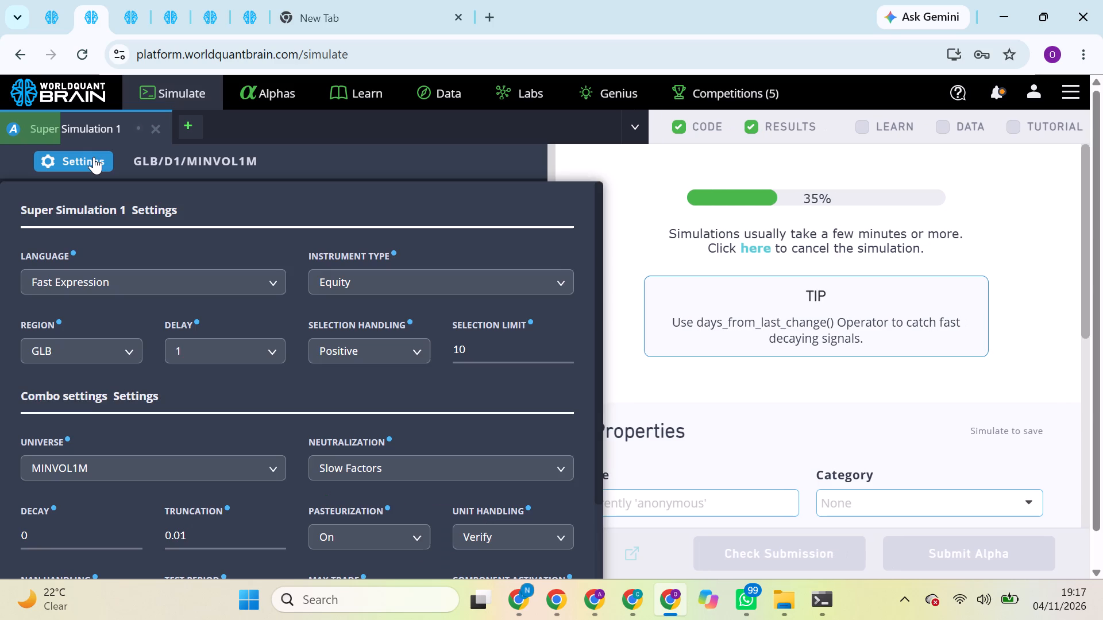
{"action": "scroll", "coordinate": [198, 346], "scroll_direction": "down", "scroll_amount": 2}
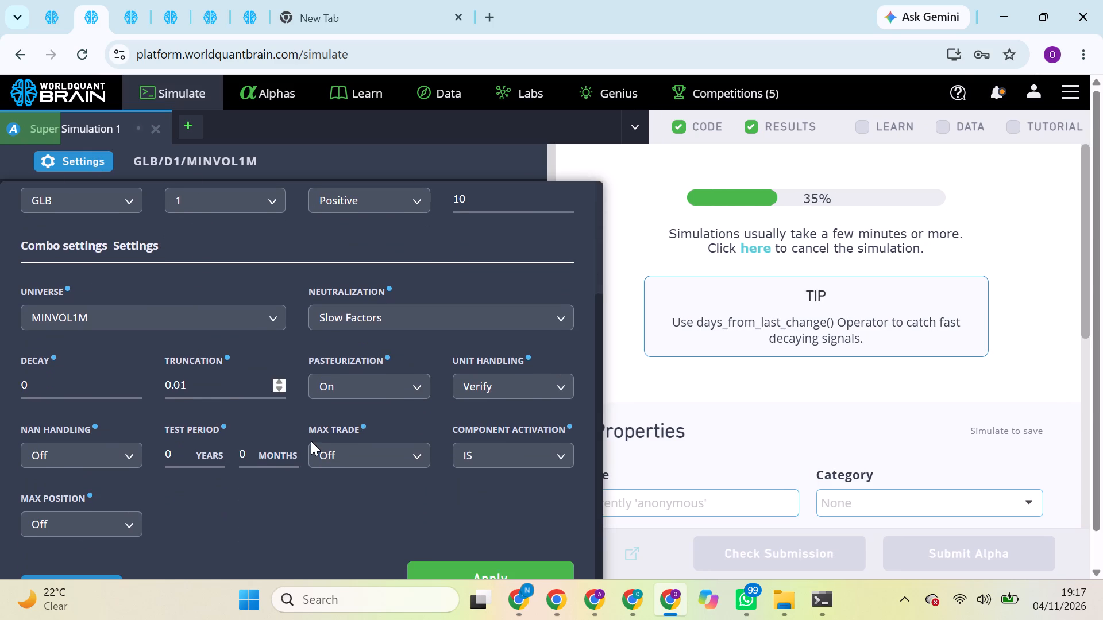
{"action": "scroll", "coordinate": [526, 503], "scroll_direction": "down", "scroll_amount": 1}
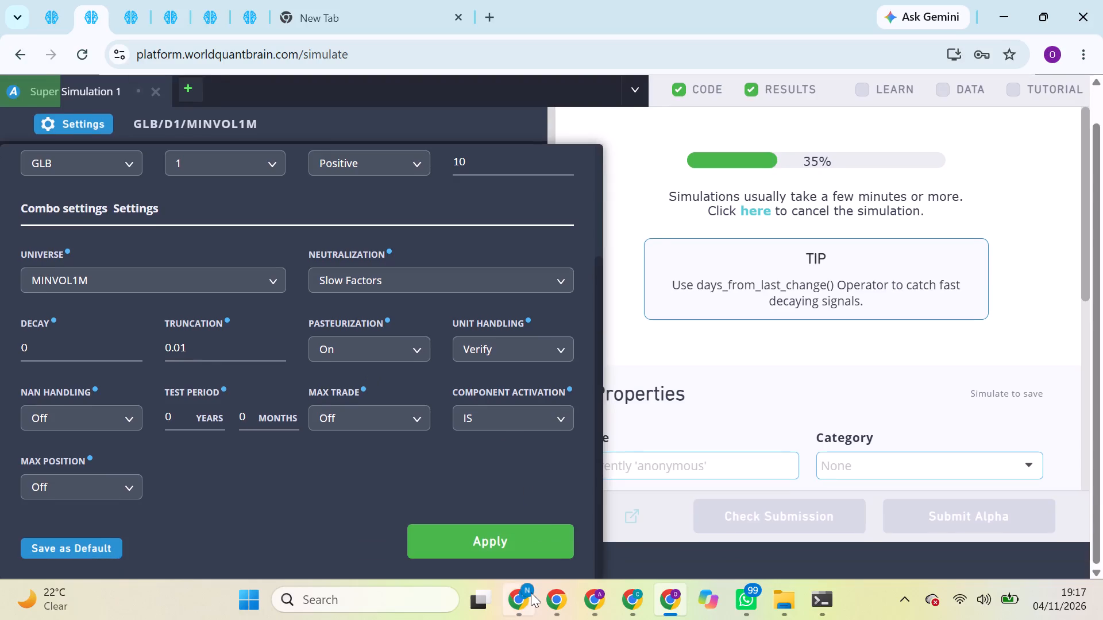
{"action": "left_click", "coordinate": [531, 592]}
{"action": "left_click", "coordinate": [681, 604]}
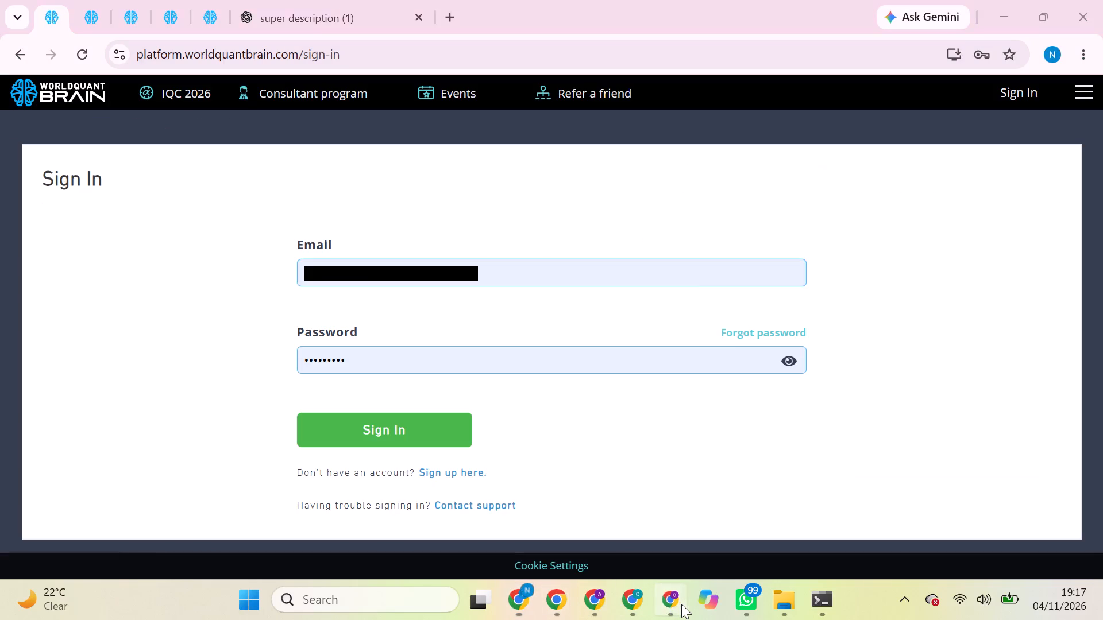
{"action": "left_click", "coordinate": [661, 378]}
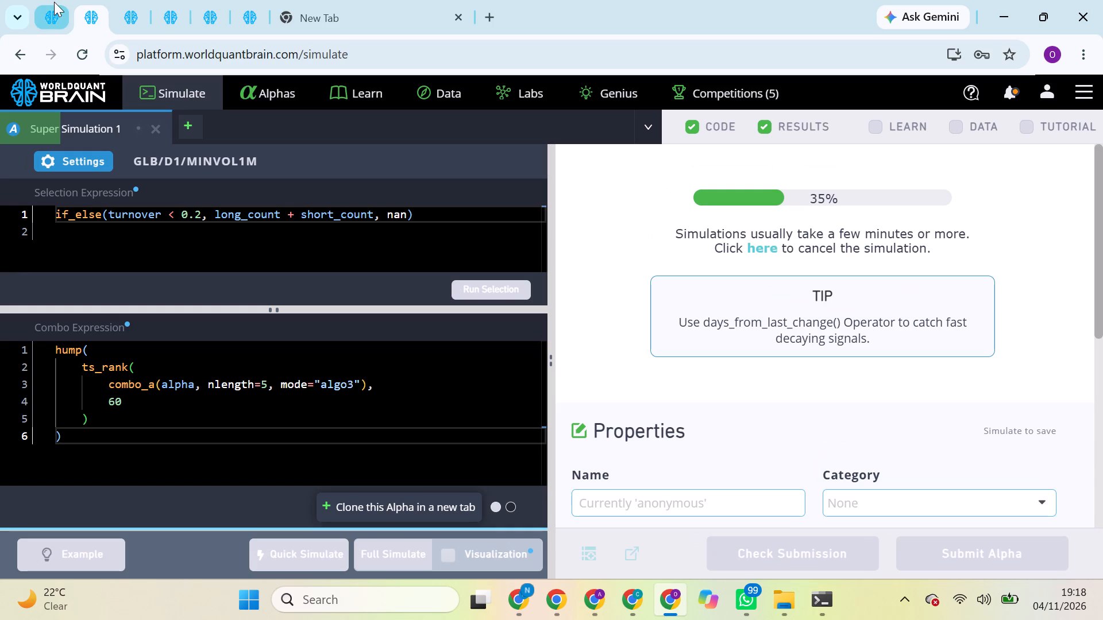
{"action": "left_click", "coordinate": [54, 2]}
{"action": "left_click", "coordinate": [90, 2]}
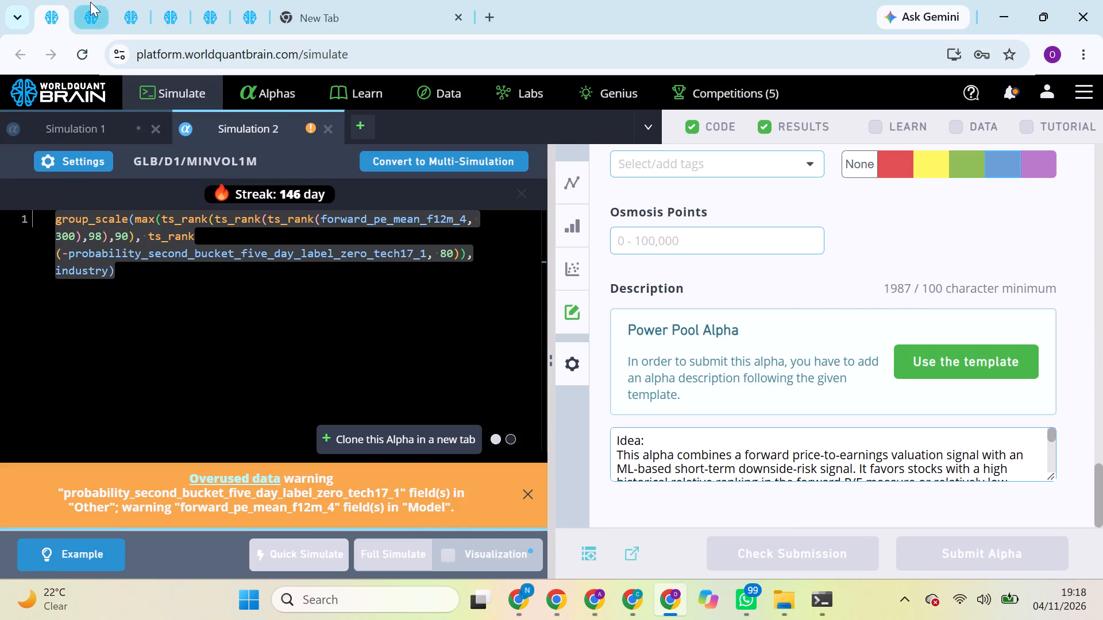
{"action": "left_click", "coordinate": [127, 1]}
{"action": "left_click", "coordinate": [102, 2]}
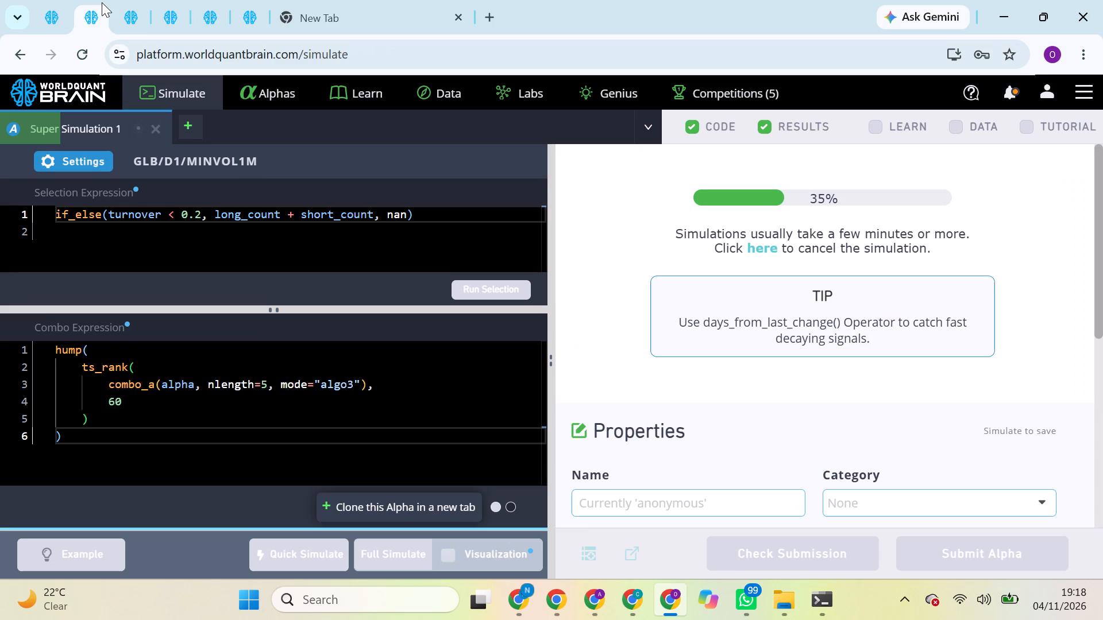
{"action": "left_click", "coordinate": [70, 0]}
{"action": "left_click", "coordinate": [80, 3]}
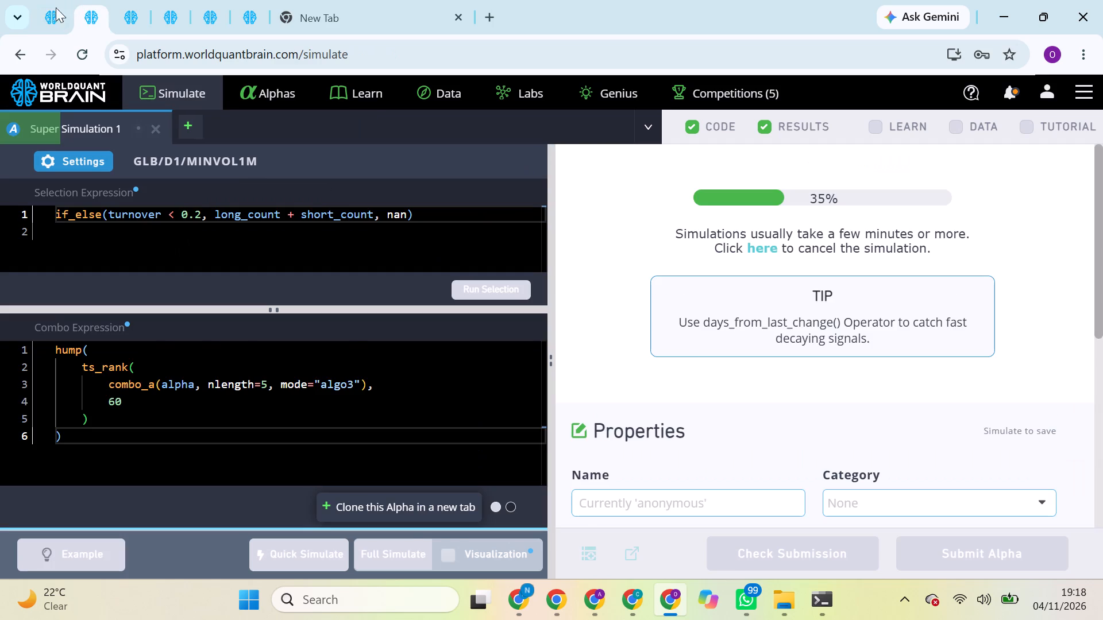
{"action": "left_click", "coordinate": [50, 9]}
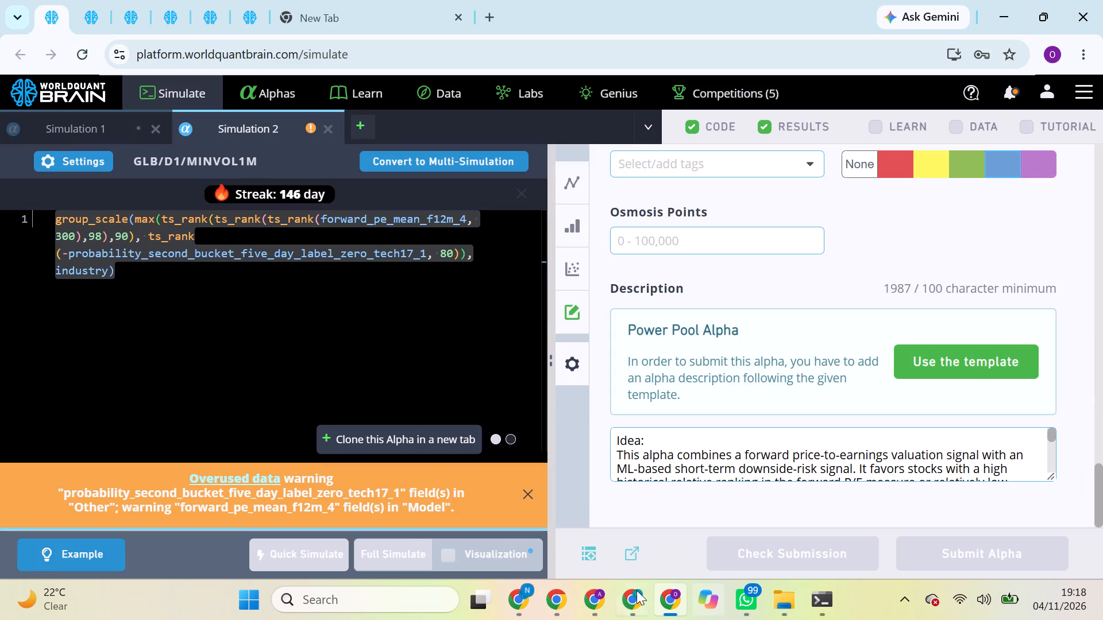
In the browser window of profile A, set the universe of Super Simulation 1 to MINVOL1M and apply the settings.
{"action": "left_click", "coordinate": [595, 595]}
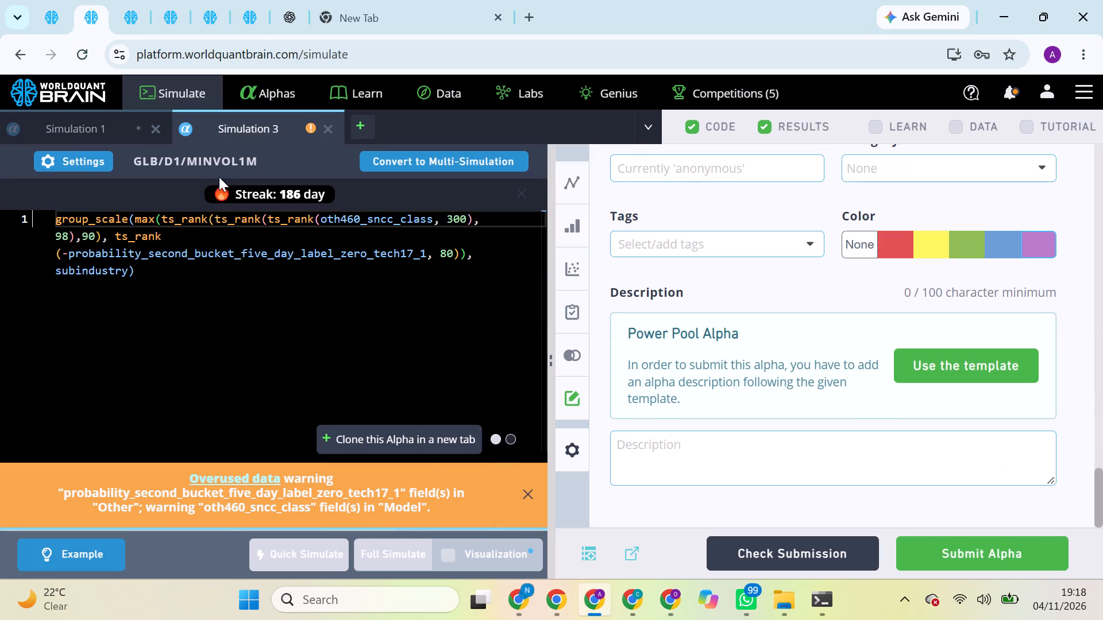
{"action": "left_click", "coordinate": [40, 0]}
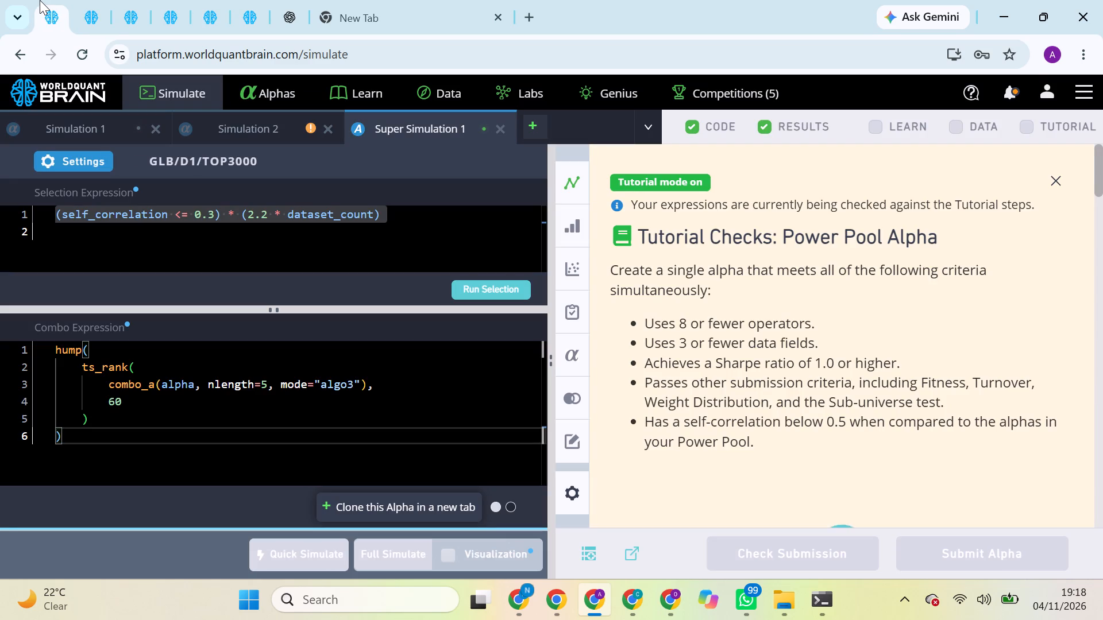
{"action": "left_click", "coordinate": [108, 161]}
{"action": "scroll", "coordinate": [206, 435], "scroll_direction": "down", "scroll_amount": 1}
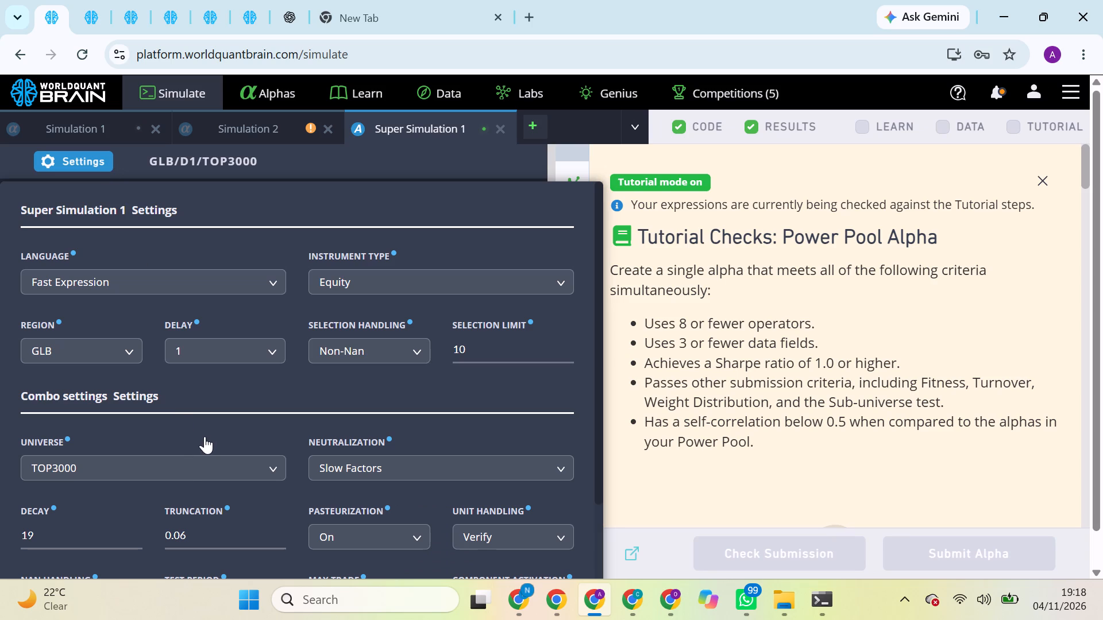
{"action": "left_click", "coordinate": [188, 462]}
{"action": "left_click", "coordinate": [159, 466]}
{"action": "left_click", "coordinate": [140, 331]}
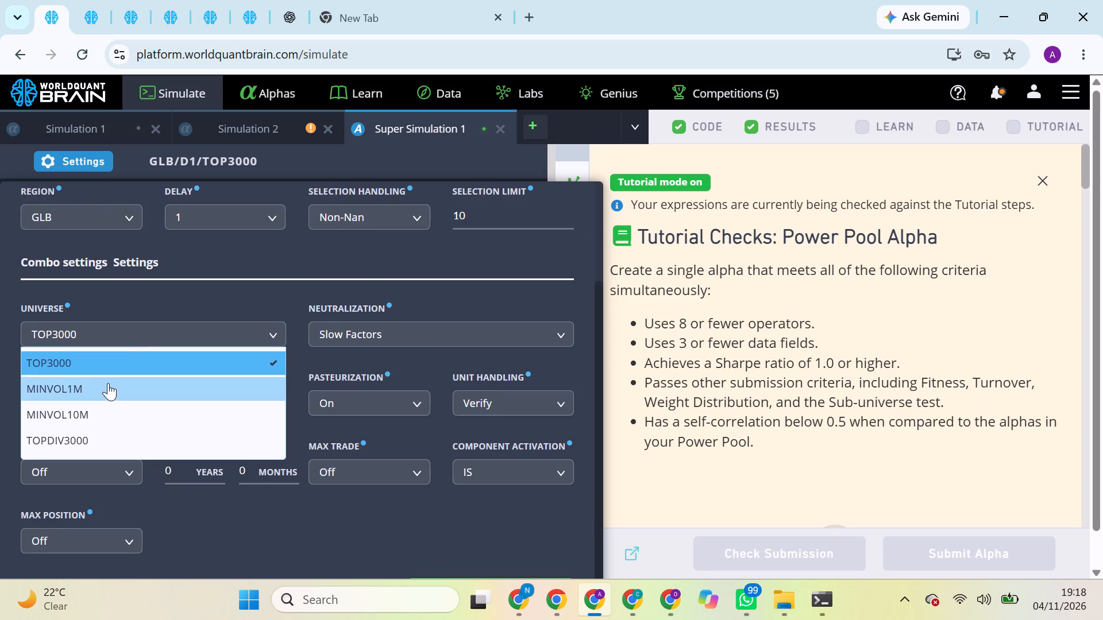
{"action": "left_click", "coordinate": [107, 390]}
{"action": "scroll", "coordinate": [321, 487], "scroll_direction": "down", "scroll_amount": 3}
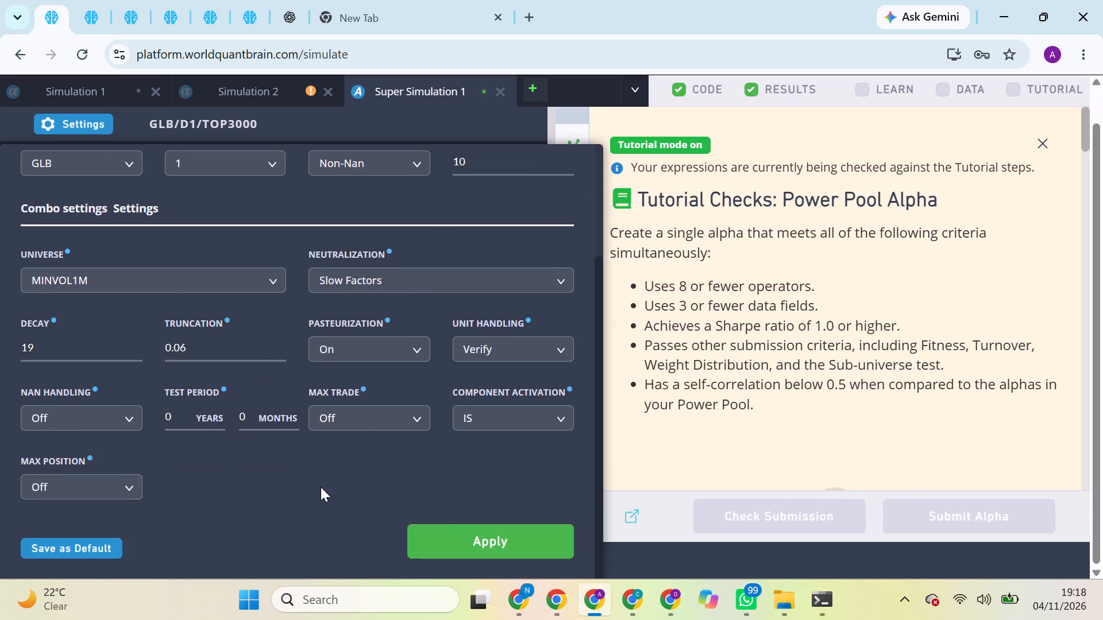
{"action": "left_click", "coordinate": [473, 532]}
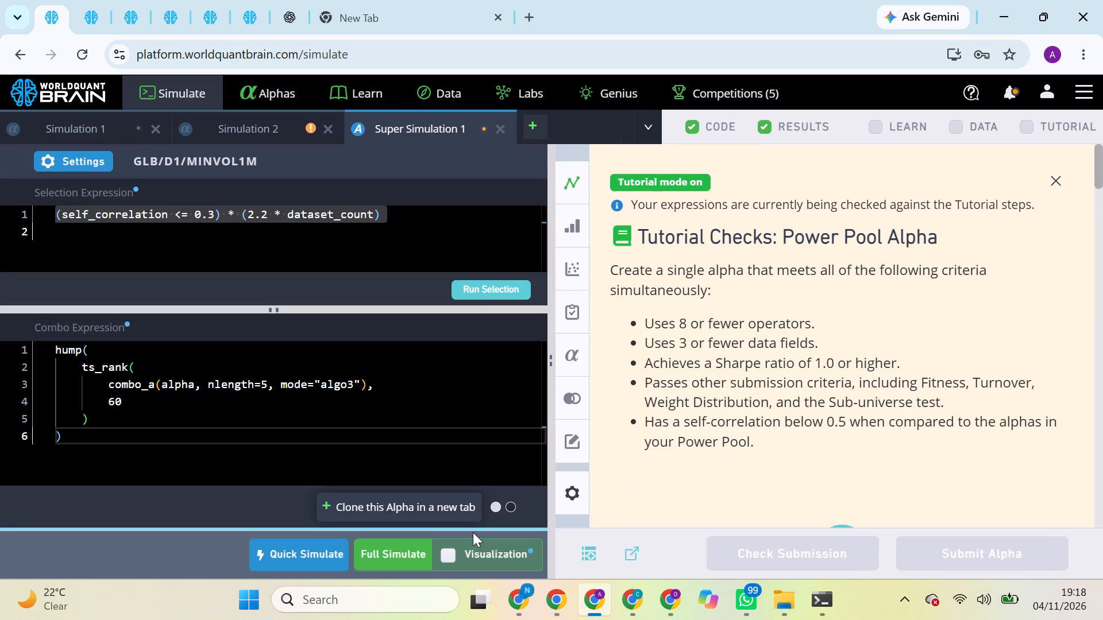
Run the selection expression of Super Simulation 1 and start its full simulation.
{"action": "left_click", "coordinate": [482, 286]}
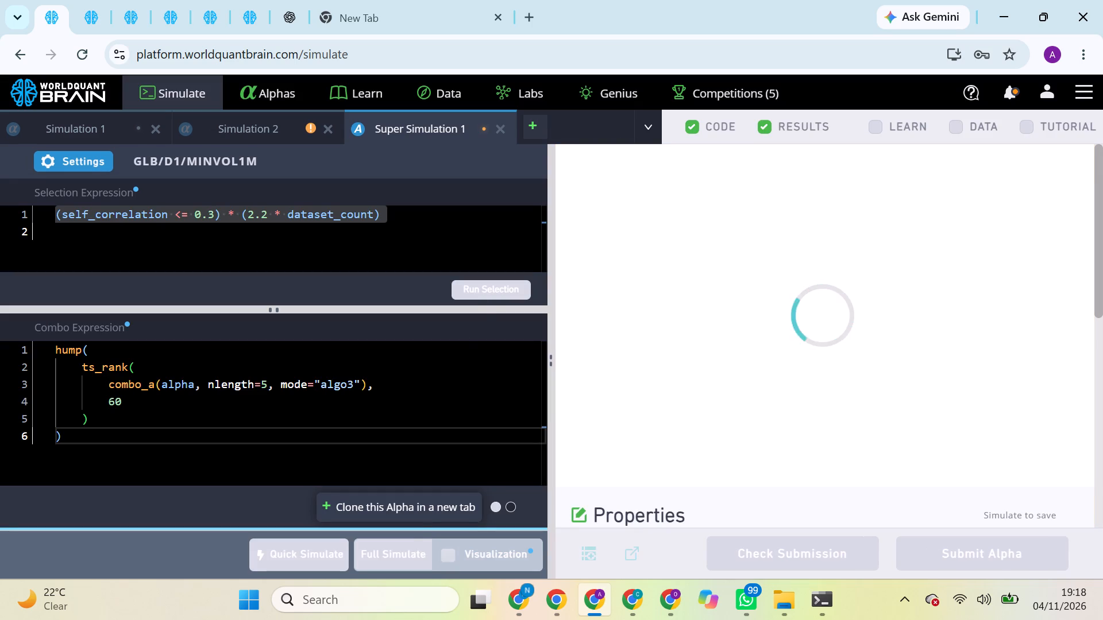
{"action": "left_click", "coordinate": [401, 552]}
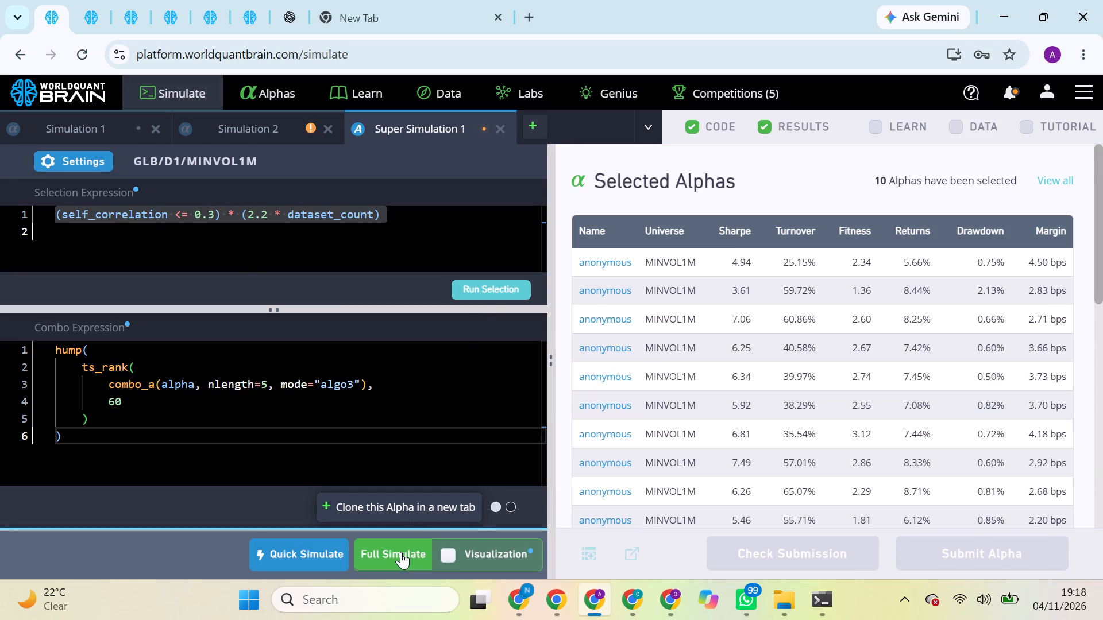
Replace oth460_sncc_class in the Simulation 3 expression with oth460_soca_class copied from the other460 dataset, and start a full simulation.
{"action": "left_click", "coordinate": [95, 0]}
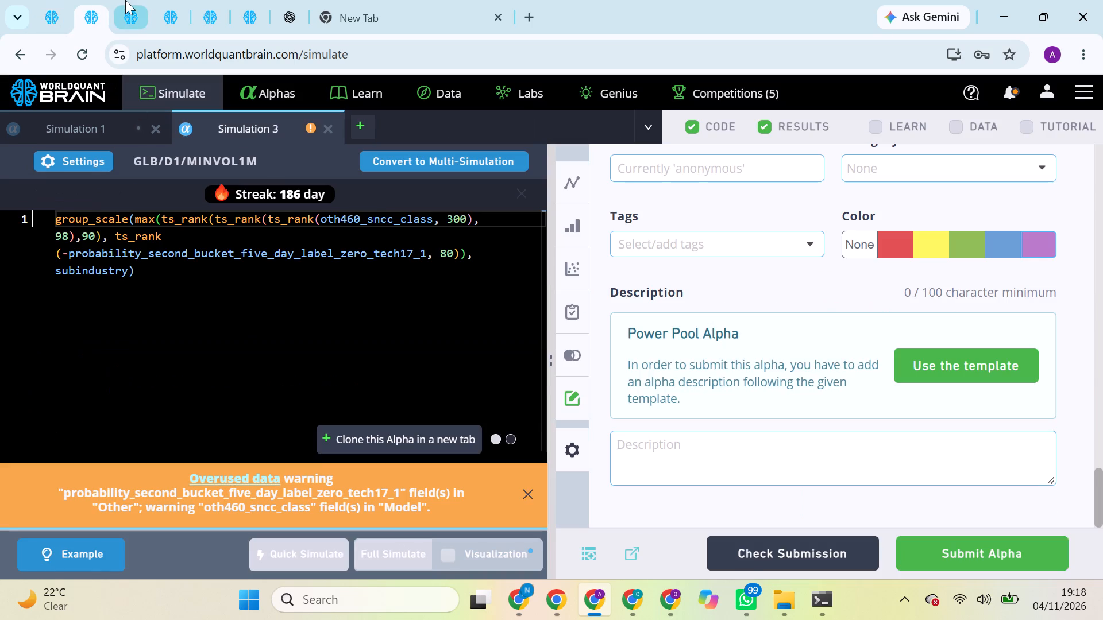
{"action": "left_click", "coordinate": [126, 0]}
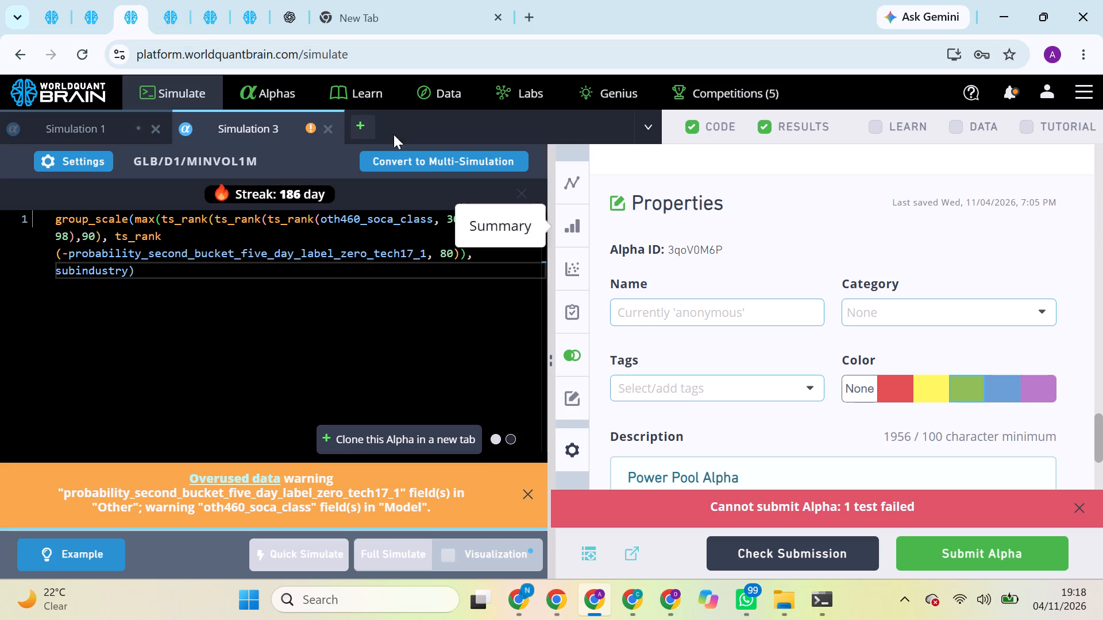
{"action": "left_click", "coordinate": [182, 0]}
{"action": "left_click", "coordinate": [215, 1]}
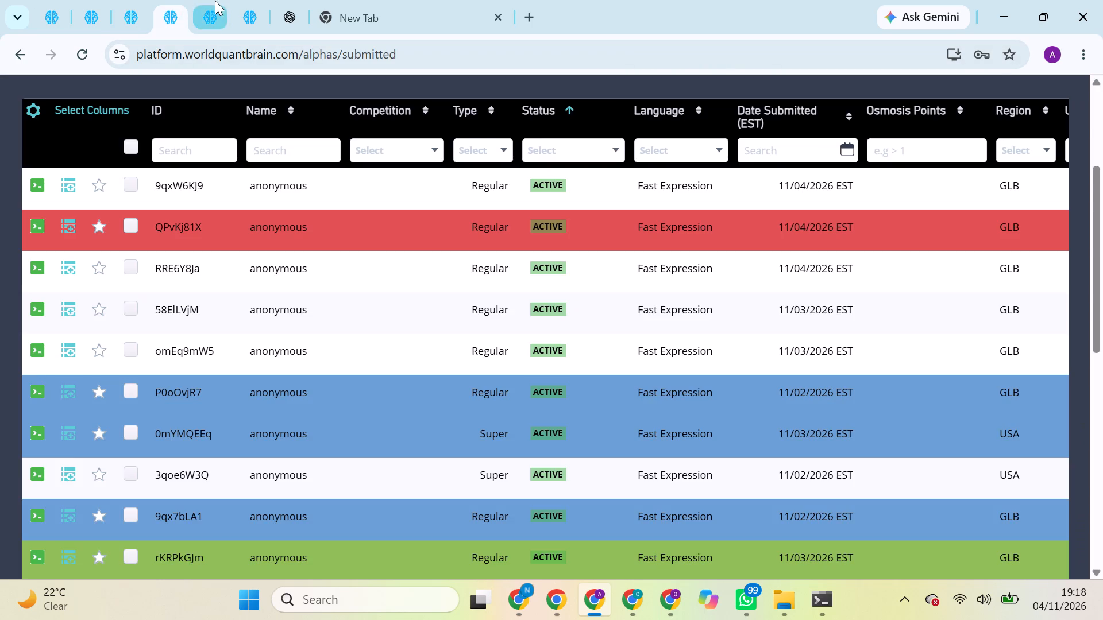
{"action": "scroll", "coordinate": [216, 394], "scroll_direction": "down", "scroll_amount": 1}
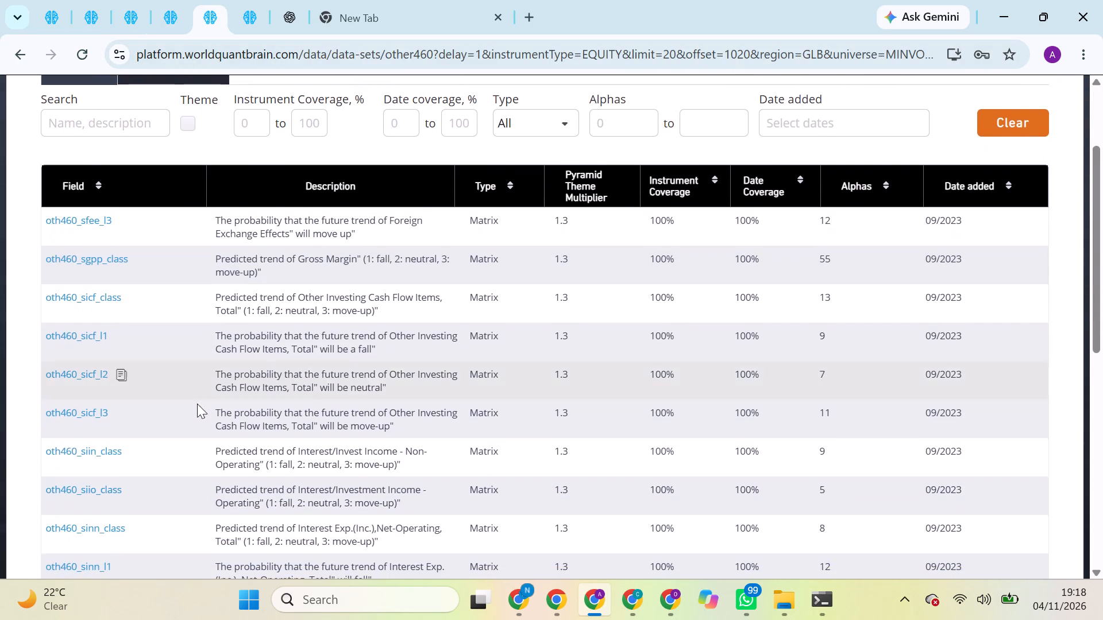
{"action": "scroll", "coordinate": [173, 442], "scroll_direction": "down", "scroll_amount": 3}
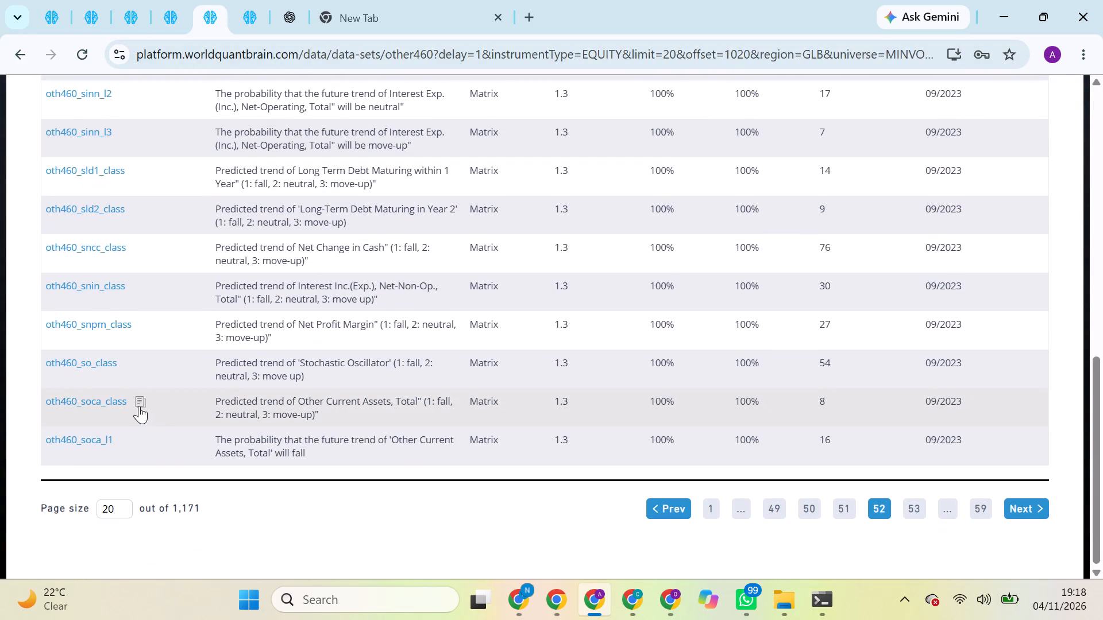
{"action": "left_click", "coordinate": [139, 406]}
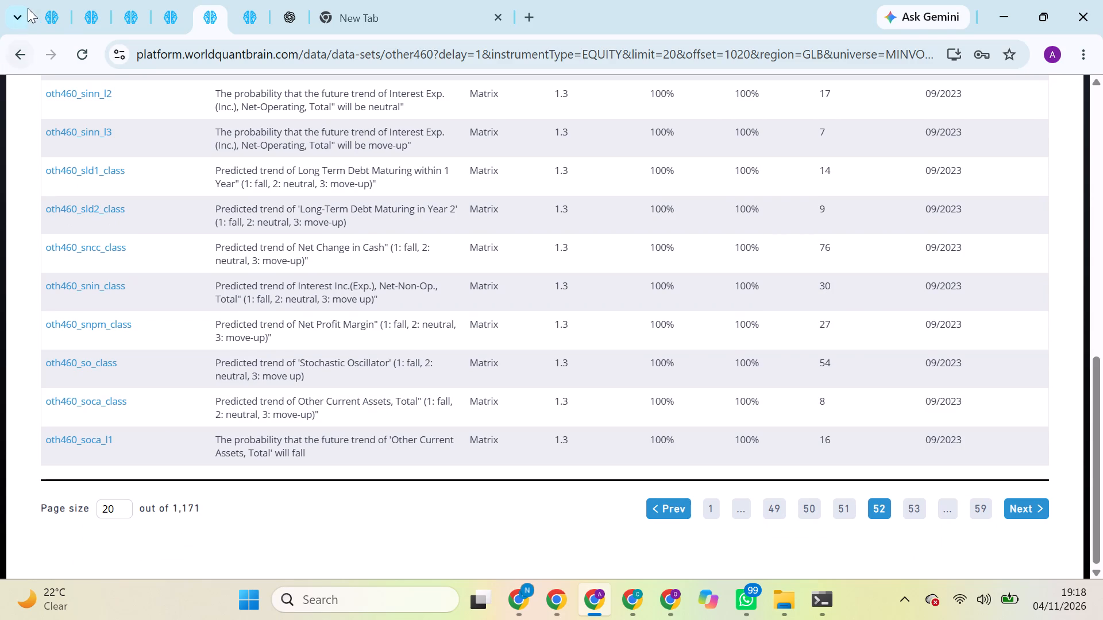
{"action": "left_click", "coordinate": [41, 0]}
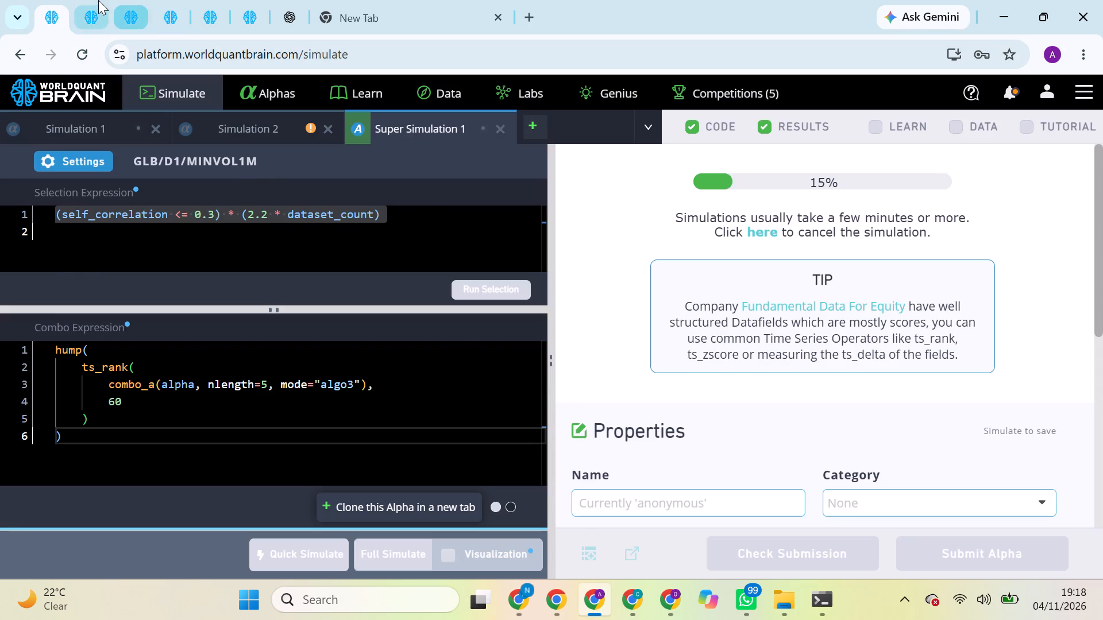
{"action": "left_click", "coordinate": [98, 0]}
{"action": "double_click", "coordinate": [368, 214]}
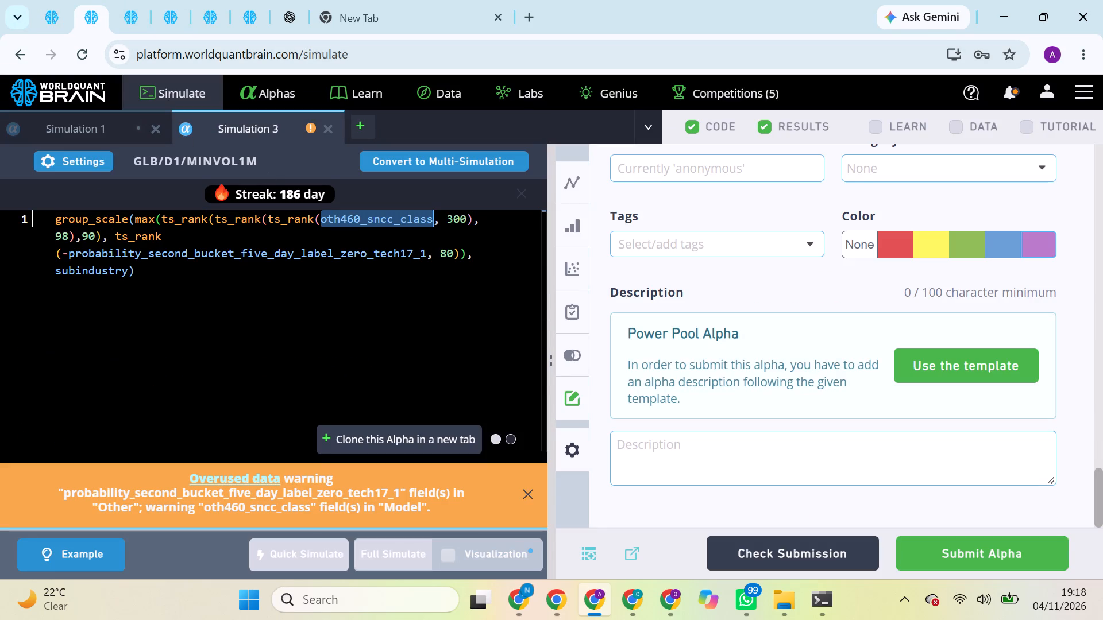
{"action": "key", "text": "ctrl+v"}
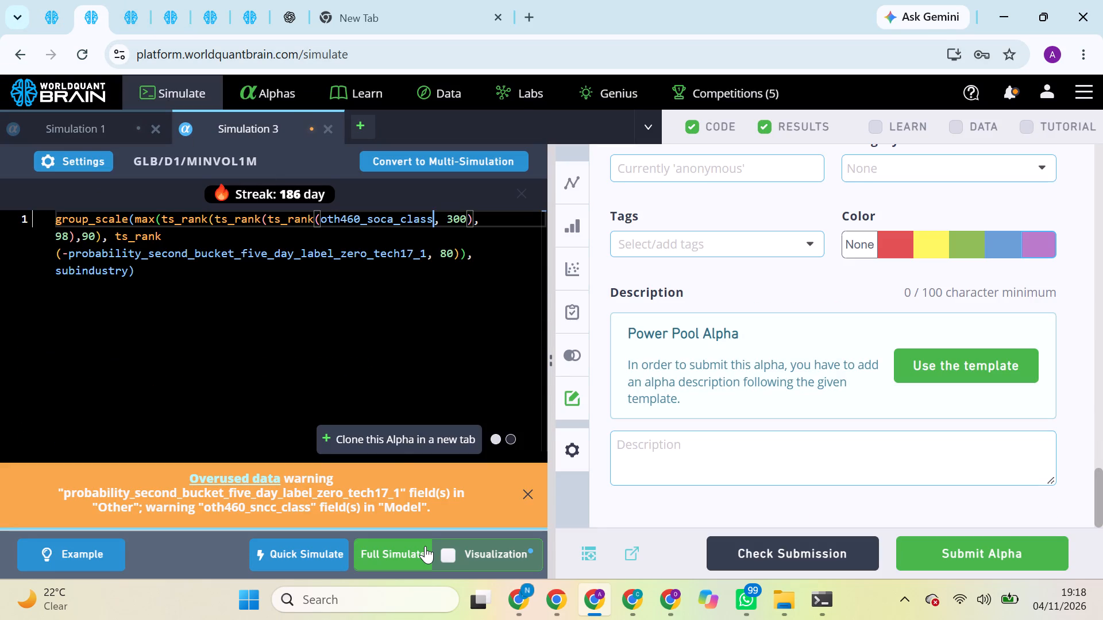
{"action": "left_click", "coordinate": [425, 546]}
Replace oth460_soca_class in the other browser tab's already simulated alpha with oth460_snin_class from the other460 dataset, and start a full simulation.
{"action": "left_click", "coordinate": [126, 1]}
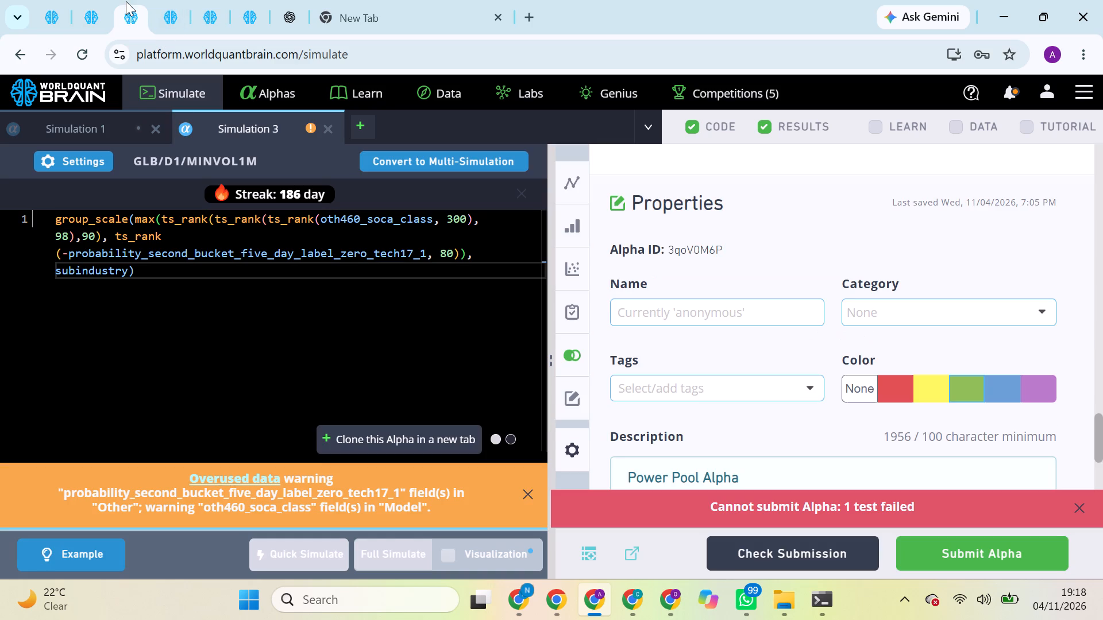
{"action": "left_click", "coordinate": [173, 0]}
{"action": "left_click", "coordinate": [212, 3]}
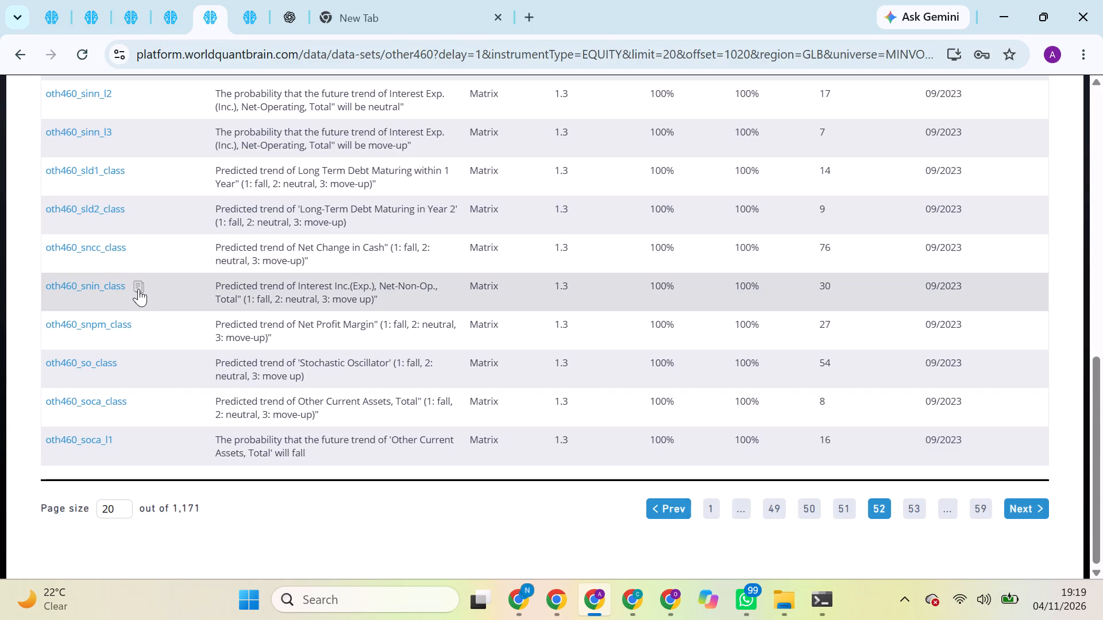
{"action": "left_click", "coordinate": [138, 289]}
{"action": "left_click", "coordinate": [84, 0]}
{"action": "left_click", "coordinate": [117, 14]}
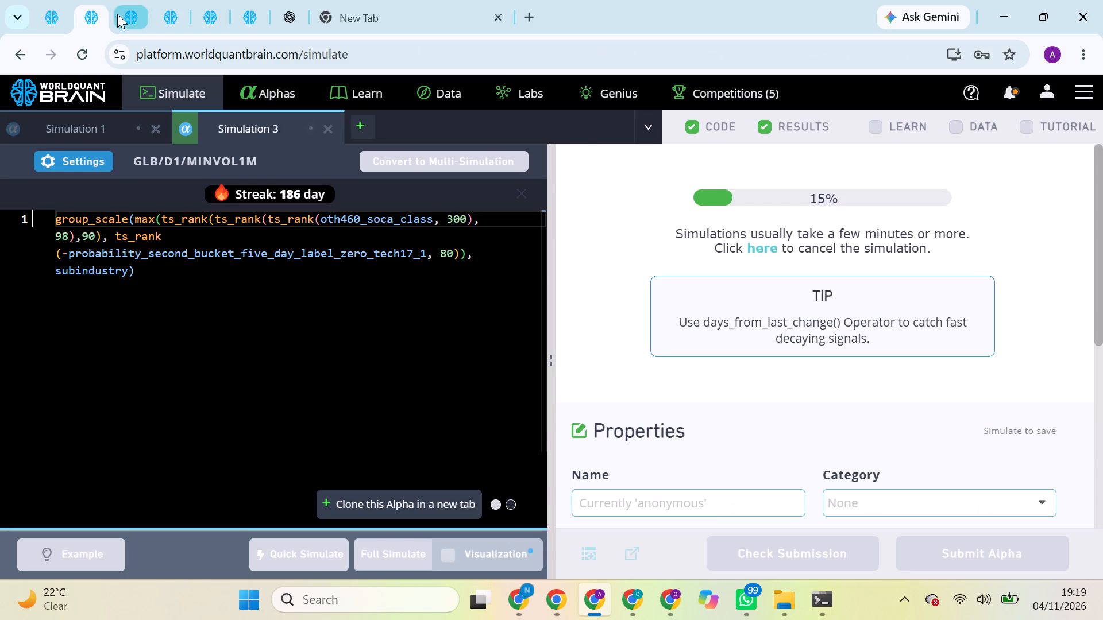
{"action": "double_click", "coordinate": [354, 223]}
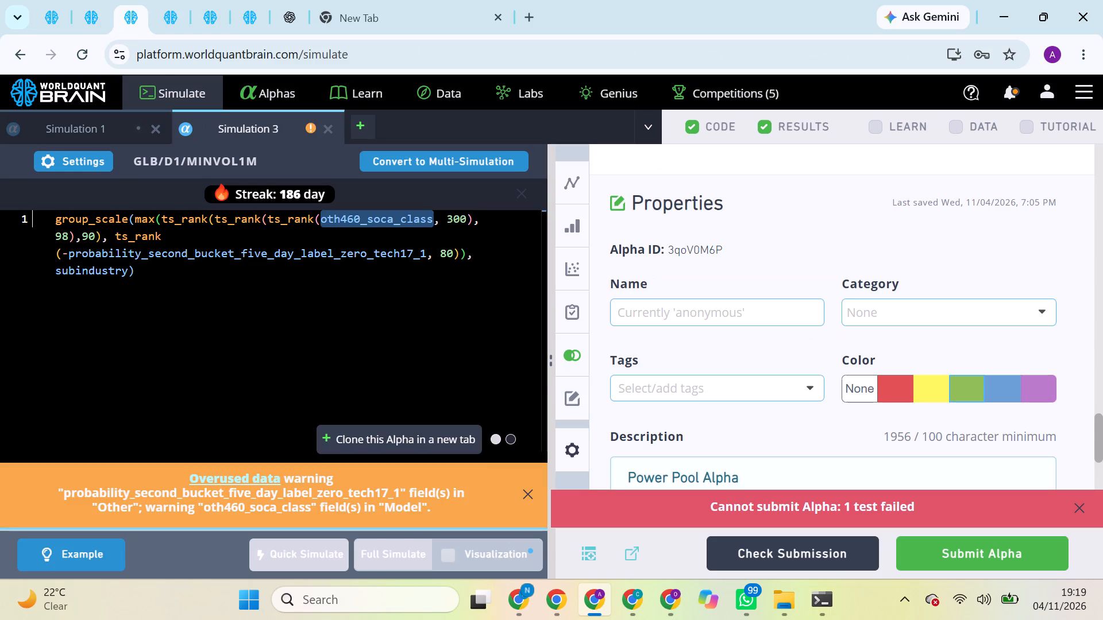
{"action": "key", "text": "ctrl+v"}
{"action": "left_click", "coordinate": [411, 545]}
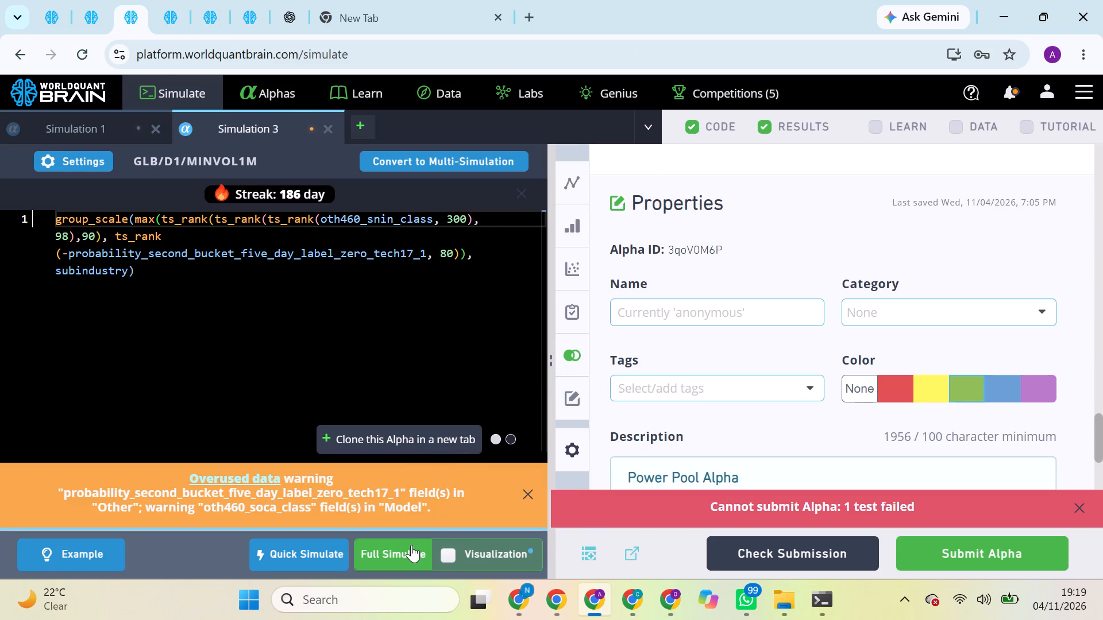
Copy the field name oth460_soca_class from the other460 dataset's field list.
{"action": "left_click", "coordinate": [157, 1]}
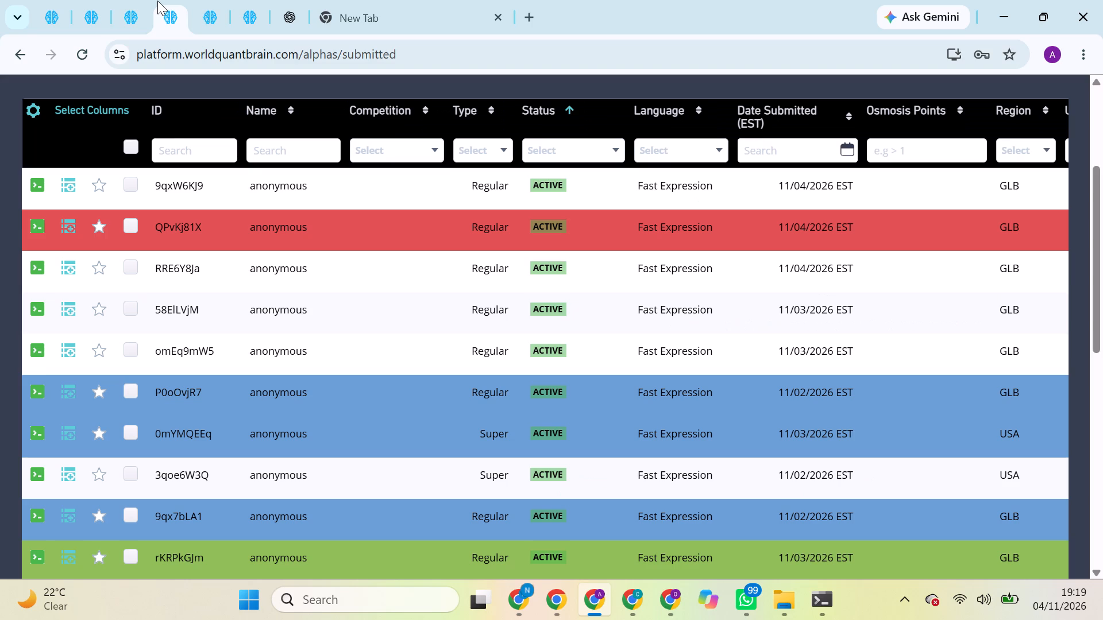
{"action": "scroll", "coordinate": [277, 217], "scroll_direction": "up", "scroll_amount": 2}
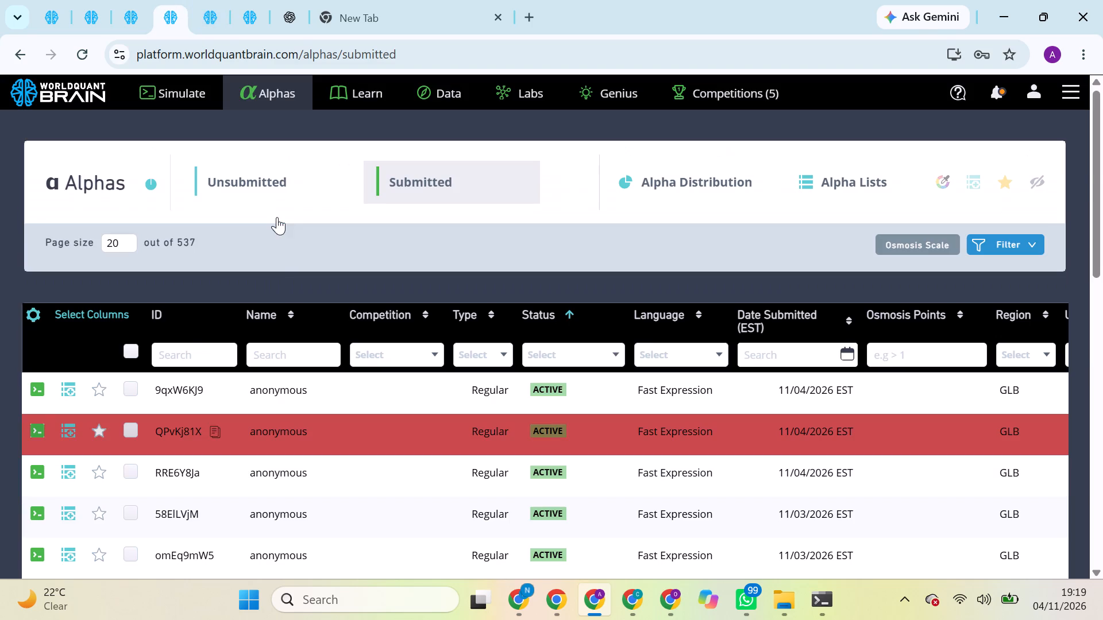
{"action": "left_click", "coordinate": [214, 0]}
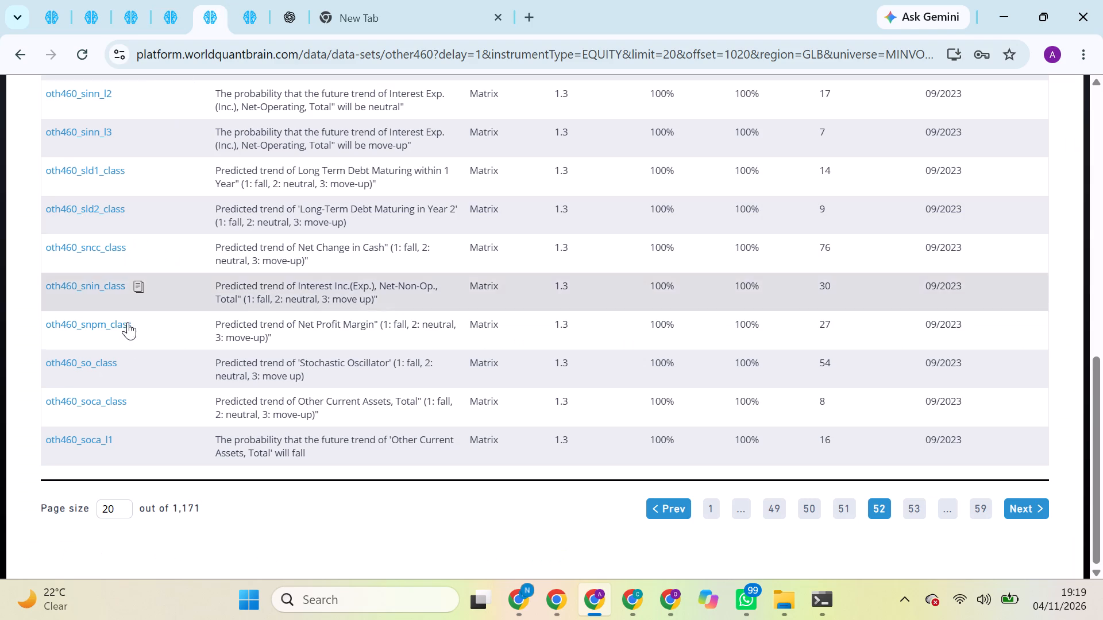
{"action": "left_click", "coordinate": [134, 400]}
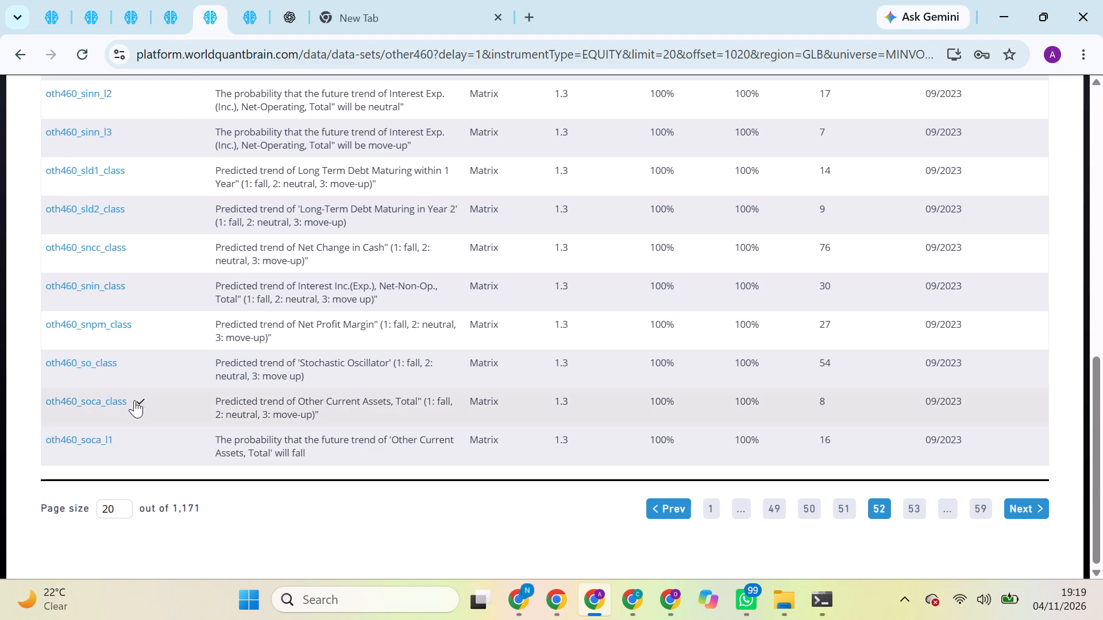
Open the Simulate page in the browser tab that shows the submitted alphas list.
{"action": "left_click", "coordinate": [107, 10]}
{"action": "left_click", "coordinate": [118, 10]}
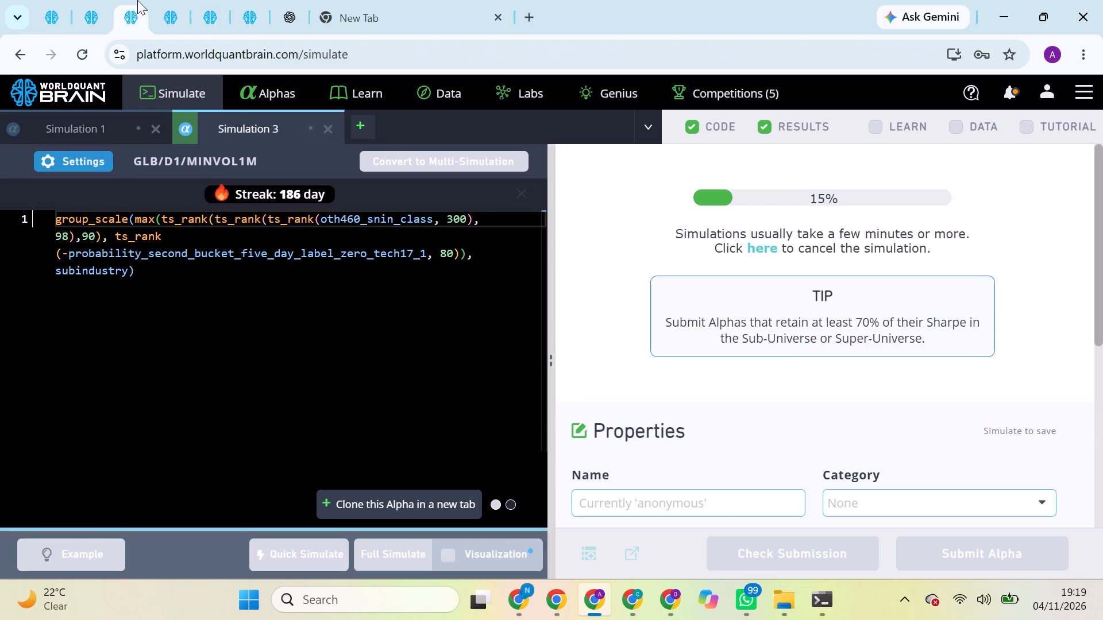
{"action": "left_click", "coordinate": [149, 0]}
{"action": "left_click", "coordinate": [164, 2]}
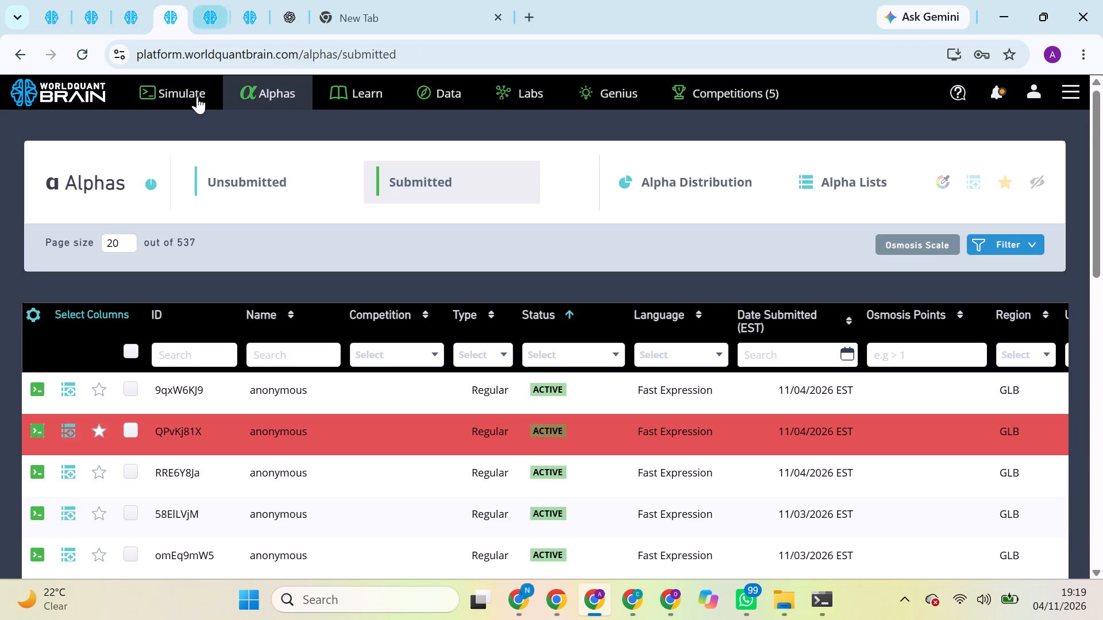
{"action": "scroll", "coordinate": [221, 195], "scroll_direction": "up", "scroll_amount": 3}
{"action": "left_click", "coordinate": [186, 98]}
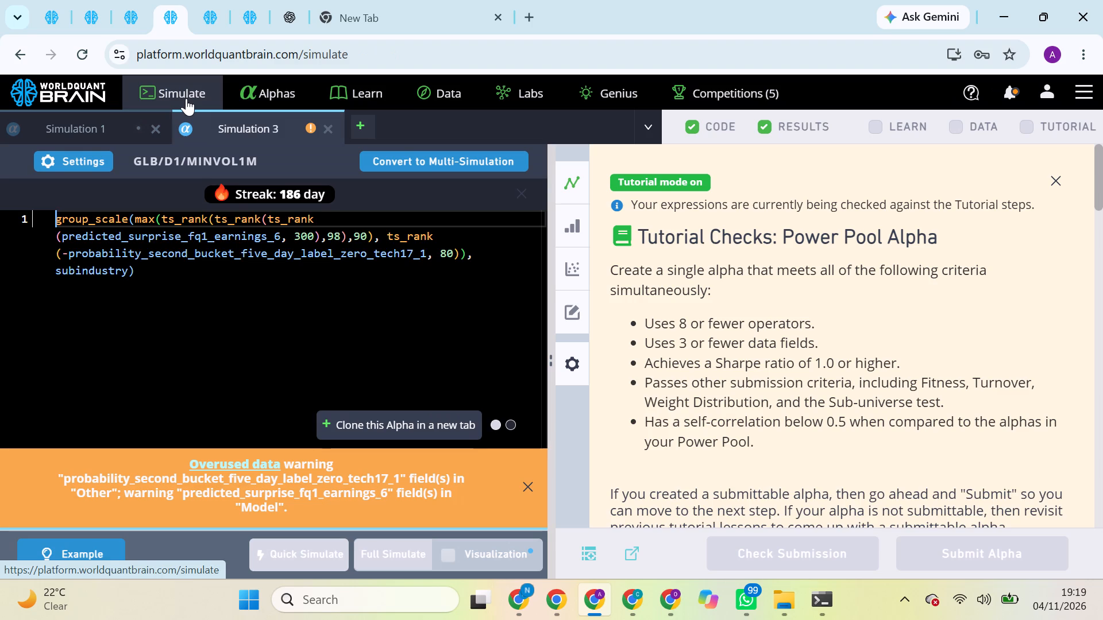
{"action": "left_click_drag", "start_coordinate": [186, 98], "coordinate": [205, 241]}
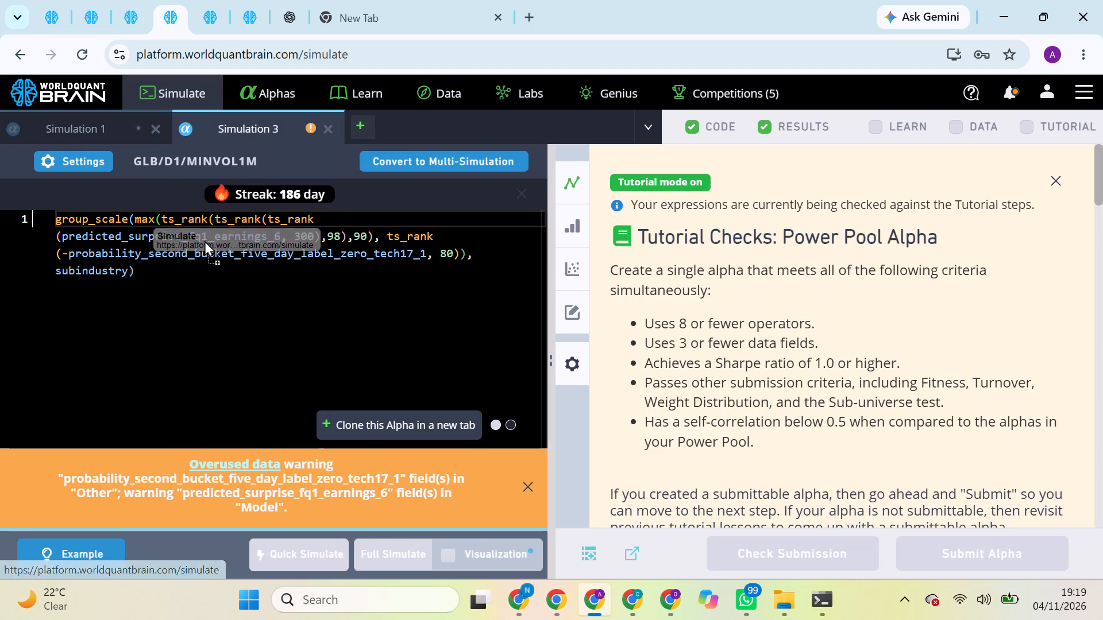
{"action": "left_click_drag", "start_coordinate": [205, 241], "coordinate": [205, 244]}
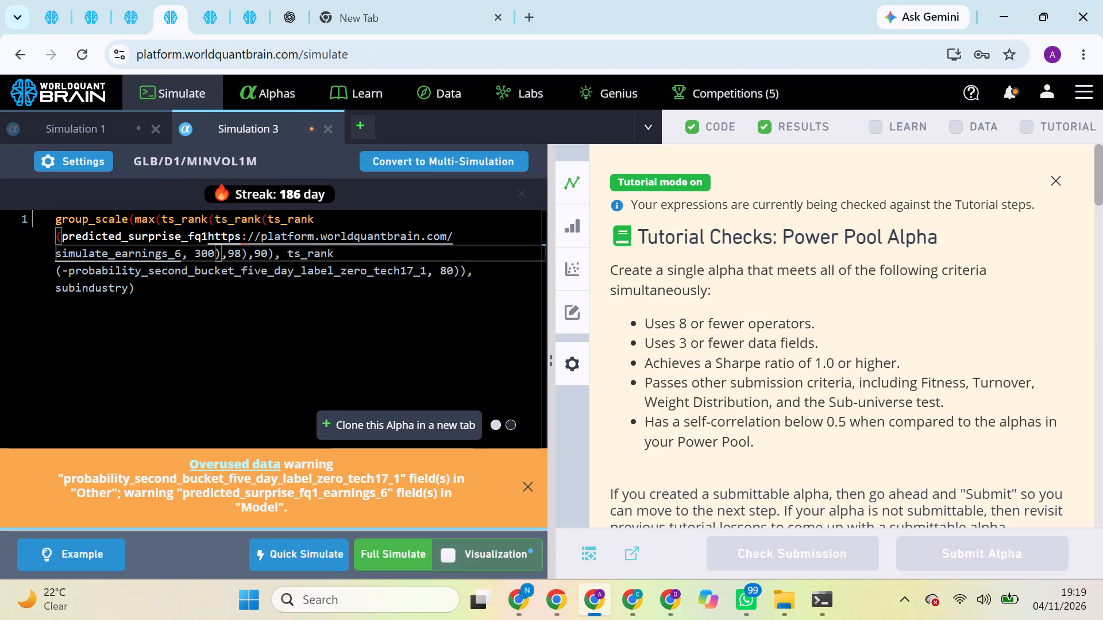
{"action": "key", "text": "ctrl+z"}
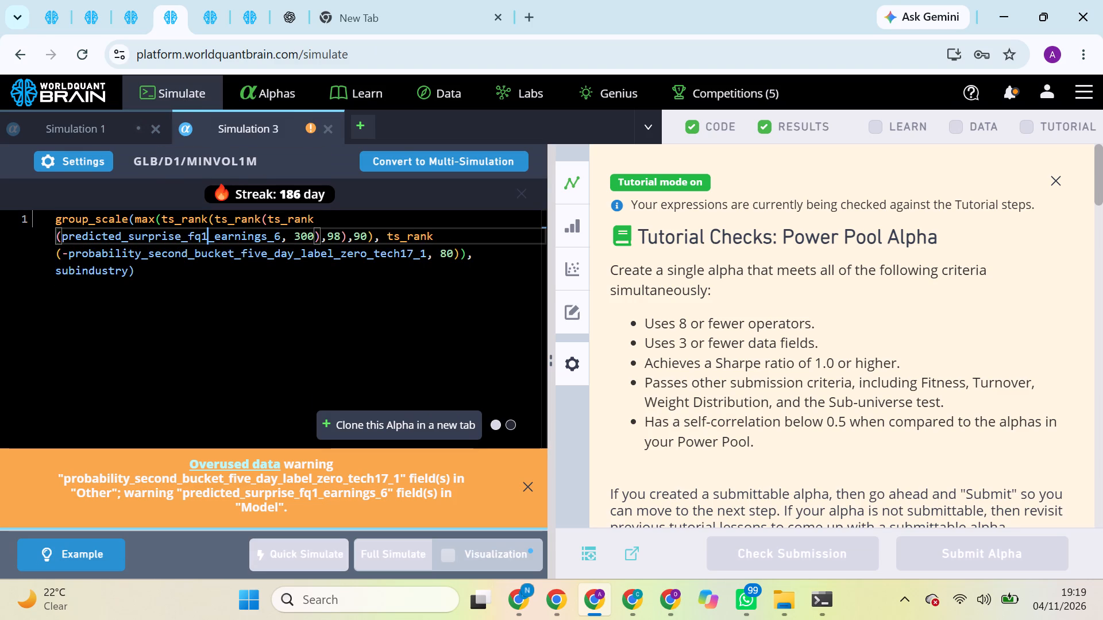
Replace predicted_surprise_fq1_earnings_6 in this tab's Simulation 3 expression with the copied oth460_soca_class, and start a full simulation.
{"action": "double_click", "coordinate": [194, 235]}
{"action": "key", "text": "ctrl+v"}
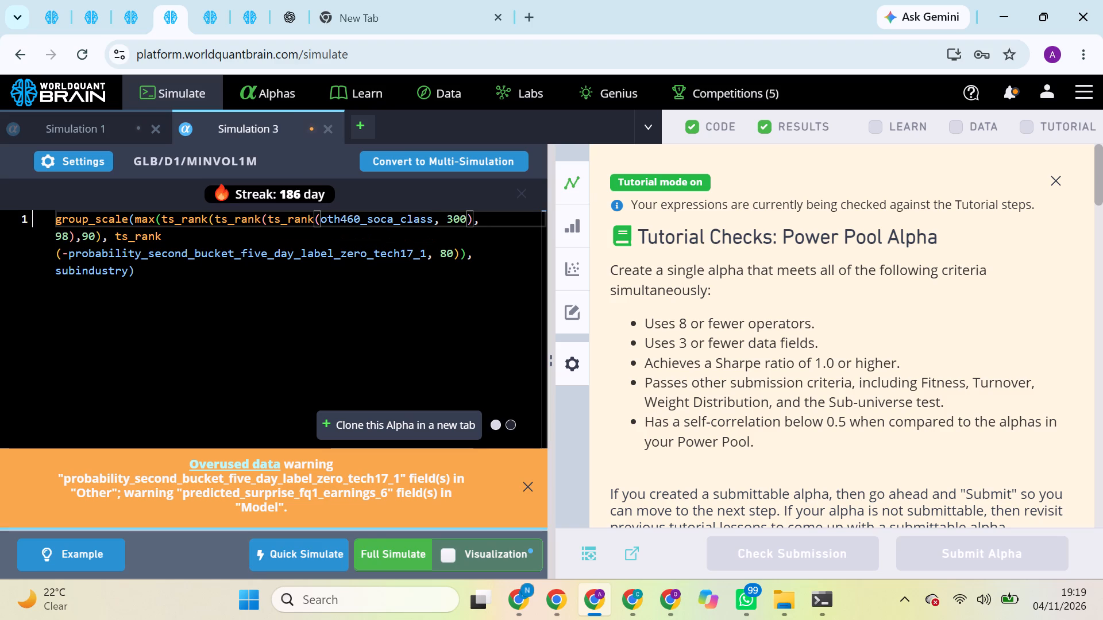
{"action": "left_click", "coordinate": [382, 546]}
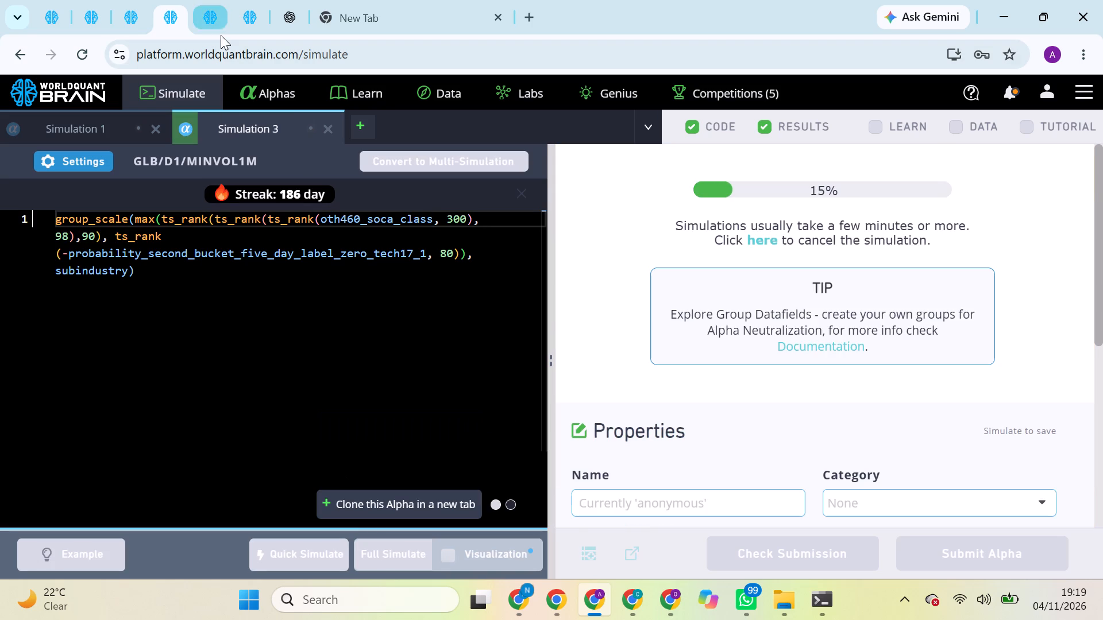
Check the progress of the running simulations in the other browser tabs, including Super Simulation 1.
{"action": "left_click", "coordinate": [215, 32]}
{"action": "left_click", "coordinate": [182, 15]}
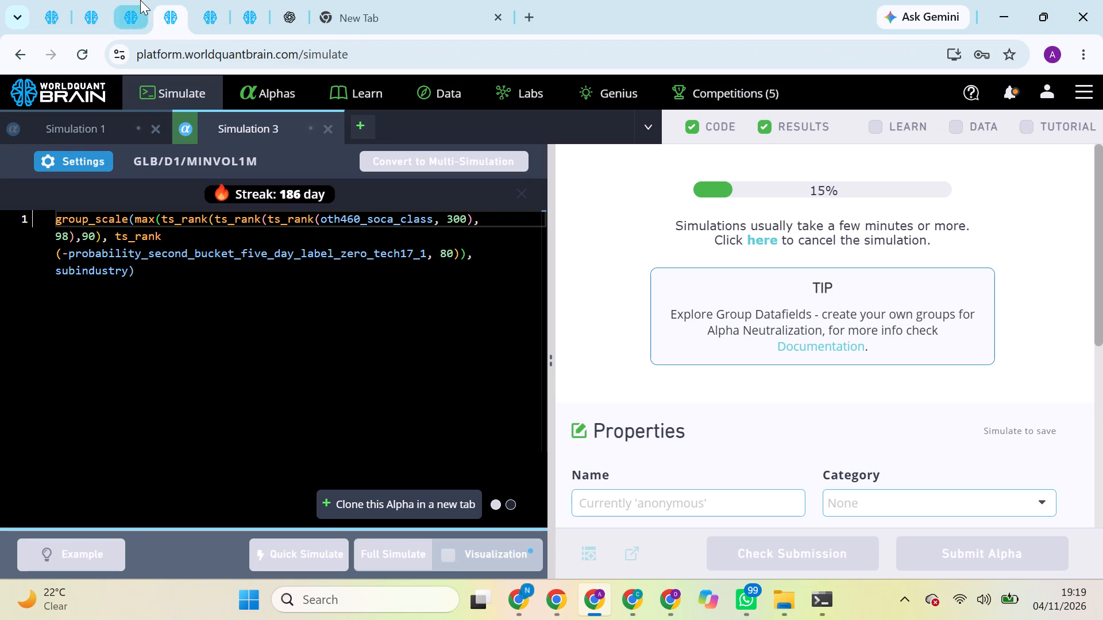
{"action": "left_click", "coordinate": [140, 0]}
{"action": "left_click_drag", "start_coordinate": [115, 11], "coordinate": [96, 6]}
{"action": "left_click", "coordinate": [96, 6]}
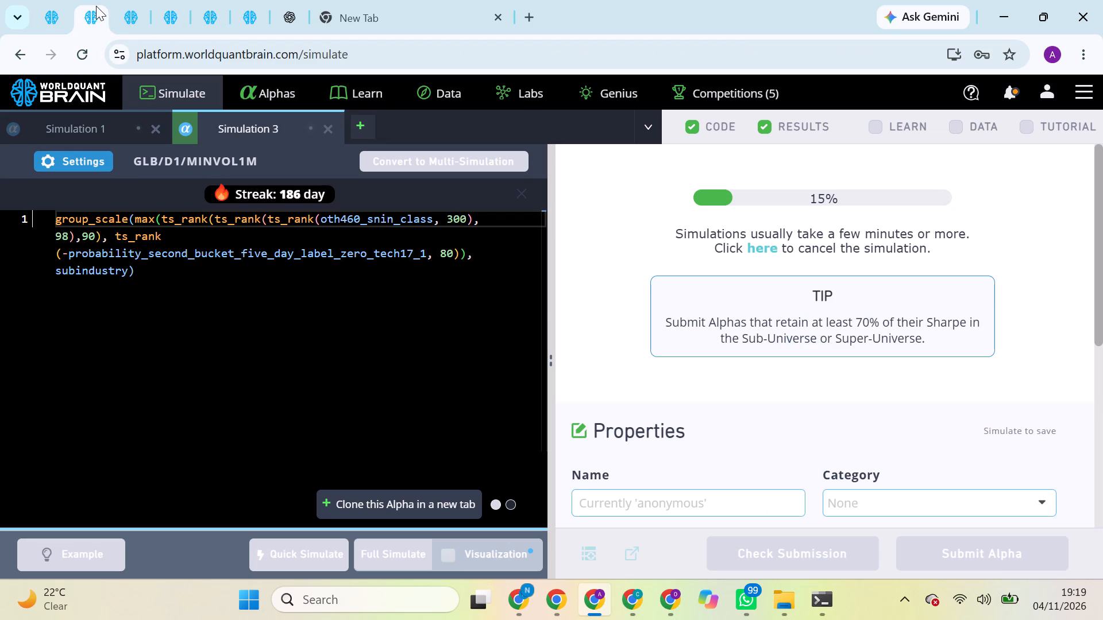
{"action": "left_click", "coordinate": [57, 0]}
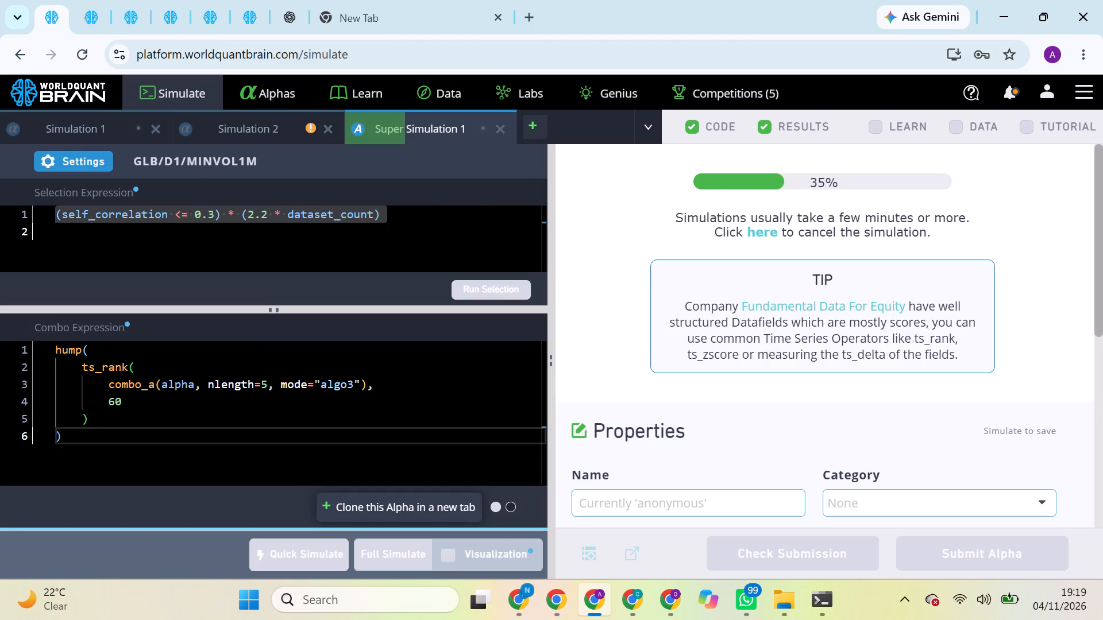
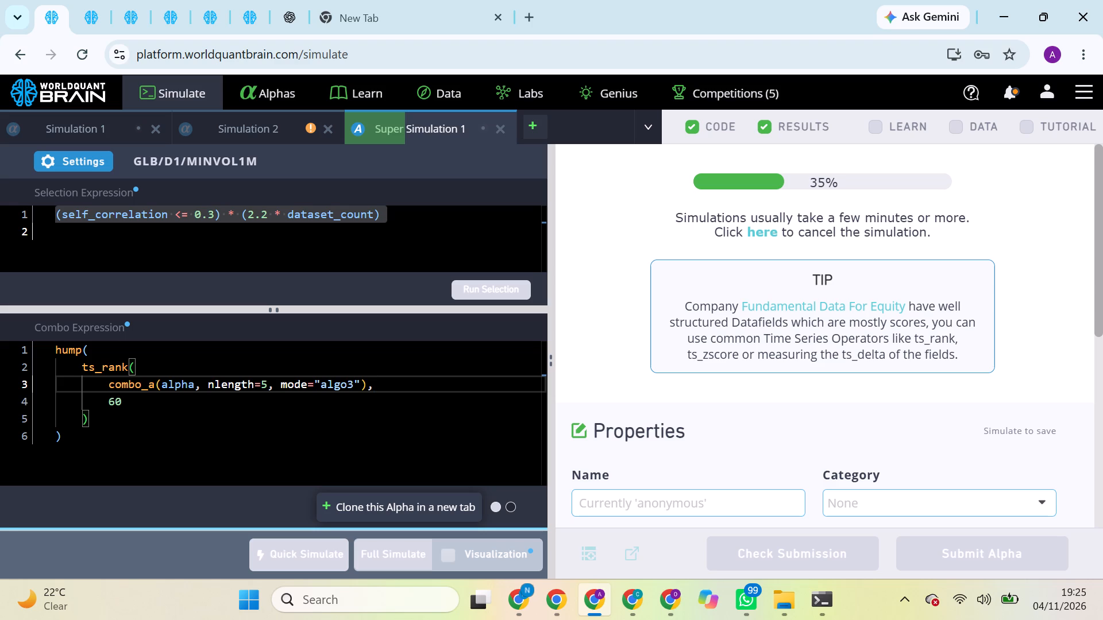
Run the prod, power pool and self correlation checks for the oth460_snin_class alpha in Simulation 3.
{"action": "left_click", "coordinate": [91, 18]}
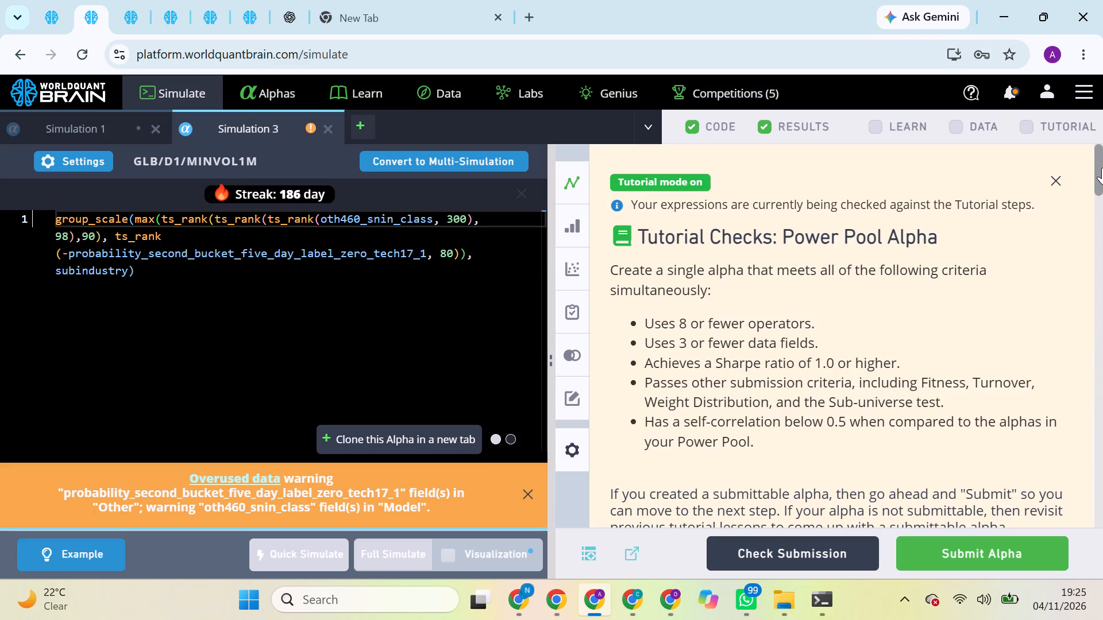
{"action": "left_click", "coordinate": [1051, 180]}
{"action": "scroll", "coordinate": [957, 324], "scroll_direction": "down", "scroll_amount": 1}
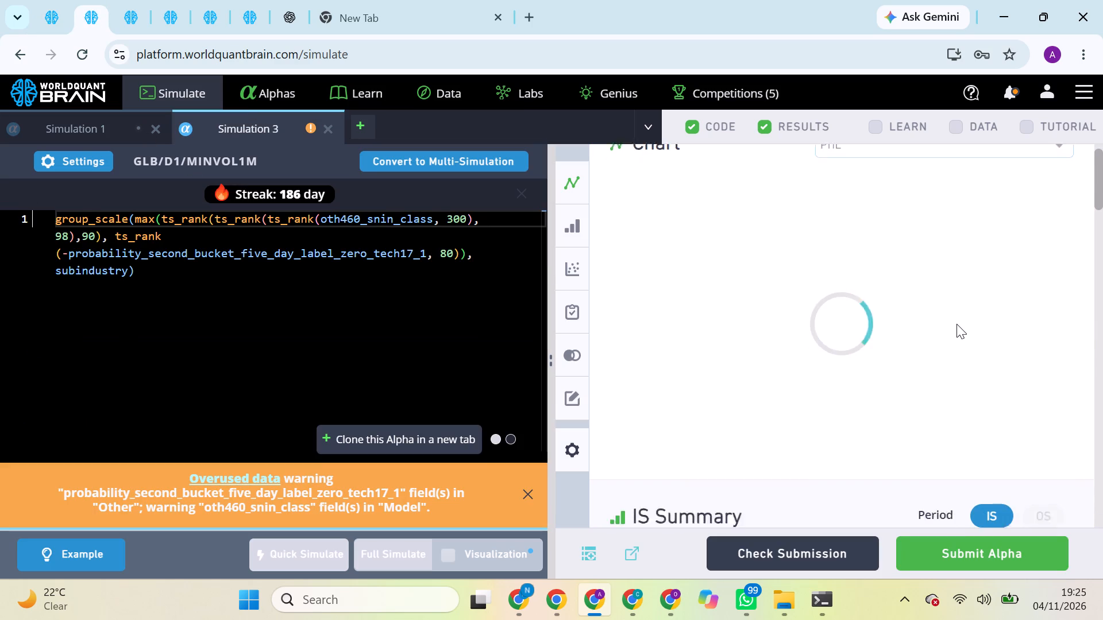
{"action": "scroll", "coordinate": [957, 324], "scroll_direction": "down", "scroll_amount": 3}
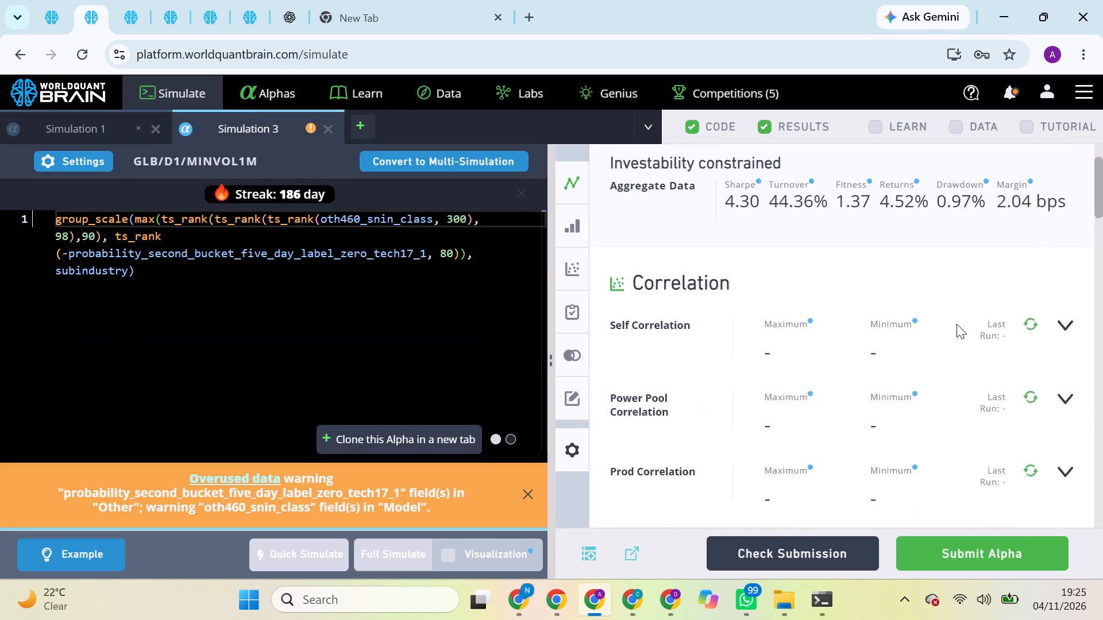
{"action": "scroll", "coordinate": [957, 324], "scroll_direction": "down", "scroll_amount": 1}
{"action": "scroll", "coordinate": [975, 298], "scroll_direction": "up", "scroll_amount": 1}
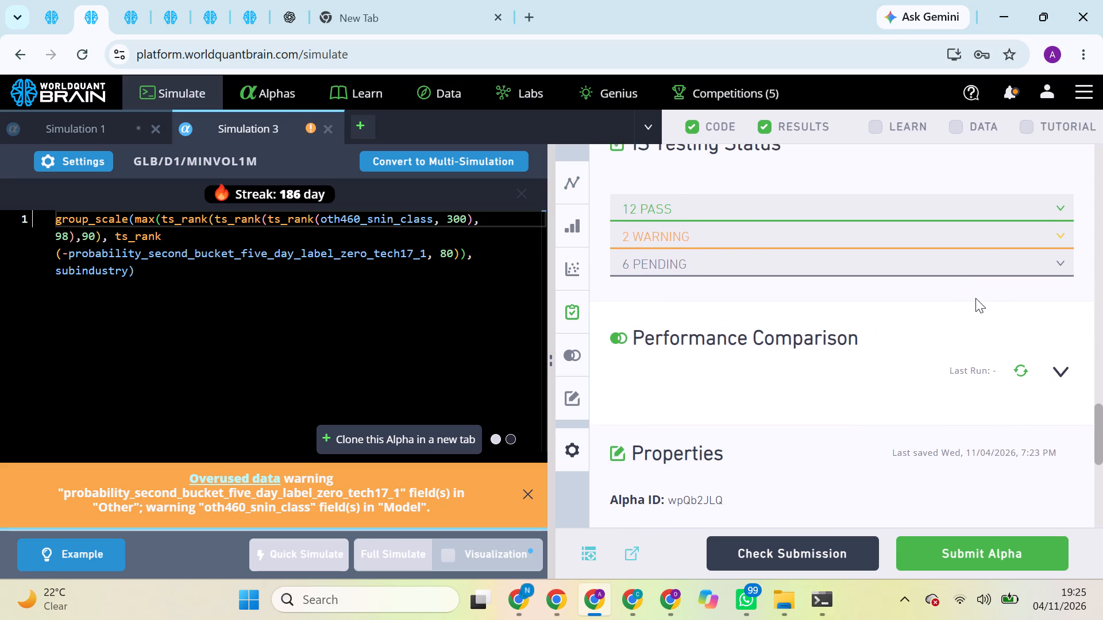
{"action": "scroll", "coordinate": [975, 298], "scroll_direction": "up", "scroll_amount": 1}
{"action": "double_click", "coordinate": [1031, 184]}
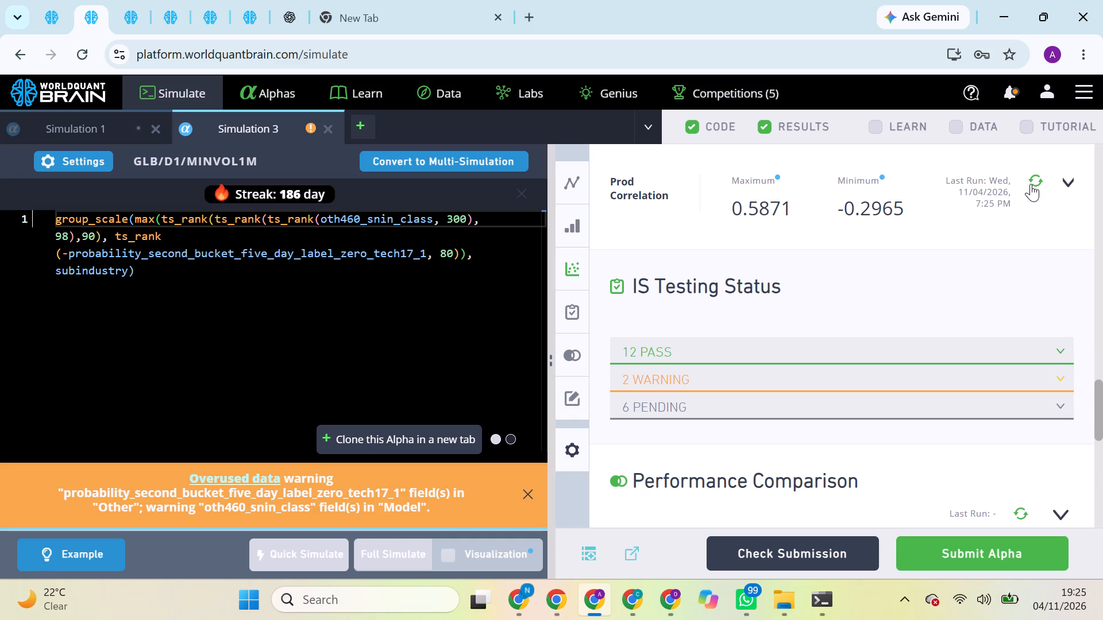
{"action": "scroll", "coordinate": [1063, 211], "scroll_direction": "up", "scroll_amount": 2}
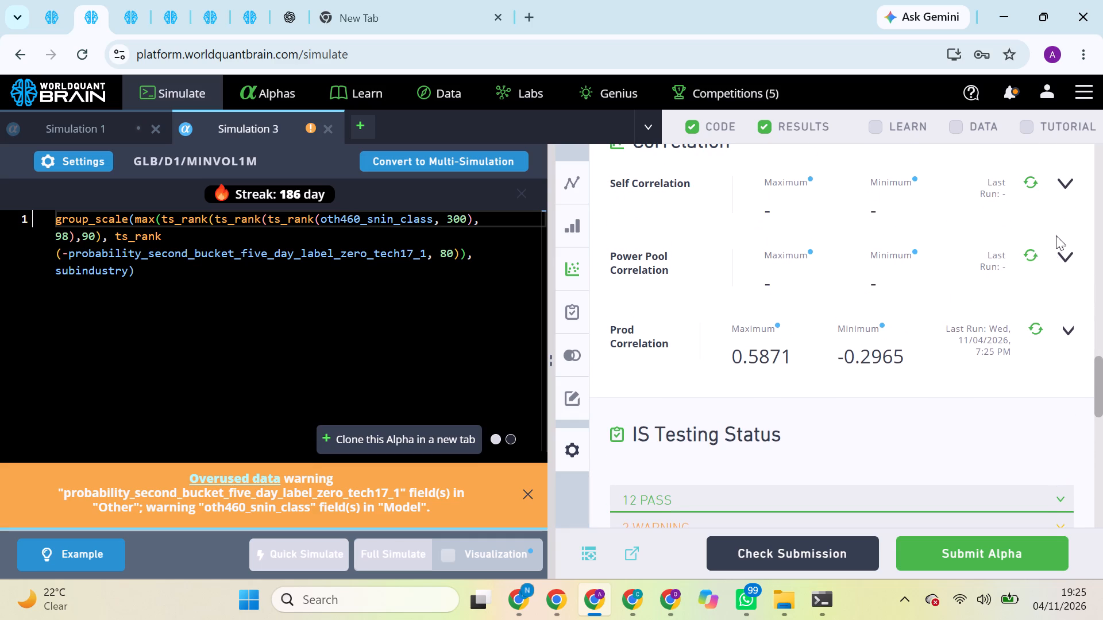
{"action": "left_click", "coordinate": [1032, 255]}
{"action": "scroll", "coordinate": [1032, 255], "scroll_direction": "up", "scroll_amount": 1}
{"action": "left_click", "coordinate": [1031, 242]}
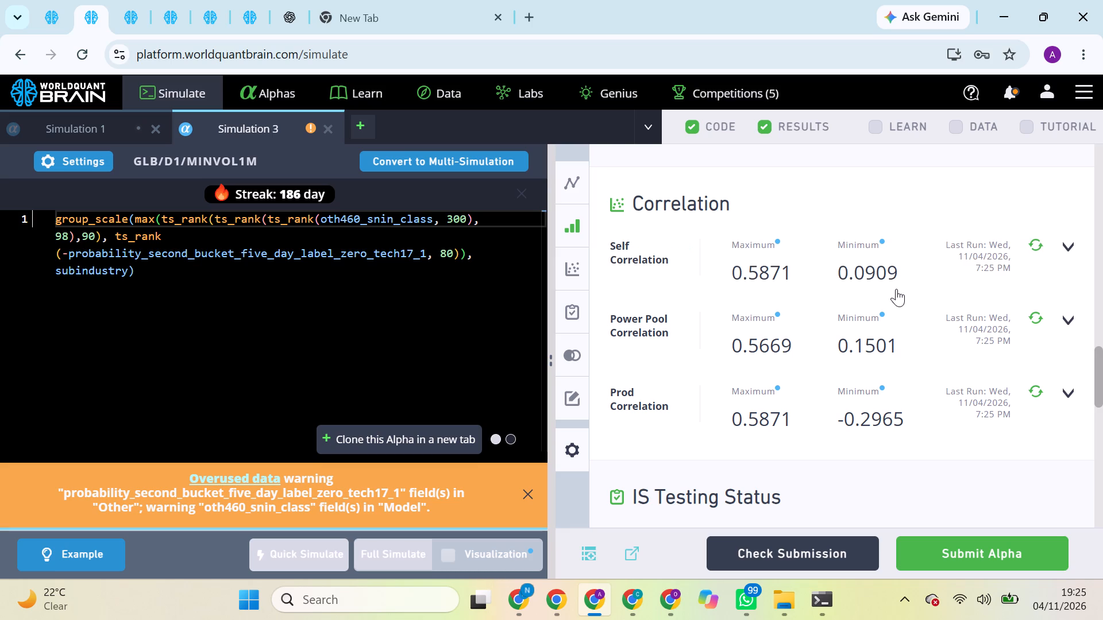
Expand the Performance Comparison section for the oth460_snin_class alpha.
{"action": "scroll", "coordinate": [843, 415], "scroll_direction": "down", "scroll_amount": 3}
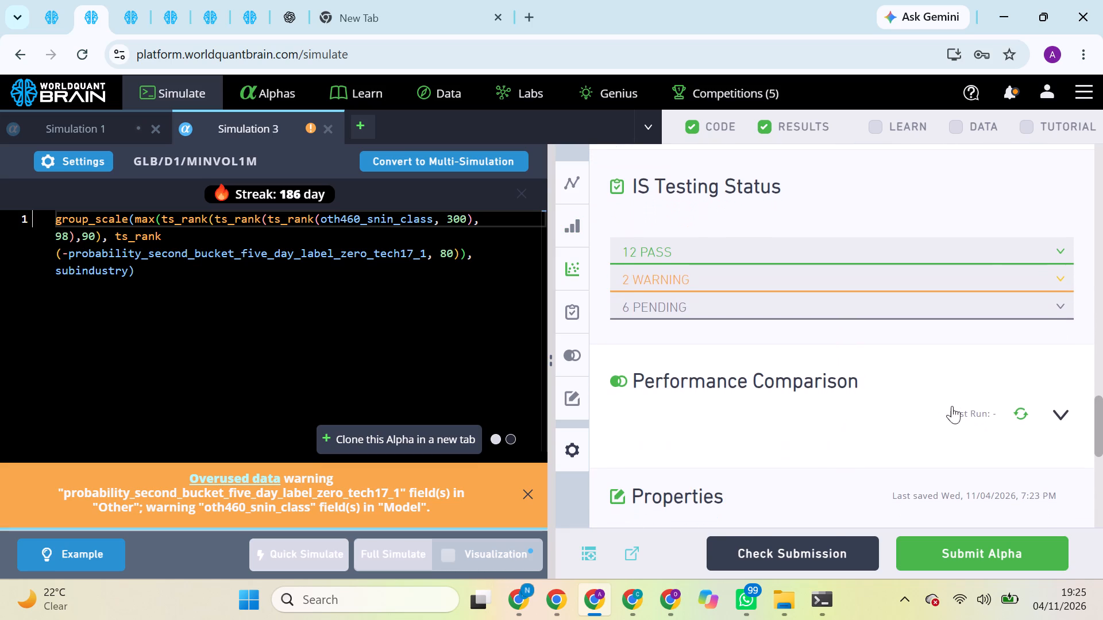
{"action": "left_click", "coordinate": [1054, 412]}
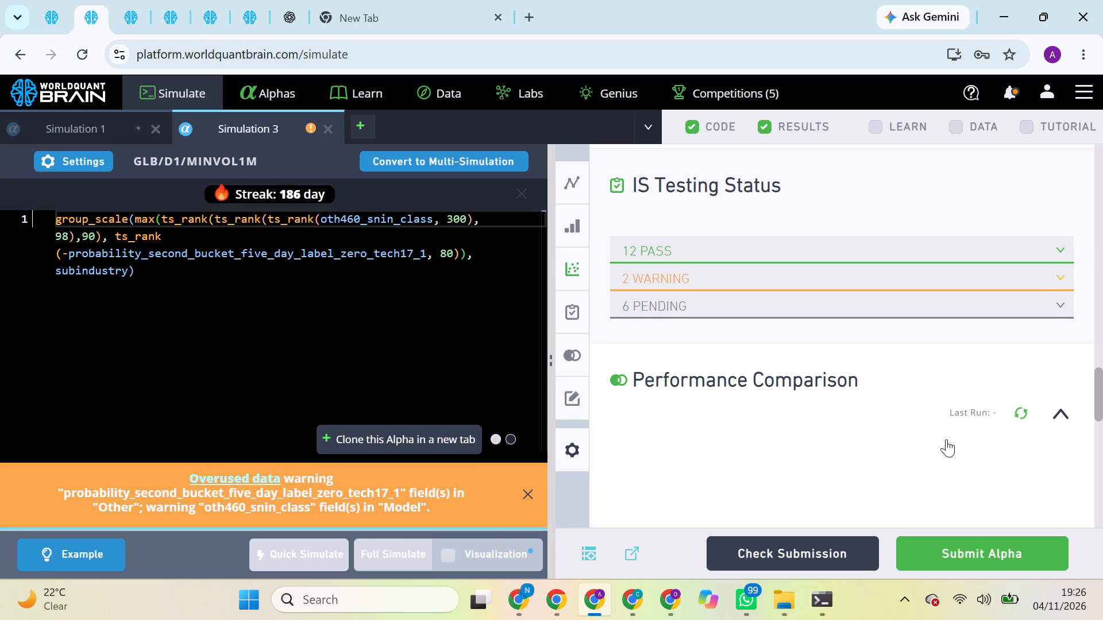
Set the oth460_snin_class alpha's color label to blue in its properties.
{"action": "scroll", "coordinate": [946, 439], "scroll_direction": "down", "scroll_amount": 4}
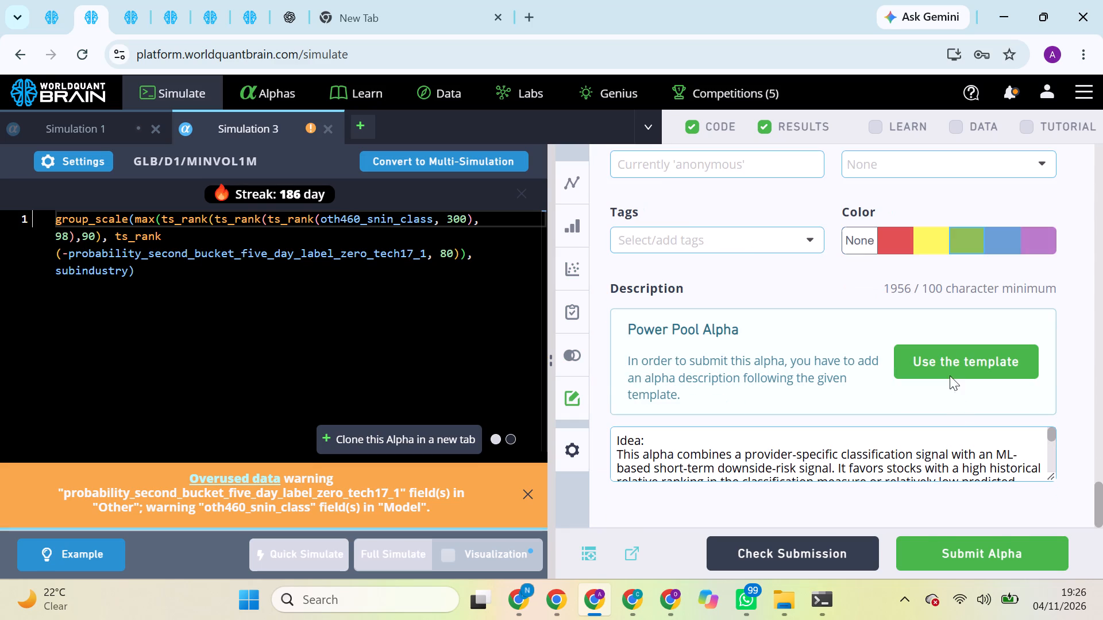
{"action": "left_click", "coordinate": [1016, 234]}
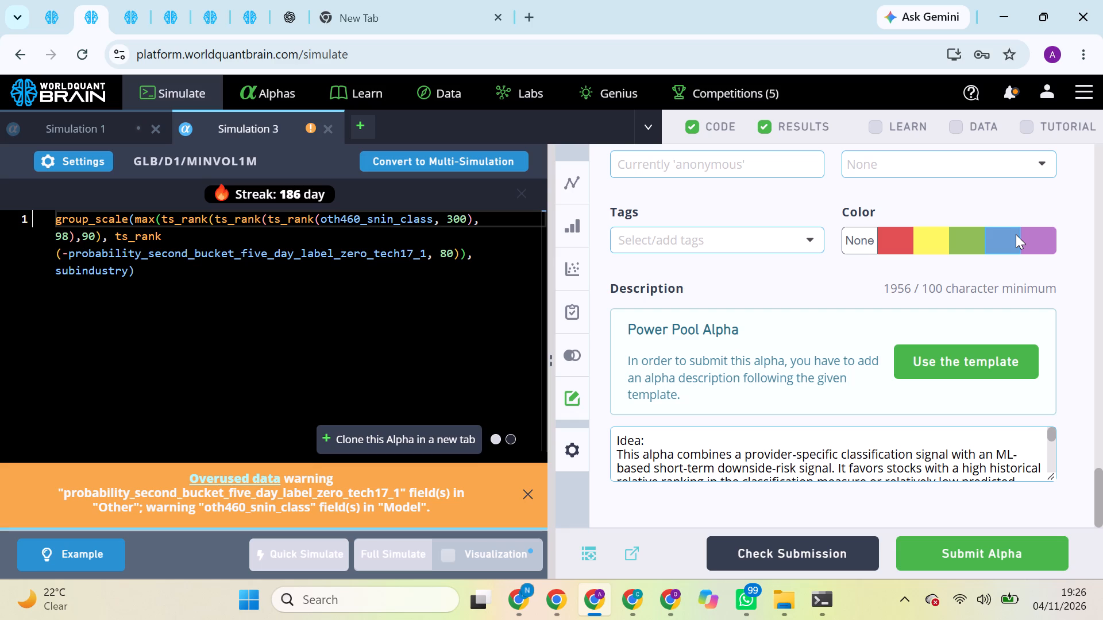
Check the progress of Super Simulation 1 in the neighbouring browser tab, and return to the oth460_snin_class alpha.
{"action": "scroll", "coordinate": [1016, 234], "scroll_direction": "up", "scroll_amount": 2}
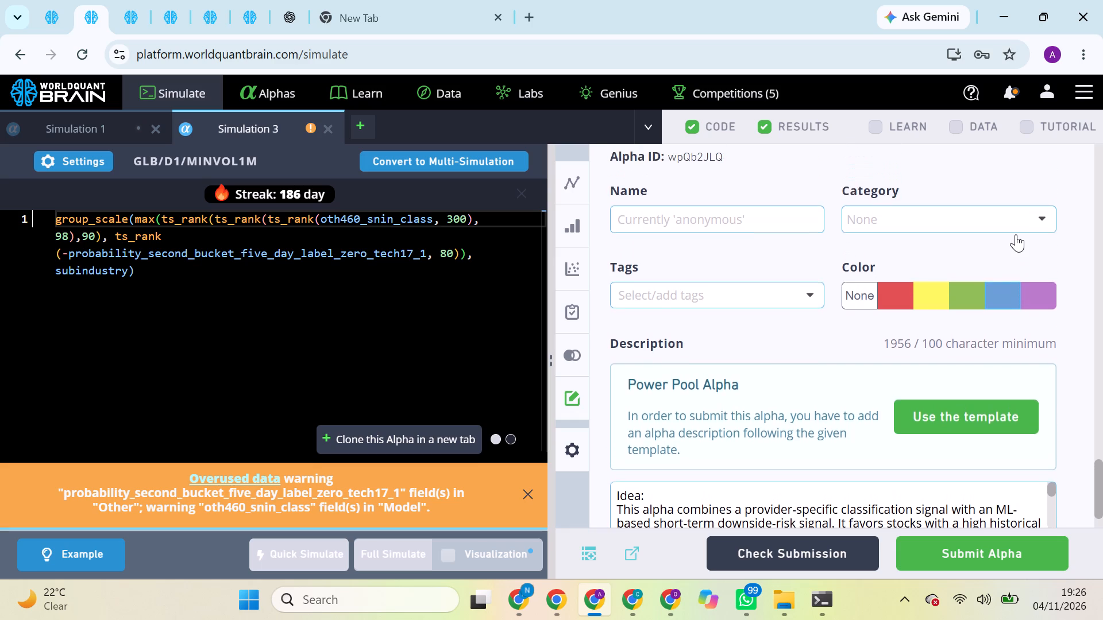
{"action": "scroll", "coordinate": [1016, 234], "scroll_direction": "up", "scroll_amount": 5}
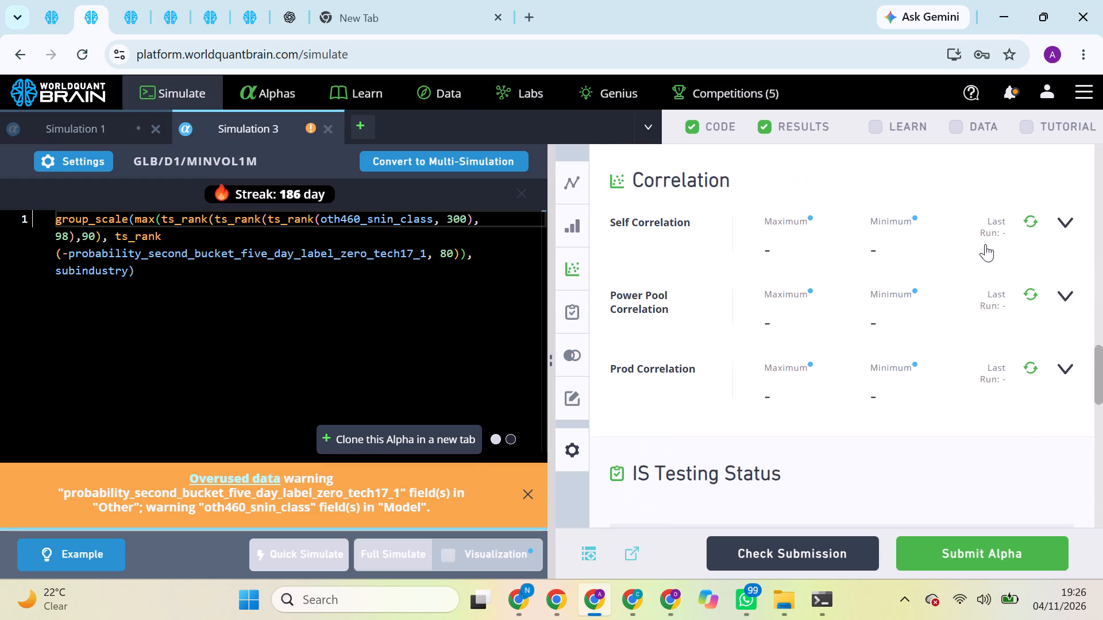
{"action": "left_click", "coordinate": [47, 0]}
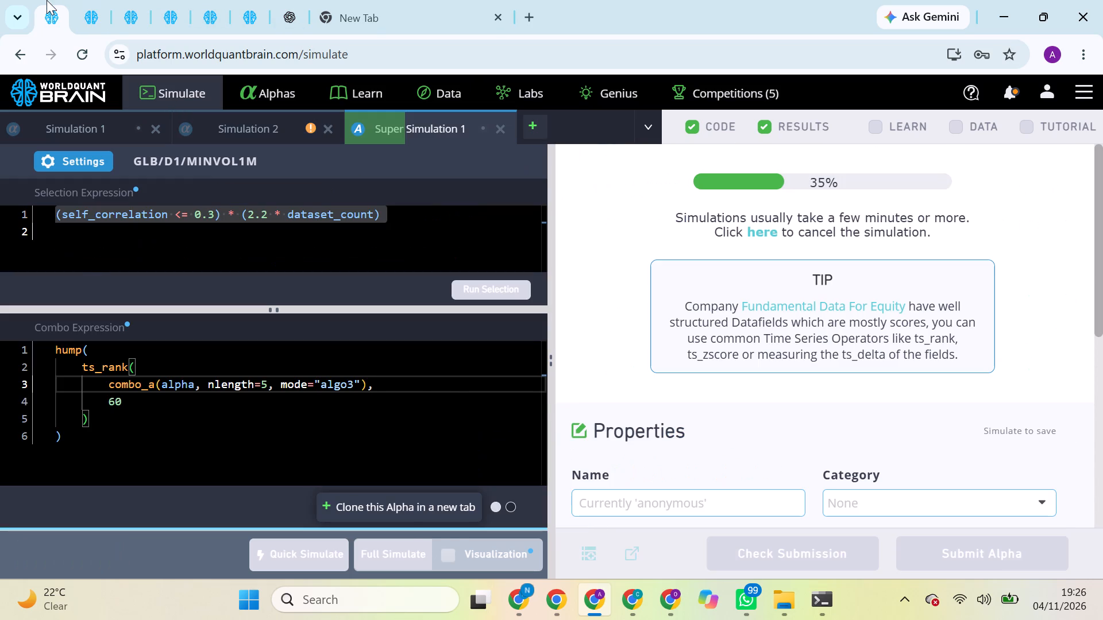
{"action": "left_click", "coordinate": [97, 3]}
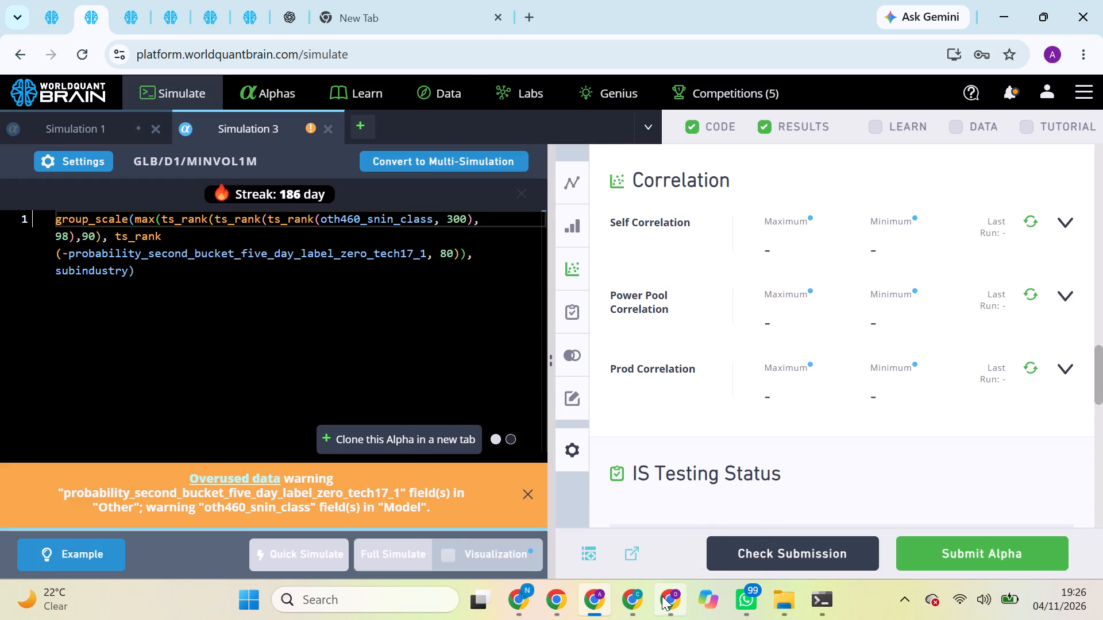
Switch to the O account's Chrome window and run the prod correlation check for its completed Super Simulation 1.
{"action": "left_click", "coordinate": [661, 595]}
{"action": "left_click", "coordinate": [82, 0]}
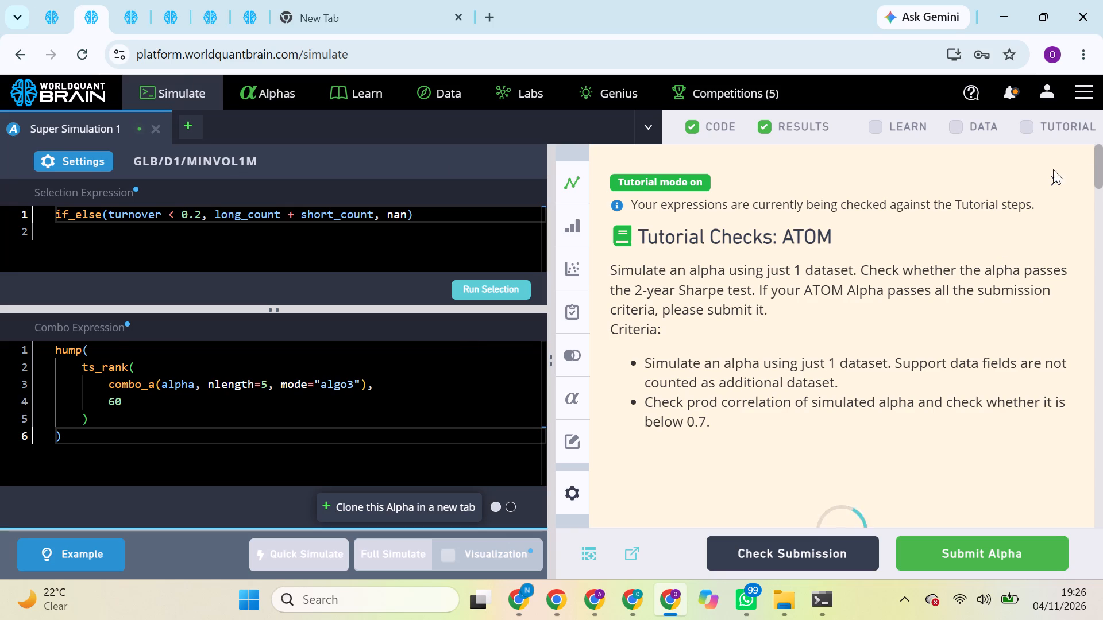
{"action": "left_click", "coordinate": [1058, 182]}
{"action": "scroll", "coordinate": [939, 319], "scroll_direction": "down", "scroll_amount": 4}
{"action": "scroll", "coordinate": [939, 319], "scroll_direction": "up", "scroll_amount": 3}
{"action": "left_click", "coordinate": [1029, 381]}
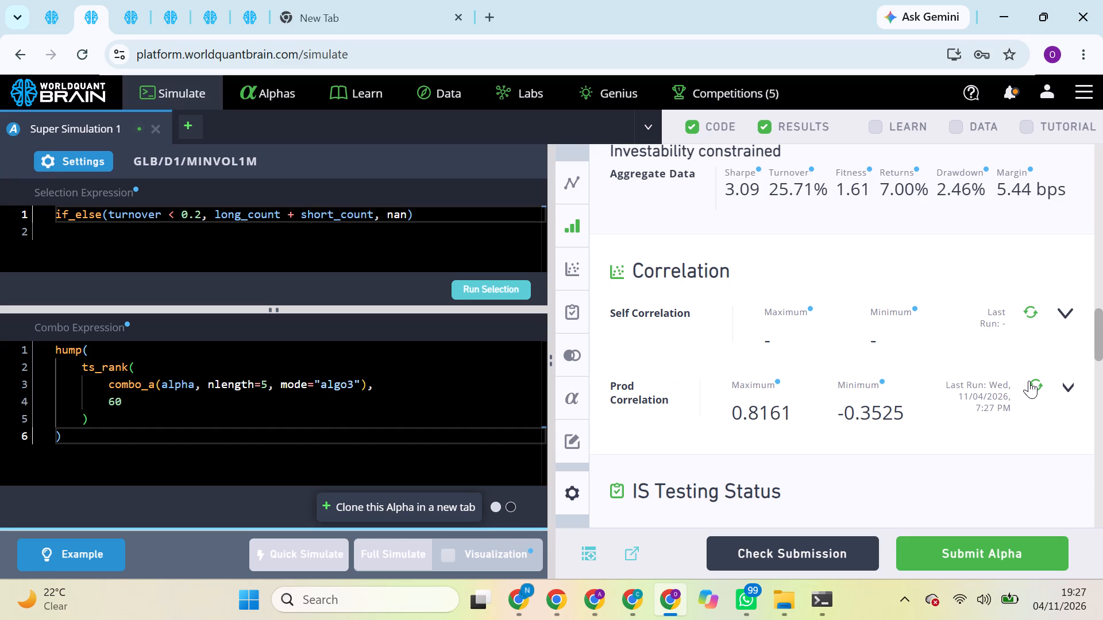
{"action": "left_click", "coordinate": [1029, 381]}
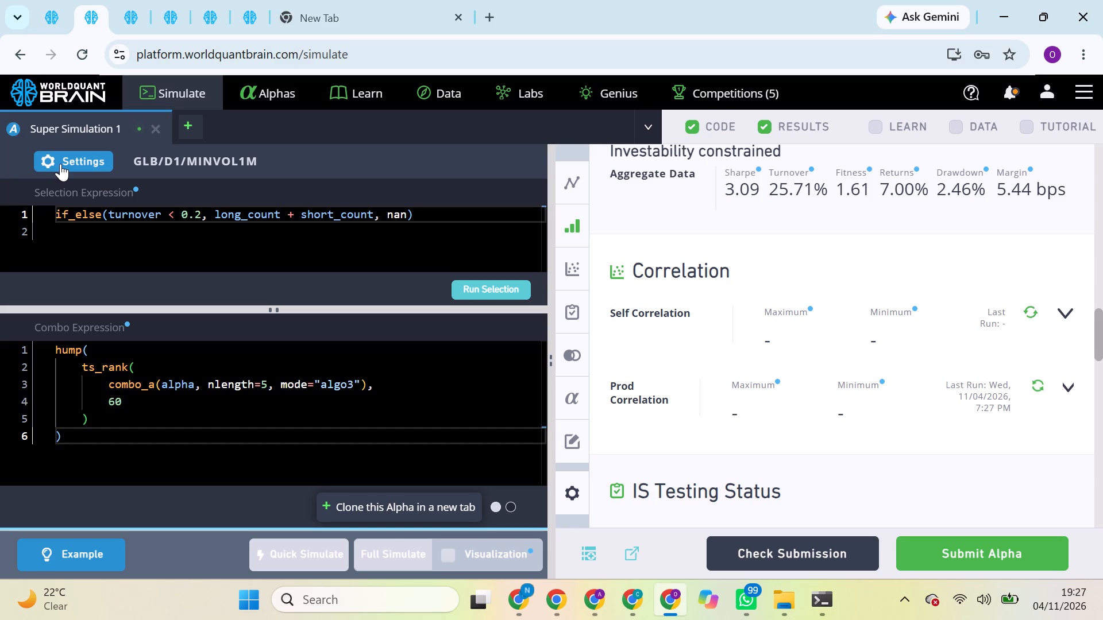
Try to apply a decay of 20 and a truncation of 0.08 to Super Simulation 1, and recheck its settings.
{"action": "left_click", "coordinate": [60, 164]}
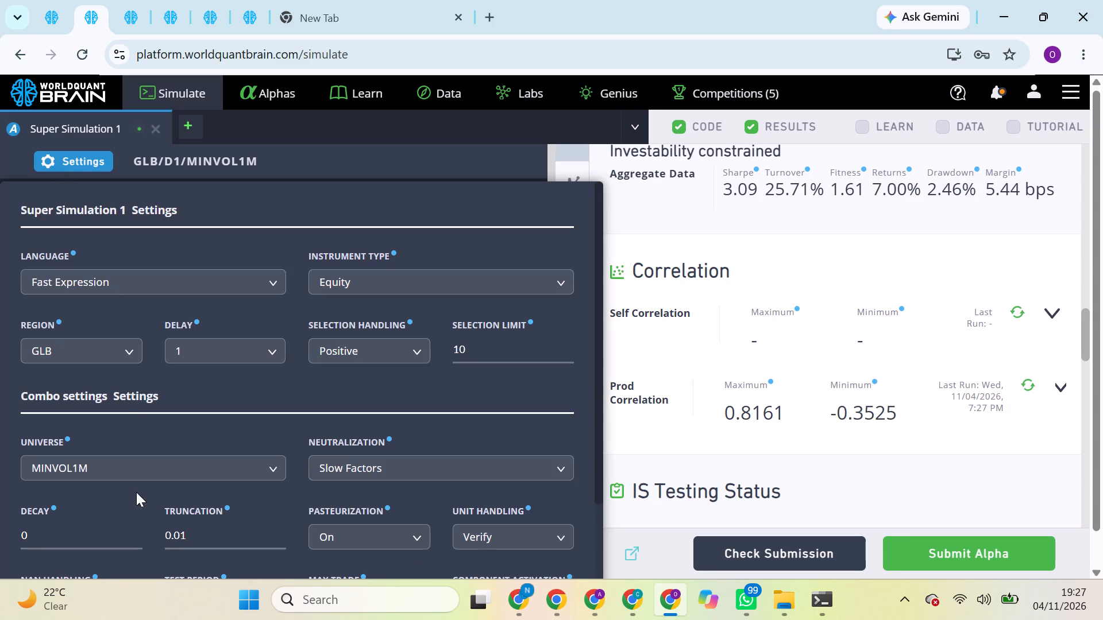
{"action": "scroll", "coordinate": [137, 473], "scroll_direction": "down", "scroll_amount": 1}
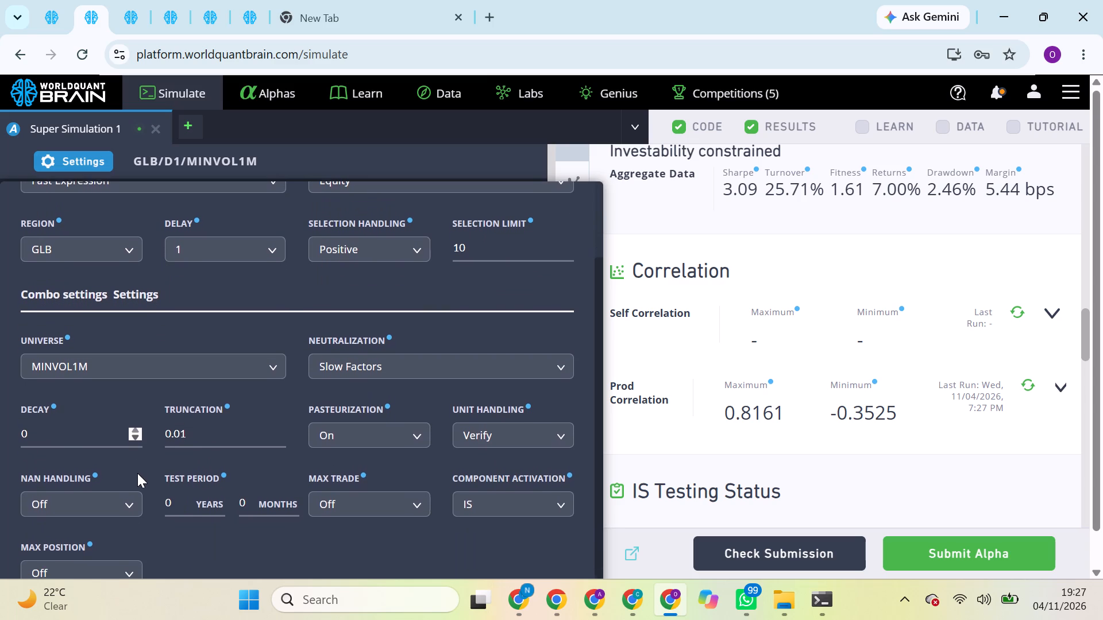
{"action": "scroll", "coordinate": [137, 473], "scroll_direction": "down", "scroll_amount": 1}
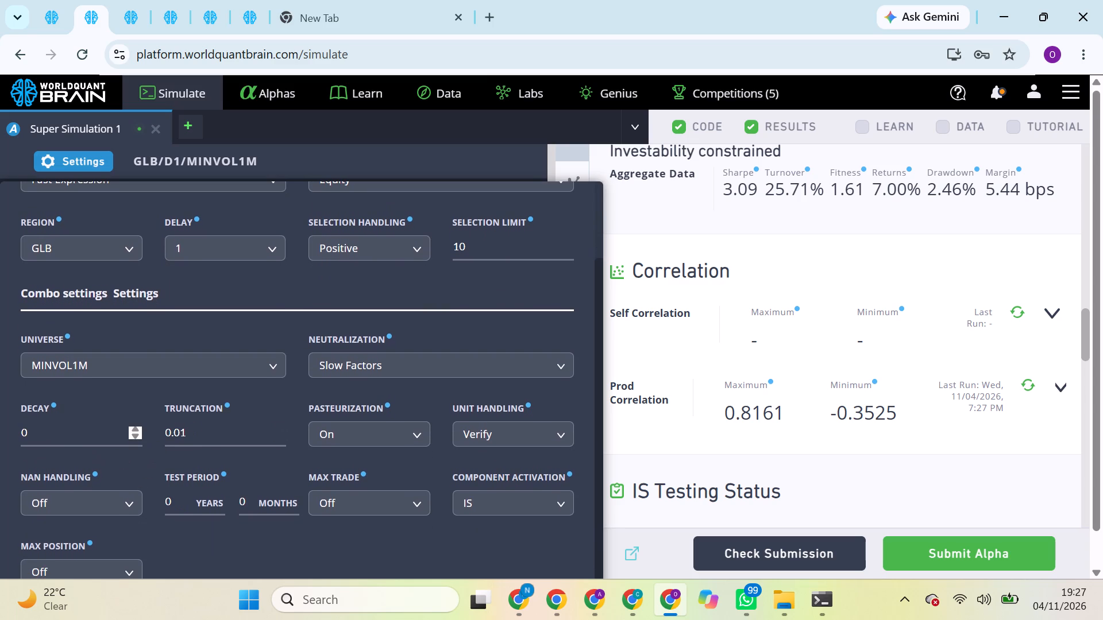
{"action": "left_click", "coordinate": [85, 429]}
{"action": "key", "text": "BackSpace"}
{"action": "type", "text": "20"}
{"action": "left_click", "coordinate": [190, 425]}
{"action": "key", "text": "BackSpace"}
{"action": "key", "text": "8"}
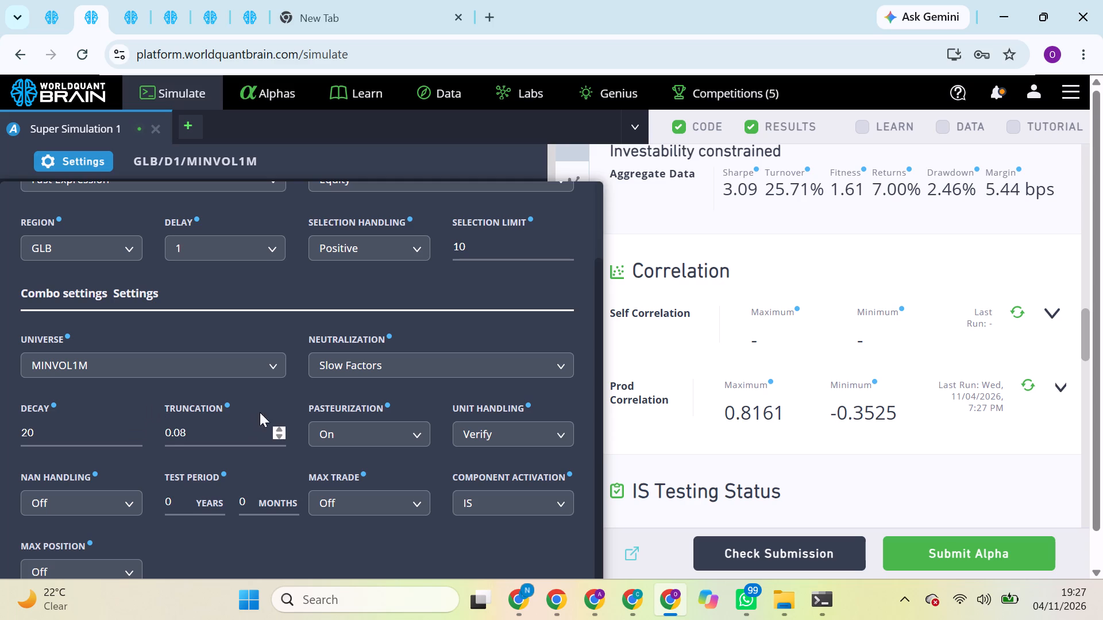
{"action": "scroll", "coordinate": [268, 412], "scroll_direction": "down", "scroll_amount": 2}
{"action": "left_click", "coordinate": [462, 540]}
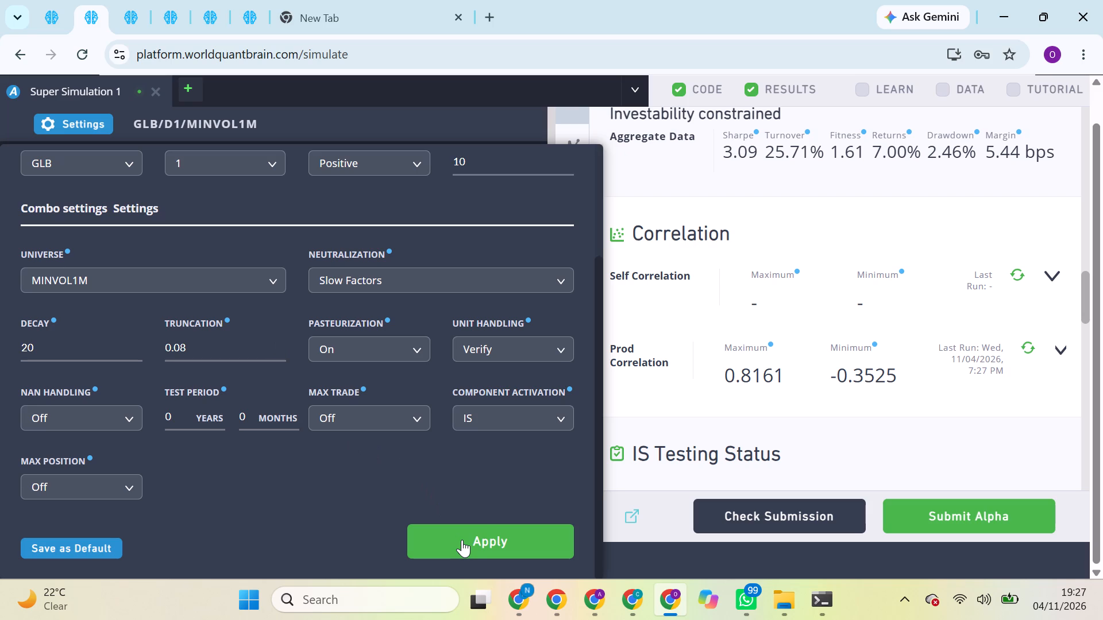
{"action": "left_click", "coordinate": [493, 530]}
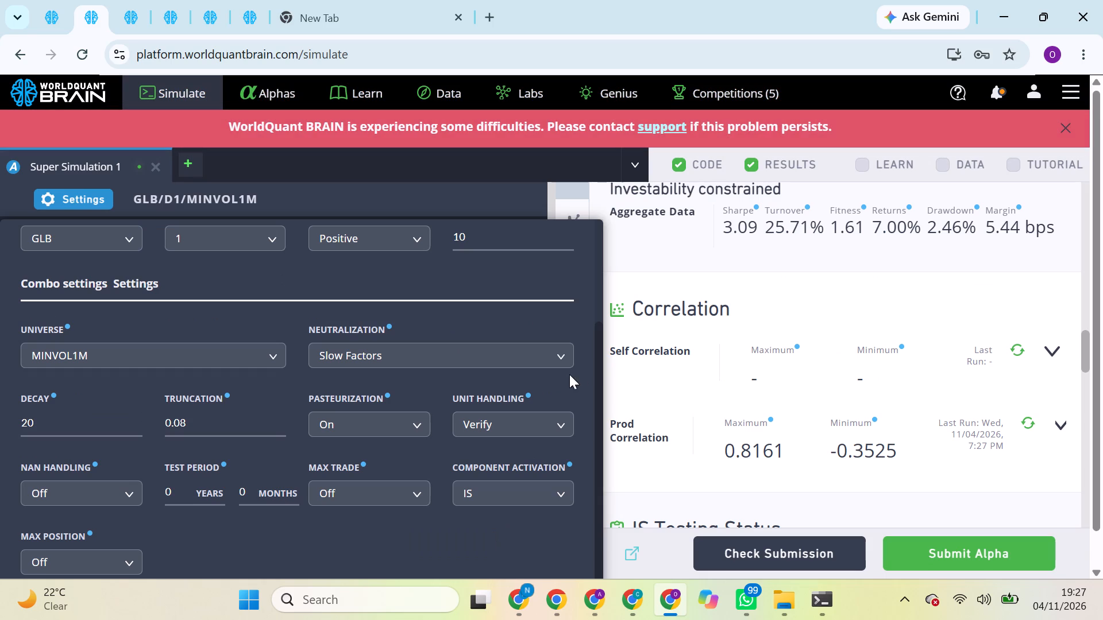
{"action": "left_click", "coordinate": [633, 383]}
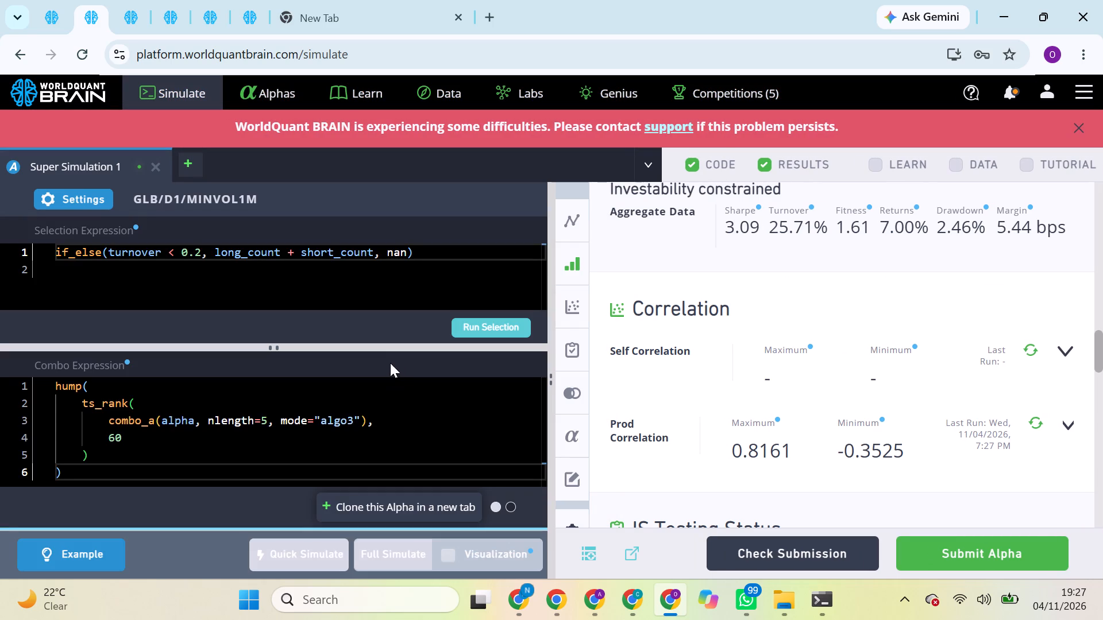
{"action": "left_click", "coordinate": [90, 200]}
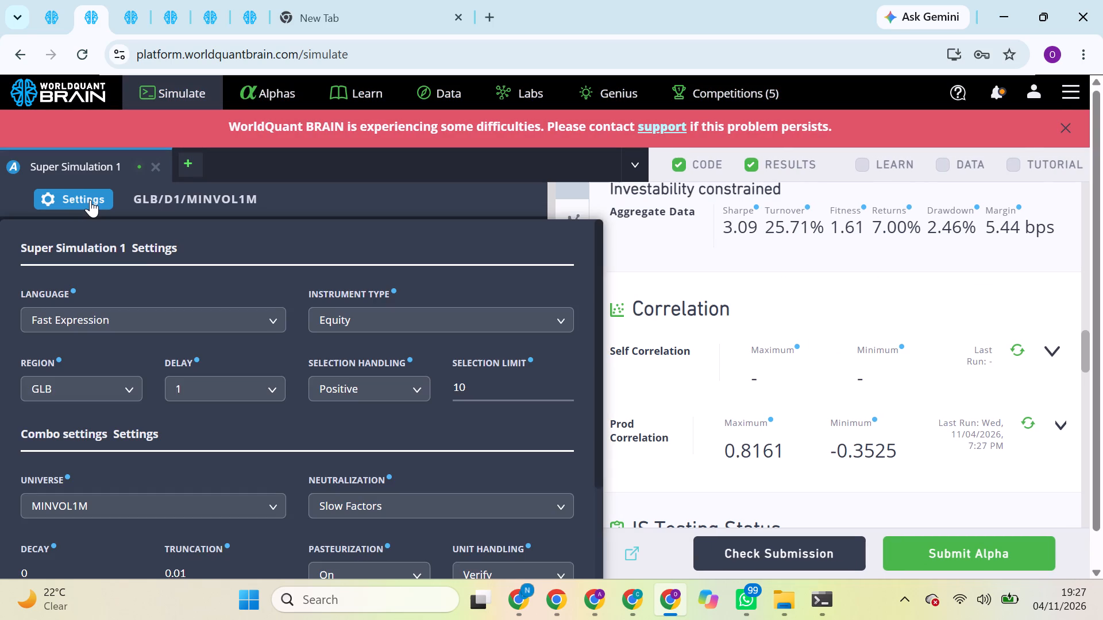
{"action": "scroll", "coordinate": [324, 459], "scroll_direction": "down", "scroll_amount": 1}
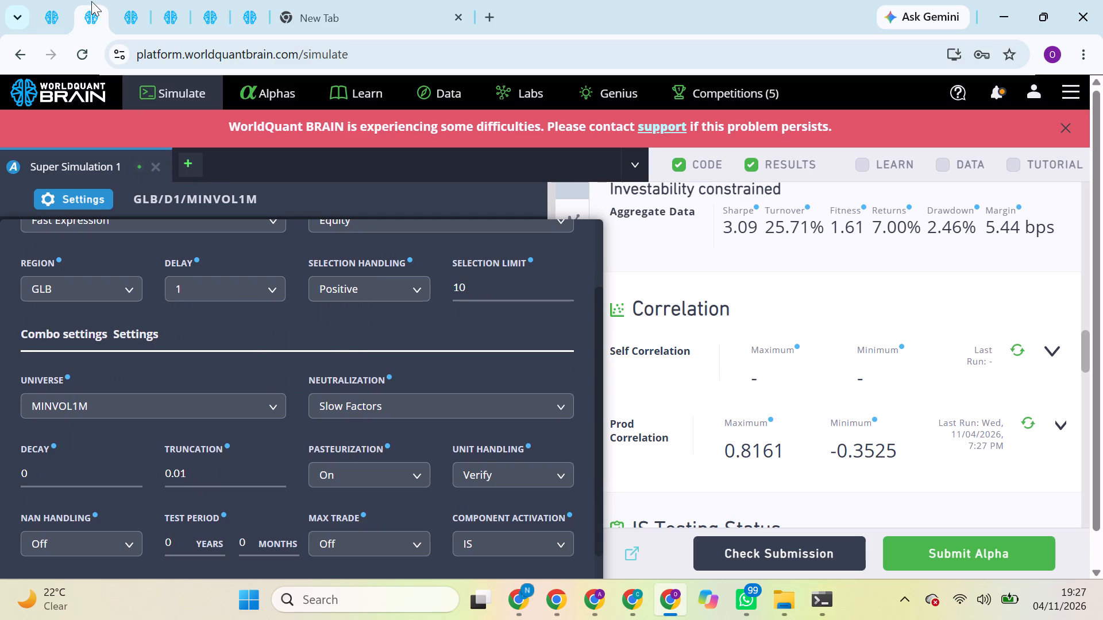
Go to the browser tab holding Simulation 2 and dismiss its streak popup.
{"action": "left_click", "coordinate": [69, 11]}
{"action": "left_click", "coordinate": [69, 11]}
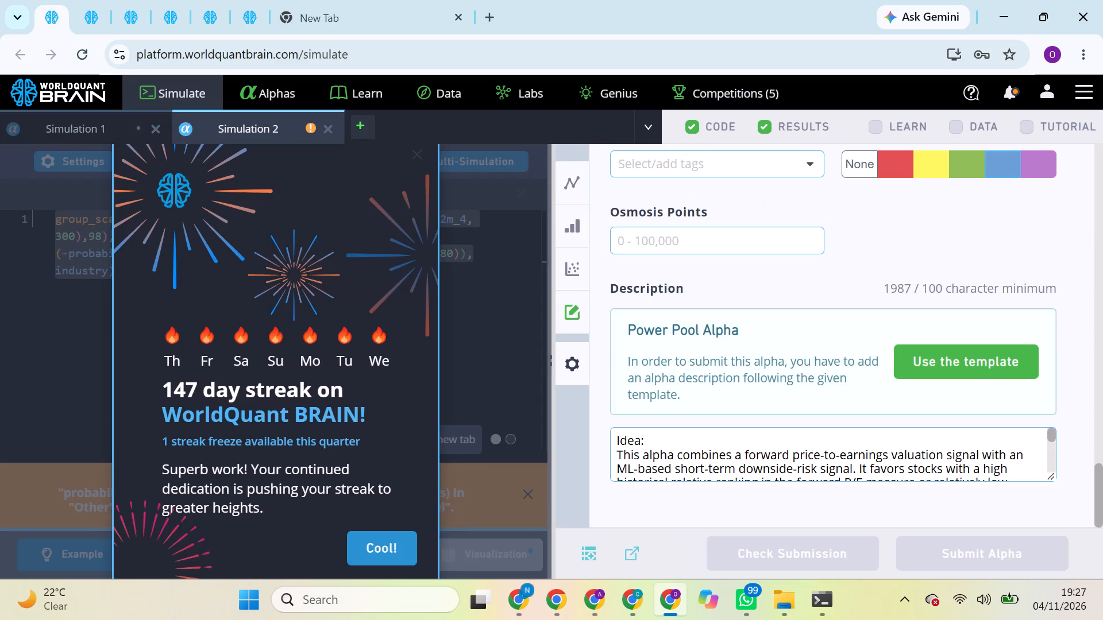
{"action": "left_click", "coordinate": [387, 529]}
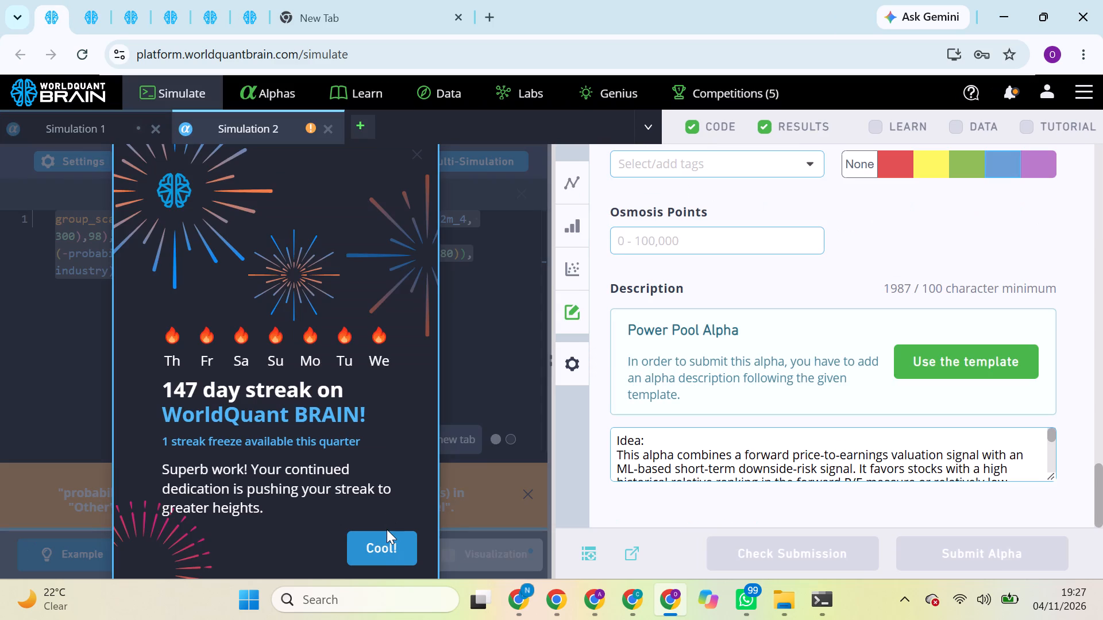
{"action": "left_click", "coordinate": [389, 539]}
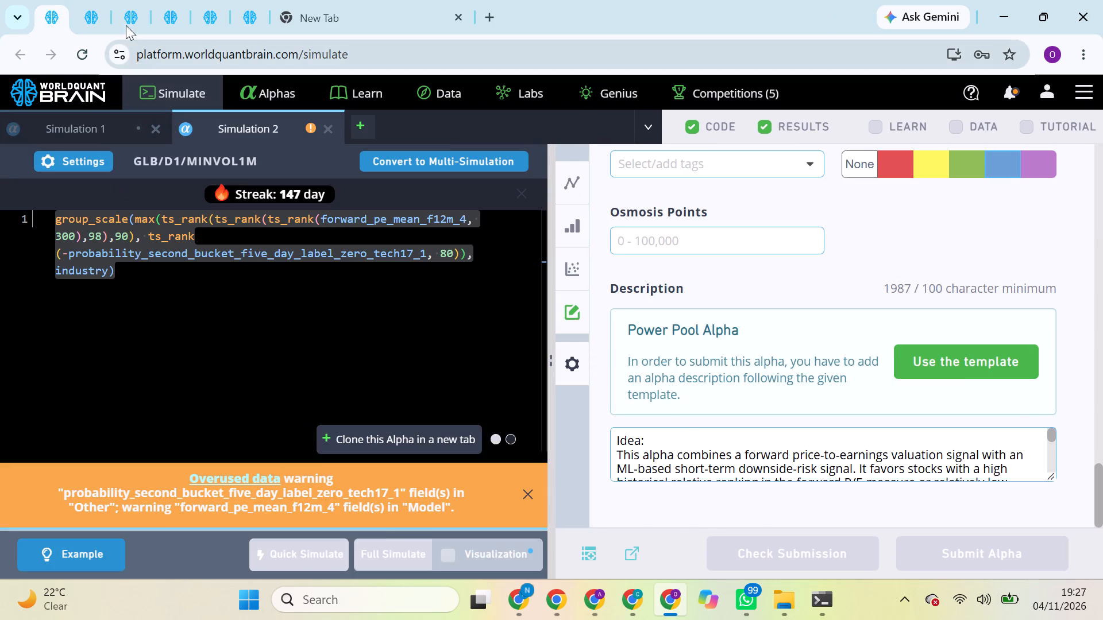
Open the Super-type alpha e759k8QO, submitted 11/03/2026, from the submitted alphas list.
{"action": "left_click", "coordinate": [104, 0]}
{"action": "left_click", "coordinate": [122, 0]}
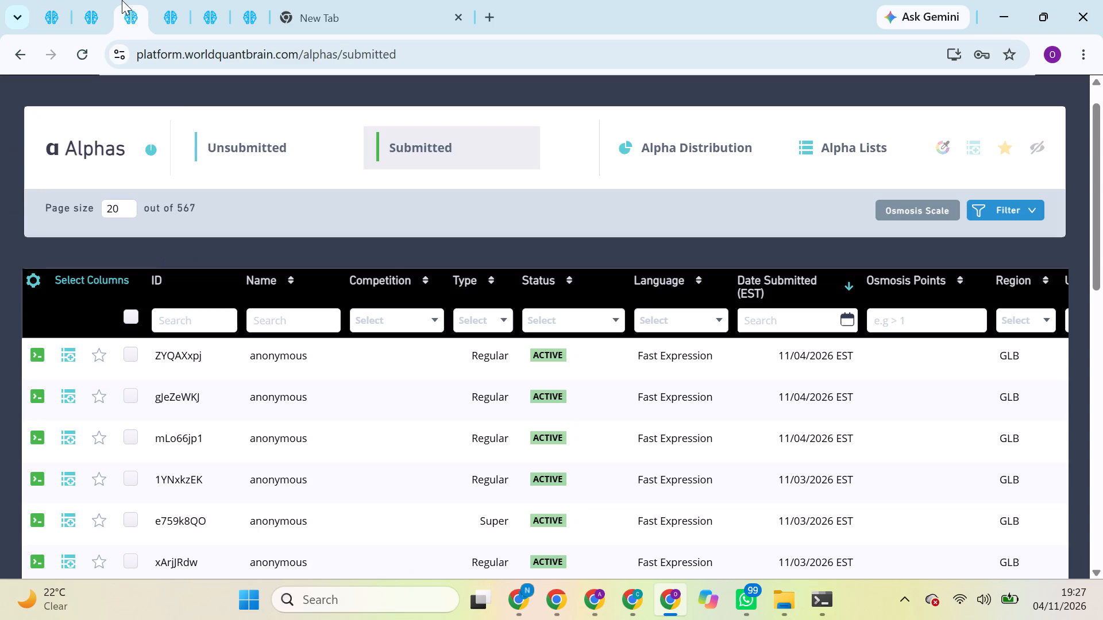
{"action": "scroll", "coordinate": [383, 363], "scroll_direction": "down", "scroll_amount": 1}
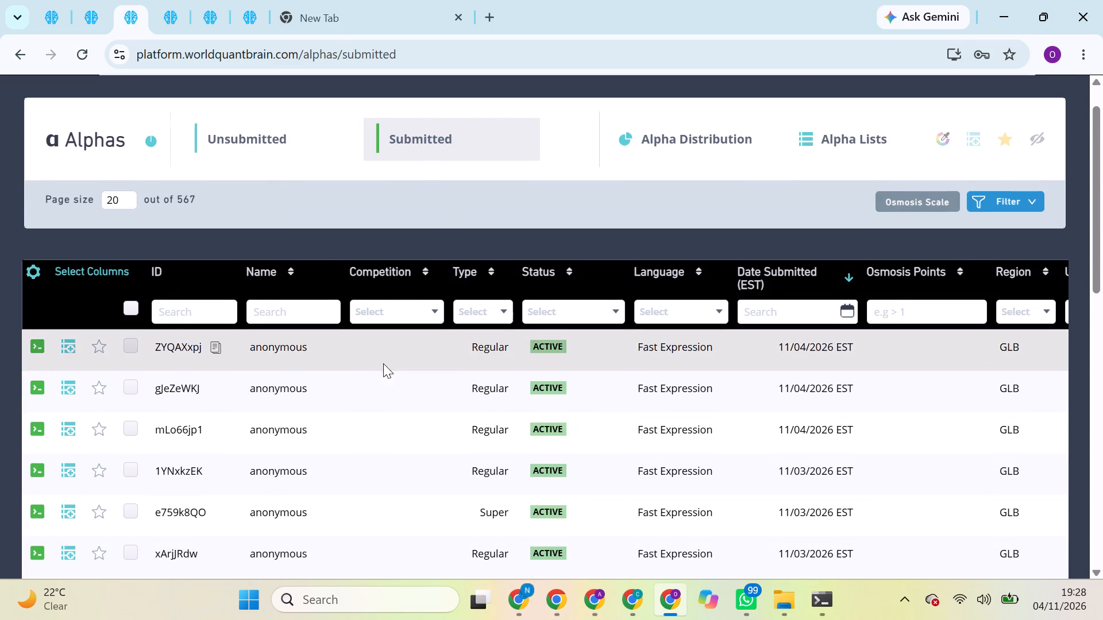
{"action": "scroll", "coordinate": [383, 363], "scroll_direction": "down", "scroll_amount": 1}
{"action": "left_click", "coordinate": [601, 448]}
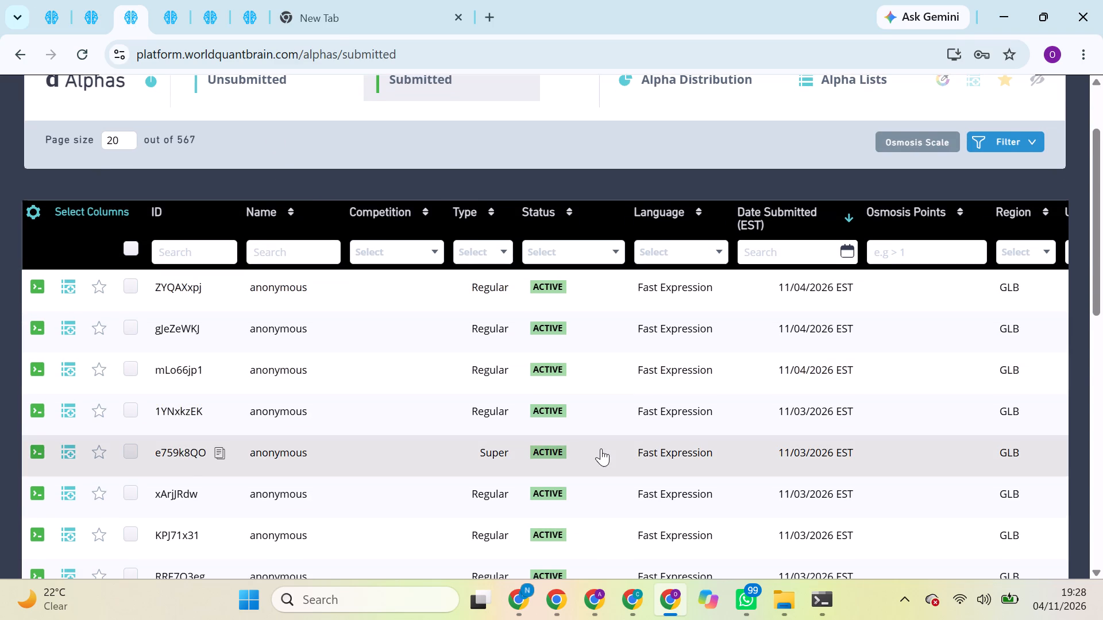
Review the submitted super alpha's code and simulation settings, and clone it into a new super simulation.
{"action": "scroll", "coordinate": [698, 463], "scroll_direction": "down", "scroll_amount": 2}
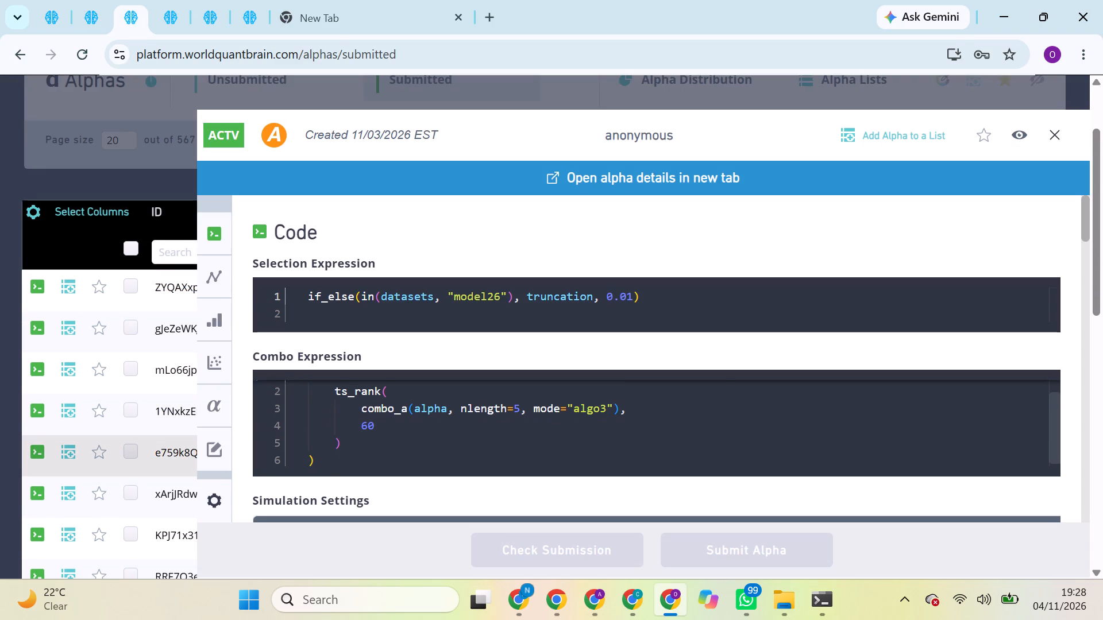
{"action": "scroll", "coordinate": [717, 377], "scroll_direction": "down", "scroll_amount": 1}
{"action": "scroll", "coordinate": [807, 460], "scroll_direction": "down", "scroll_amount": 1}
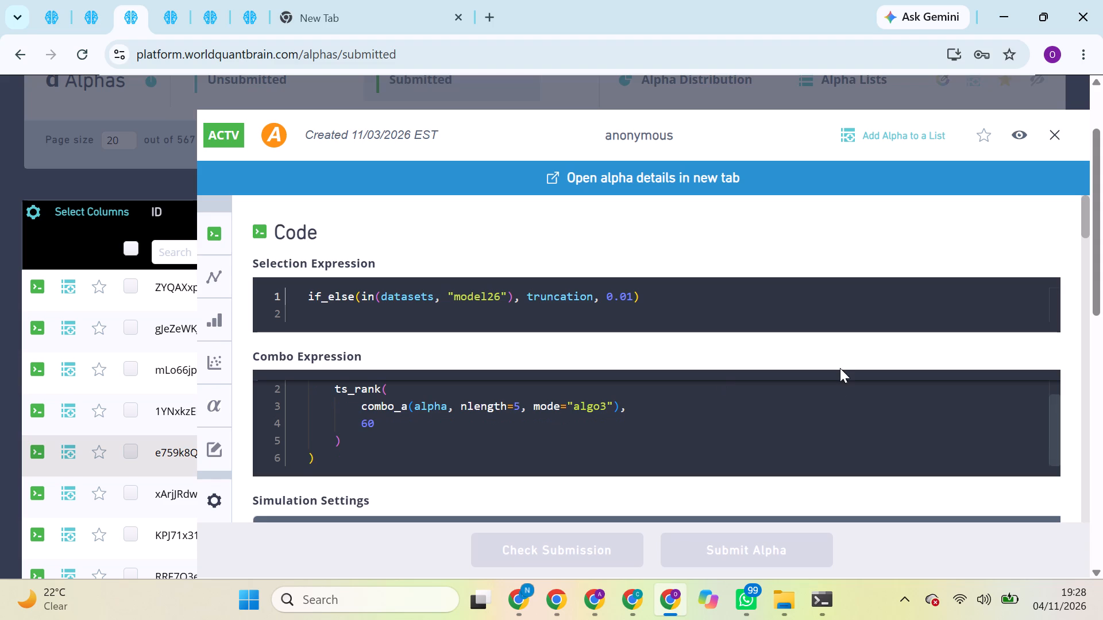
{"action": "left_click", "coordinate": [847, 352]}
{"action": "scroll", "coordinate": [847, 352], "scroll_direction": "down", "scroll_amount": 2}
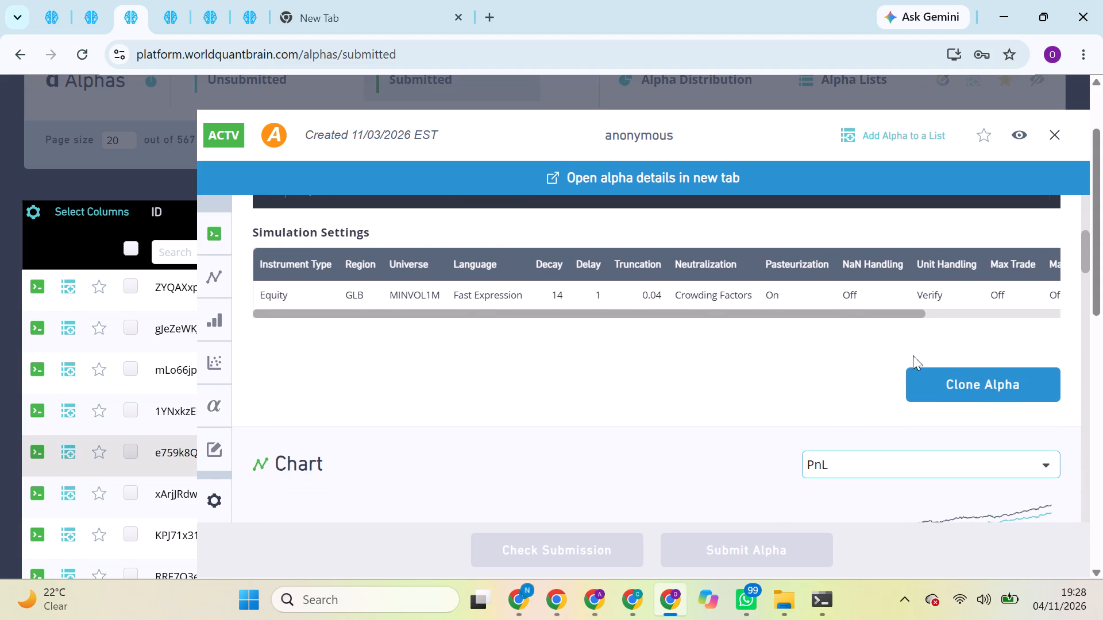
{"action": "left_click", "coordinate": [928, 382]}
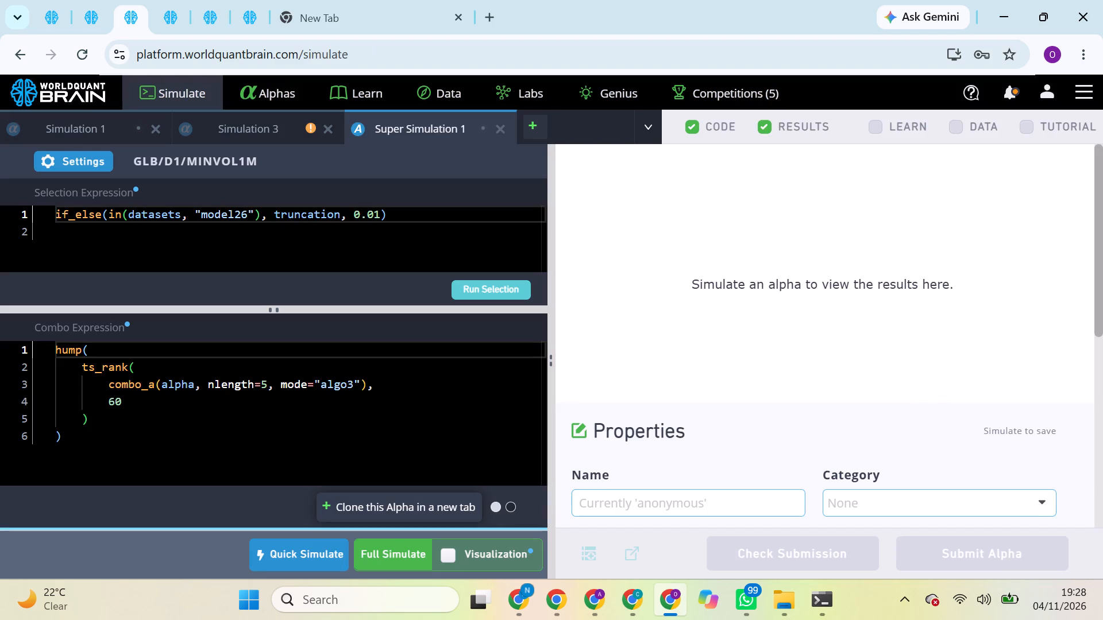
Clear the selection expression of the cloned Super Simulation 1, keeping its hump/ts_rank combo expression.
{"action": "triple_click", "coordinate": [318, 220]}
{"action": "left_click", "coordinate": [318, 220]}
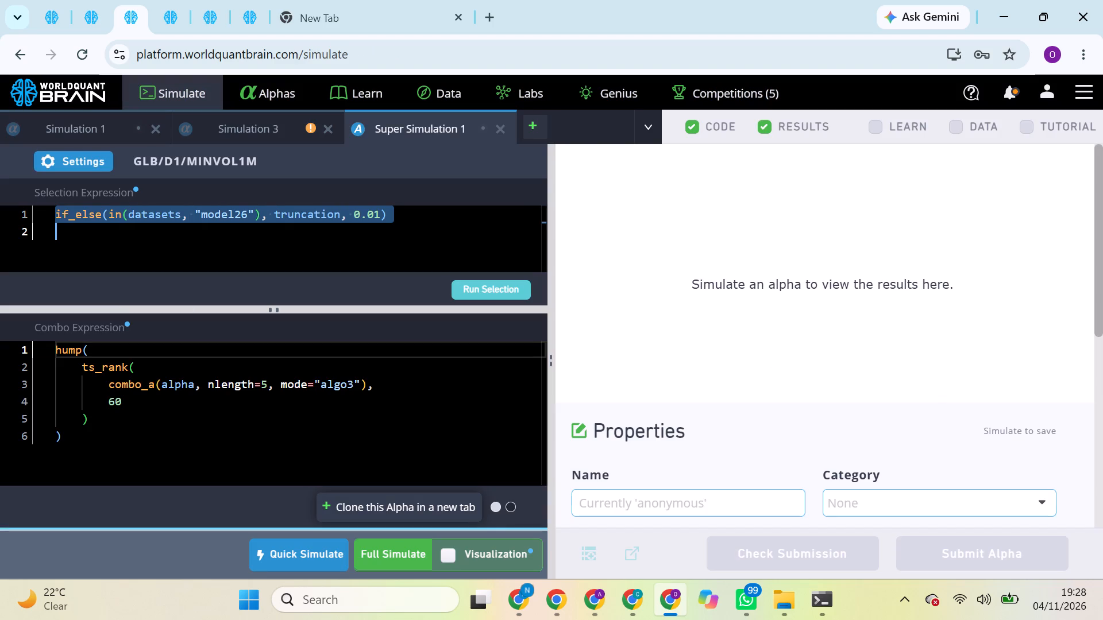
{"action": "key", "text": "BackSpace"}
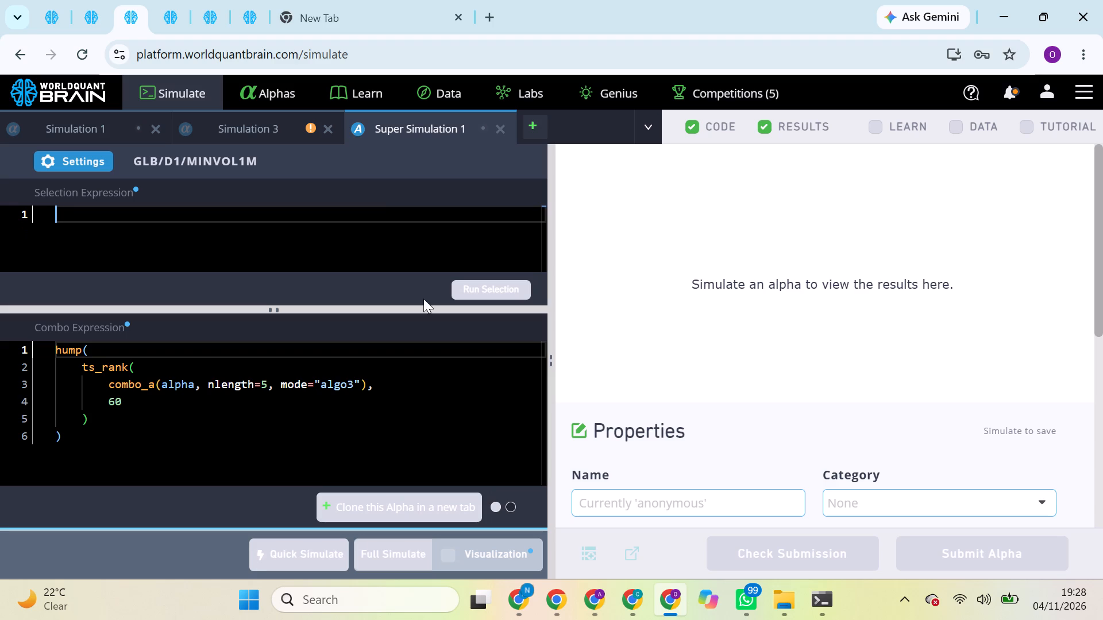
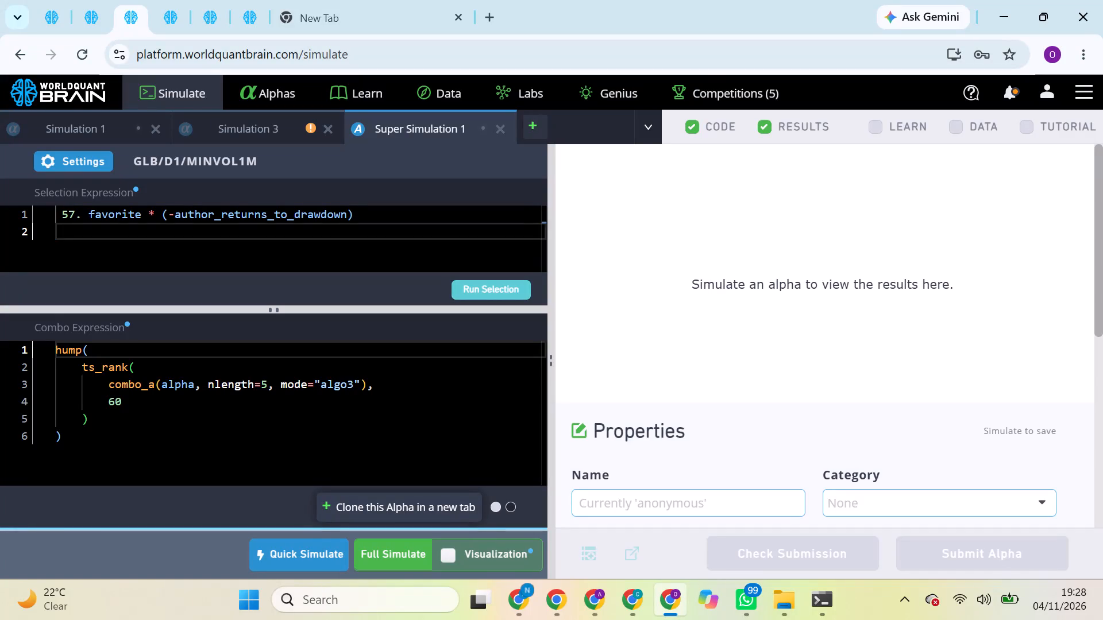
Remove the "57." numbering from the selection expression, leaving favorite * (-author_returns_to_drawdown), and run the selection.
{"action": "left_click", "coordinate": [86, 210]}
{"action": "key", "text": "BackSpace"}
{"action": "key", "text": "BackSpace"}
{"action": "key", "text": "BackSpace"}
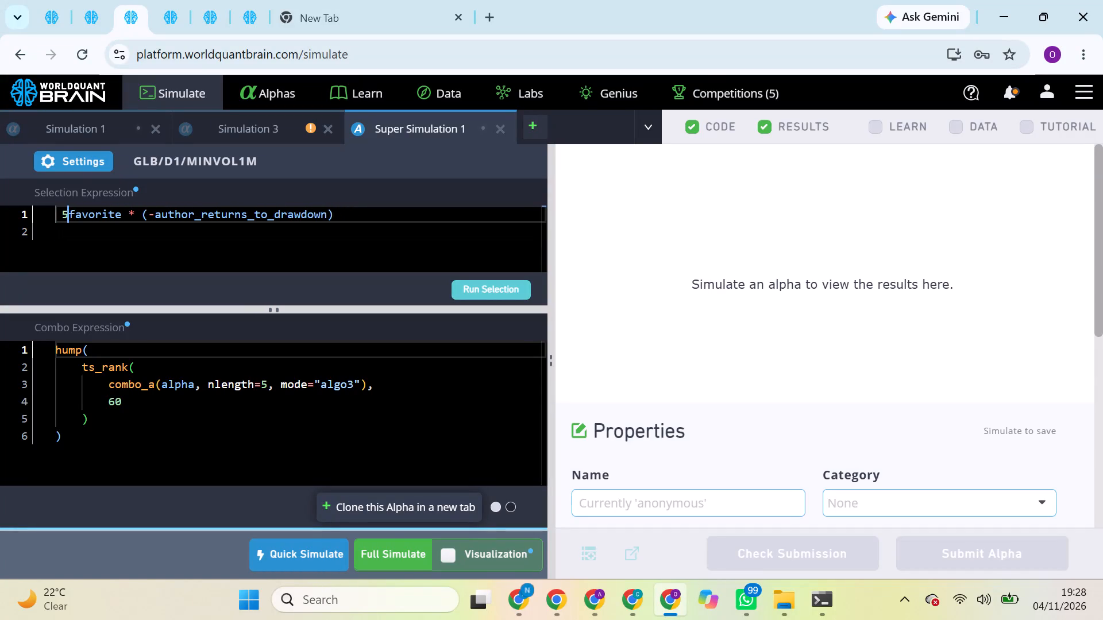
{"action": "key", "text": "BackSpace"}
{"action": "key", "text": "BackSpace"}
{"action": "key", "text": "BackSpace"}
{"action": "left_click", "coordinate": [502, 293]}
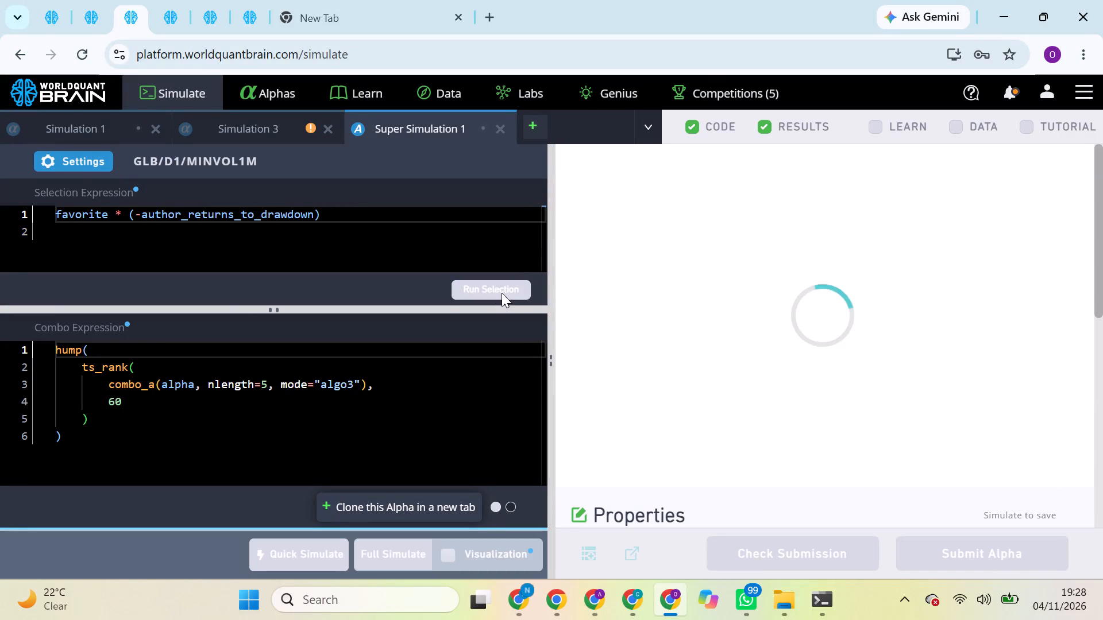
Clear the favorite * (-author_returns_to_drawdown) selection expression from Super Simulation 1.
{"action": "left_click", "coordinate": [209, 203]}
{"action": "left_click_drag", "start_coordinate": [209, 203], "coordinate": [205, 212]}
{"action": "triple_click", "coordinate": [205, 212]}
{"action": "left_click", "coordinate": [205, 212]}
{"action": "key", "text": "BackSpace"}
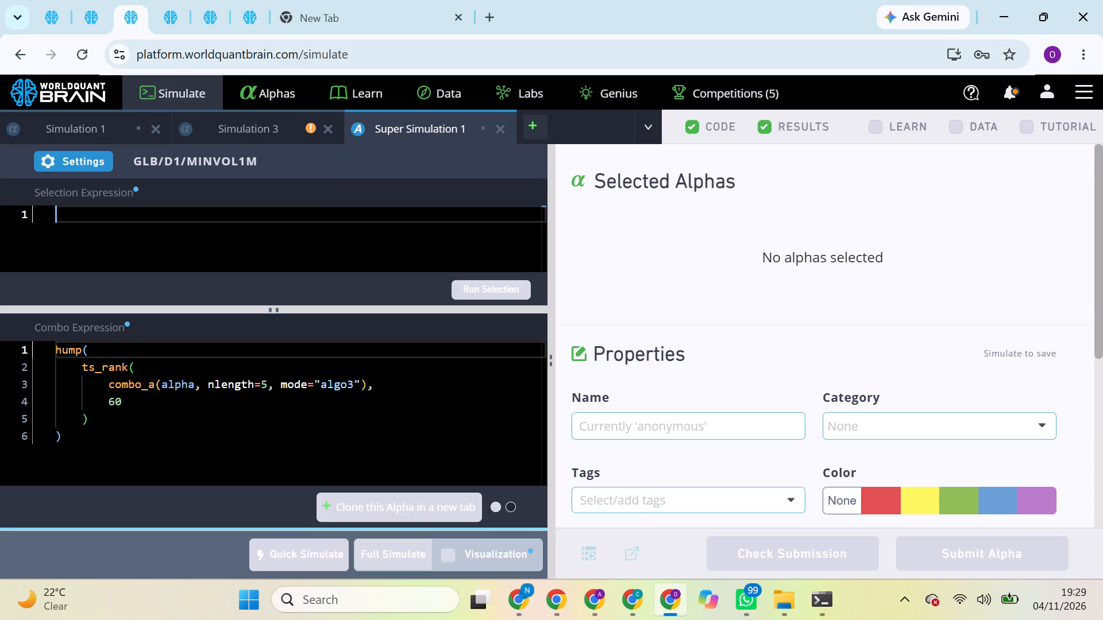
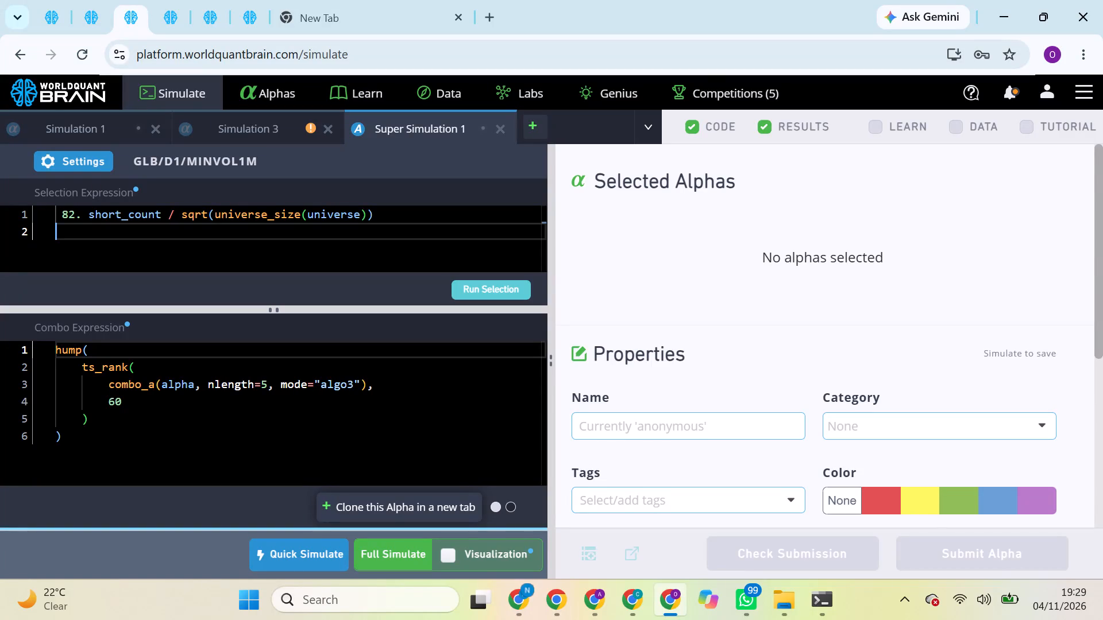
Remove the "82." numbering from the selection expression, leaving short_count / sqrt(universe_size(universe)), and run the selection.
{"action": "left_click", "coordinate": [89, 211]}
{"action": "key", "text": "BackSpace"}
{"action": "key", "text": "BackSpace"}
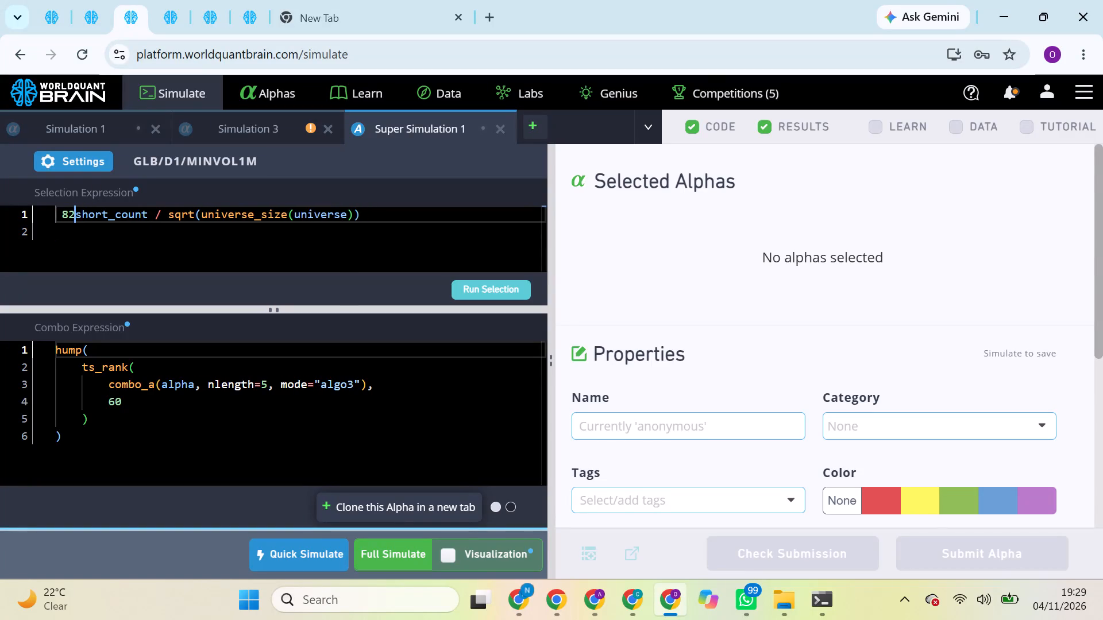
{"action": "key", "text": "BackSpace"}
{"action": "key", "text": "BackSpace"}
{"action": "key", "text": "BackSpace"}
{"action": "left_click", "coordinate": [473, 290]}
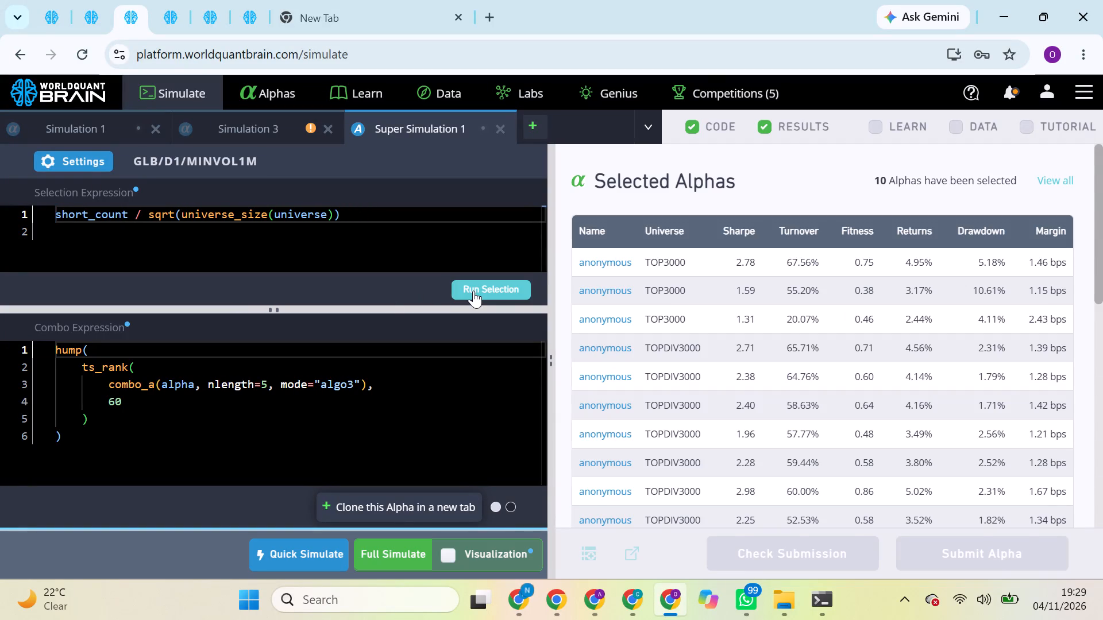
Start a full simulation of Super Simulation 1 with the short_count / sqrt(universe_size(universe)) selection.
{"action": "left_click", "coordinate": [398, 551]}
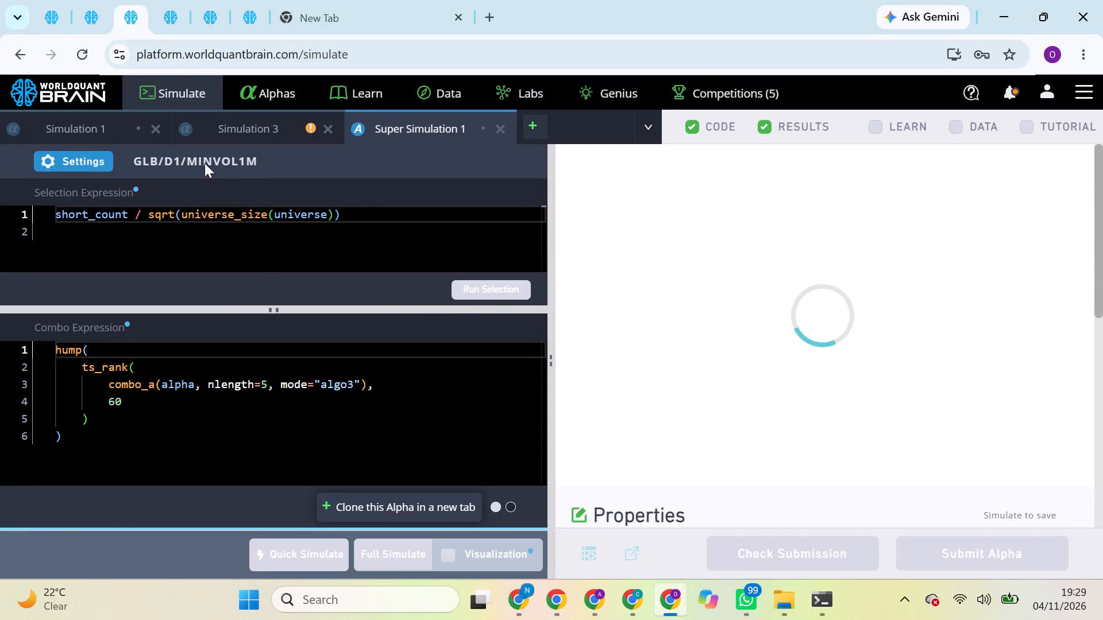
Switch to the profile A browser window and run the Prod and Power Pool Correlation checks on Simulation 3's oth460_snin_class alpha.
{"action": "left_click", "coordinate": [44, 0]}
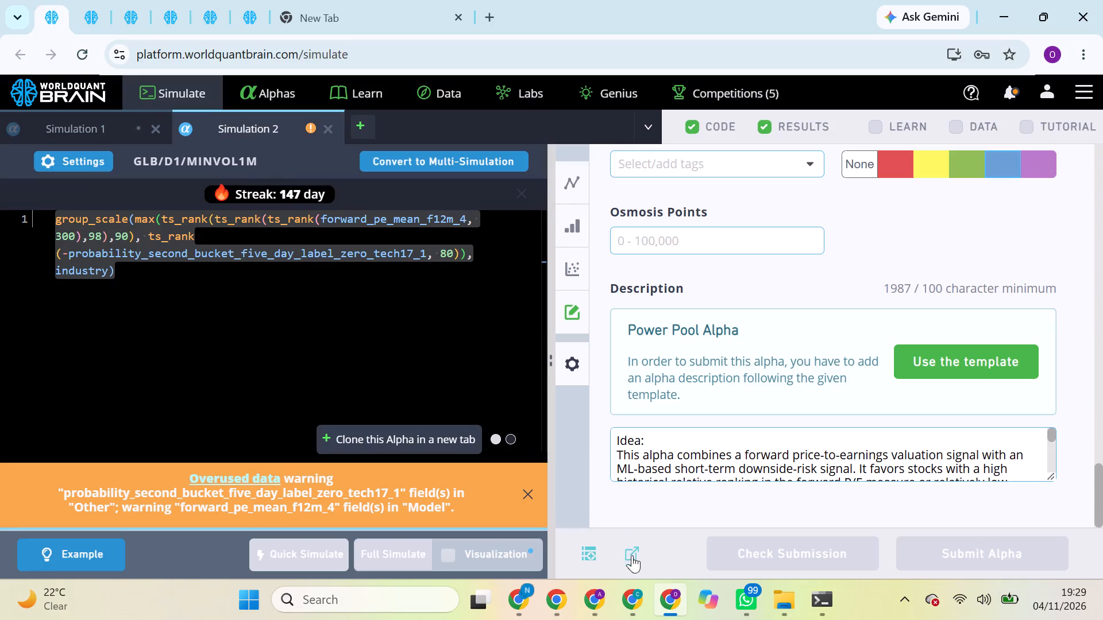
{"action": "left_click", "coordinate": [523, 590]}
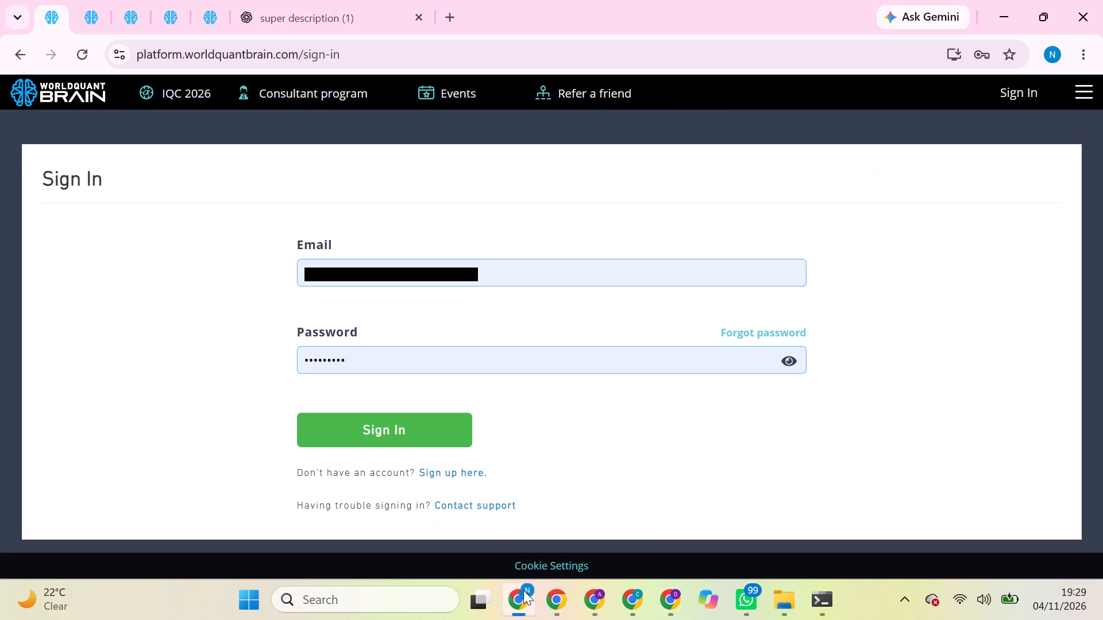
{"action": "left_click", "coordinate": [606, 595]}
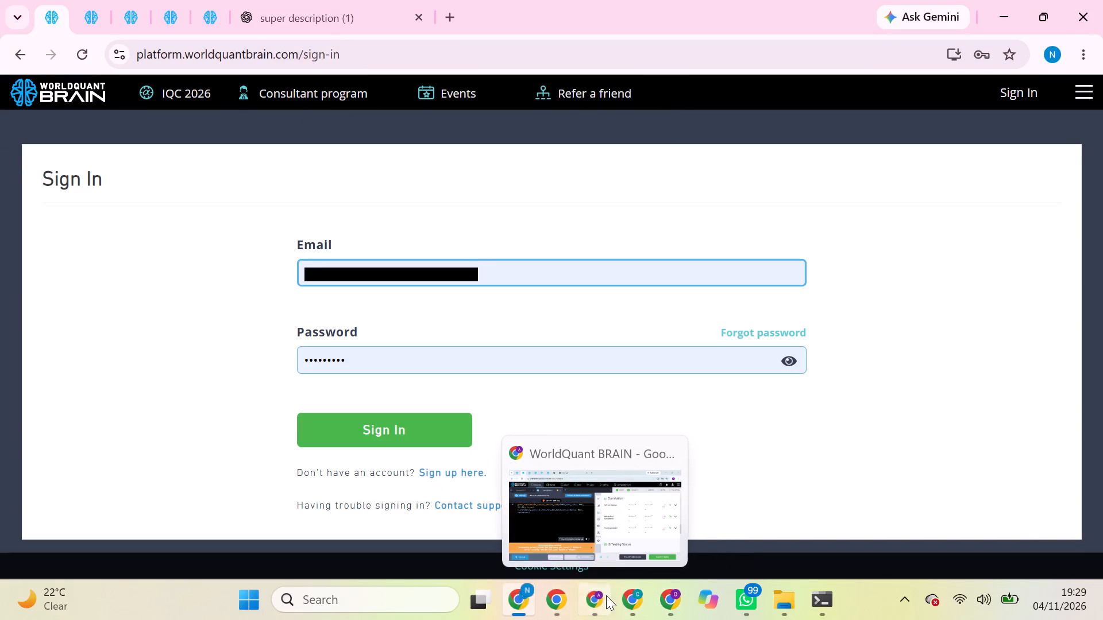
{"action": "scroll", "coordinate": [763, 364], "scroll_direction": "down", "scroll_amount": 1}
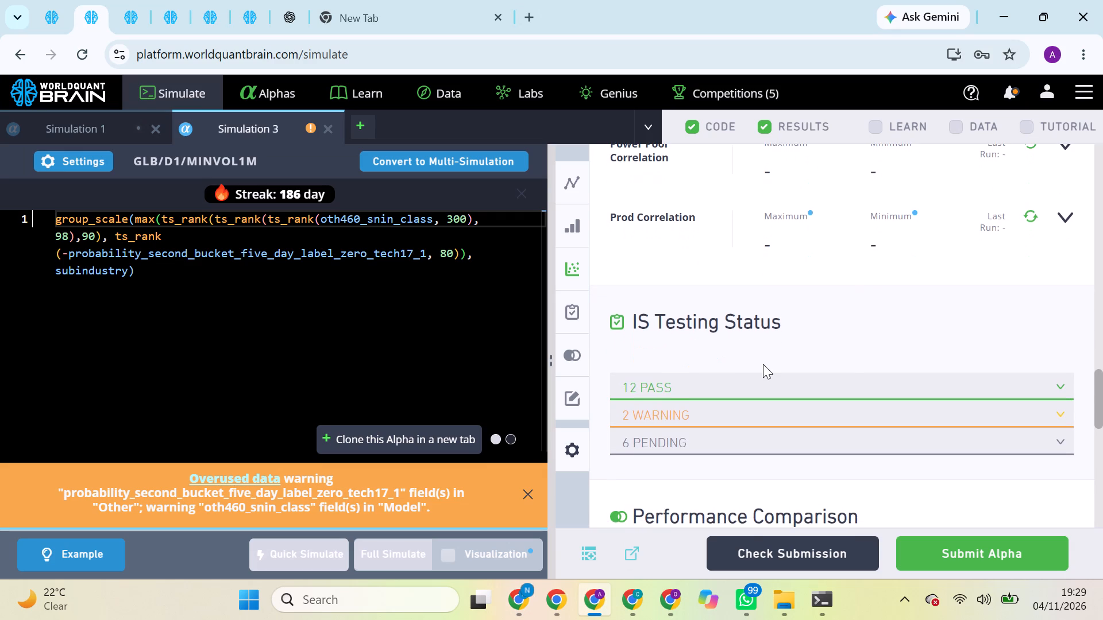
{"action": "left_click", "coordinate": [1035, 210]}
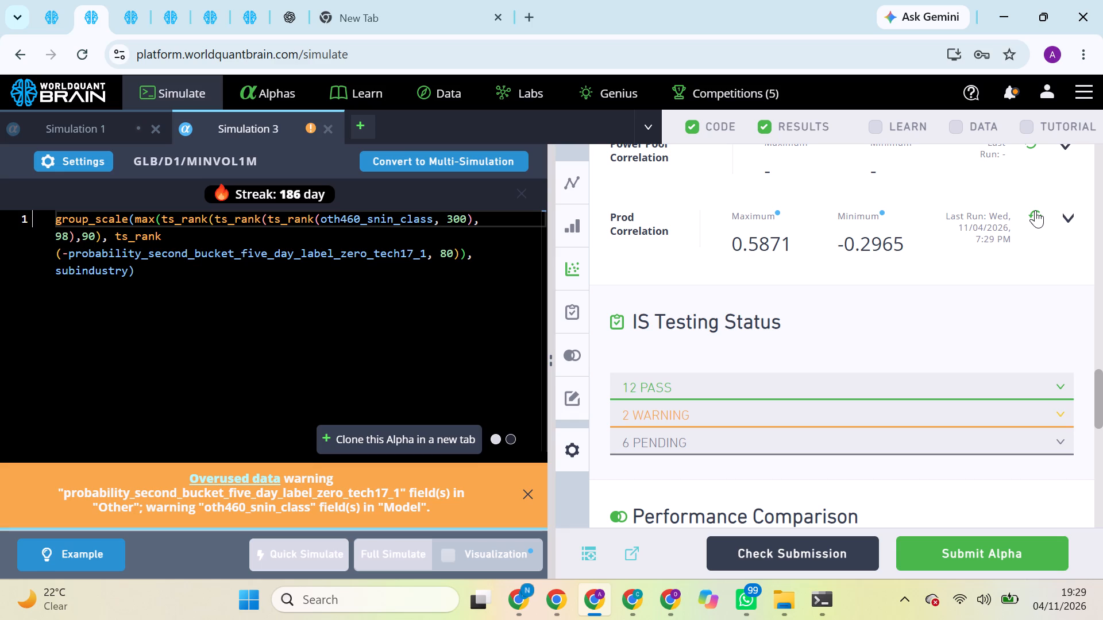
{"action": "scroll", "coordinate": [1035, 210], "scroll_direction": "up", "scroll_amount": 2}
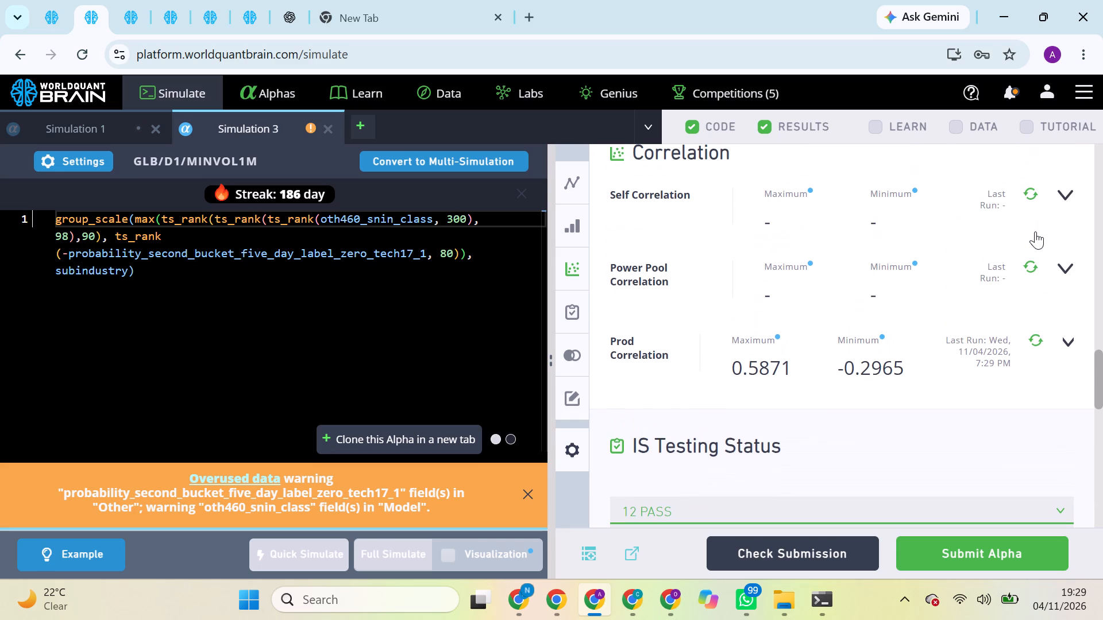
{"action": "left_click", "coordinate": [1032, 265]}
Label the oth460_snin_class alpha in Simulation 3 with the green color in its properties.
{"action": "scroll", "coordinate": [1013, 340], "scroll_direction": "down", "scroll_amount": 1}
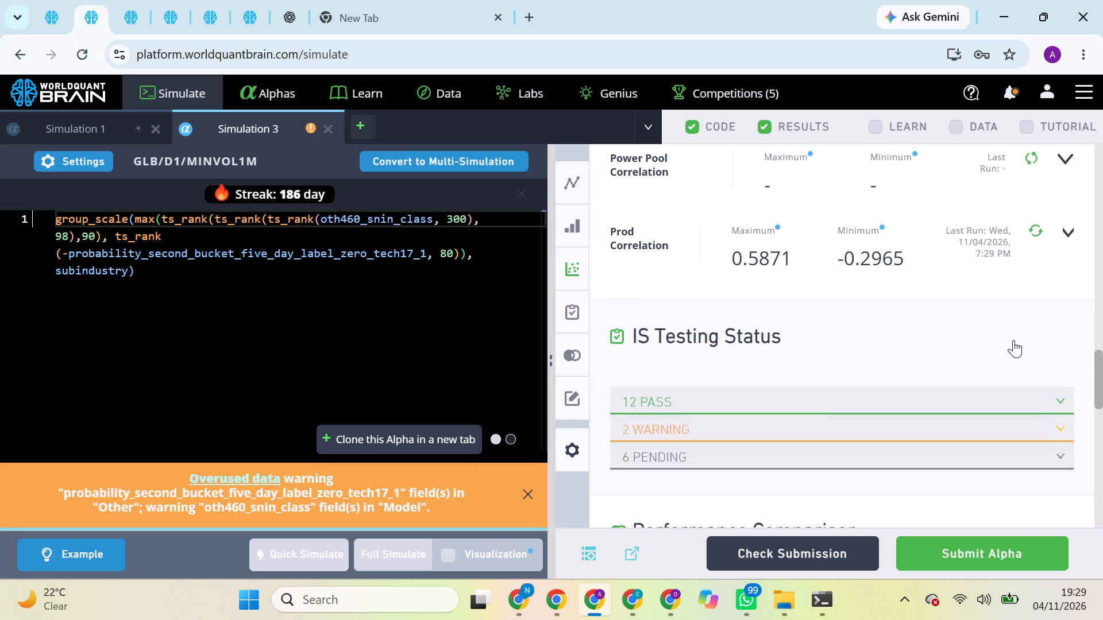
{"action": "scroll", "coordinate": [1013, 340], "scroll_direction": "down", "scroll_amount": 2}
{"action": "left_click", "coordinate": [977, 246]}
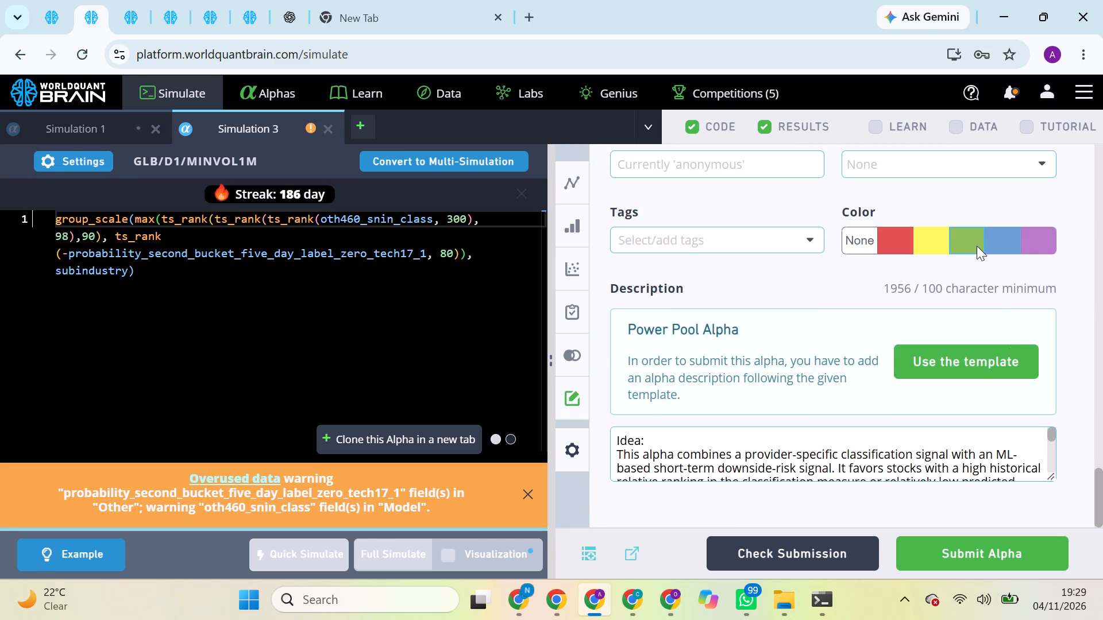
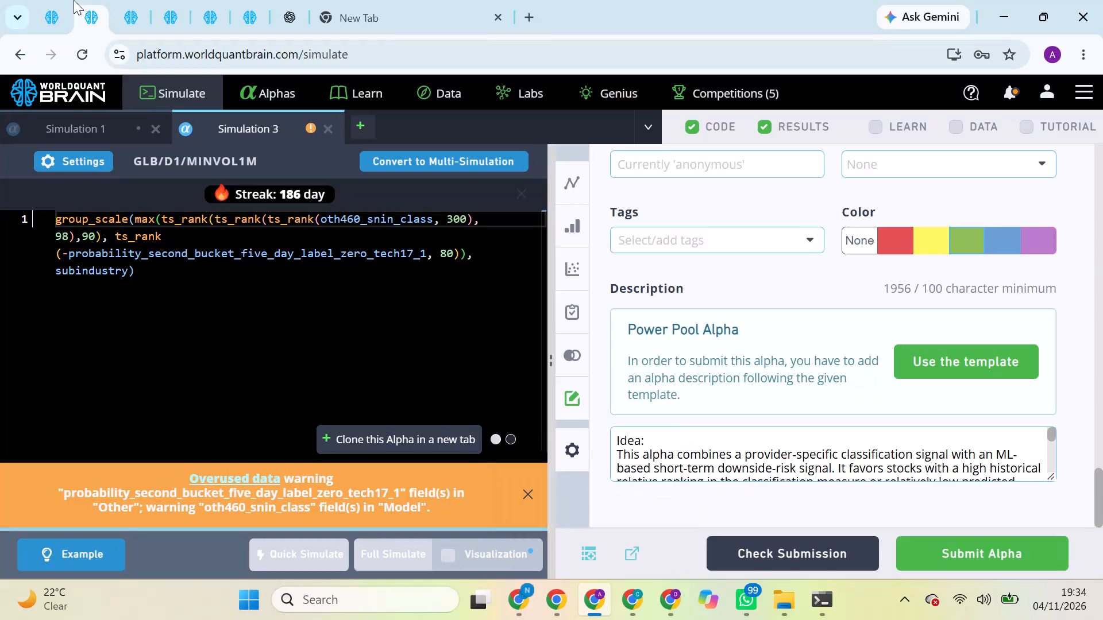
Run the Prod Correlation and Self Correlation checks on the Super Simulation 1 alpha selecting (self_correlation <= 0.3) * (2.2 * dataset_count).
{"action": "left_click", "coordinate": [50, 0]}
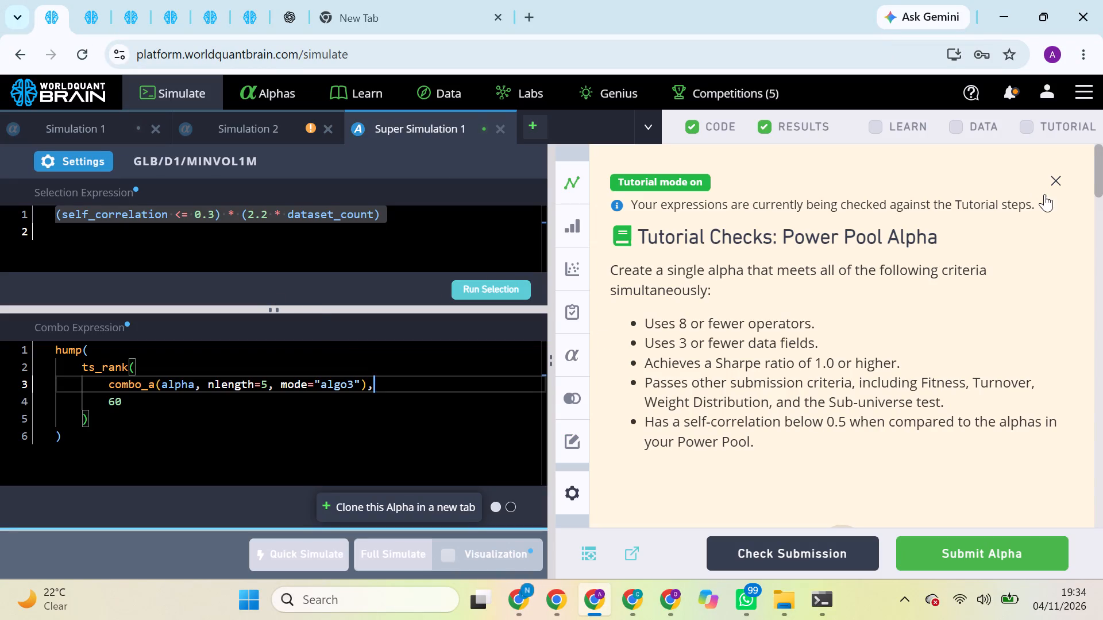
{"action": "left_click", "coordinate": [1058, 183]}
{"action": "scroll", "coordinate": [976, 341], "scroll_direction": "down", "scroll_amount": 2}
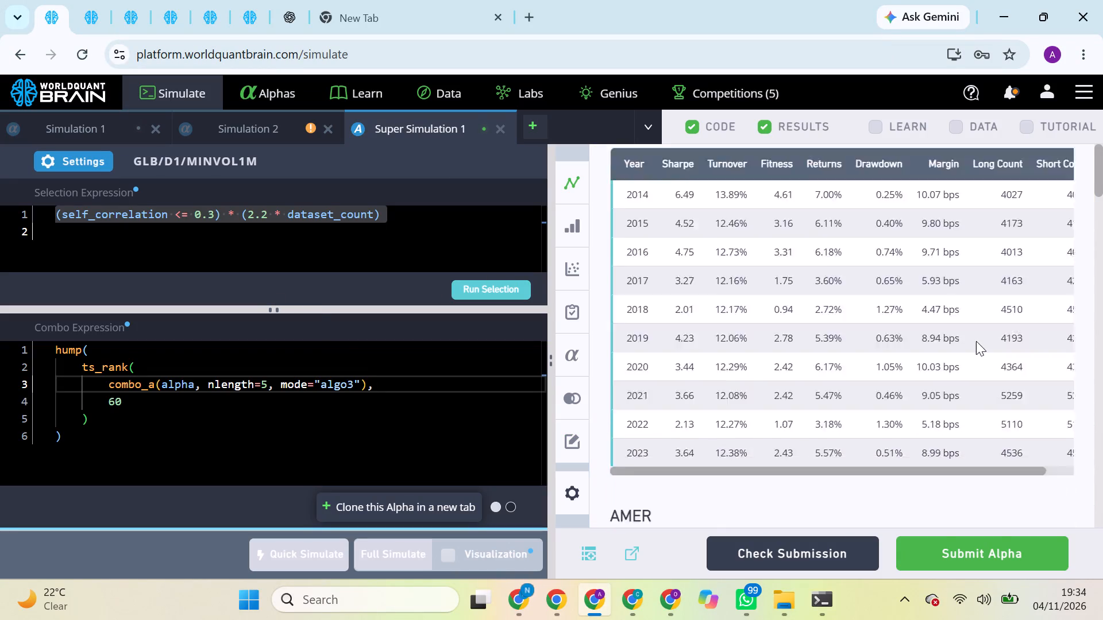
{"action": "scroll", "coordinate": [976, 341], "scroll_direction": "down", "scroll_amount": 2}
{"action": "left_click", "coordinate": [1028, 280]}
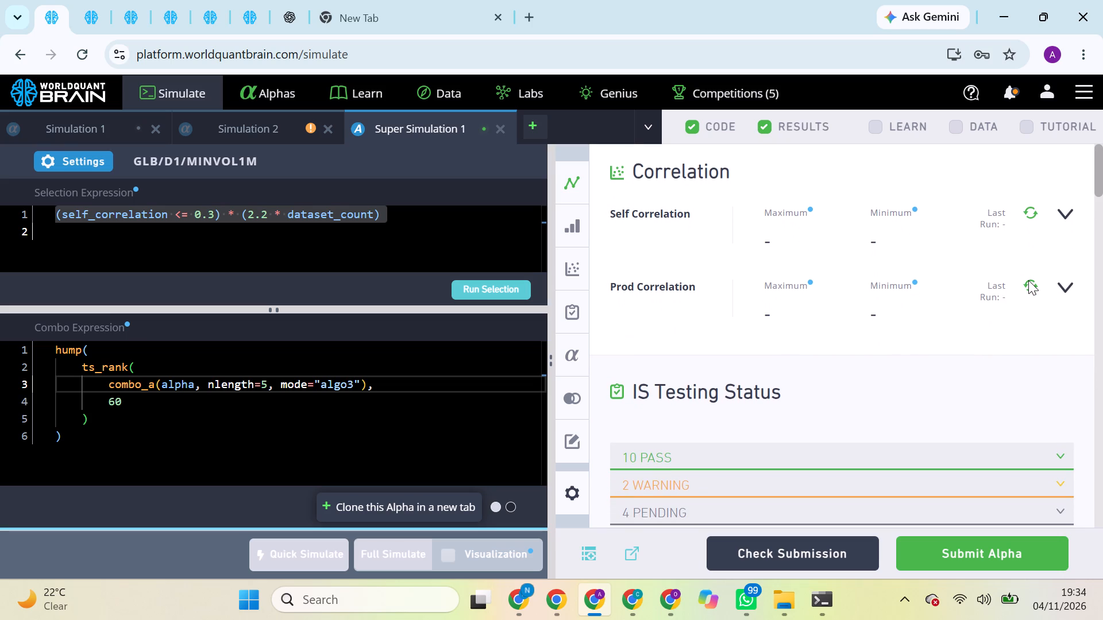
{"action": "left_click", "coordinate": [1031, 285]}
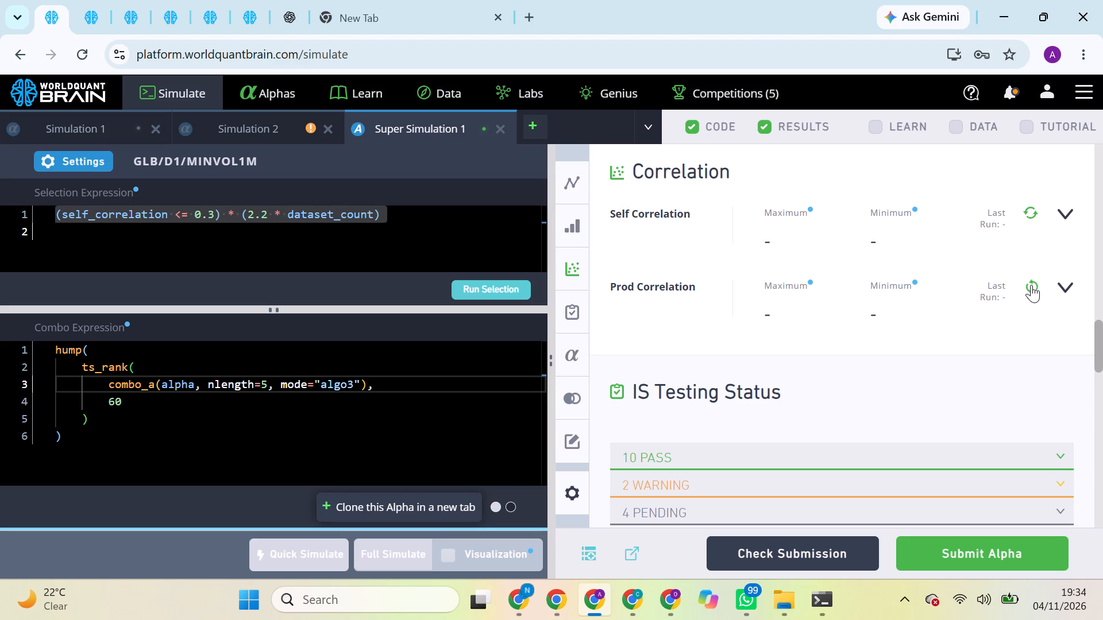
{"action": "scroll", "coordinate": [1031, 285], "scroll_direction": "up", "scroll_amount": 1}
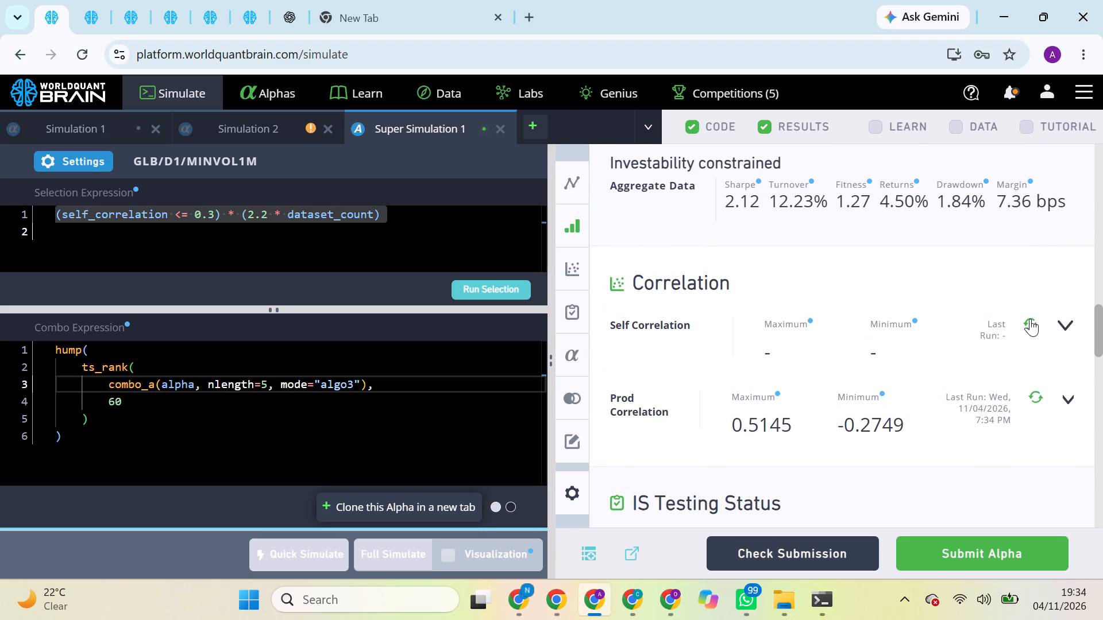
{"action": "left_click", "coordinate": [1032, 323]}
Label the super alpha in Super Simulation 1 with the green color in its properties.
{"action": "scroll", "coordinate": [1011, 344], "scroll_direction": "down", "scroll_amount": 1}
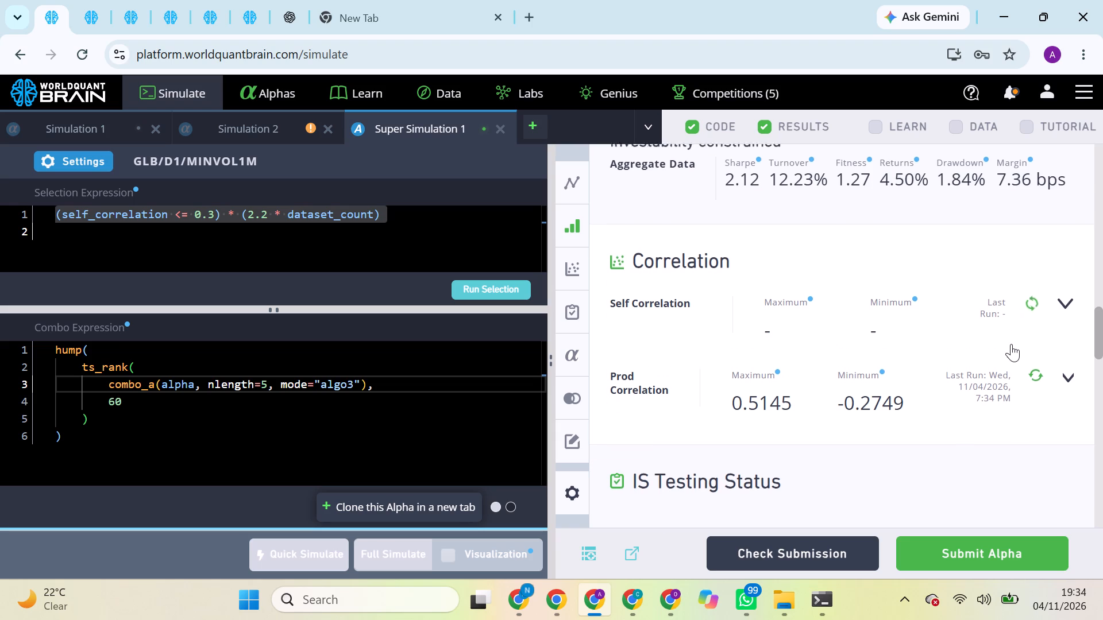
{"action": "scroll", "coordinate": [1011, 344], "scroll_direction": "down", "scroll_amount": 3}
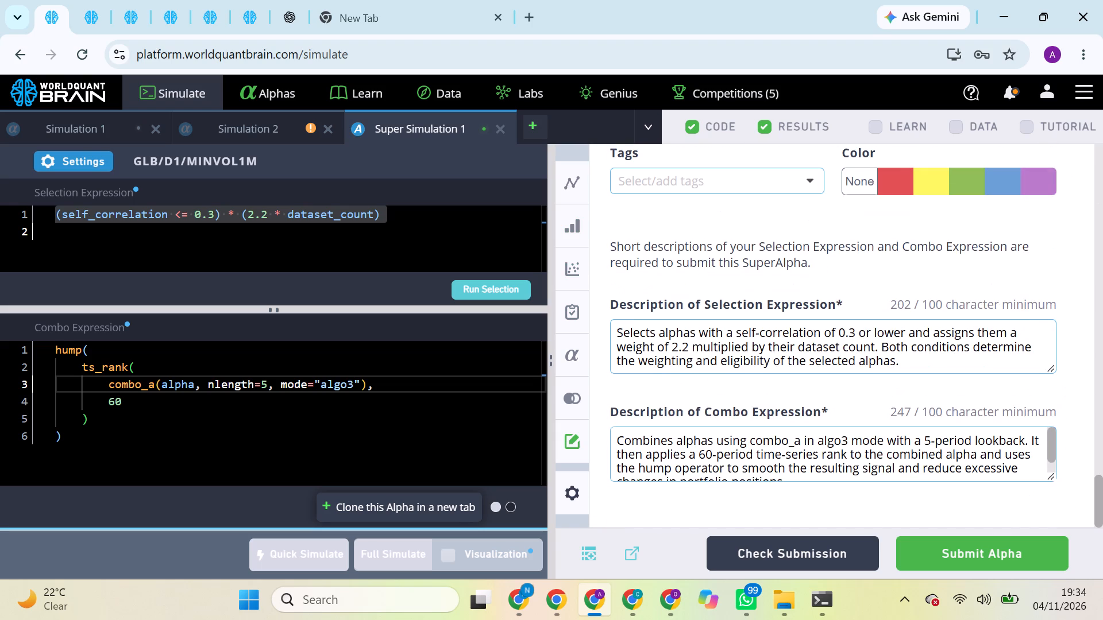
{"action": "scroll", "coordinate": [954, 390], "scroll_direction": "down", "scroll_amount": 1}
{"action": "scroll", "coordinate": [954, 390], "scroll_direction": "up", "scroll_amount": 1}
{"action": "scroll", "coordinate": [954, 390], "scroll_direction": "down", "scroll_amount": 1}
{"action": "left_click", "coordinate": [979, 251]}
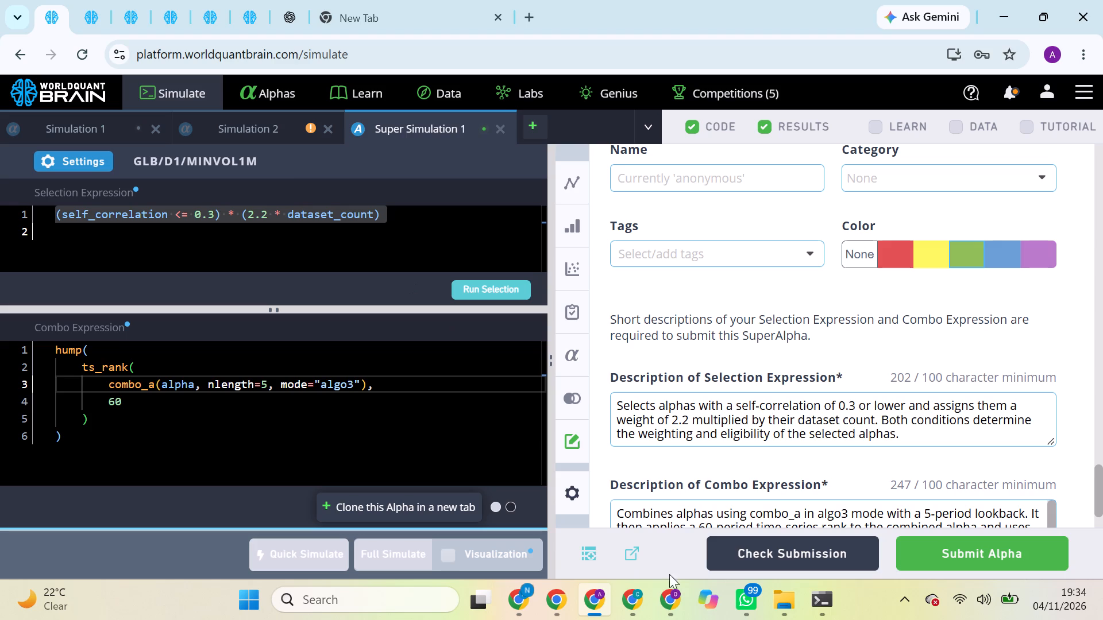
Switch to the profile O browser window and clear the if_else(turnover < 0.2, long_count + short_count, nan) selection expression in Super Simulation 1.
{"action": "left_click", "coordinate": [680, 599]}
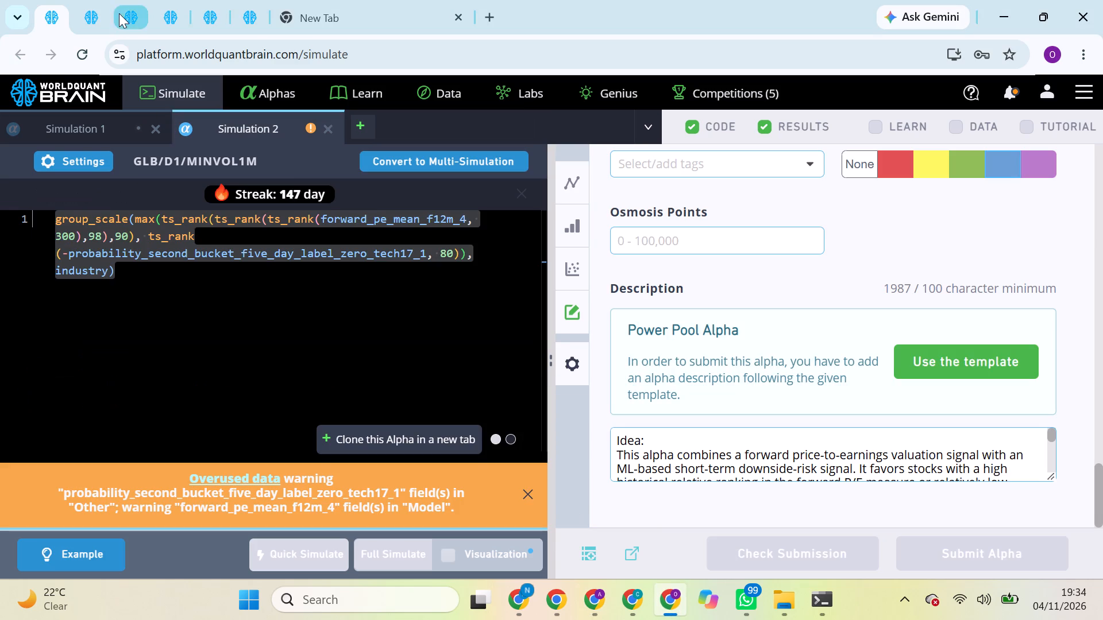
{"action": "left_click", "coordinate": [105, 14]}
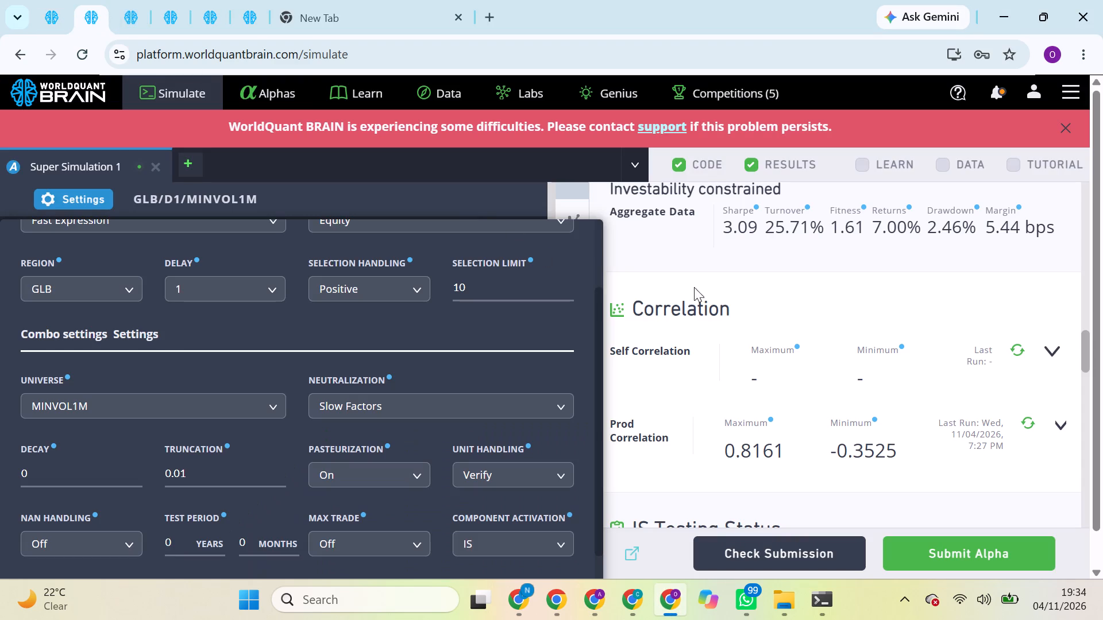
{"action": "left_click", "coordinate": [688, 300]}
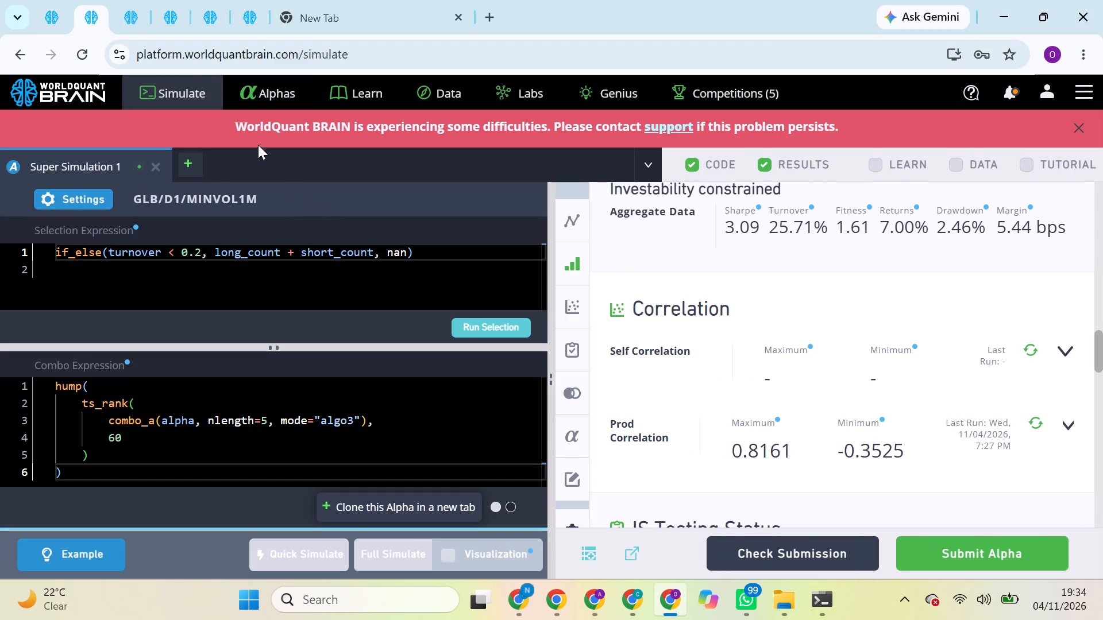
{"action": "left_click", "coordinate": [120, 0]}
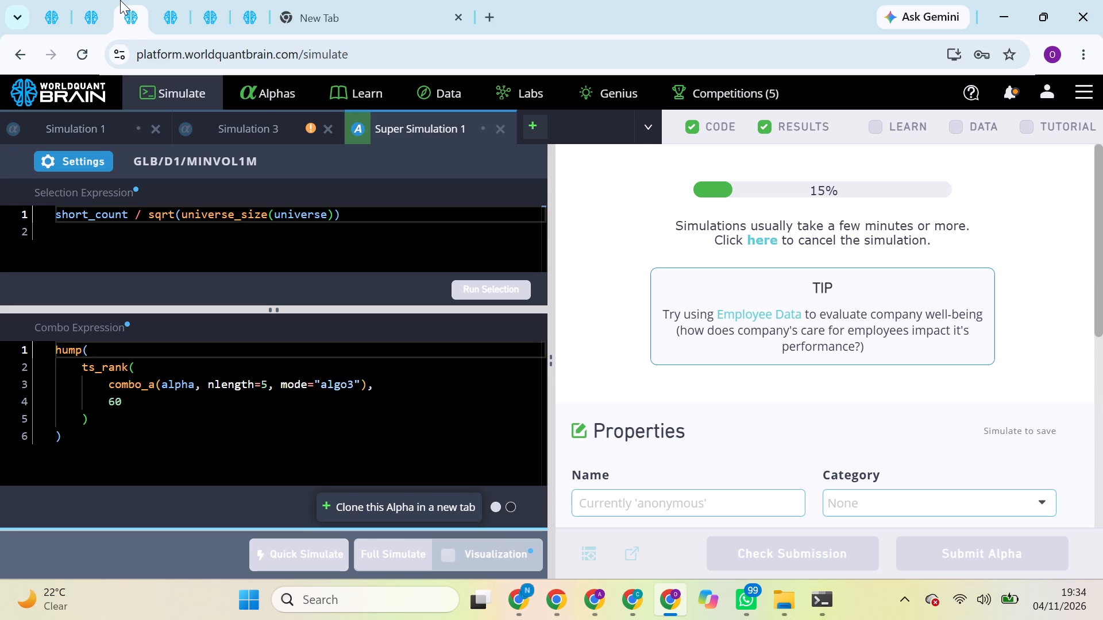
{"action": "left_click", "coordinate": [72, 0]}
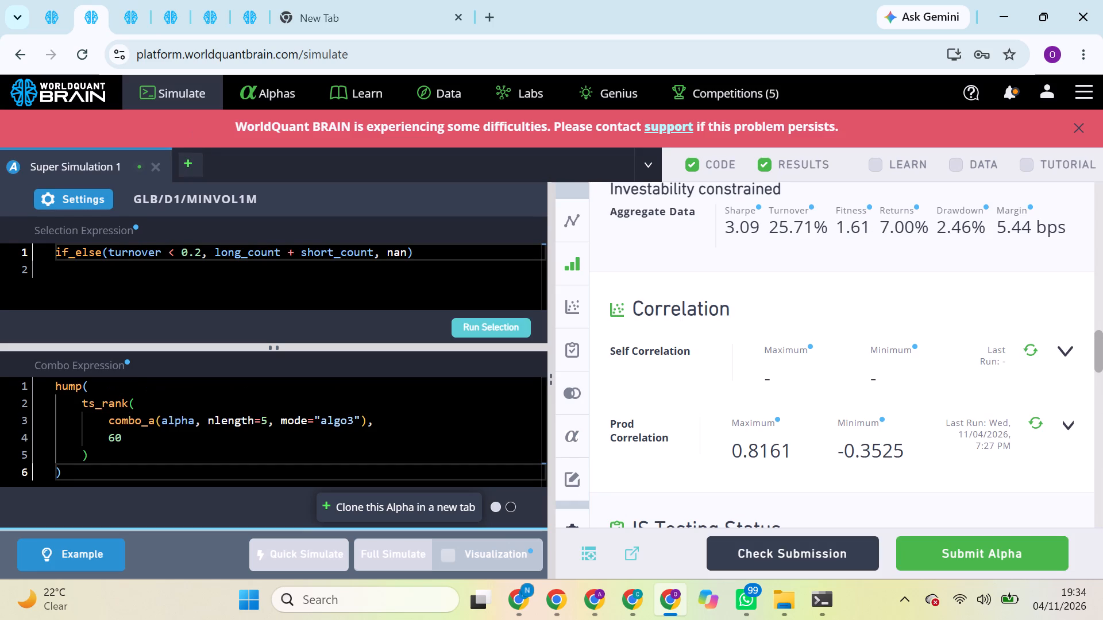
{"action": "triple_click", "coordinate": [313, 257]}
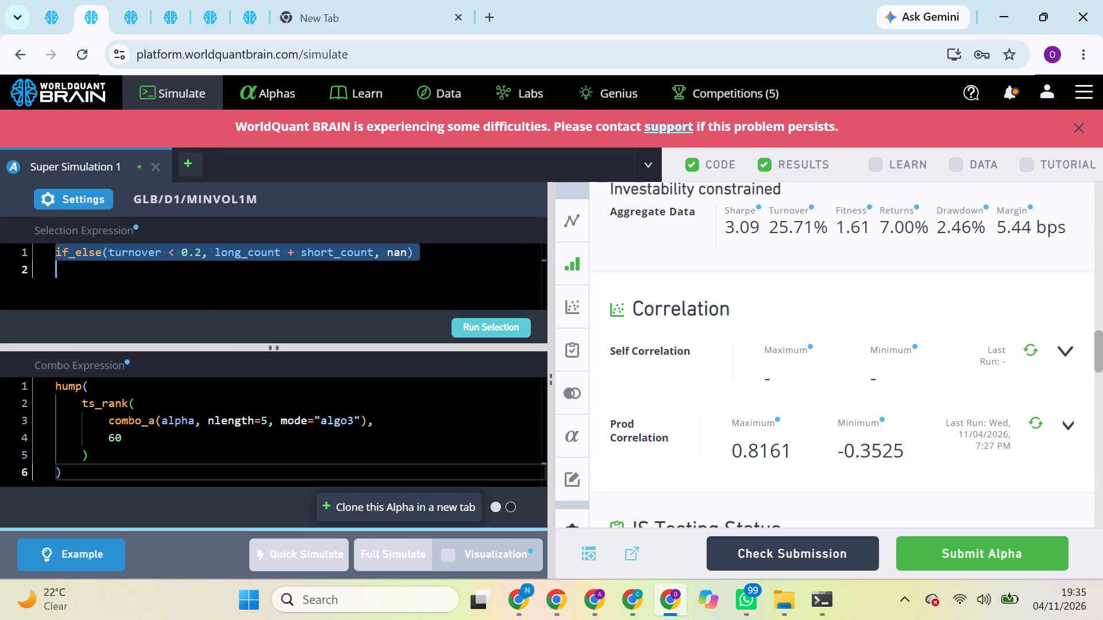
{"action": "key", "text": "BackSpace"}
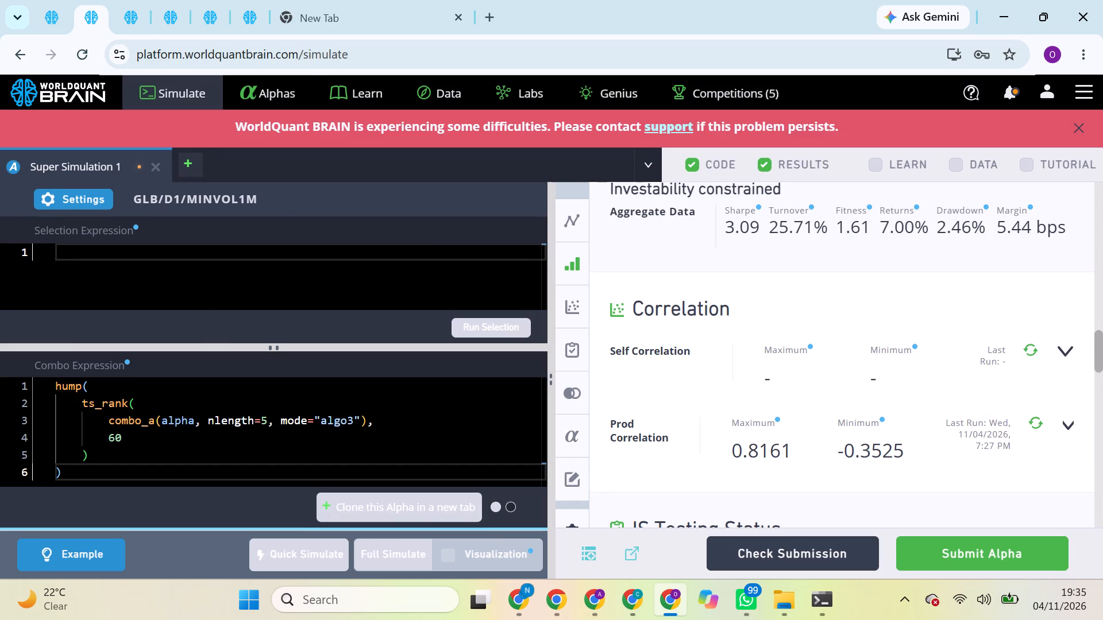
Return to the forward_pe_mean_f12m_4 alpha in Simulation 2 in the same browser window.
{"action": "left_click", "coordinate": [76, 18]}
{"action": "left_click", "coordinate": [71, 14]}
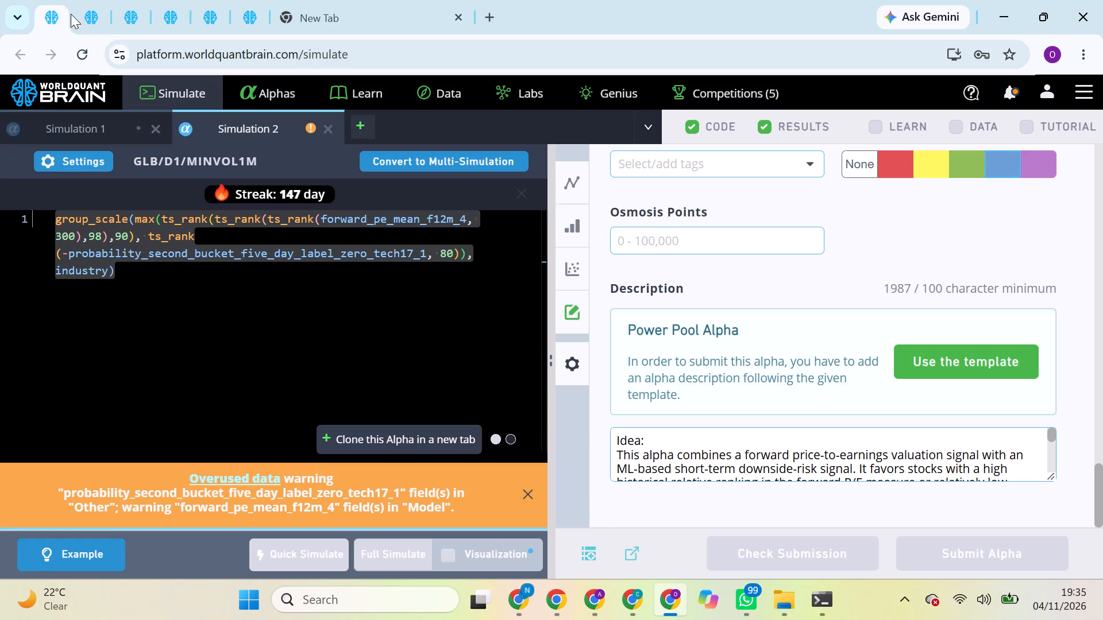
Close both open simulations, Simulation 2 and Simulation 1, leaving the simulation workspace empty.
{"action": "left_click", "coordinate": [326, 129]}
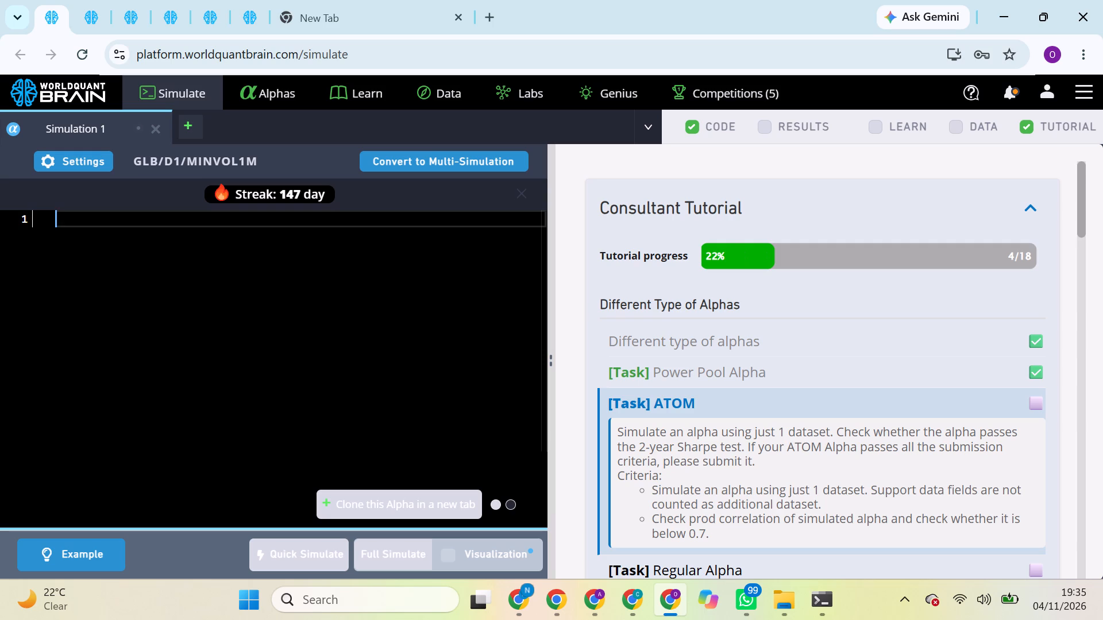
{"action": "left_click_drag", "start_coordinate": [342, 299], "coordinate": [261, 224]}
{"action": "left_click_drag", "start_coordinate": [261, 224], "coordinate": [159, 135]}
{"action": "left_click", "coordinate": [159, 135]}
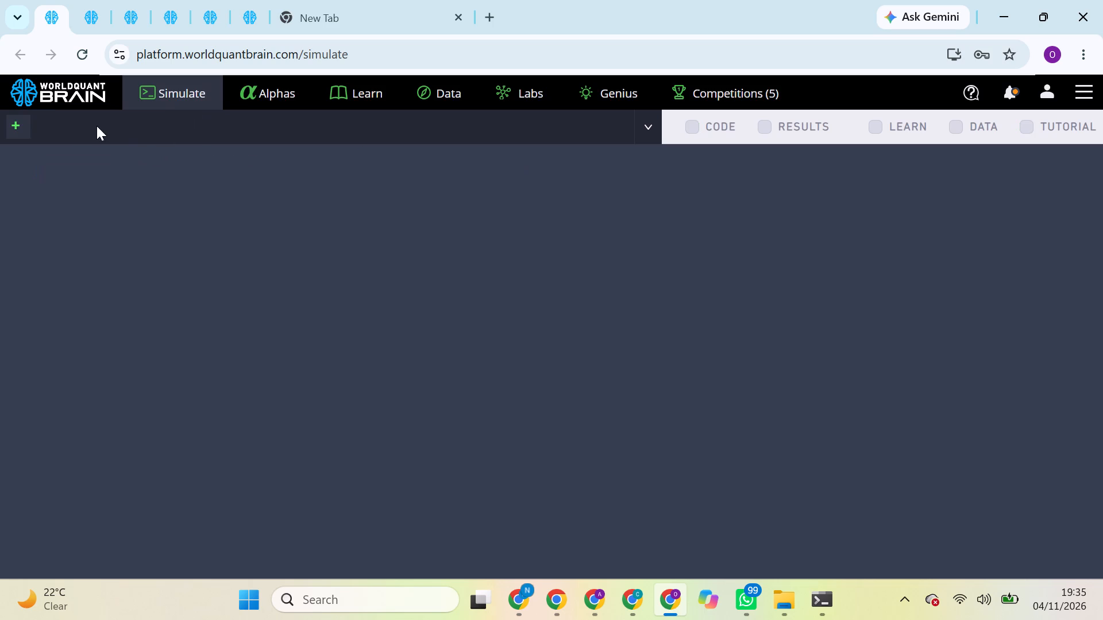
Create a new Super Simulation in the empty simulation workspace.
{"action": "left_click", "coordinate": [24, 125]}
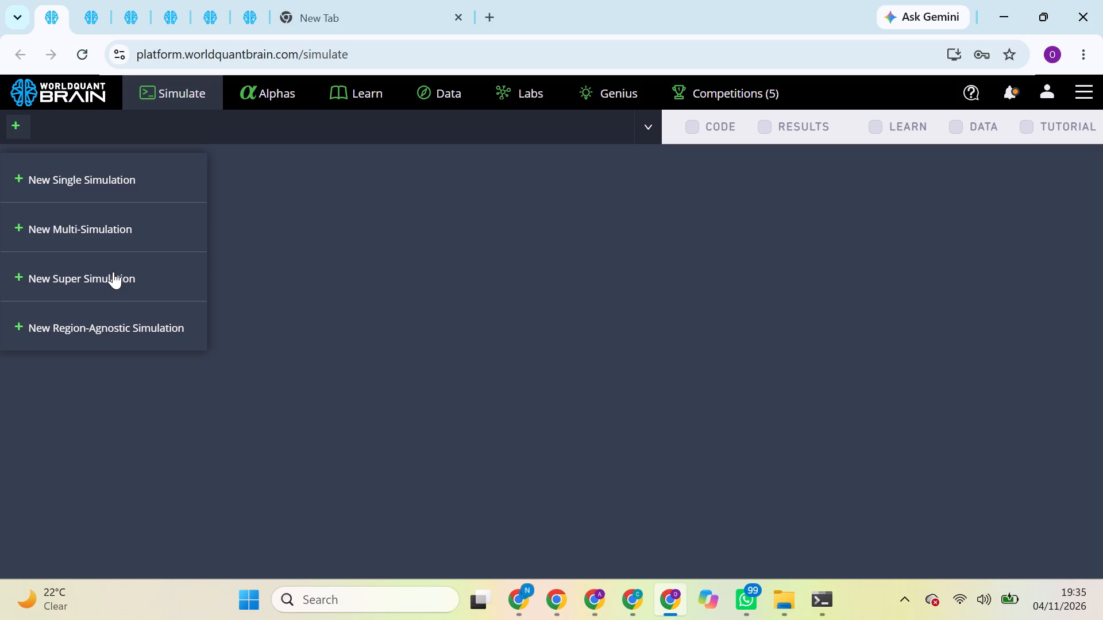
{"action": "left_click", "coordinate": [113, 272]}
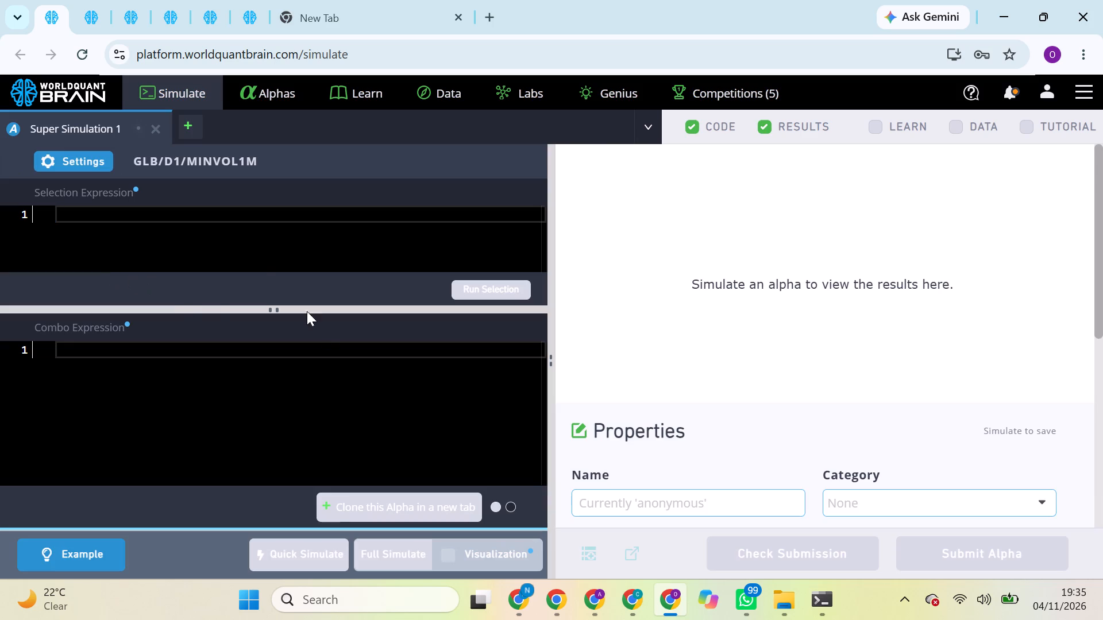
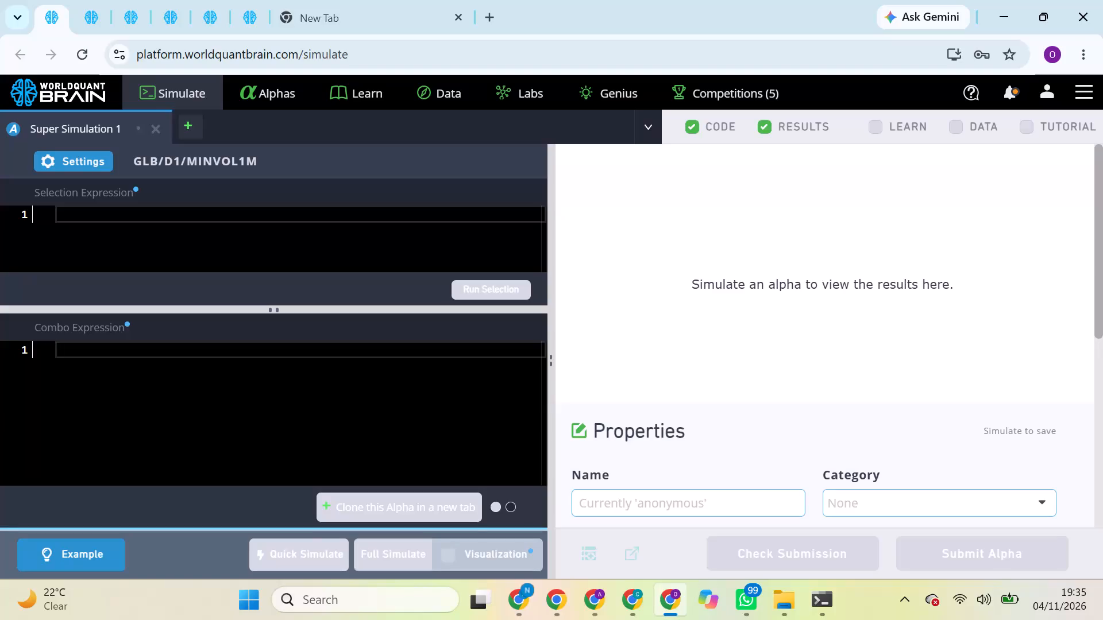
Enter the combo expression hump(ts_rank(combo_a(alpha, nlength=5, mode="algo3"), 60)) in Super Simulation 1.
{"action": "key", "text": "ctrl+v"}
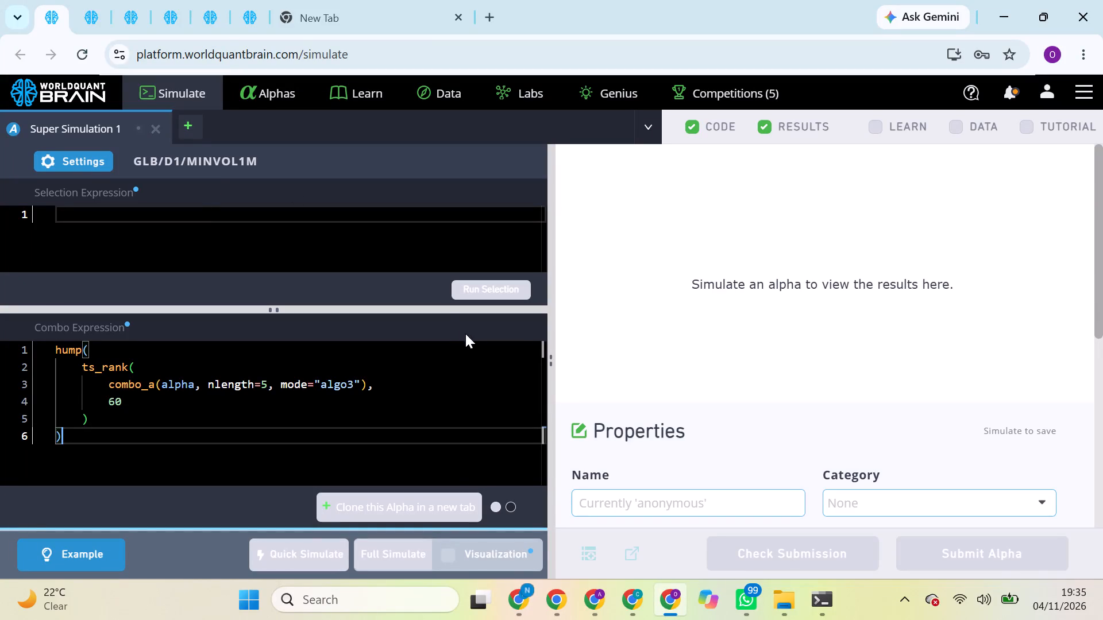
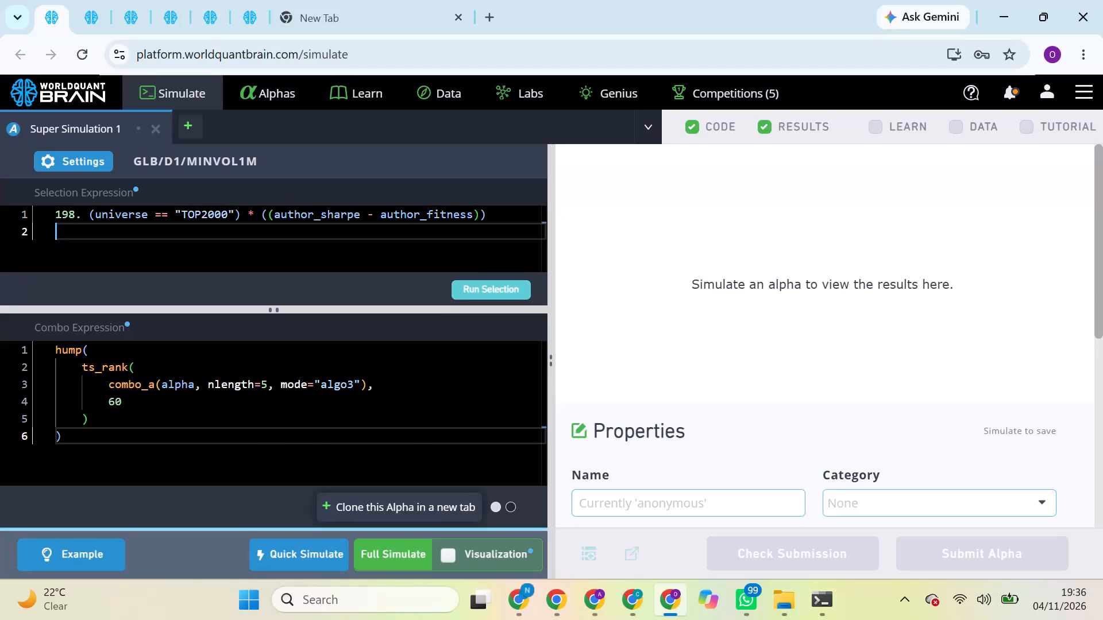
Remove the leading "198." numbering so the selection expression starts with (universe == "TOP2000").
{"action": "left_click", "coordinate": [86, 215]}
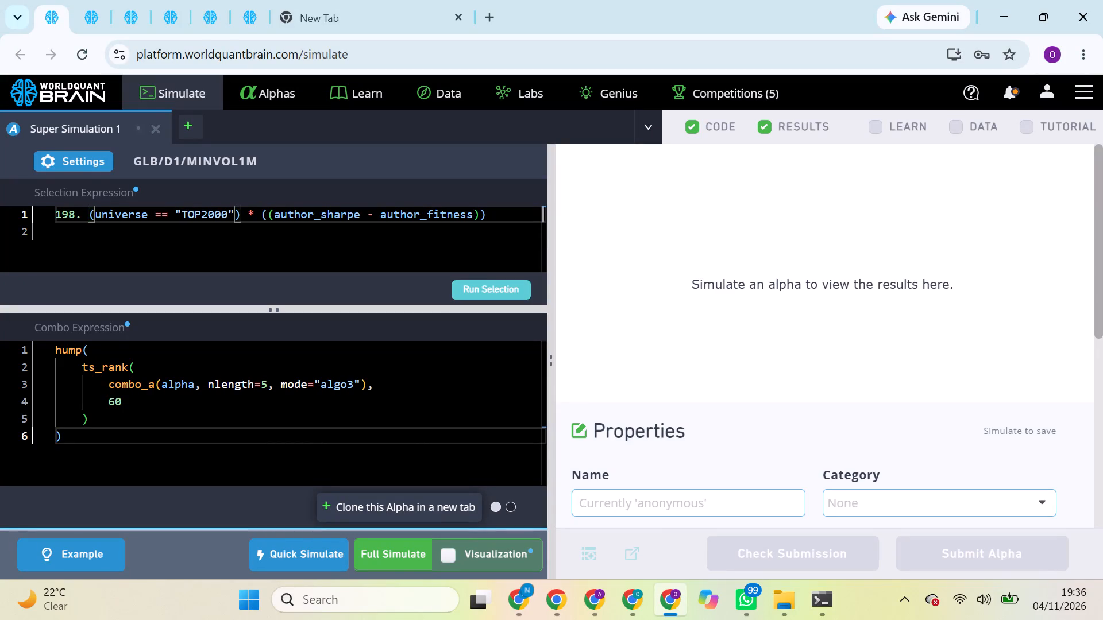
{"action": "key", "text": "BackSpace"}
{"action": "key", "text": "BackSpace"}
{"action": "key", "text": "BackSpace"}
{"action": "key", "text": "BackSpace"}
{"action": "key", "text": "BackSpace"}
{"action": "key", "text": "BackSpace"}
{"action": "key", "text": "BackSpace"}
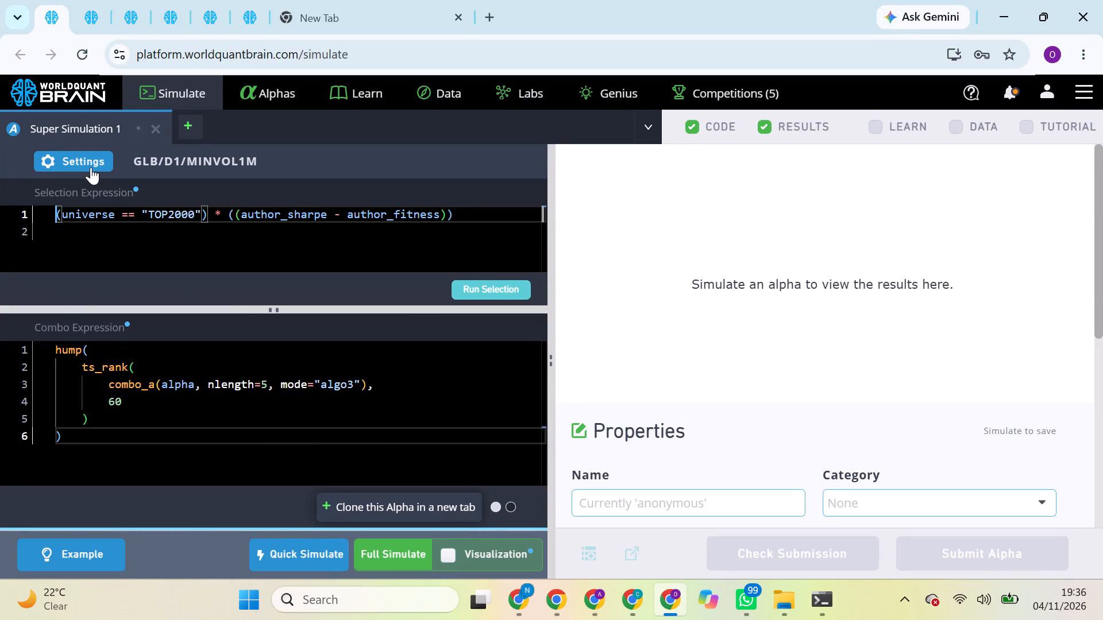
Set the decay to 20 in the combo settings of Super Simulation 1.
{"action": "left_click", "coordinate": [91, 167]}
{"action": "scroll", "coordinate": [147, 397], "scroll_direction": "down", "scroll_amount": 1}
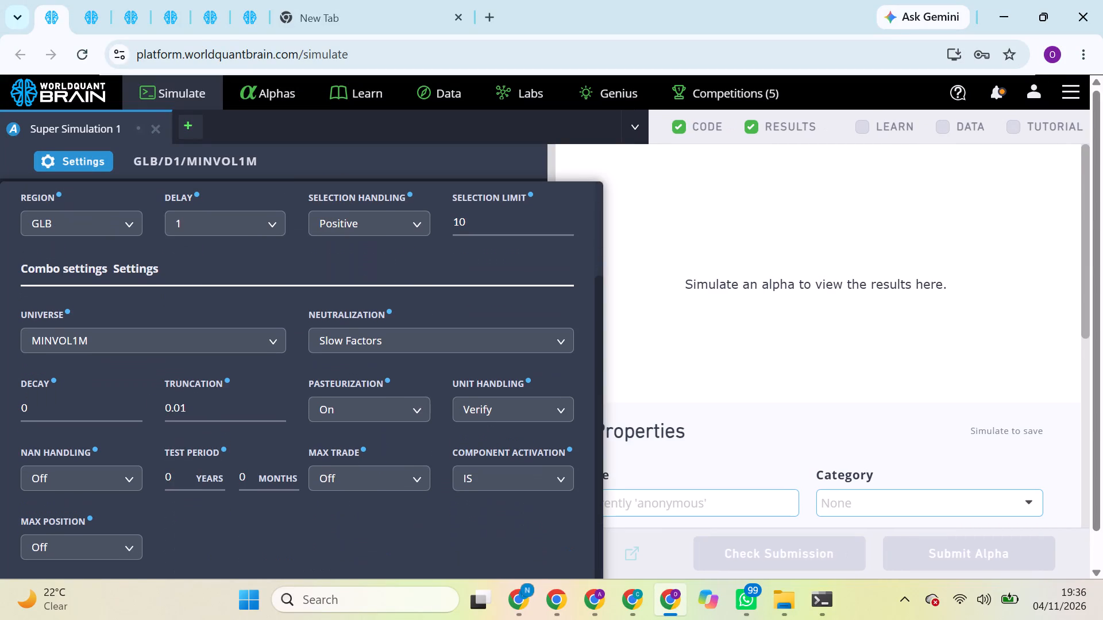
{"action": "left_click", "coordinate": [97, 398]}
{"action": "key", "text": "BackSpace"}
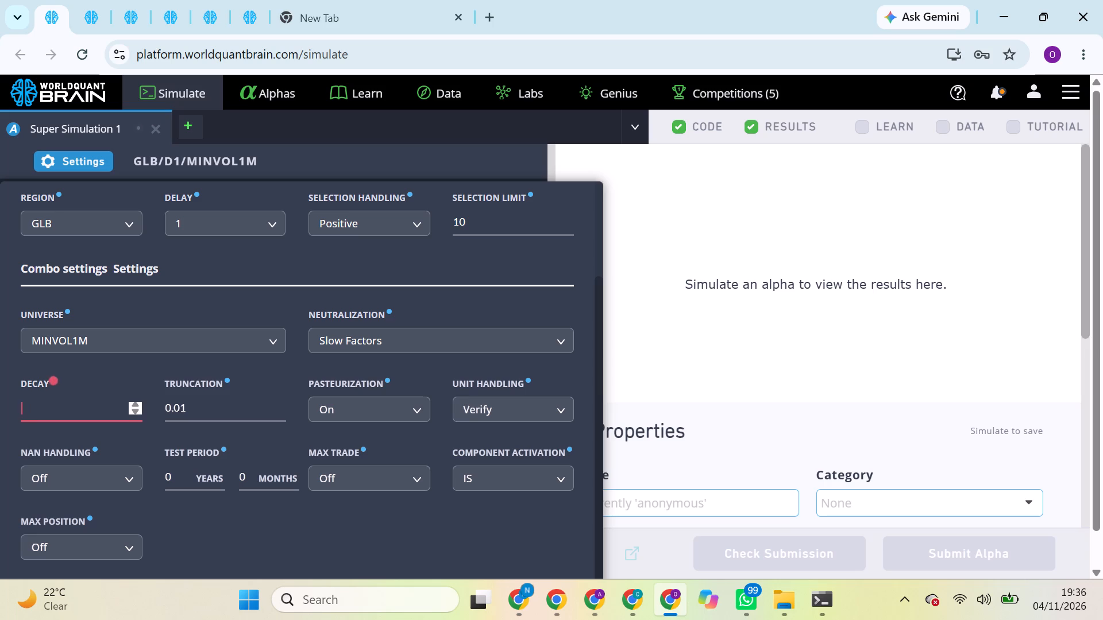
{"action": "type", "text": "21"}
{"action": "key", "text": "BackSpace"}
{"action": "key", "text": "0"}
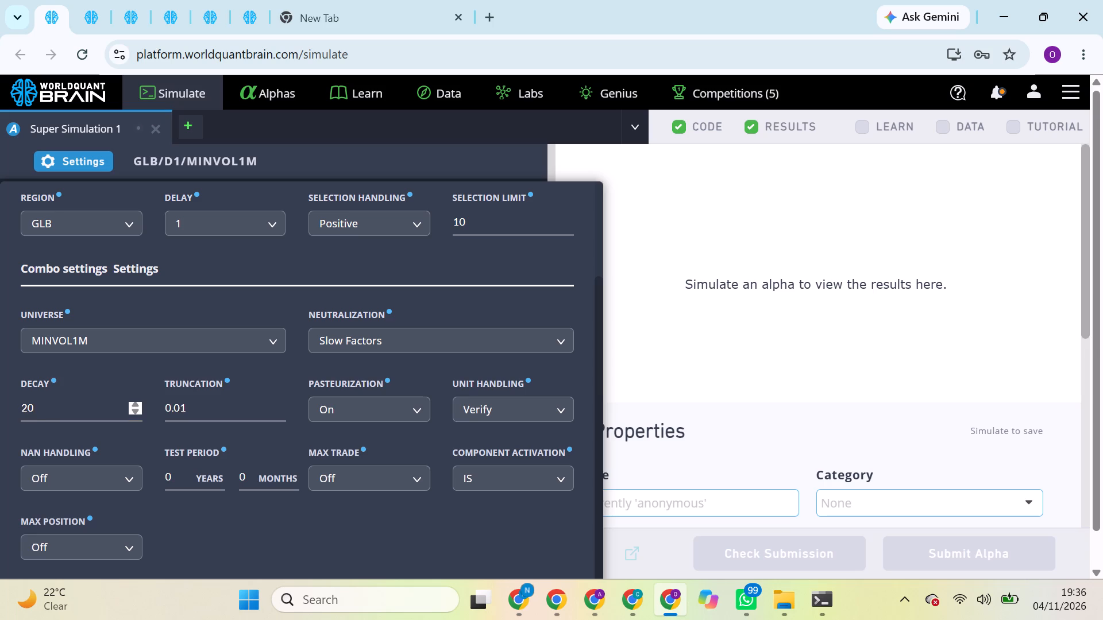
Set the Super Simulation 1 truncation to 0.08, apply the settings and run the TOP2000 selection expression.
{"action": "left_click", "coordinate": [192, 410]}
{"action": "key", "text": "BackSpace"}
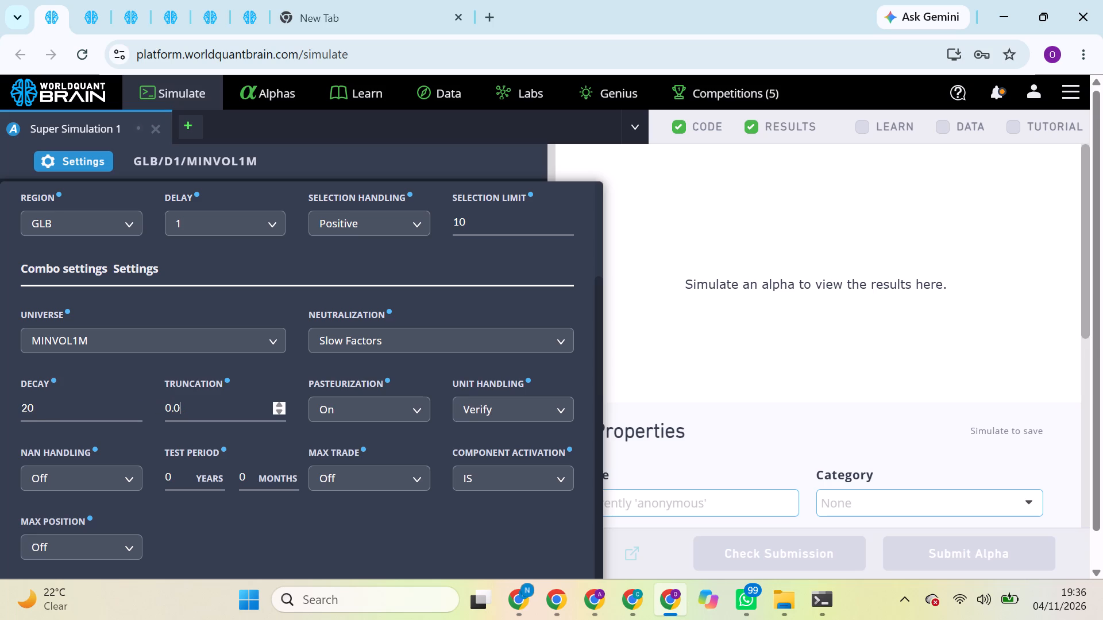
{"action": "key", "text": "8"}
{"action": "scroll", "coordinate": [277, 471], "scroll_direction": "down", "scroll_amount": 4}
{"action": "left_click", "coordinate": [452, 527]}
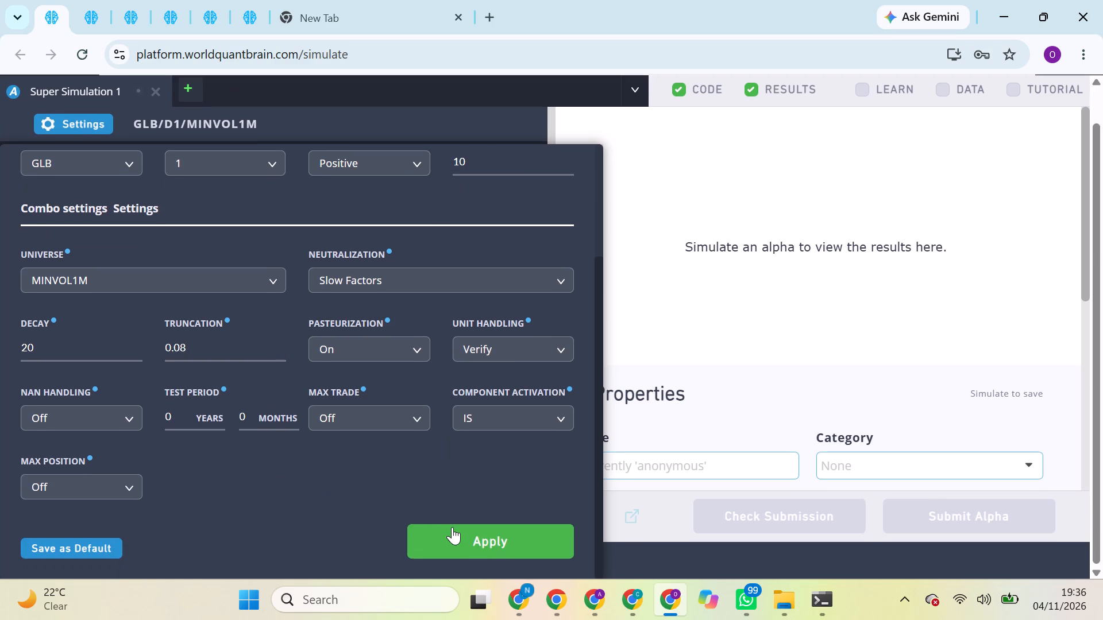
{"action": "left_click", "coordinate": [466, 281]}
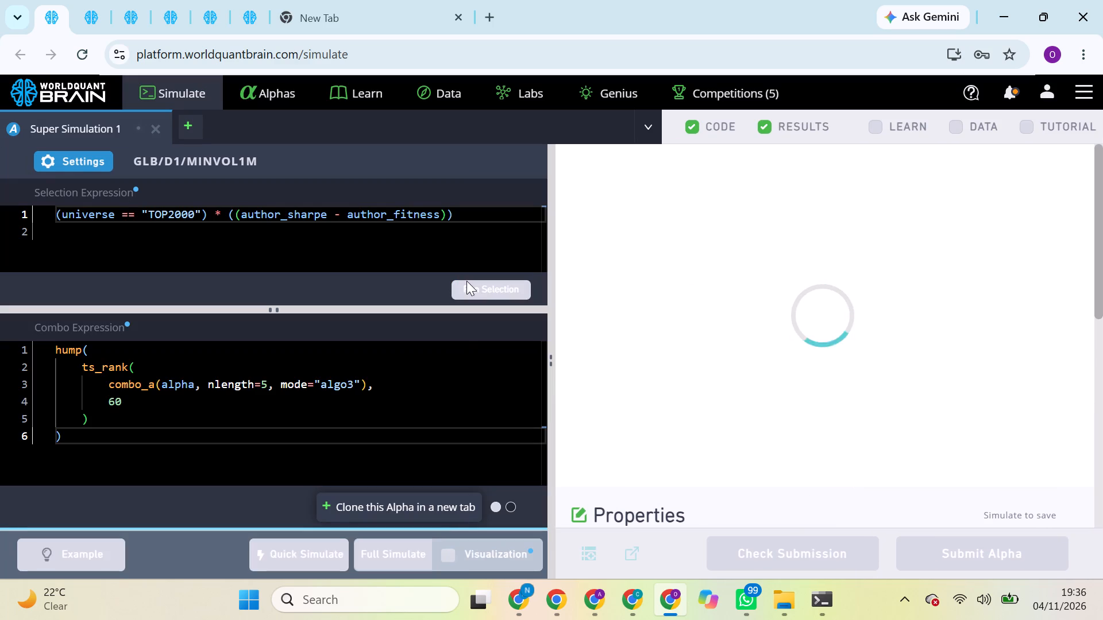
Change the Super Simulation 1 region to USA and decay to 0, apply the settings and rerun the selection.
{"action": "left_click", "coordinate": [98, 162]}
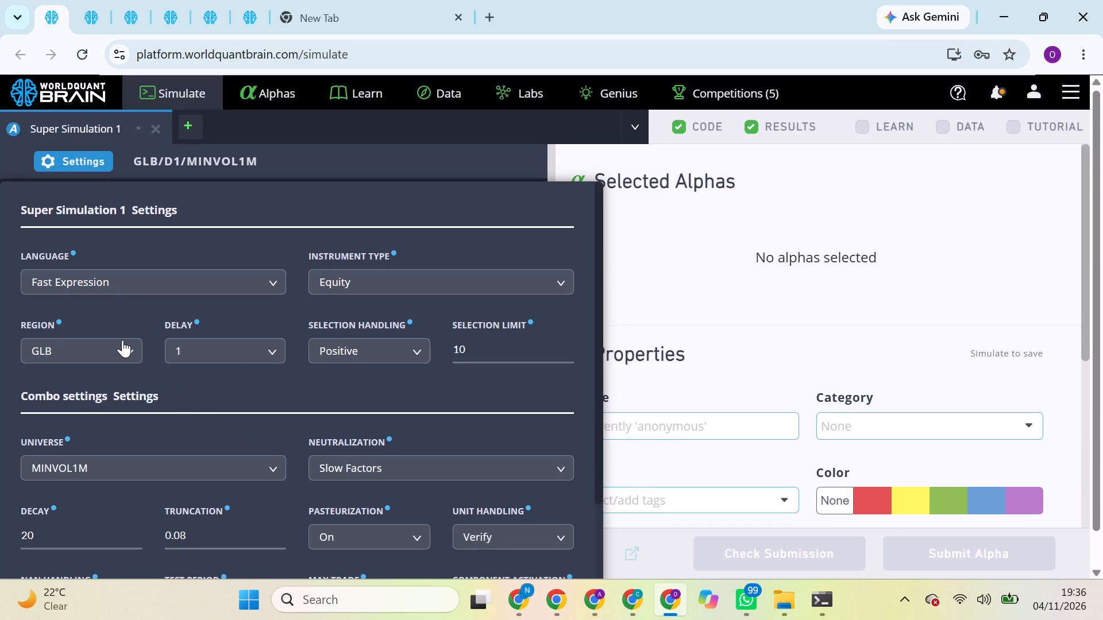
{"action": "left_click", "coordinate": [122, 340]}
{"action": "left_click", "coordinate": [70, 377]}
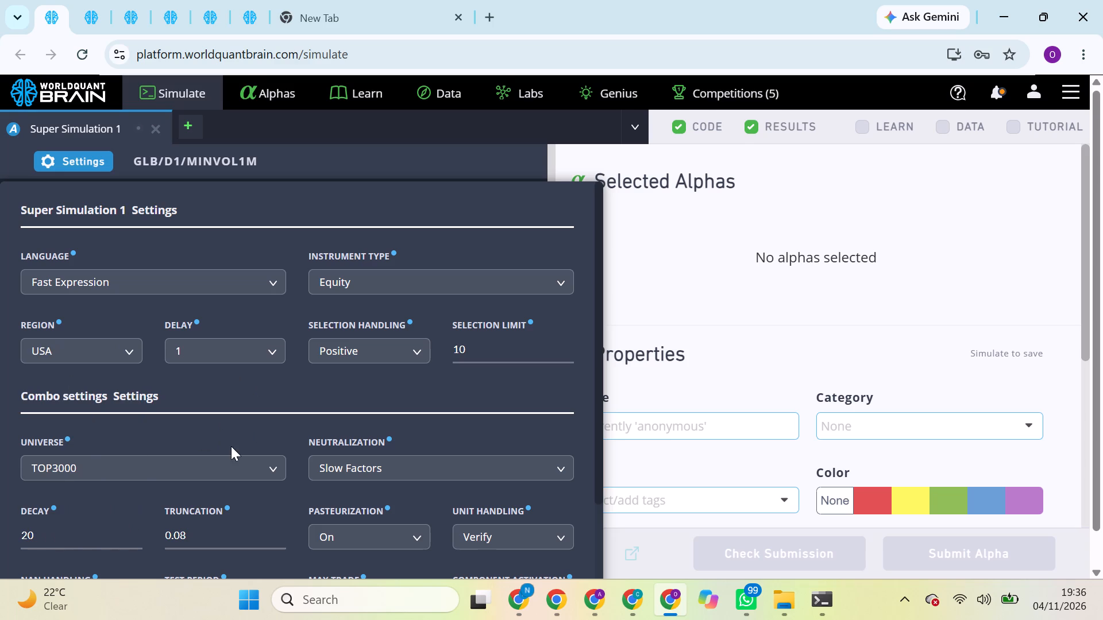
{"action": "scroll", "coordinate": [231, 446], "scroll_direction": "down", "scroll_amount": 3}
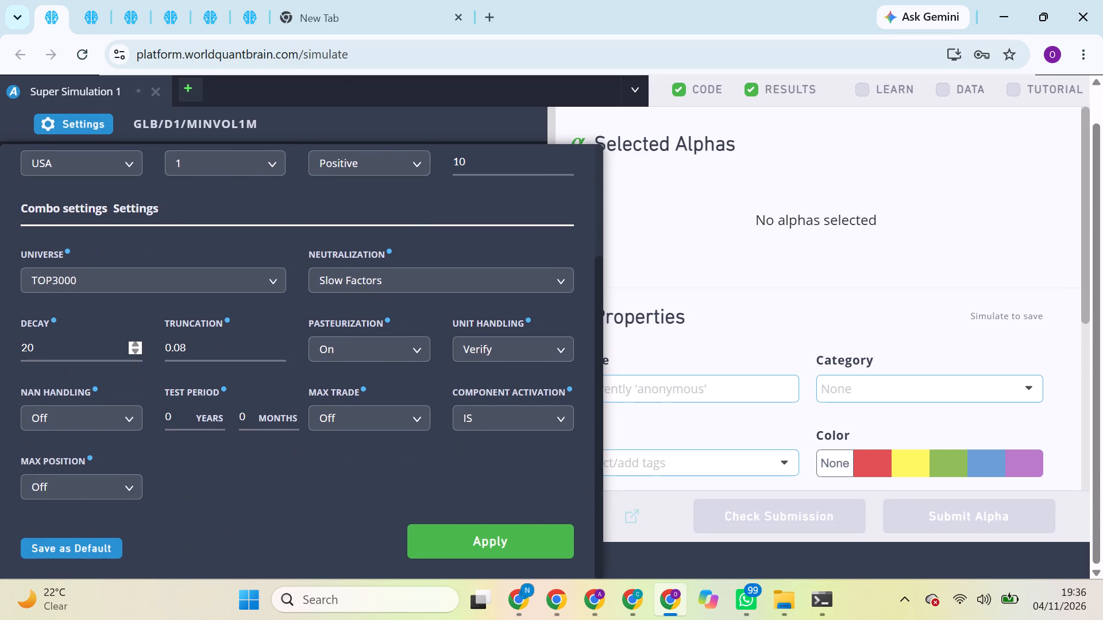
{"action": "left_click", "coordinate": [61, 351]}
{"action": "key", "text": "BackSpace"}
{"action": "key", "text": "BackSpace"}
{"action": "key", "text": "BackSpace"}
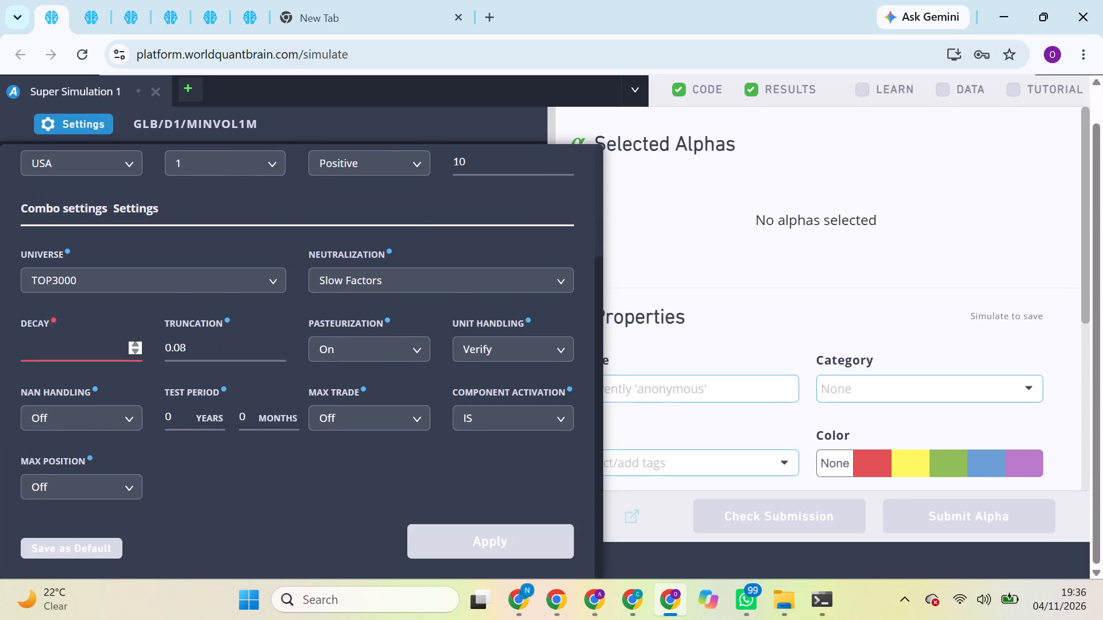
{"action": "key", "text": "0"}
{"action": "left_click", "coordinate": [471, 544]}
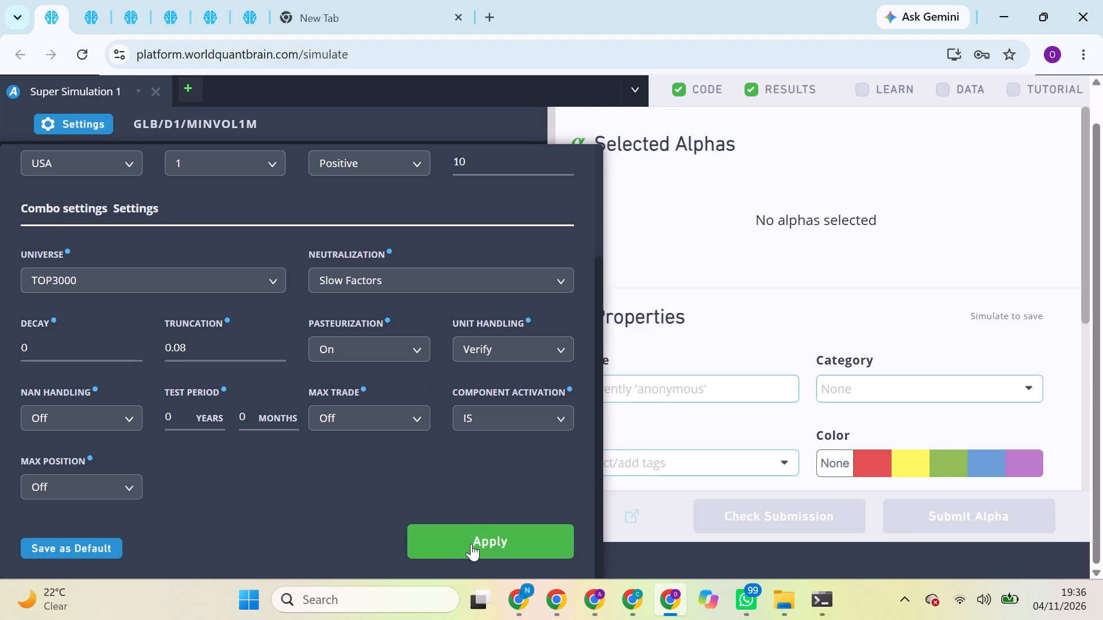
{"action": "left_click", "coordinate": [496, 288]}
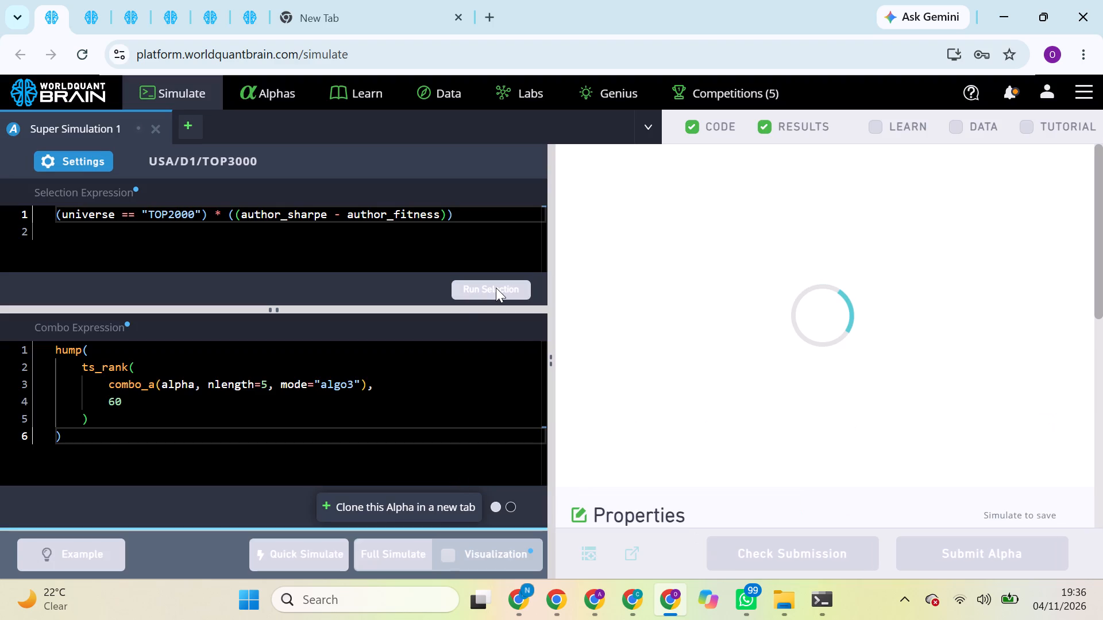
{"action": "left_click", "coordinate": [452, 367]}
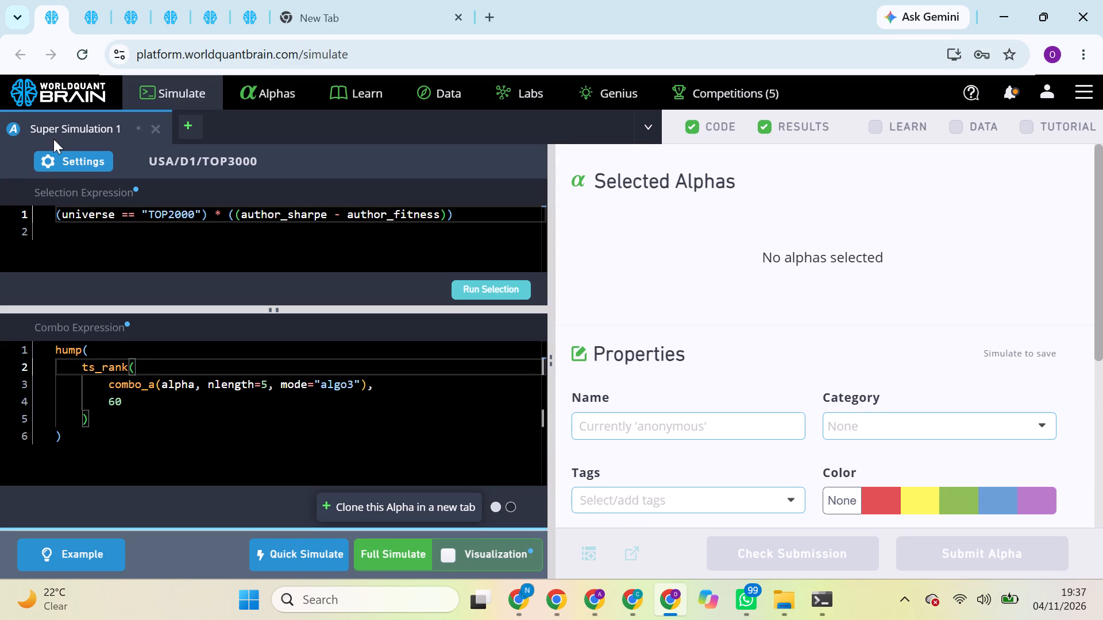
Set the combo neutralization to Sector, apply the settings and rerun the selection.
{"action": "left_click", "coordinate": [75, 168]}
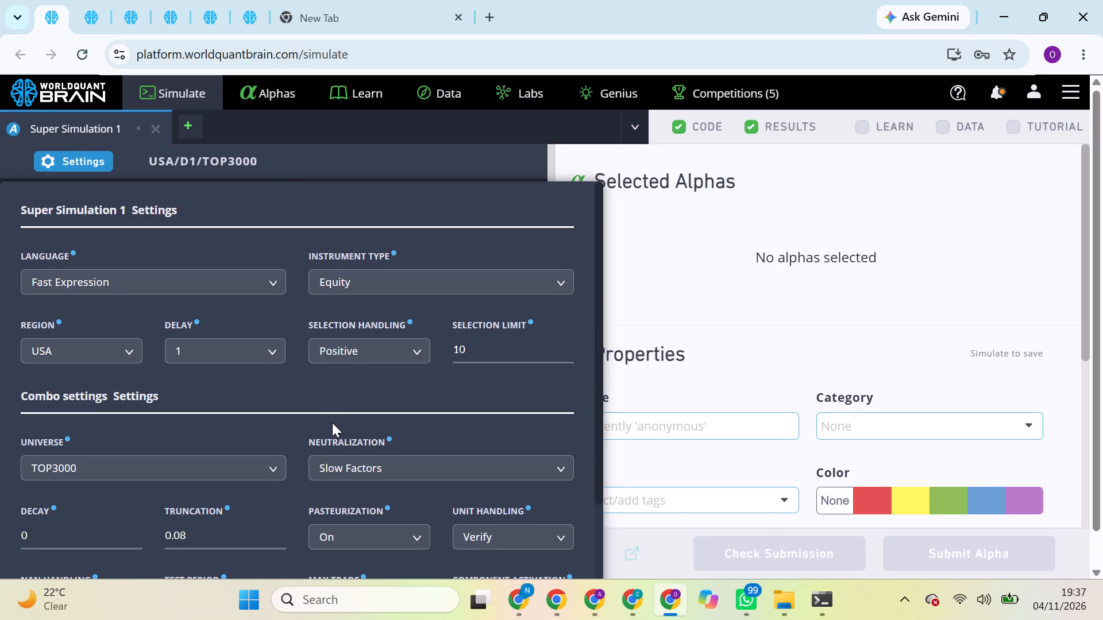
{"action": "left_click", "coordinate": [352, 457]}
{"action": "scroll", "coordinate": [369, 505], "scroll_direction": "down", "scroll_amount": 2}
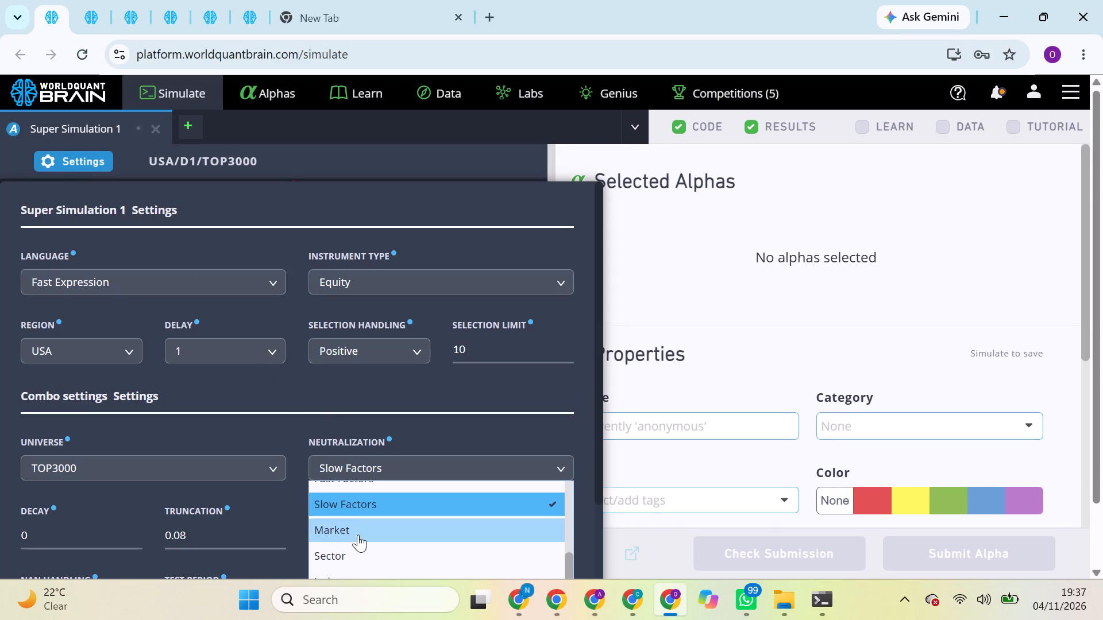
{"action": "left_click", "coordinate": [355, 545]}
{"action": "scroll", "coordinate": [355, 545], "scroll_direction": "down", "scroll_amount": 5}
{"action": "left_click", "coordinate": [462, 546]}
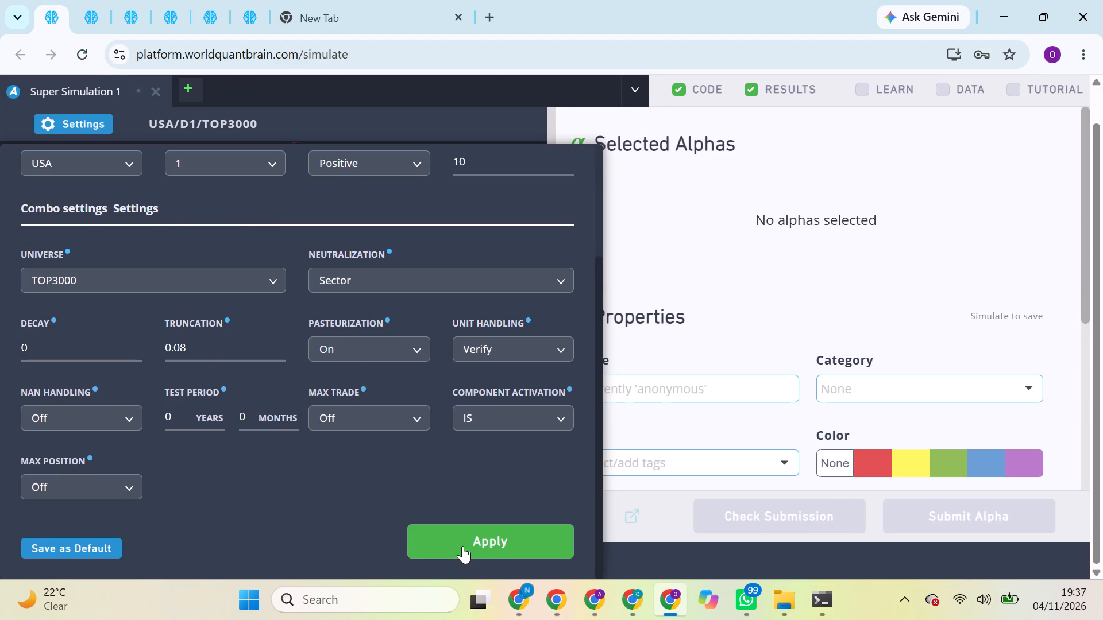
{"action": "left_click", "coordinate": [479, 288]}
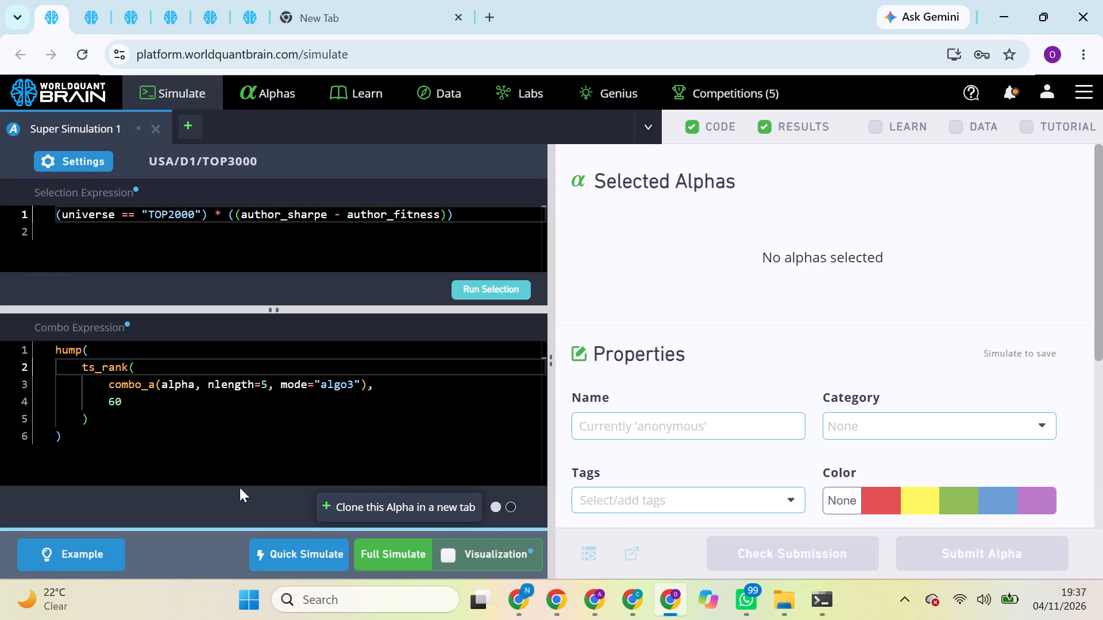
Set the selection handling to Non-Nan, apply the settings and rerun the selection.
{"action": "left_click", "coordinate": [80, 164]}
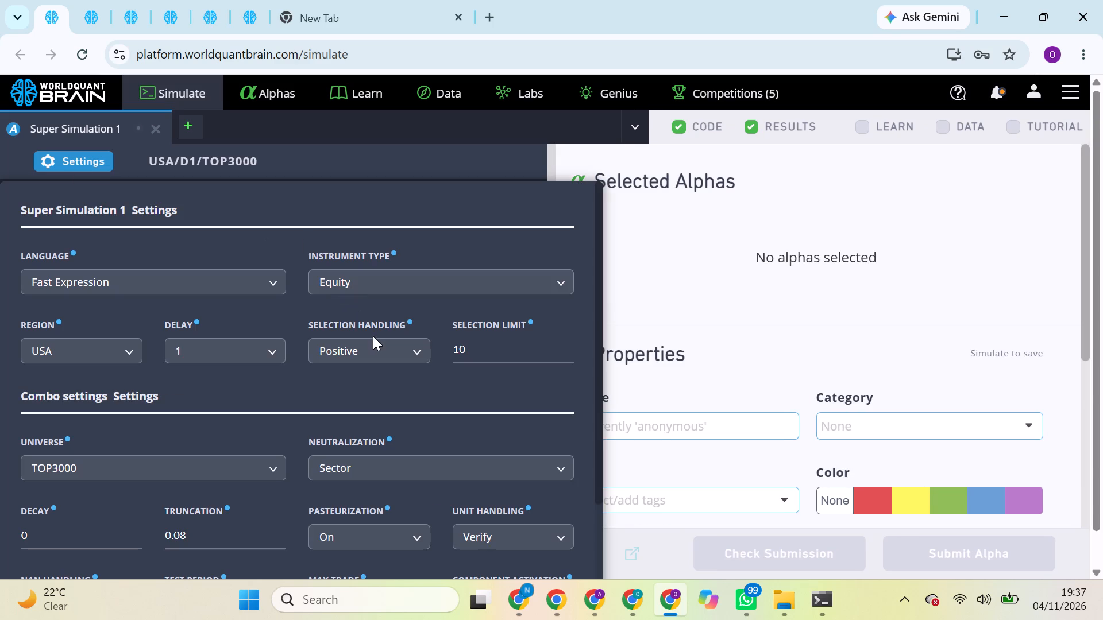
{"action": "left_click", "coordinate": [373, 348]}
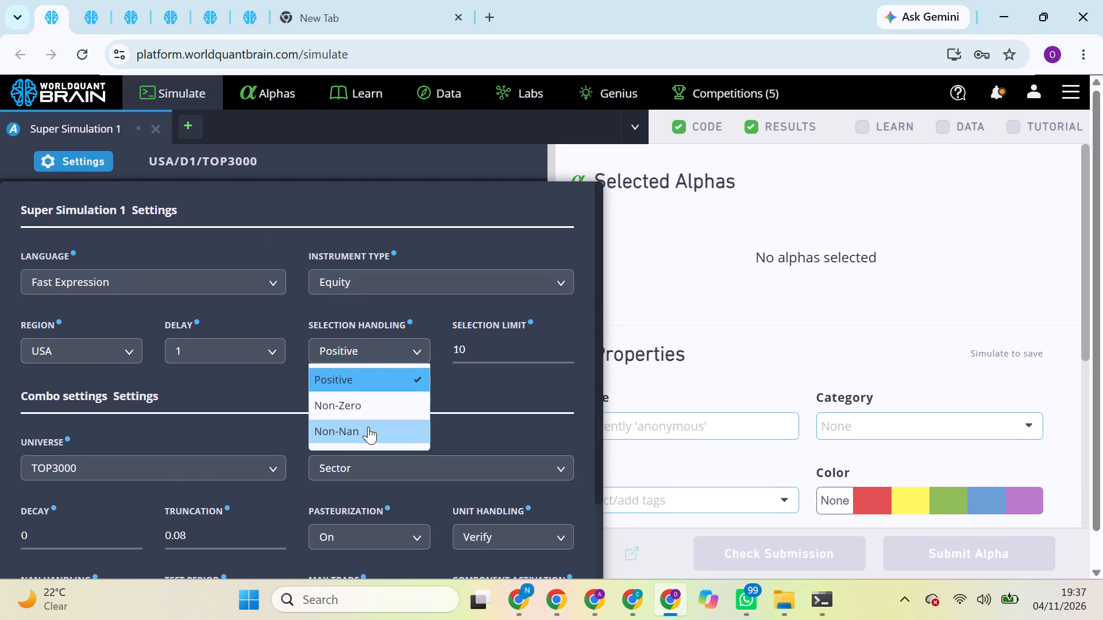
{"action": "scroll", "coordinate": [368, 427], "scroll_direction": "down", "scroll_amount": 2}
{"action": "left_click", "coordinate": [369, 404]}
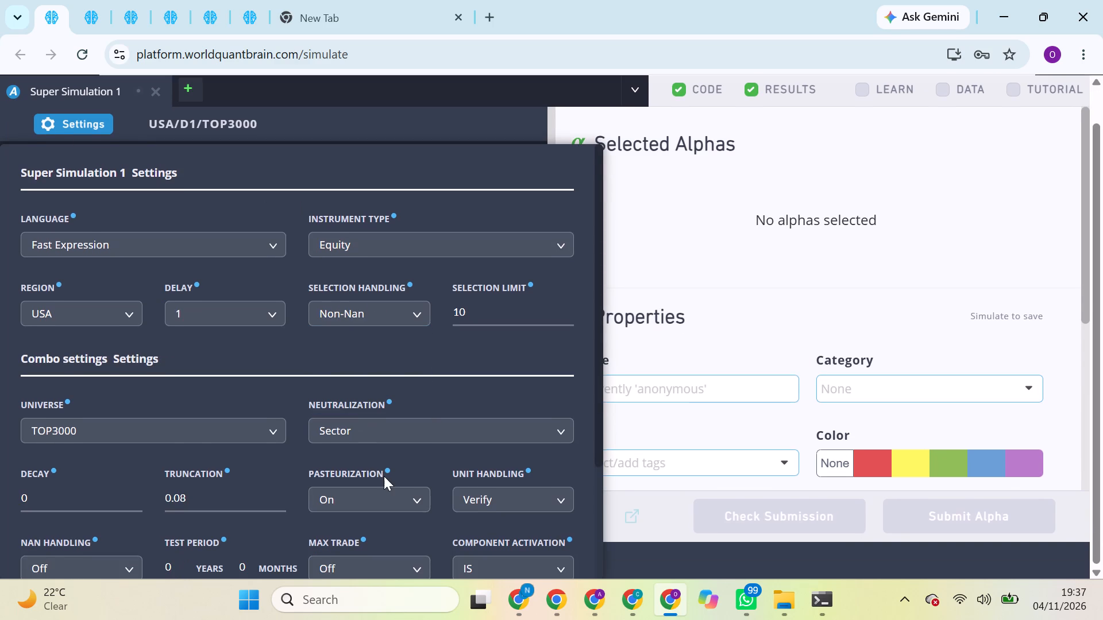
{"action": "scroll", "coordinate": [384, 476], "scroll_direction": "down", "scroll_amount": 4}
{"action": "left_click", "coordinate": [484, 538]}
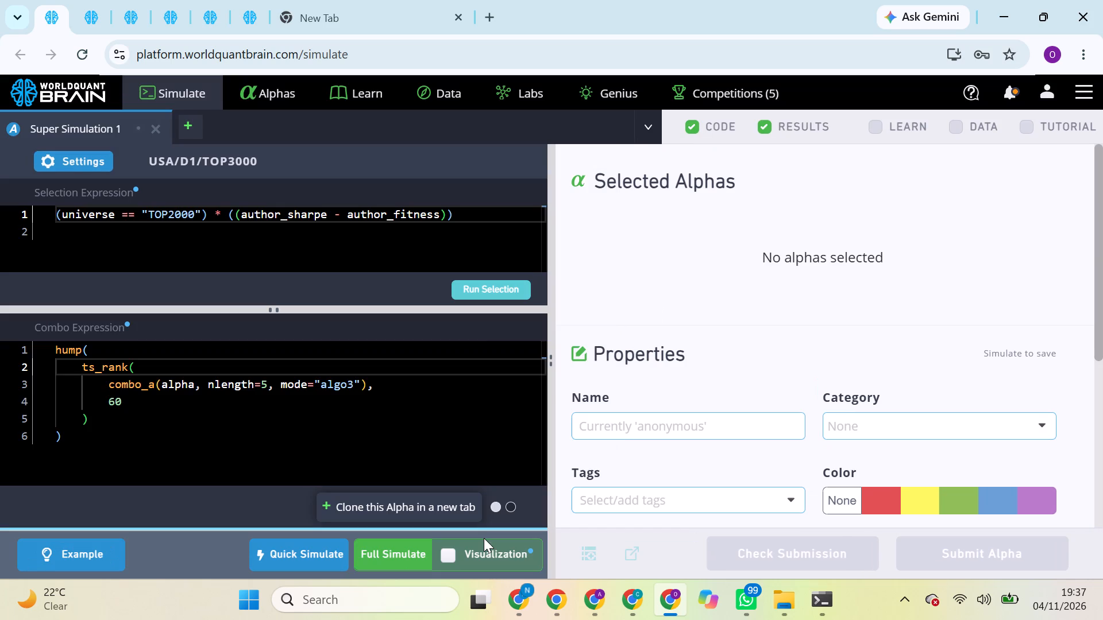
{"action": "left_click", "coordinate": [480, 287]}
Clear the (universe == "TOP2000") * ((author_sharpe - author_fitness)) selection expression in Super Simulation 1.
{"action": "triple_click", "coordinate": [158, 211]}
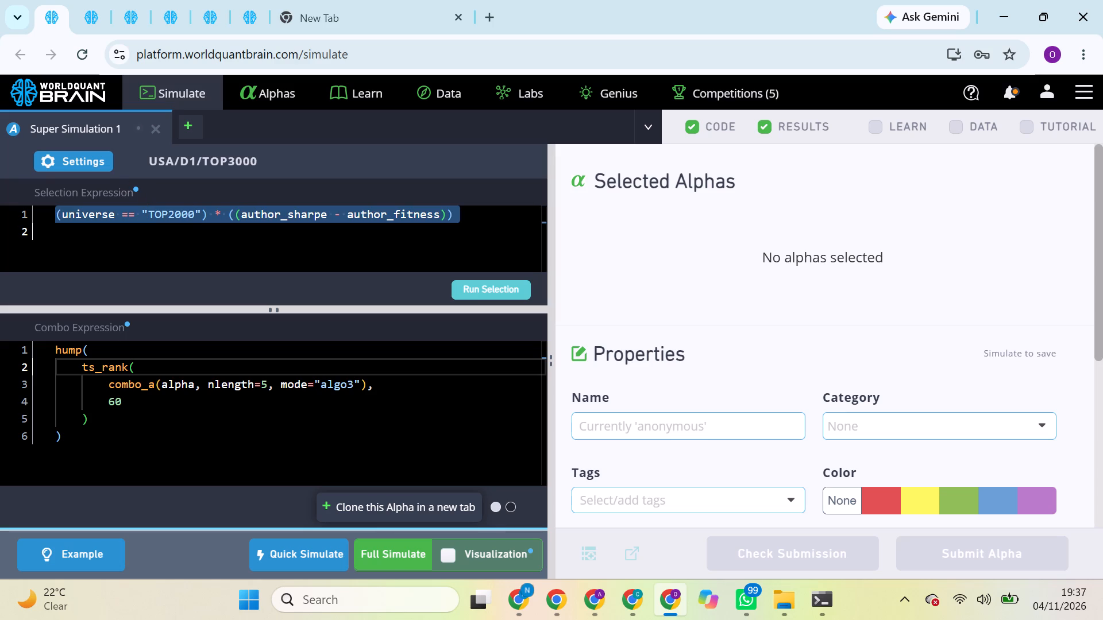
{"action": "key", "text": "BackSpace"}
{"action": "left_click", "coordinate": [158, 211]}
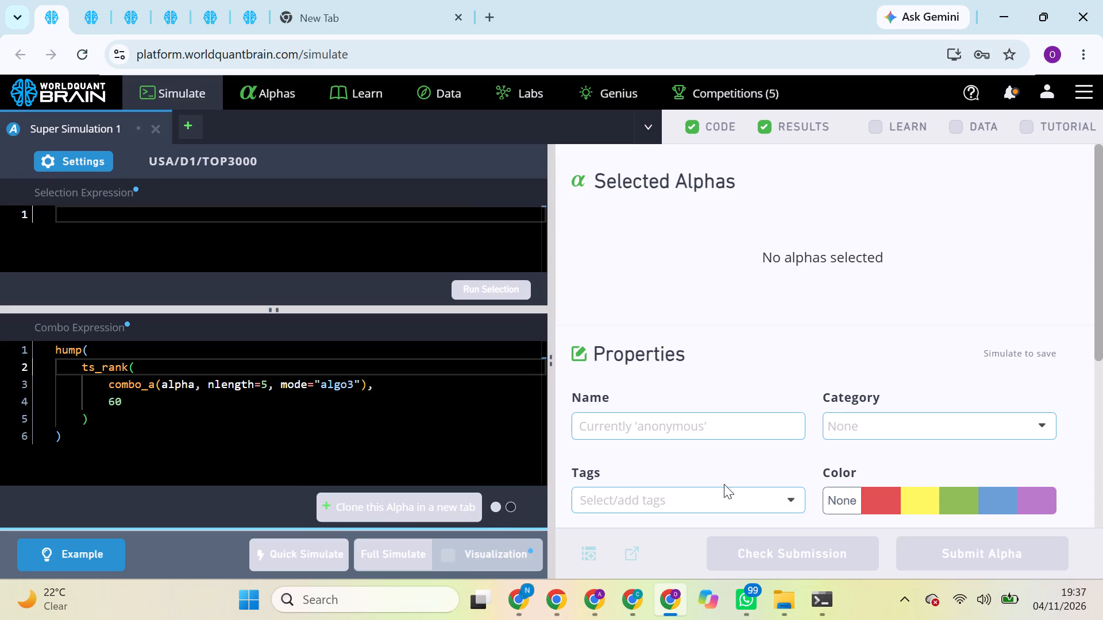
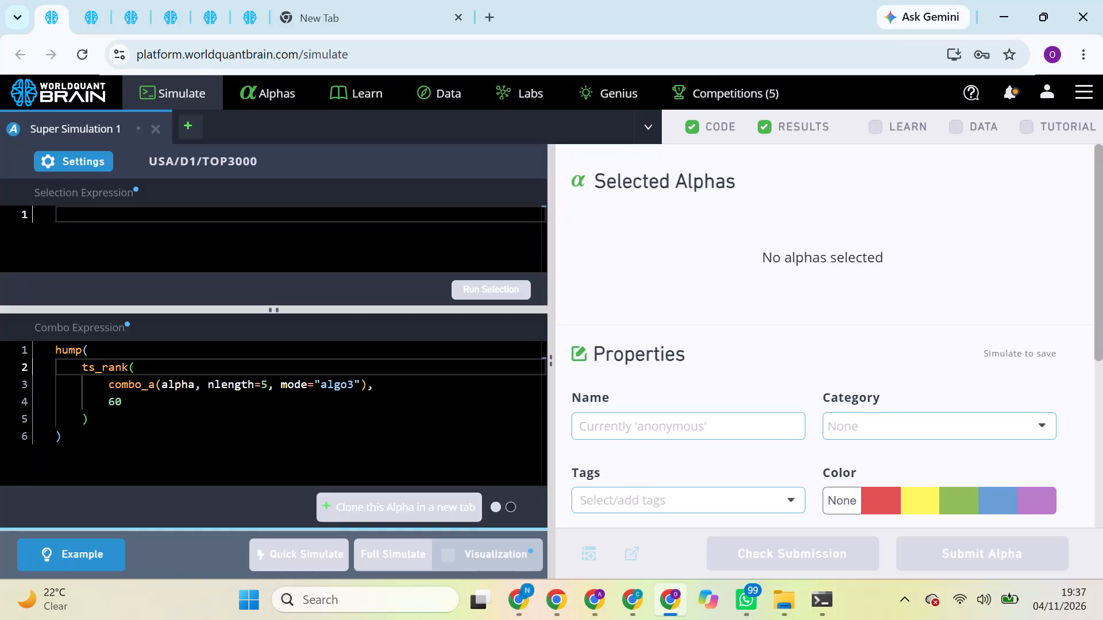
Enter datafield_count / 10 * (datafield_count + prod_correlation) as the USA/D1/TOP3000 selection expression, without its 183. list number.
{"action": "triple_click", "coordinate": [150, 214]}
{"action": "double_click", "coordinate": [150, 214]}
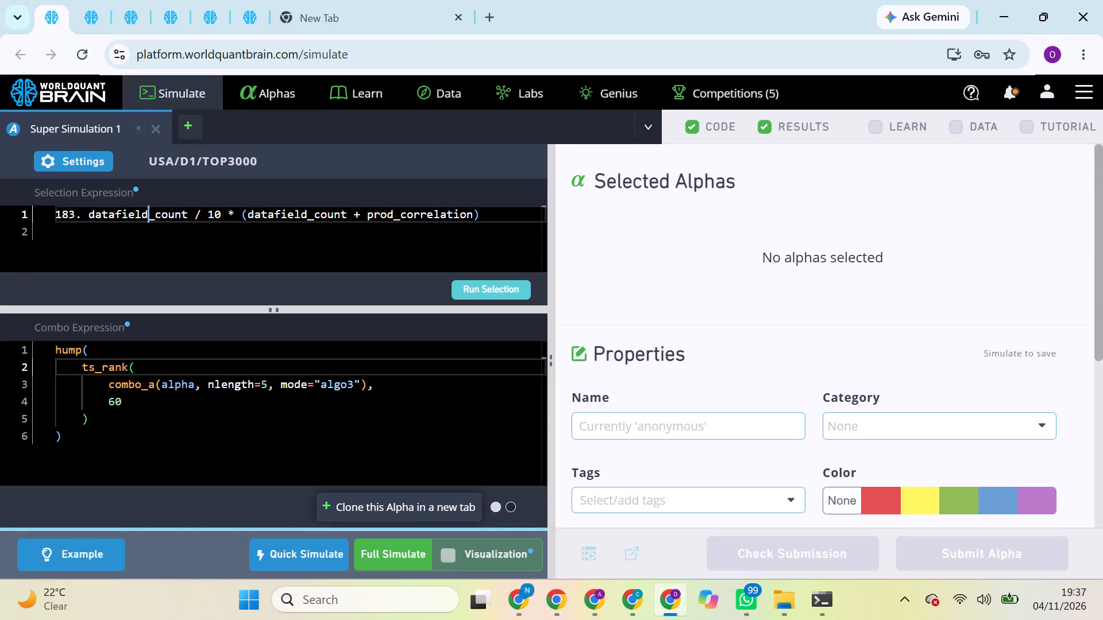
{"action": "left_click", "coordinate": [80, 206]}
{"action": "key", "text": "BackSpace"}
{"action": "key", "text": "BackSpace"}
{"action": "key", "text": "BackSpace"}
{"action": "key", "text": "BackSpace"}
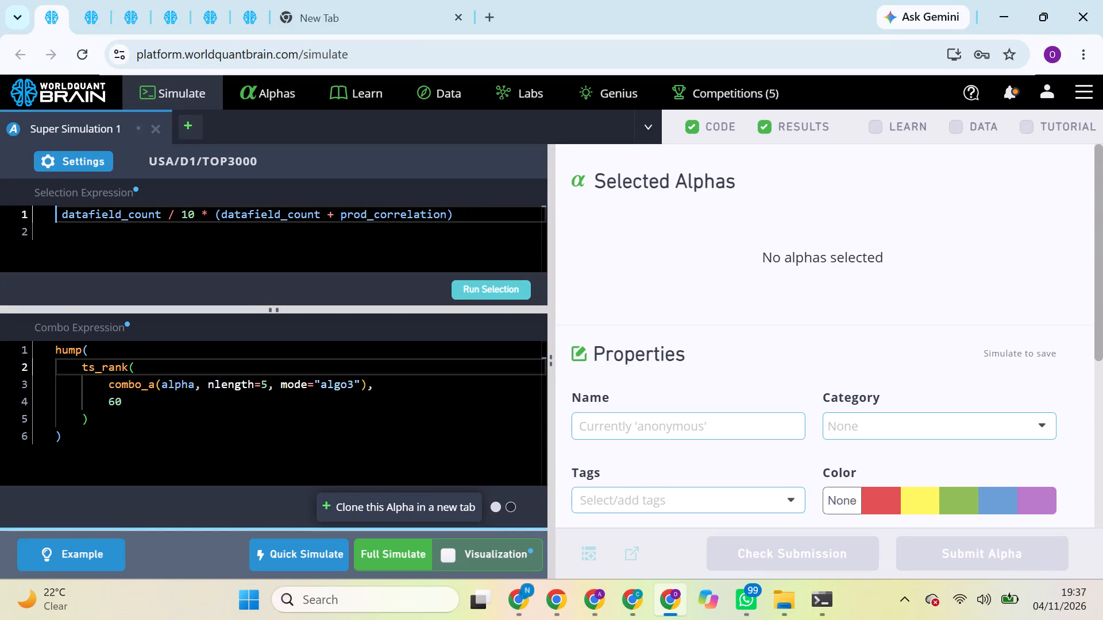
{"action": "key", "text": "BackSpace"}
{"action": "key", "text": "BackSpace"}
{"action": "key", "text": "BackSpace"}
{"action": "left_click", "coordinate": [80, 206]}
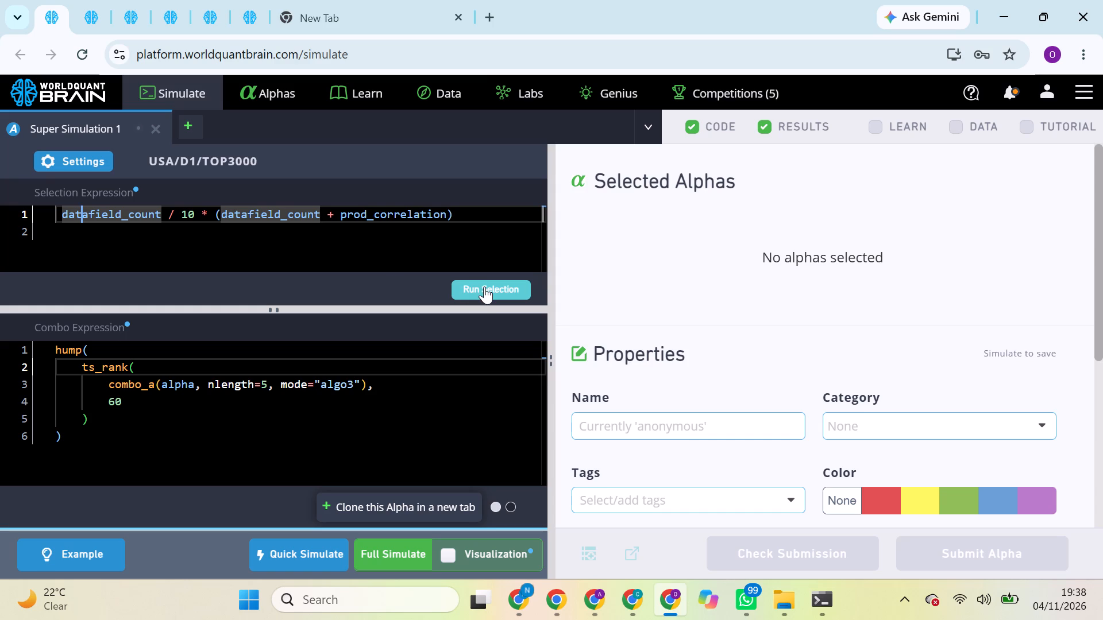
Run the selection and start a full simulation of the USA/D1/TOP3000 super alpha.
{"action": "left_click", "coordinate": [484, 286]}
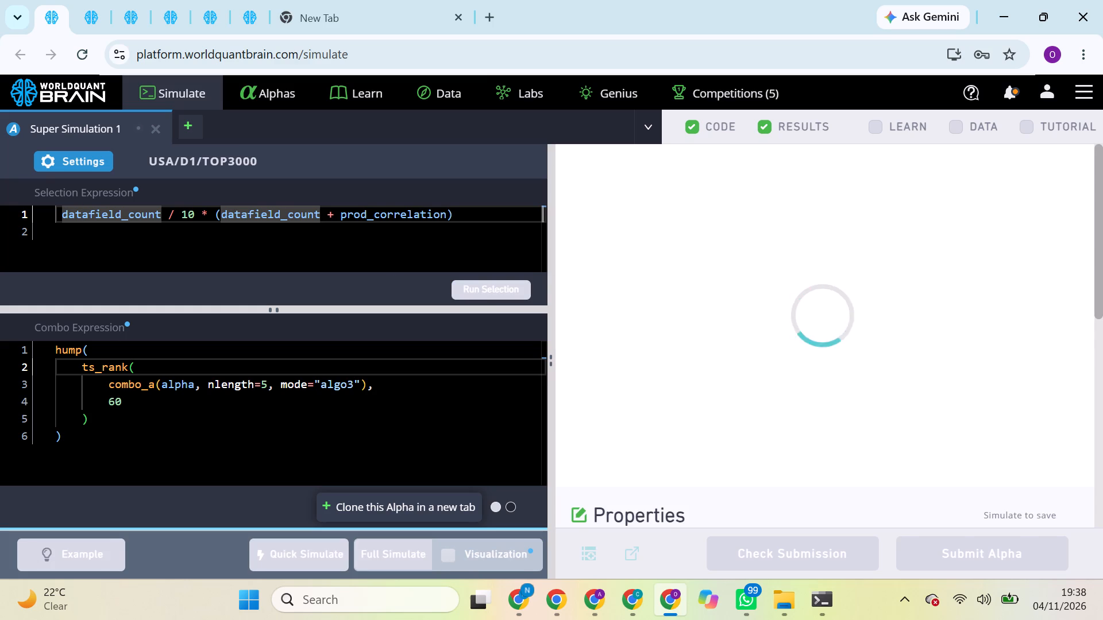
{"action": "left_click", "coordinate": [389, 544]}
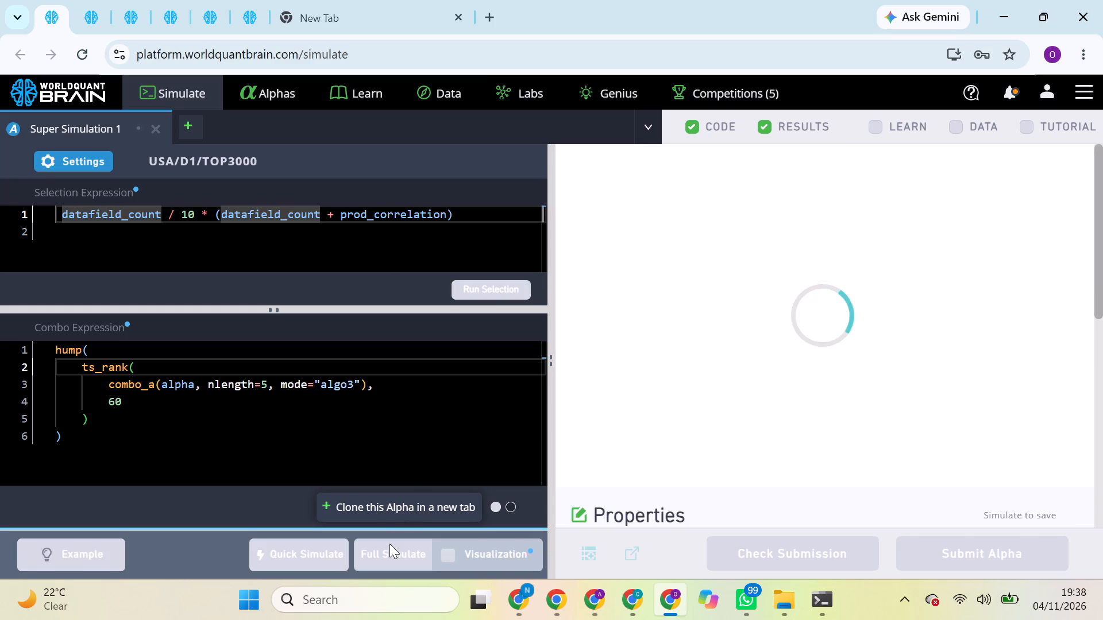
Enter the same datafield_count / 10 * (datafield_count + prod_correlation) selection expression in the GLB/D1/MINVOL1M super simulation, removing the 183. prefix.
{"action": "left_click", "coordinate": [88, 0]}
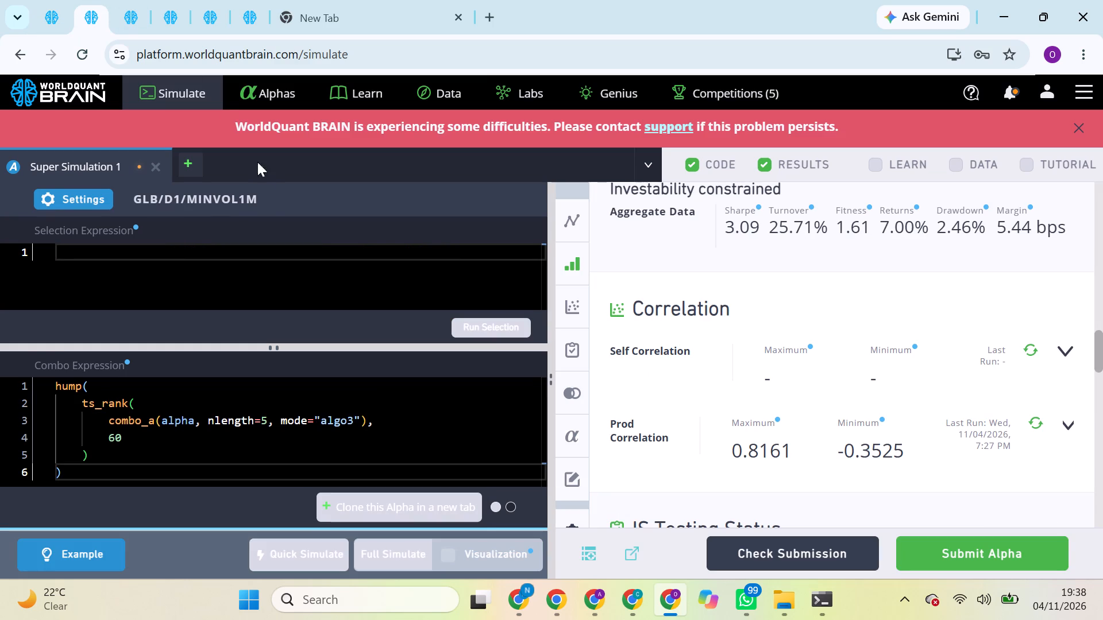
{"action": "left_click", "coordinate": [217, 250]}
{"action": "key", "text": "ctrl+v"}
{"action": "left_click", "coordinate": [492, 342]}
{"action": "left_click", "coordinate": [496, 334]}
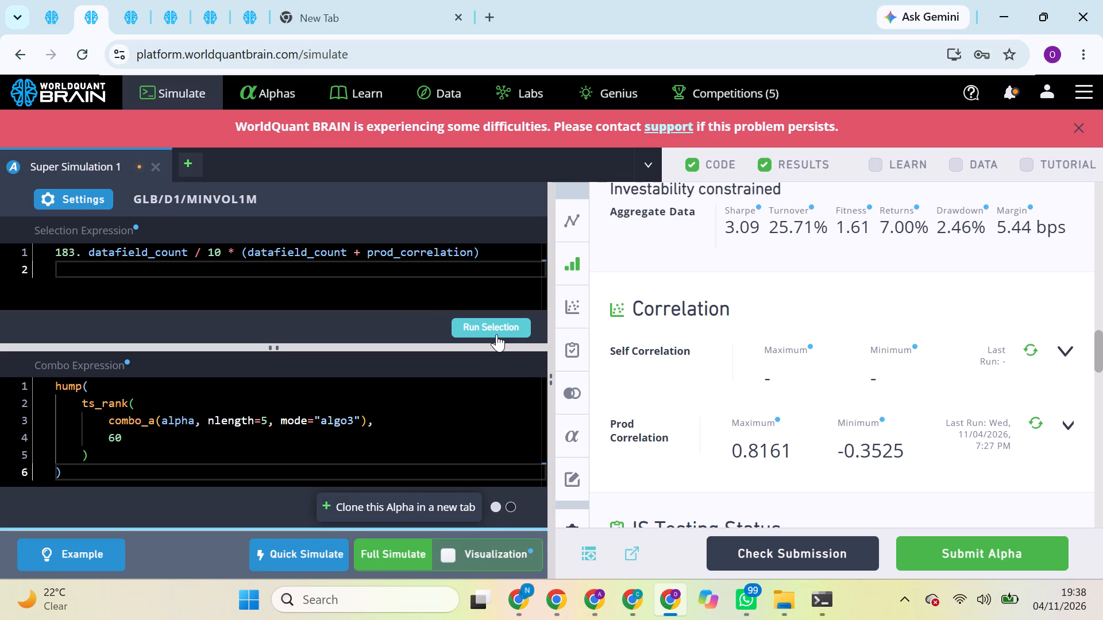
{"action": "left_click", "coordinate": [496, 332]}
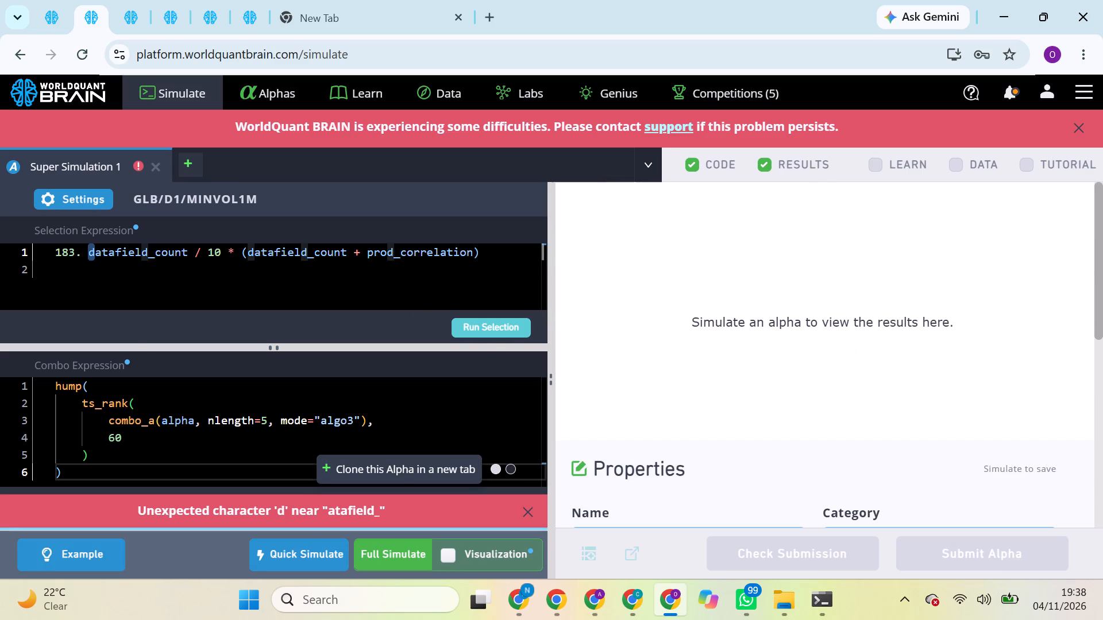
{"action": "left_click", "coordinate": [86, 247]}
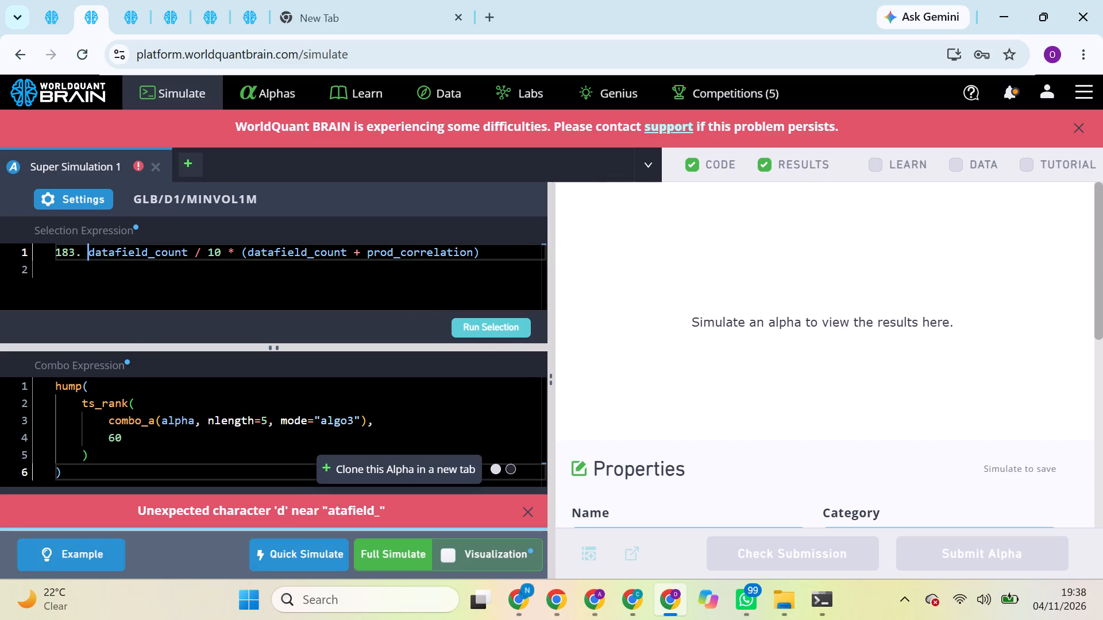
{"action": "key", "text": "BackSpace"}
{"action": "key", "text": "BackSpace"}
{"action": "key", "text": "BackSpace"}
{"action": "key", "text": "BackSpace"}
{"action": "key", "text": "BackSpace"}
{"action": "key", "text": "BackSpace"}
{"action": "key", "text": "BackSpace"}
{"action": "key", "text": "BackSpace"}
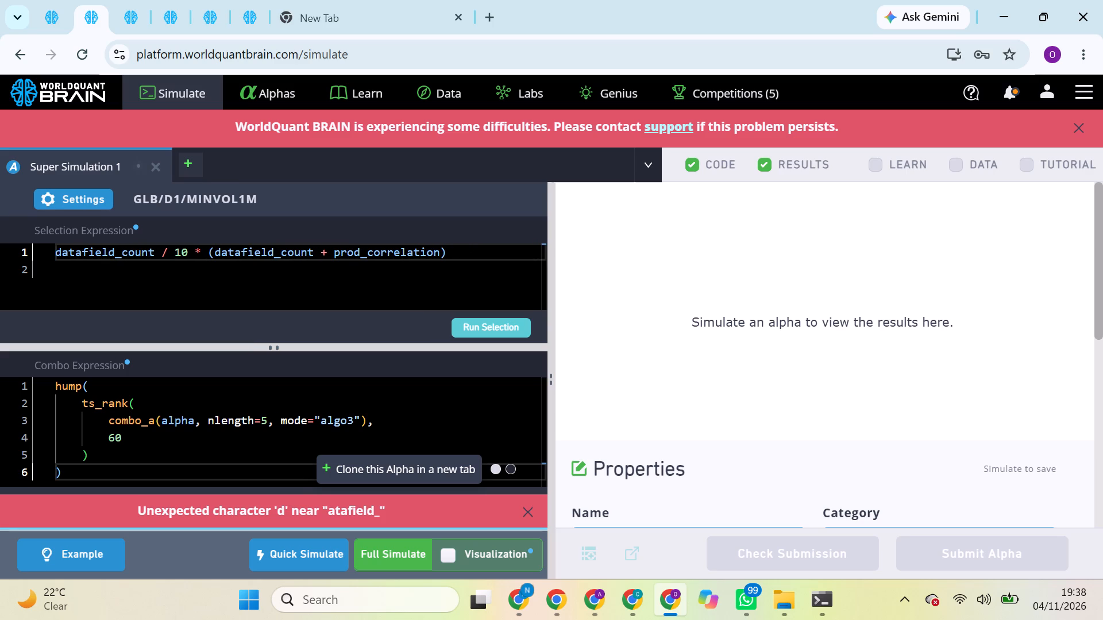
Run the GLB/D1/MINVOL1M selection, try to start its full simulation, and dismiss the platform difficulties banner.
{"action": "left_click", "coordinate": [474, 320]}
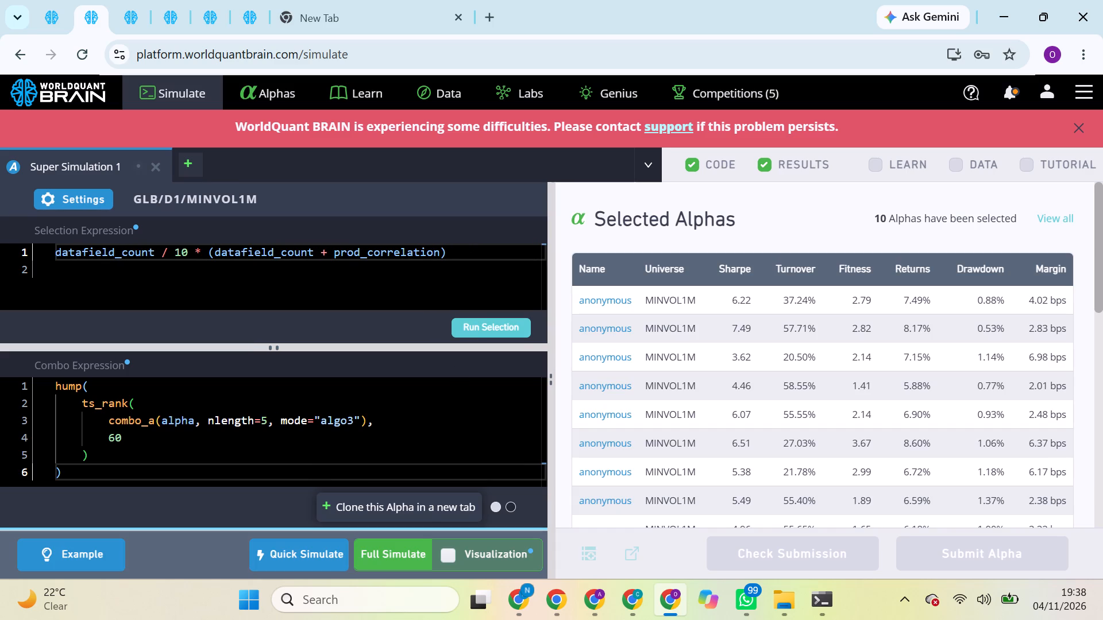
{"action": "left_click", "coordinate": [410, 548]}
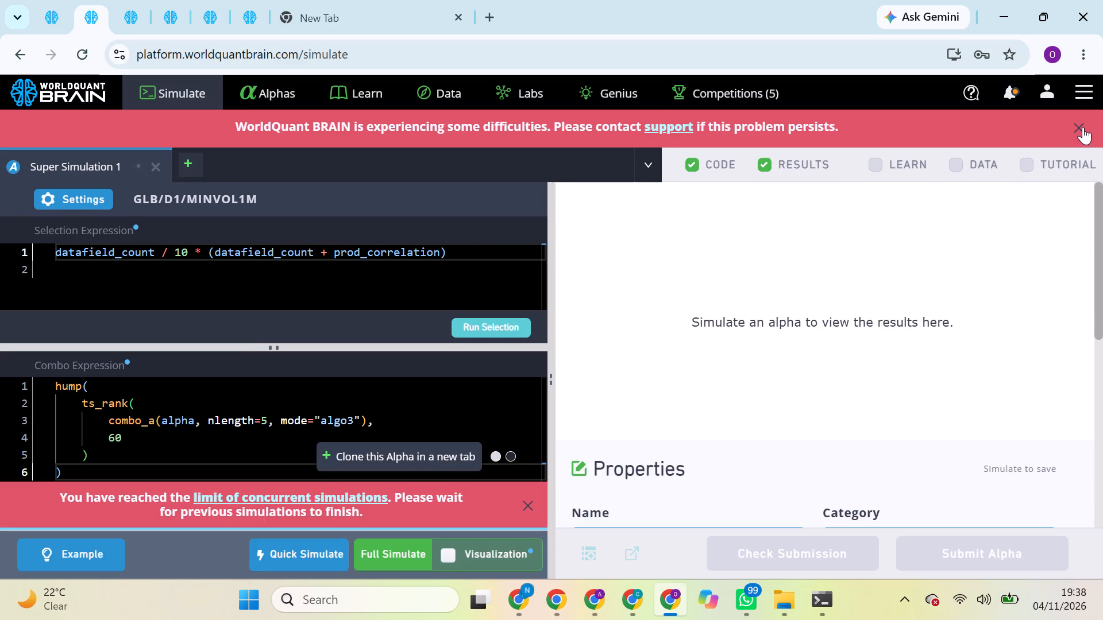
{"action": "left_click", "coordinate": [1083, 127]}
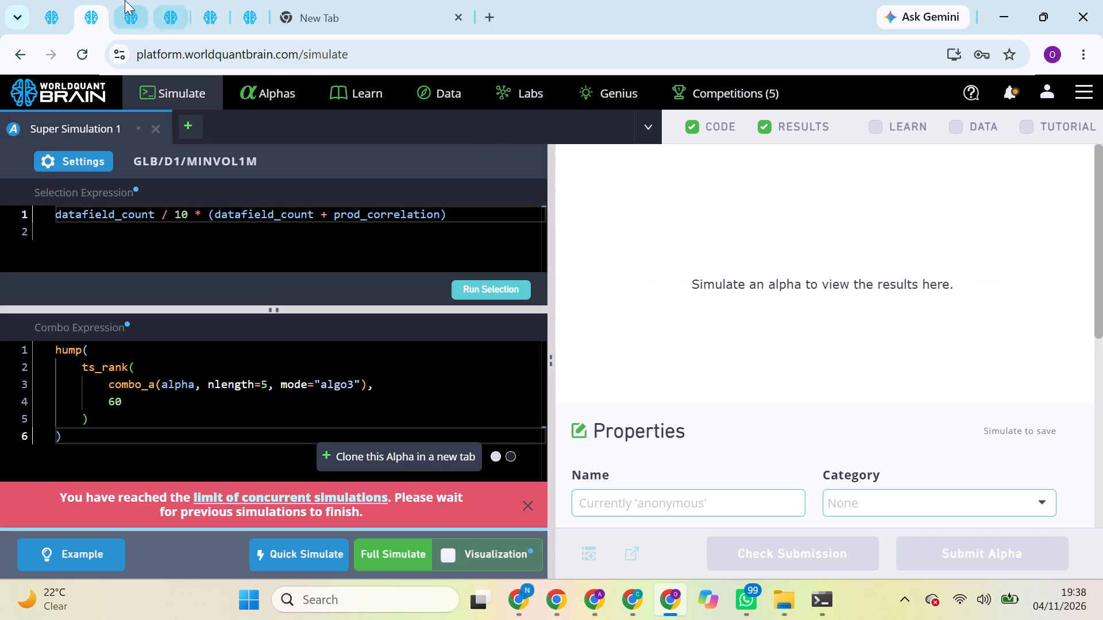
Look through the open BRAIN pages to check the progress of the running super simulations.
{"action": "left_click", "coordinate": [125, 0]}
{"action": "left_click", "coordinate": [161, 2]}
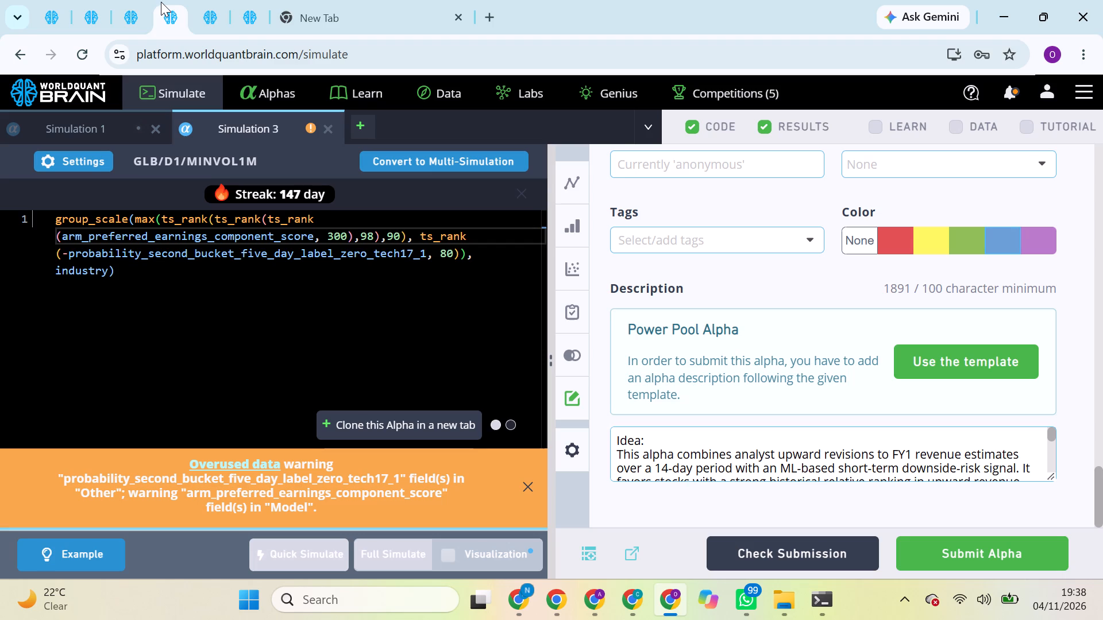
{"action": "left_click", "coordinate": [211, 3]}
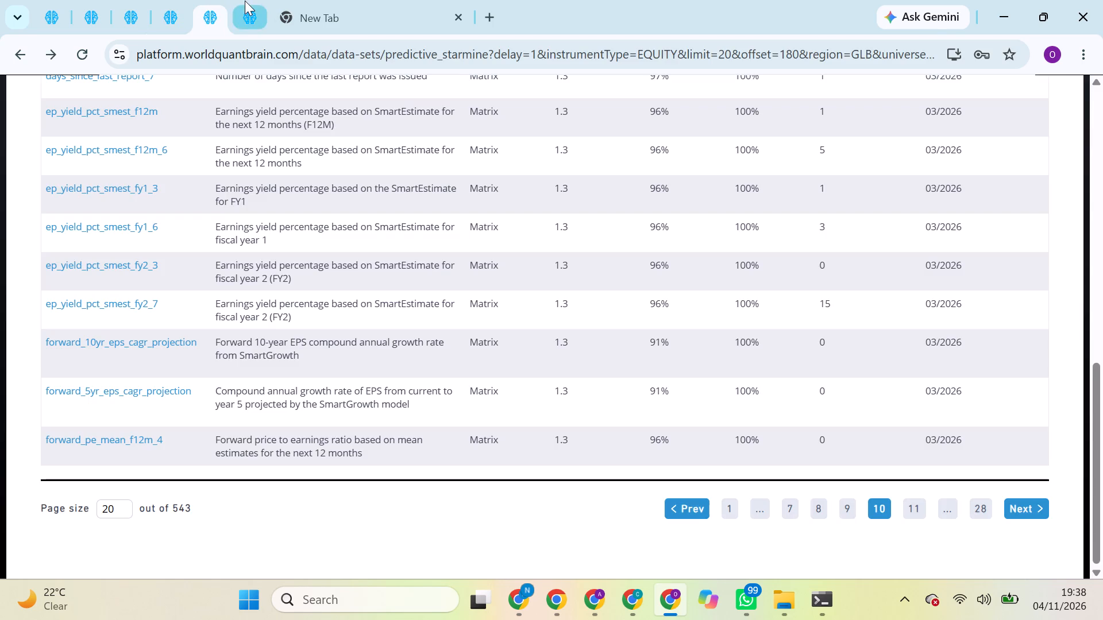
{"action": "left_click", "coordinate": [245, 1]}
{"action": "left_click", "coordinate": [196, 0]}
{"action": "left_click", "coordinate": [179, 0]}
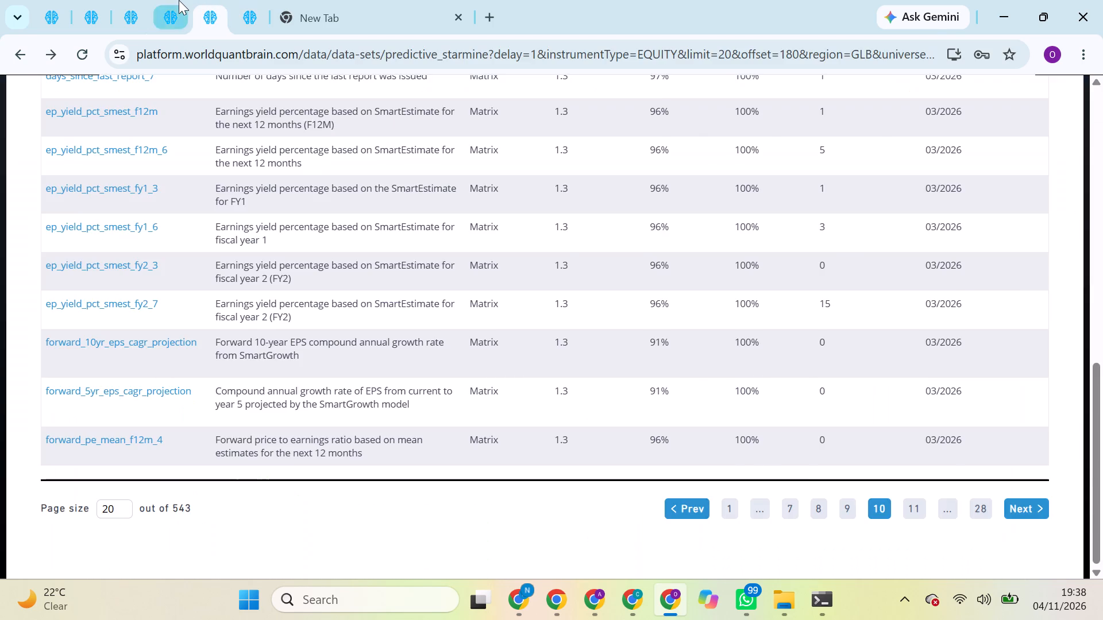
{"action": "left_click", "coordinate": [145, 0]}
{"action": "left_click", "coordinate": [93, 1]}
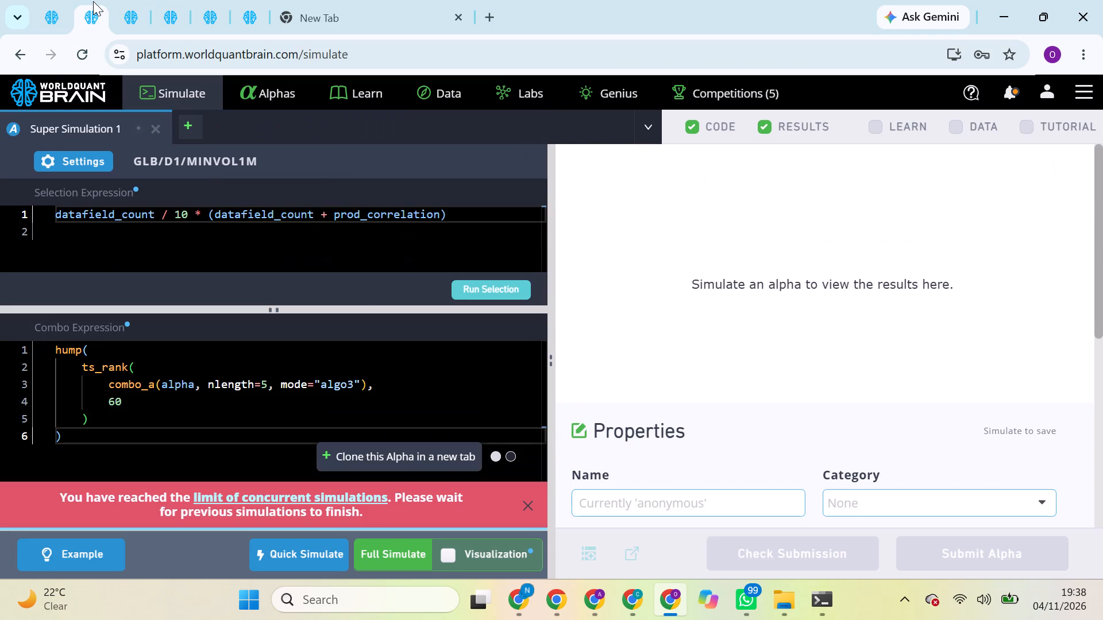
{"action": "left_click", "coordinate": [53, 0]}
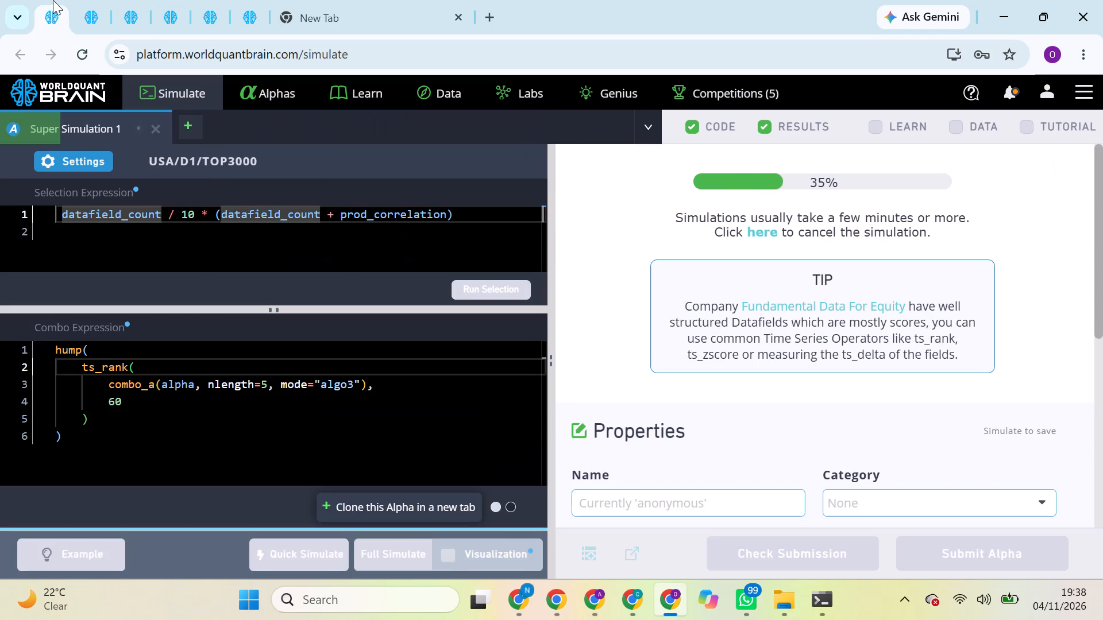
{"action": "left_click", "coordinate": [75, 0]}
{"action": "left_click", "coordinate": [132, 0]}
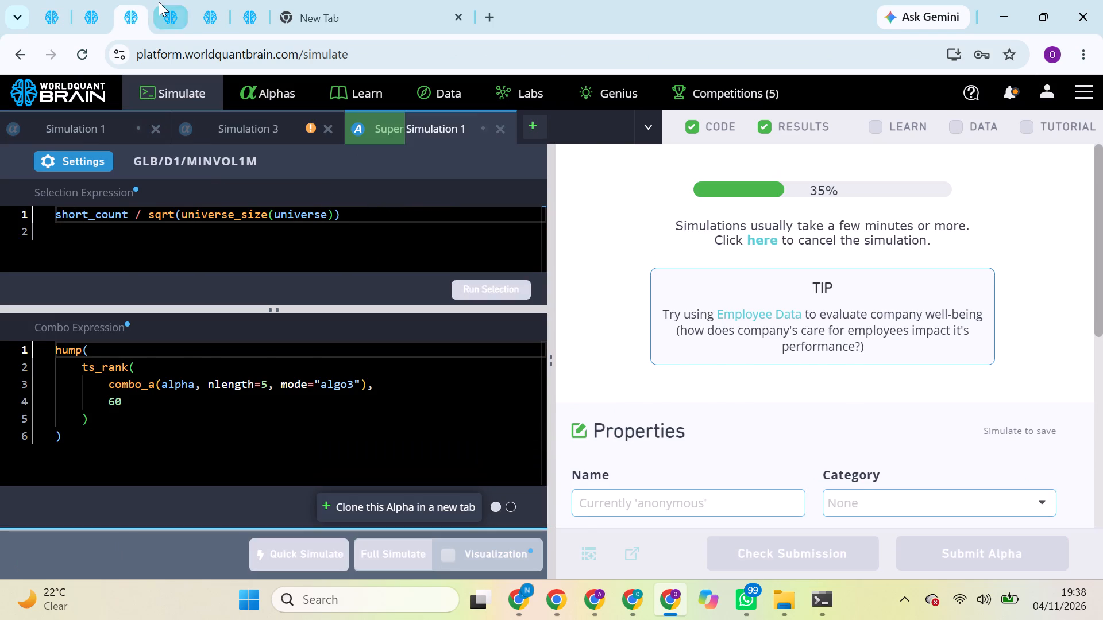
{"action": "left_click", "coordinate": [159, 2]}
{"action": "left_click", "coordinate": [202, 7]}
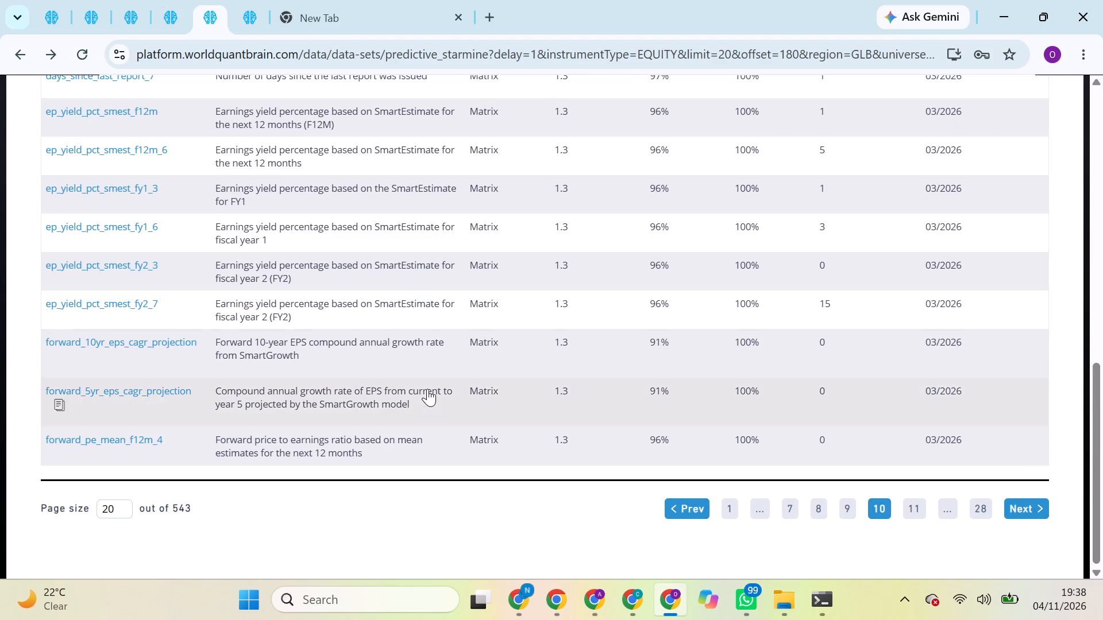
Switch to the other account's browser window with the (self_correlation <= 0.3) * (2.2 * dataset_count) super simulation.
{"action": "left_click", "coordinate": [589, 587]}
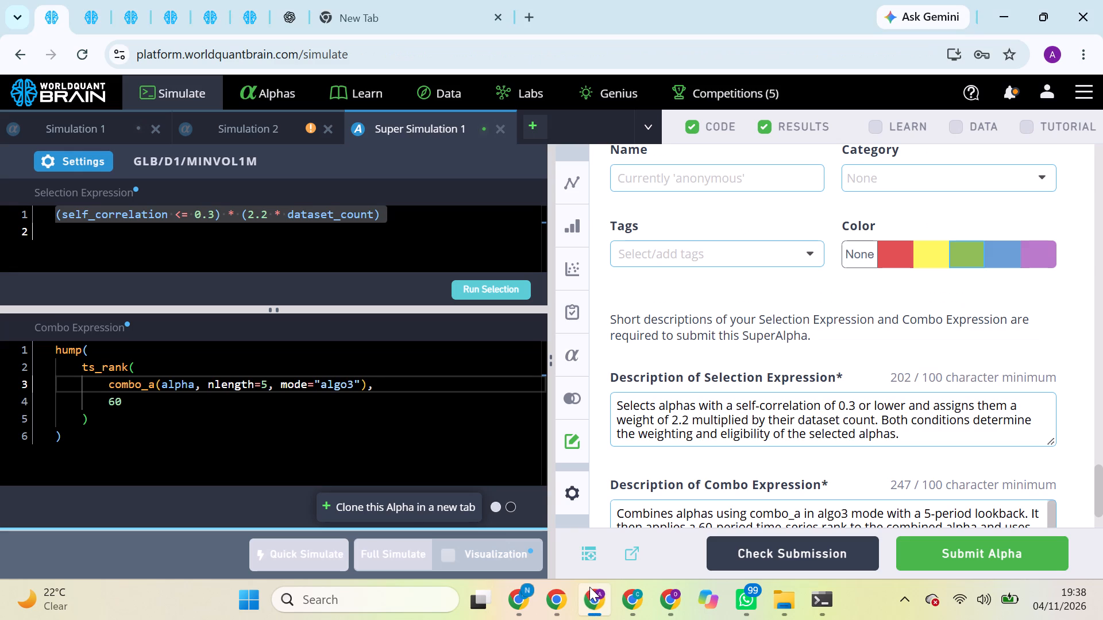
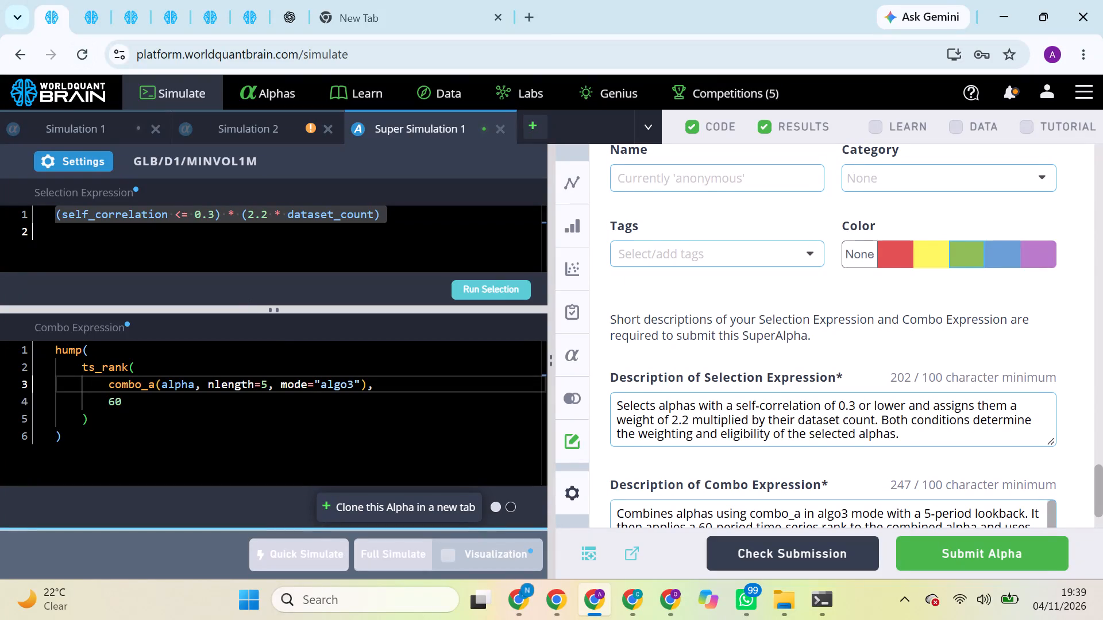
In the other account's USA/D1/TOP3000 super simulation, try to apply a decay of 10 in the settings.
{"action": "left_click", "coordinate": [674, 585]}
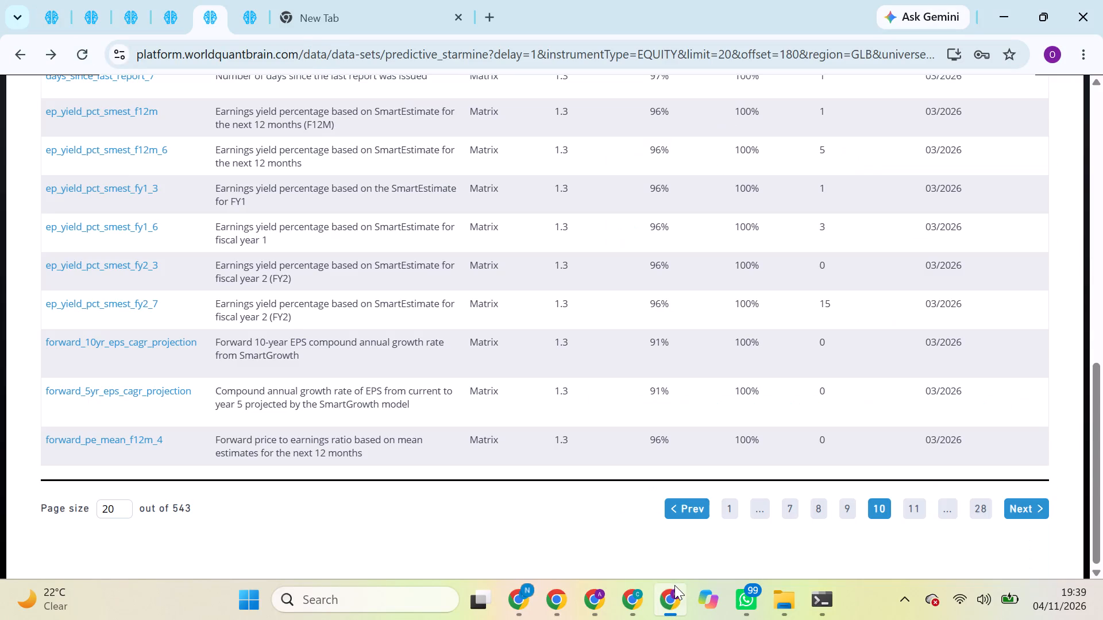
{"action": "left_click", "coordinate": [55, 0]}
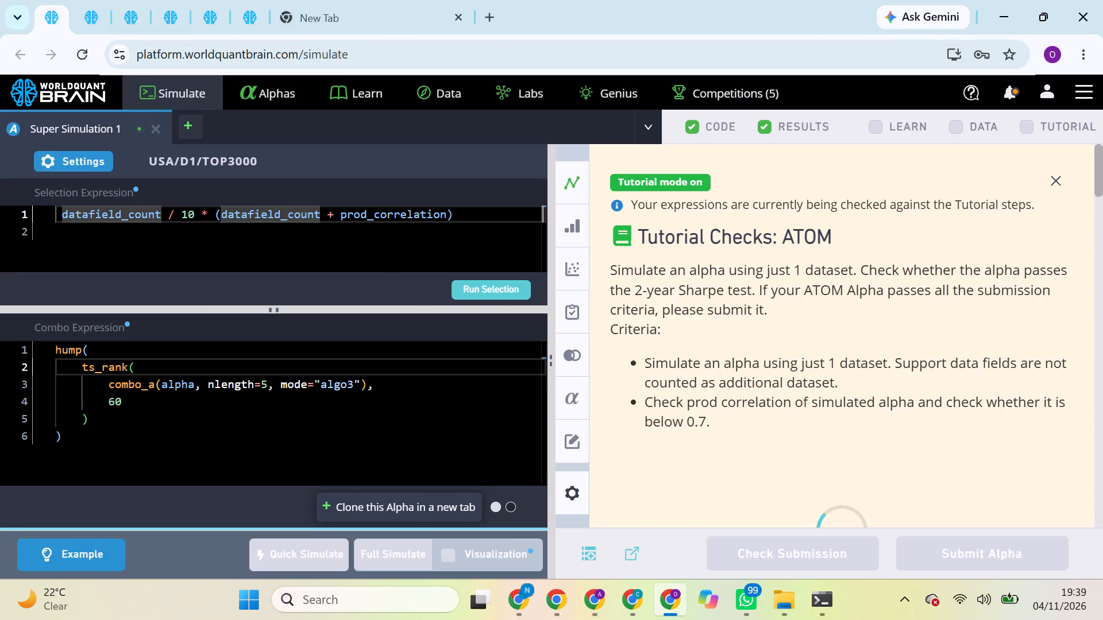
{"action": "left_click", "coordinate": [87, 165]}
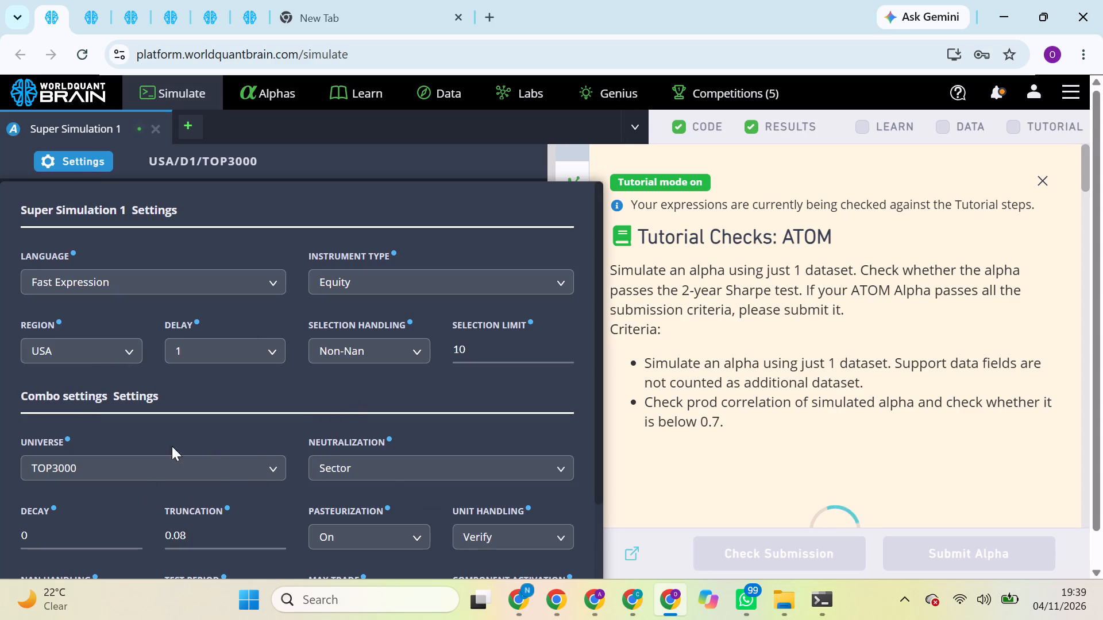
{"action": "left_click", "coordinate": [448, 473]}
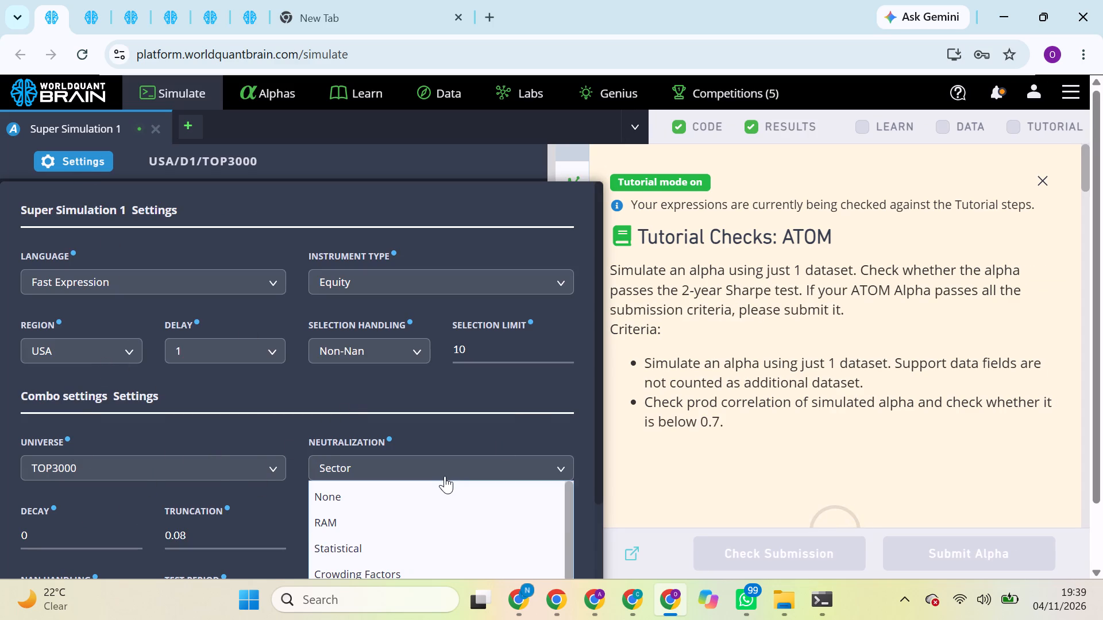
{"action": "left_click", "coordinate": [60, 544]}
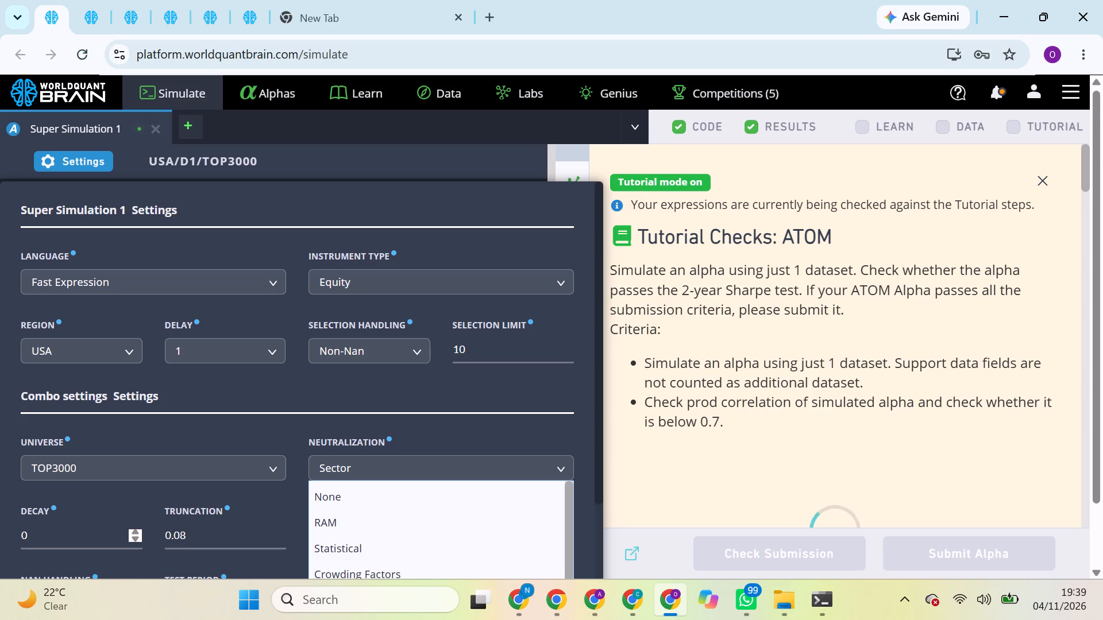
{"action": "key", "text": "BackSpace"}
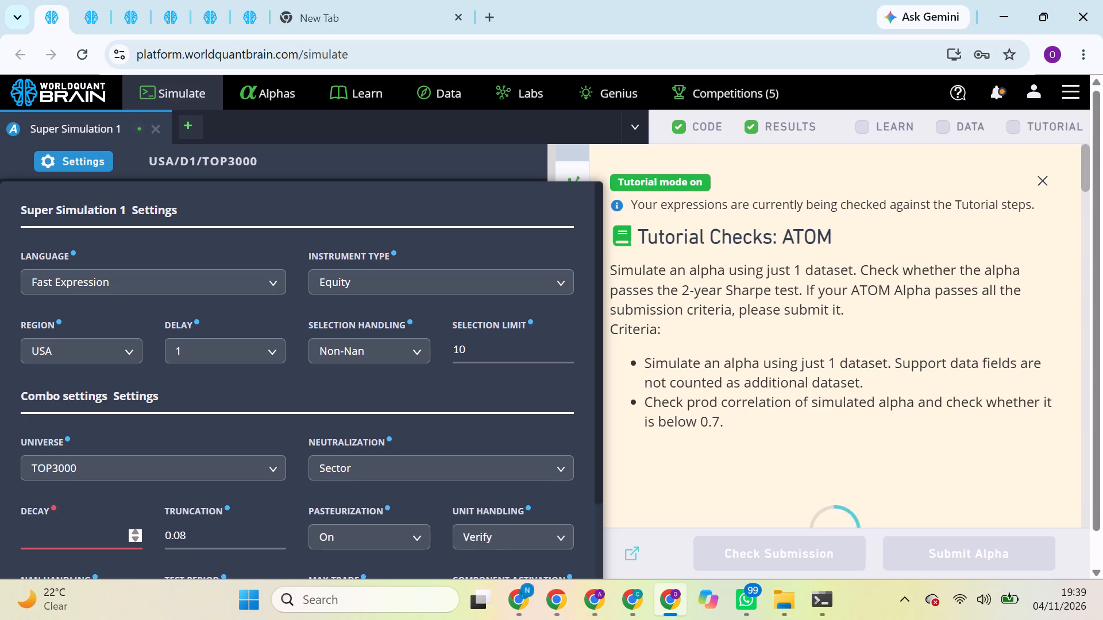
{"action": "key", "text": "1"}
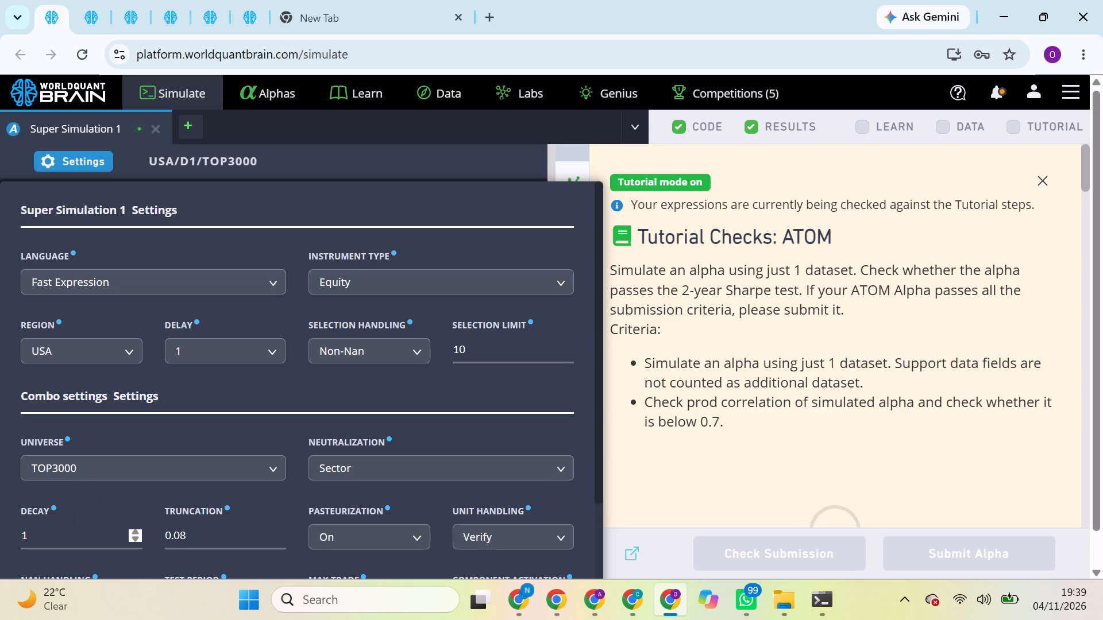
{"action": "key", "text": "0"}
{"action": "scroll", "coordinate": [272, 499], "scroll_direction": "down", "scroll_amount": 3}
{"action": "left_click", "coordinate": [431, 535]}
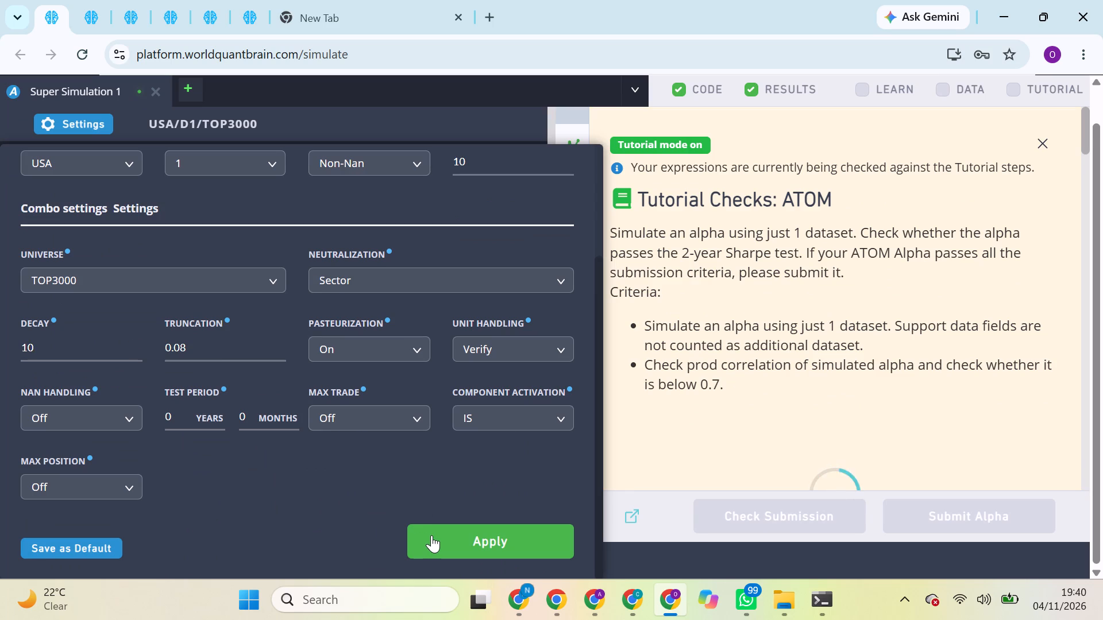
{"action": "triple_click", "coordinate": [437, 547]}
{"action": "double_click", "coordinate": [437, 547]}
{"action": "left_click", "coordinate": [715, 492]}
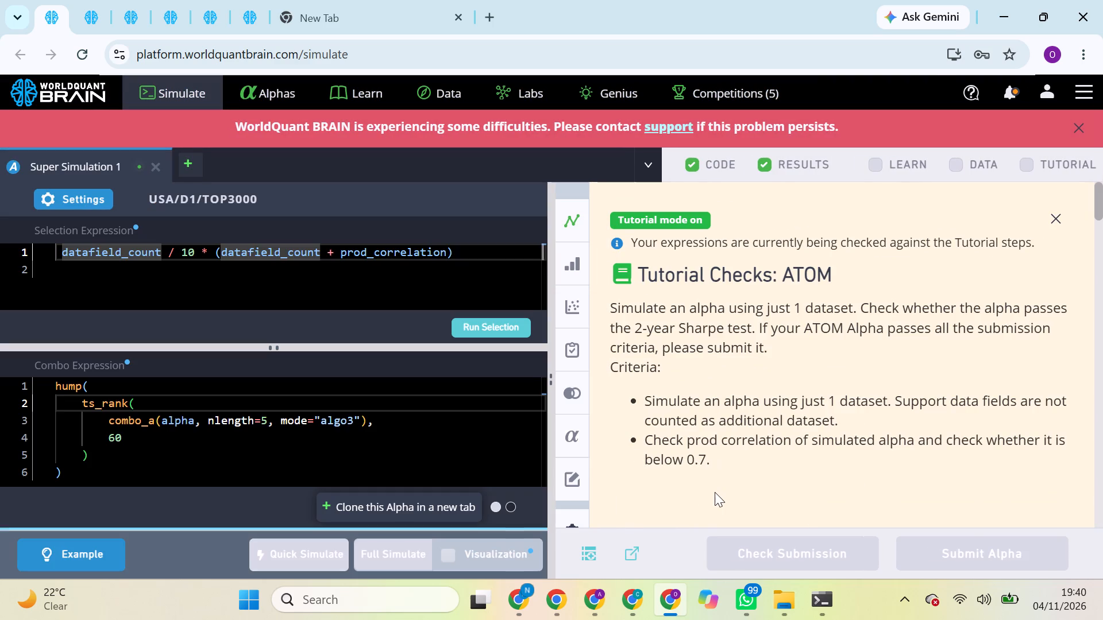
Start the full simulation of the GLB/D1/MINVOL1M super simulation using datafield_count / 10 * (datafield_count + prod_correlation).
{"action": "left_click", "coordinate": [79, 0]}
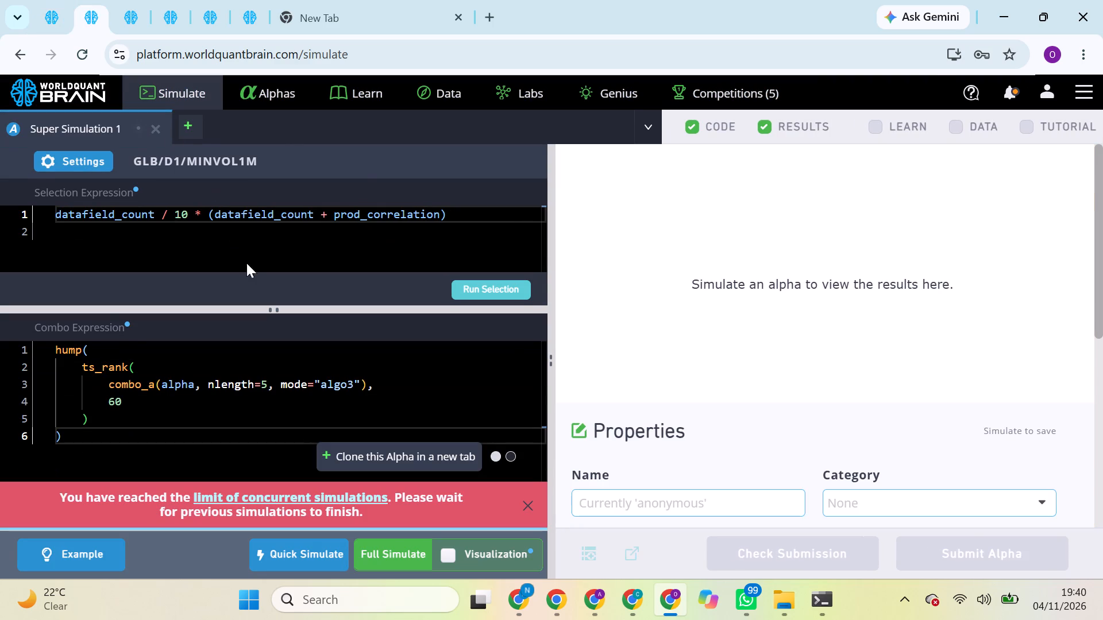
{"action": "left_click", "coordinate": [378, 542]}
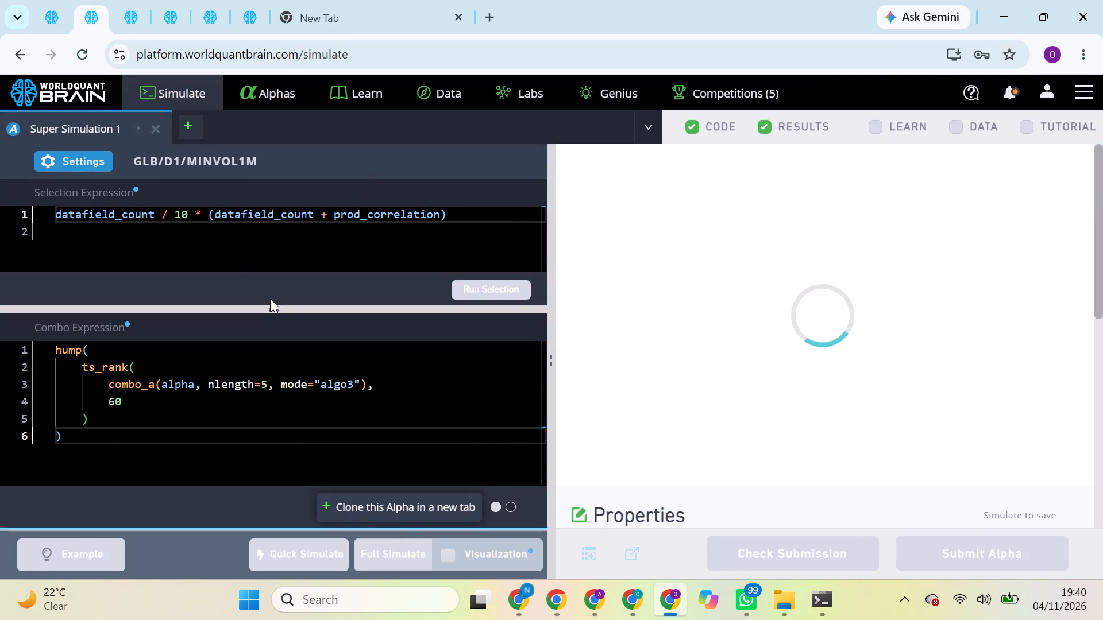
Set decay to 20 and truncation to 0.08 for the GLB/D1/MINVOL1M super simulation using short_count / sqrt(universe_size(universe)), and apply the settings.
{"action": "left_click", "coordinate": [138, 0]}
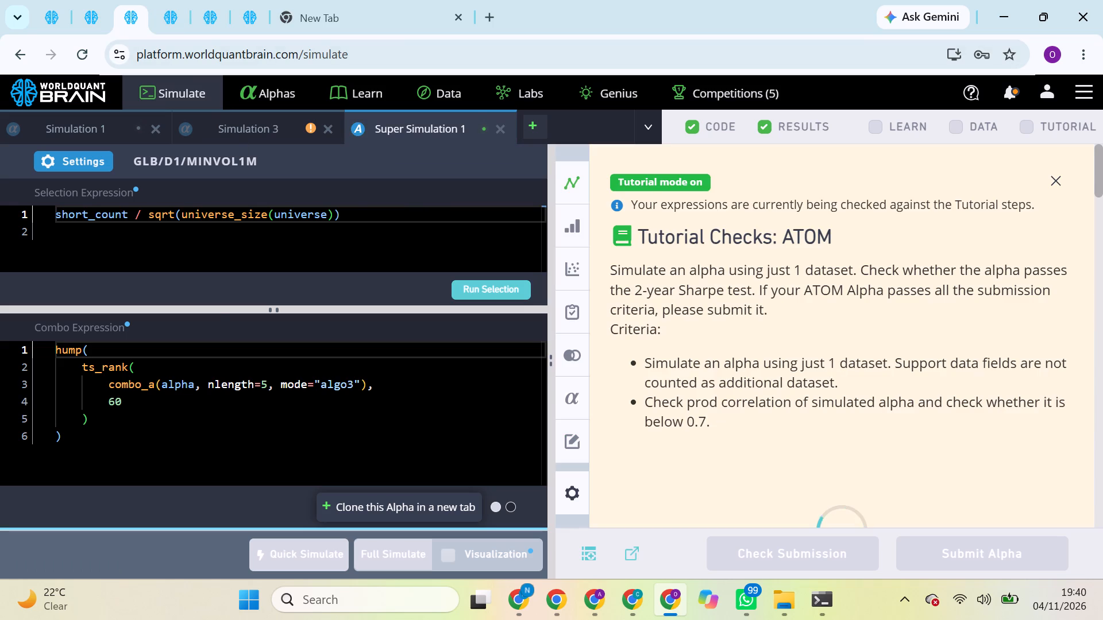
{"action": "left_click", "coordinate": [91, 156]}
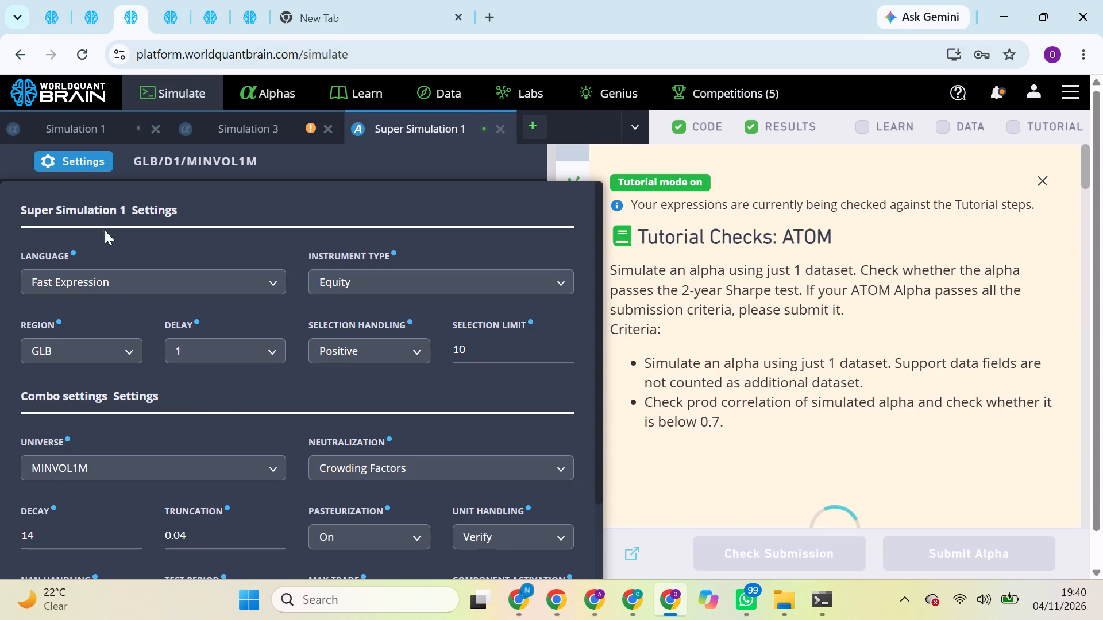
{"action": "scroll", "coordinate": [293, 478], "scroll_direction": "down", "scroll_amount": 1}
{"action": "left_click", "coordinate": [75, 535]}
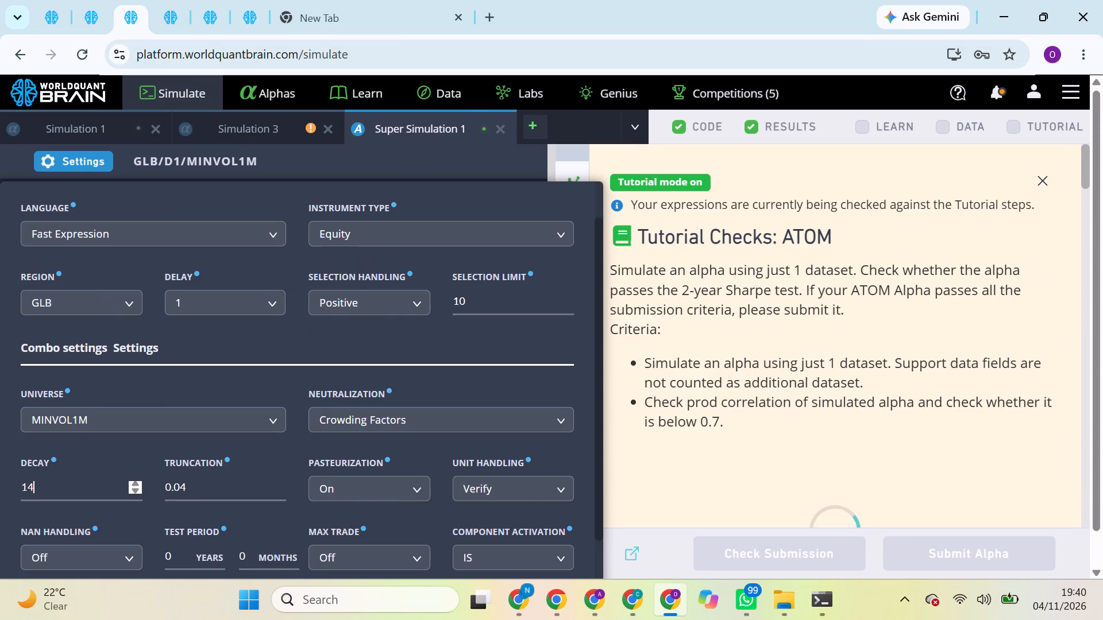
{"action": "key", "text": "BackSpace"}
{"action": "key", "text": "BackSpace"}
{"action": "key", "text": "BackSpace"}
{"action": "key", "text": "BackSpace"}
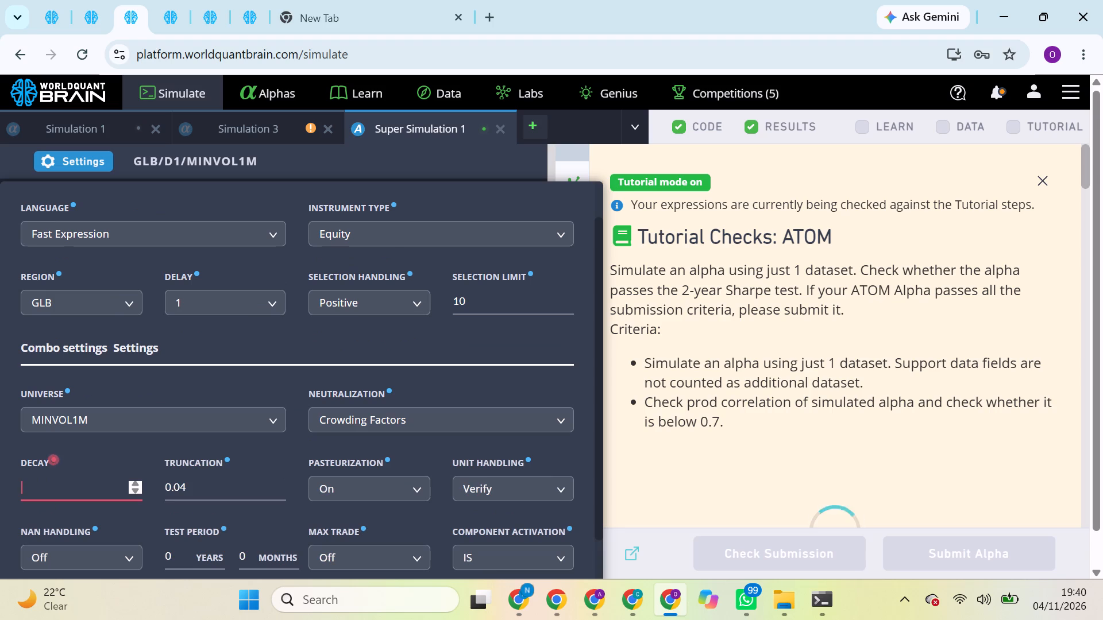
{"action": "key", "text": "2"}
{"action": "key", "text": "0"}
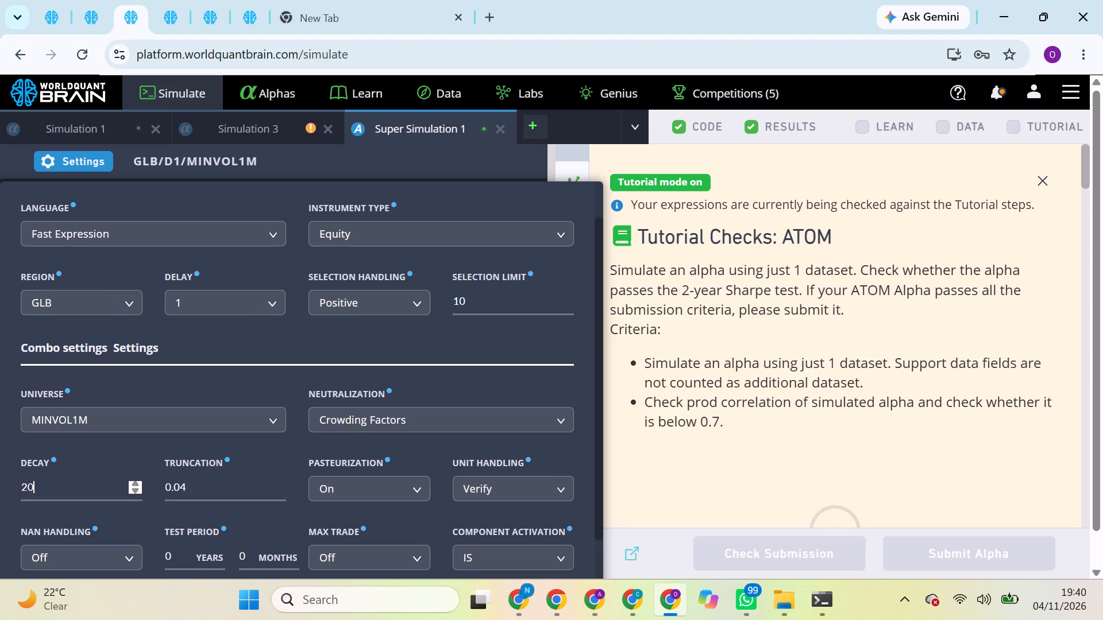
{"action": "left_click", "coordinate": [226, 490]}
{"action": "key", "text": "BackSpace"}
{"action": "key", "text": "8"}
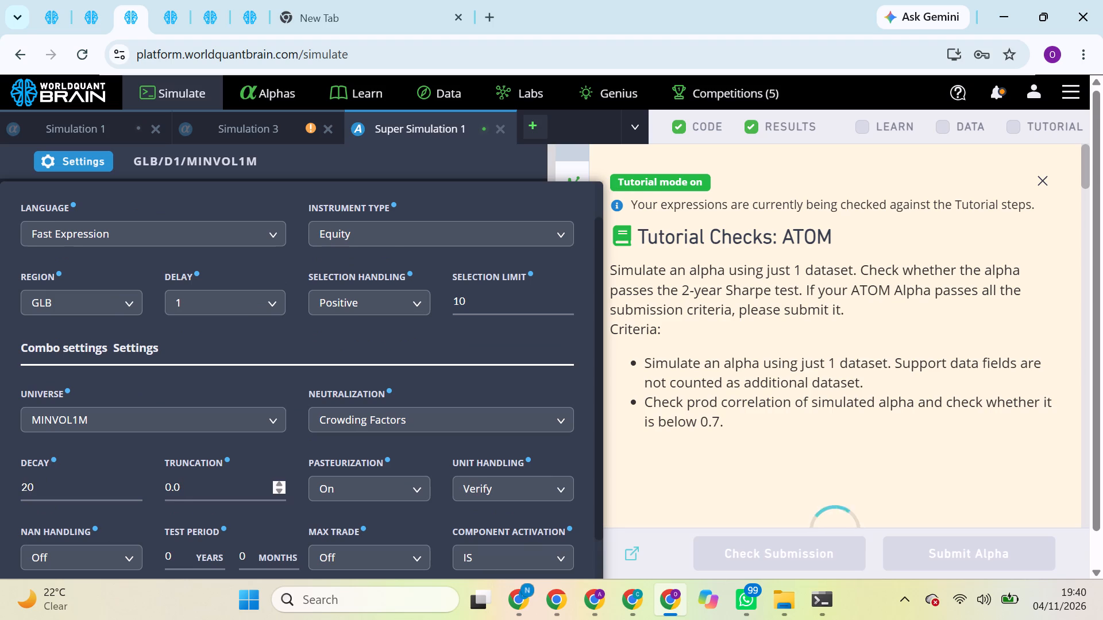
{"action": "scroll", "coordinate": [416, 510], "scroll_direction": "down", "scroll_amount": 3}
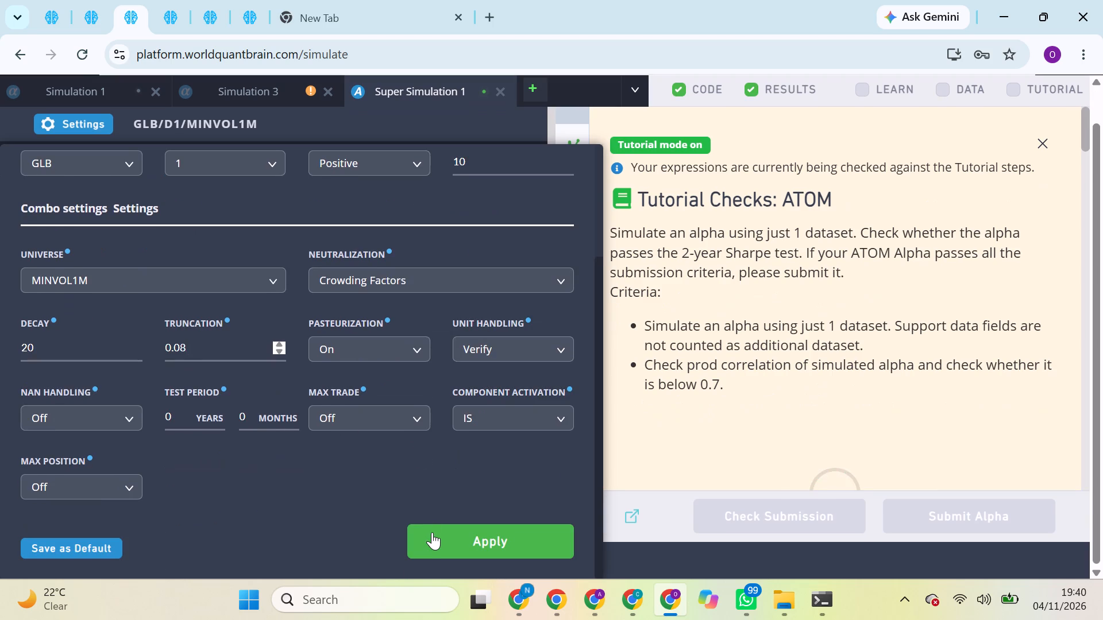
{"action": "left_click", "coordinate": [432, 532]}
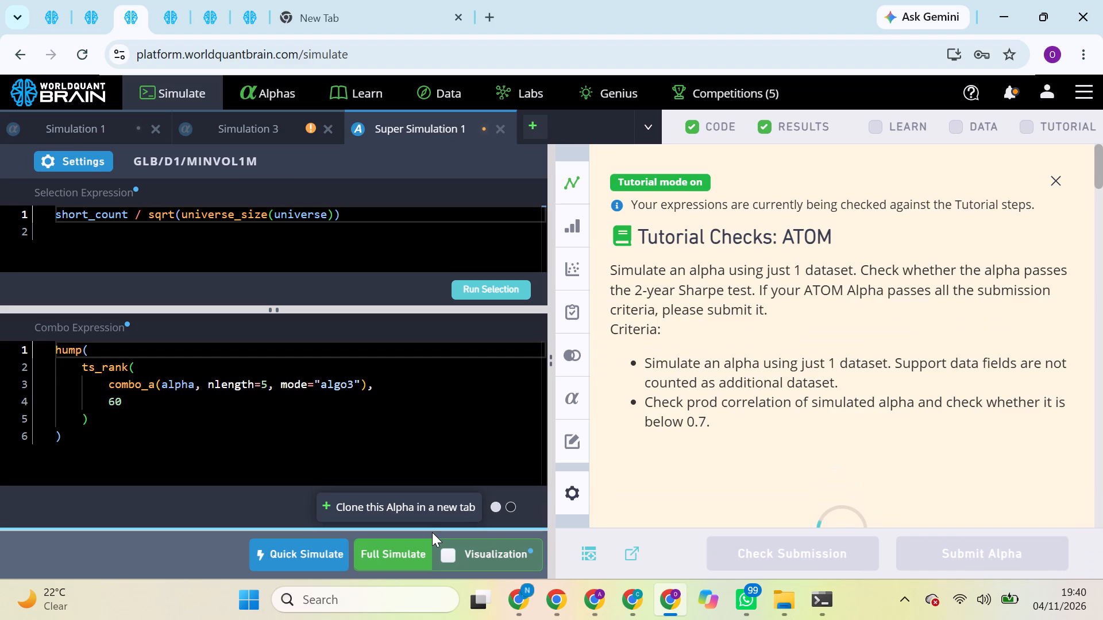
Run the selection for the short_count / sqrt(universe_size(universe)) super simulation and try to start its full simulation.
{"action": "left_click", "coordinate": [472, 288]}
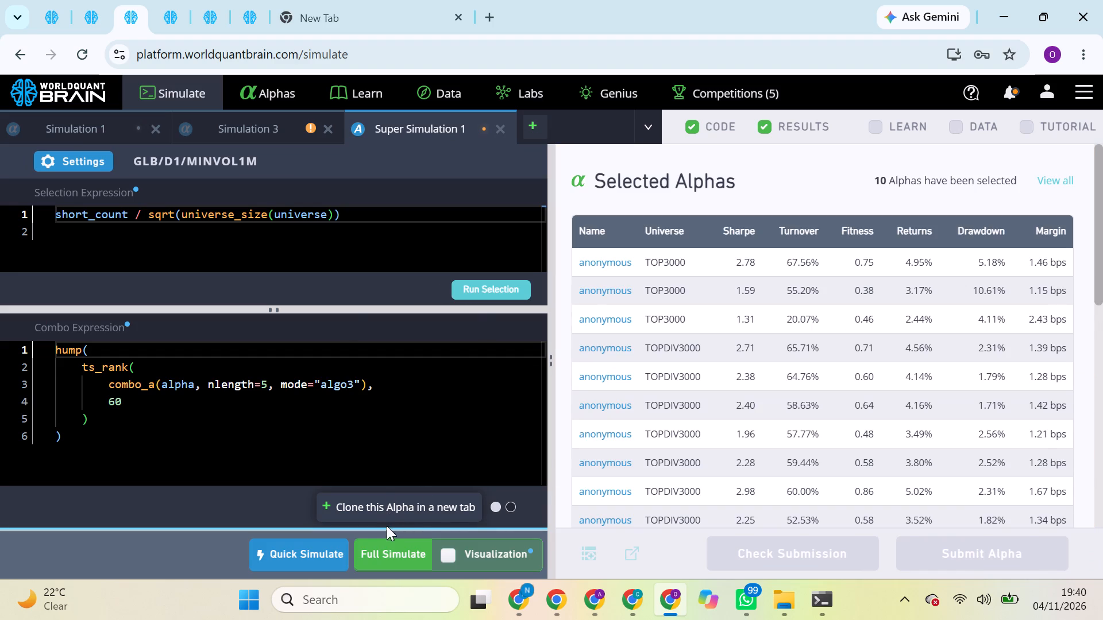